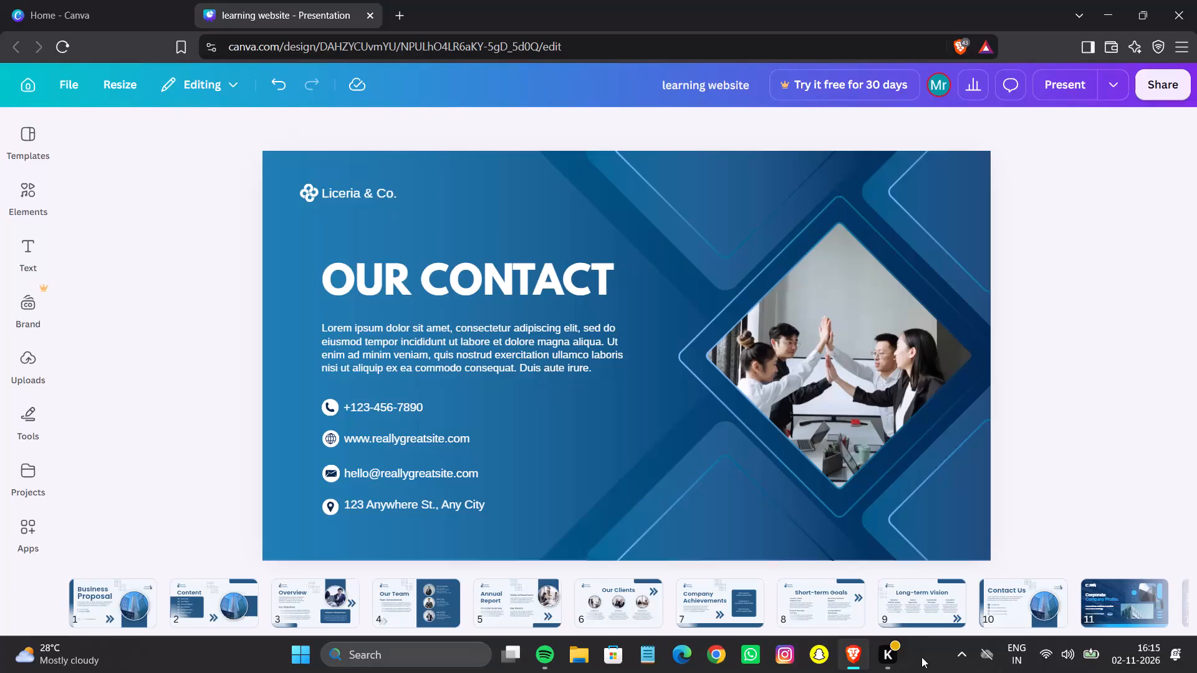
On page 1, move the "Business" and "Proposal" title lines higher, opening a gap above the lorem ipsum paragraph.
{"action": "left_click", "coordinate": [115, 599]}
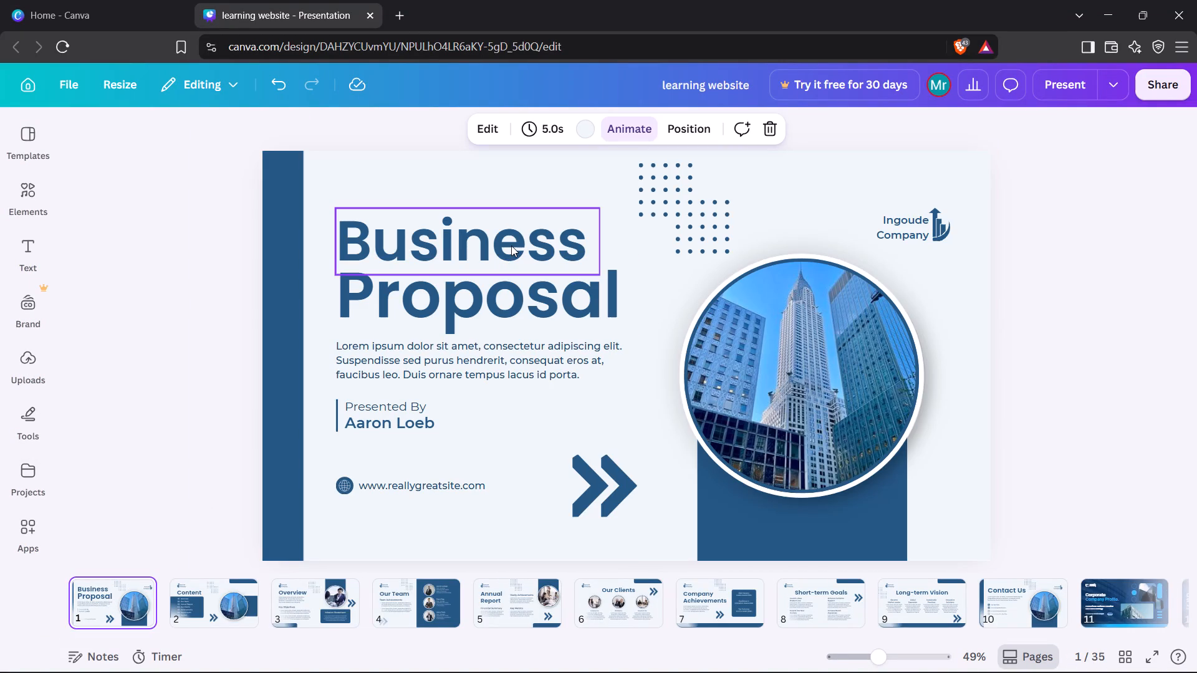
{"action": "left_click_drag", "start_coordinate": [511, 246], "coordinate": [506, 216]}
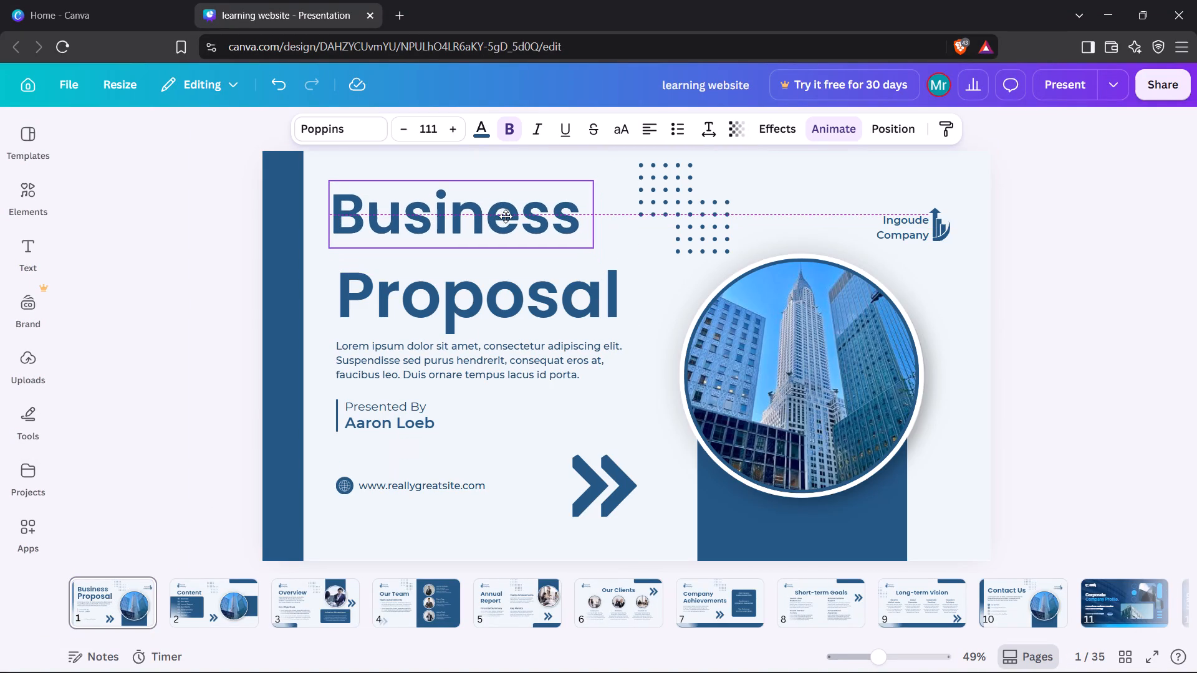
{"action": "left_click_drag", "start_coordinate": [506, 216], "coordinate": [508, 215]}
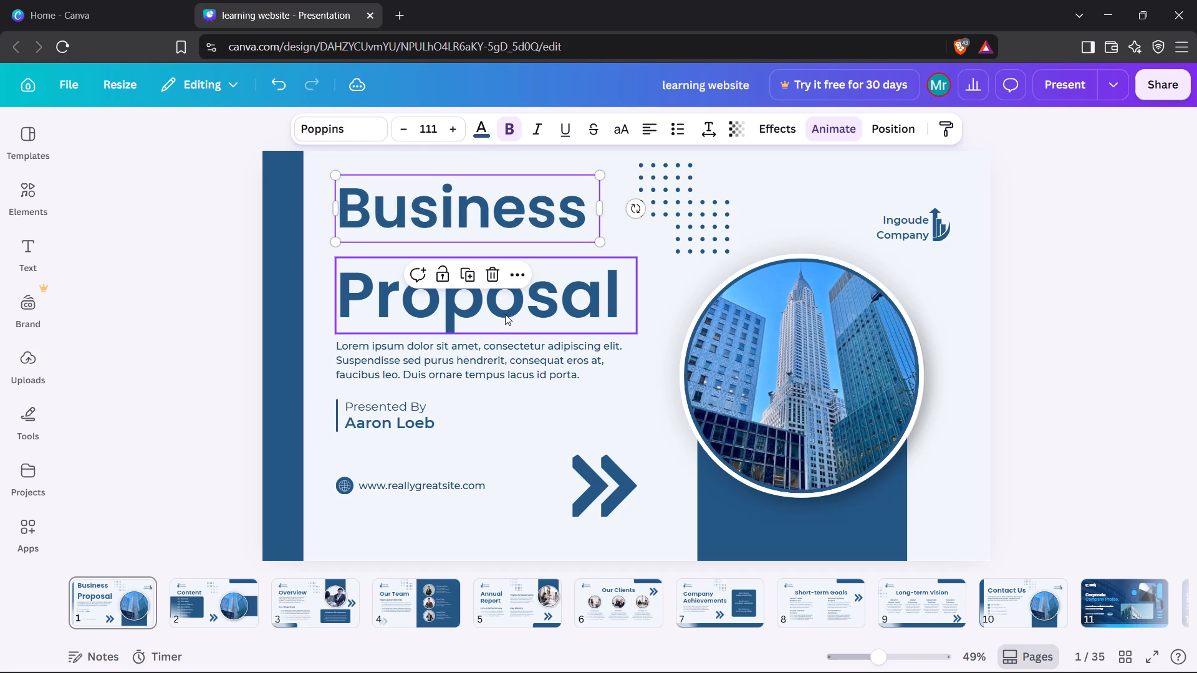
{"action": "left_click_drag", "start_coordinate": [505, 314], "coordinate": [501, 300]}
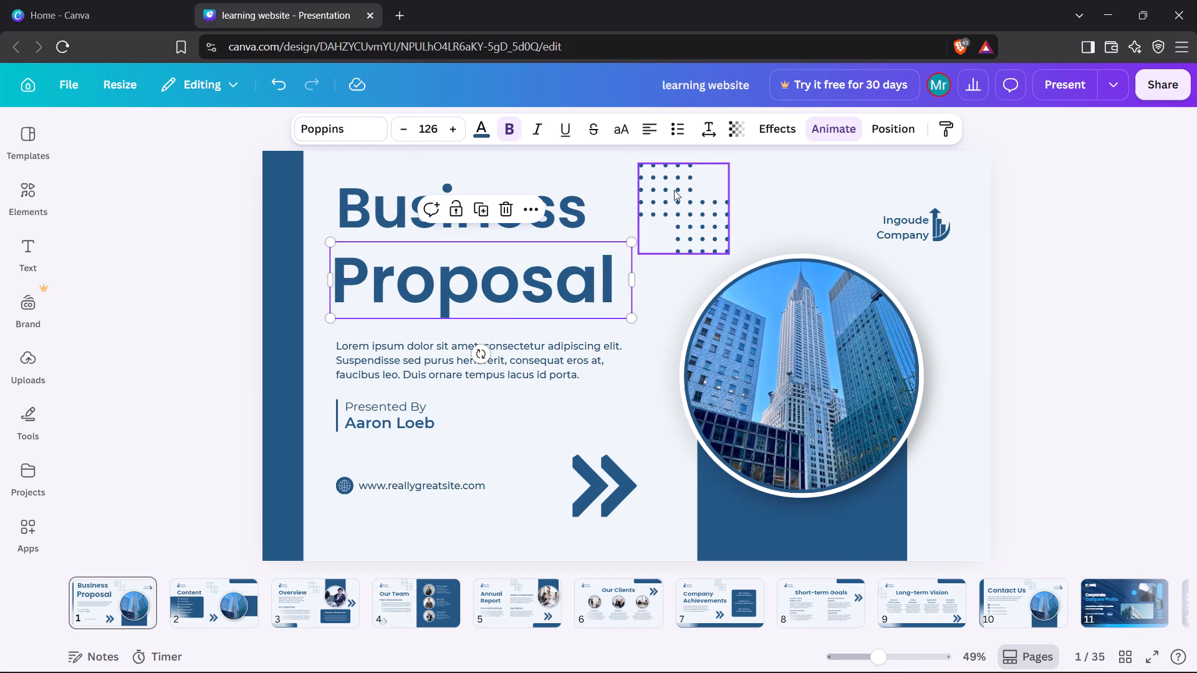
Delete the dotted pattern beside the title on page 1.
{"action": "right_click", "coordinate": [674, 190]}
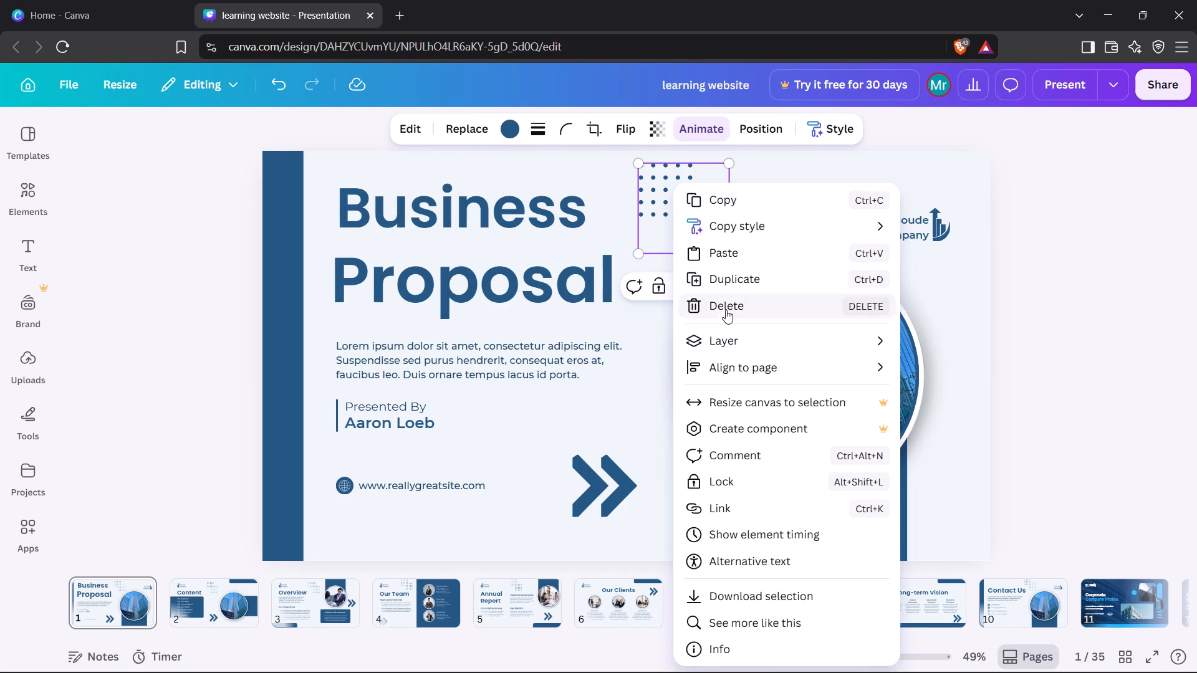
{"action": "left_click", "coordinate": [726, 310]}
Stretch the white shadowed circle behind the building photo upward, just past the slide's top edge.
{"action": "left_click", "coordinate": [716, 230]}
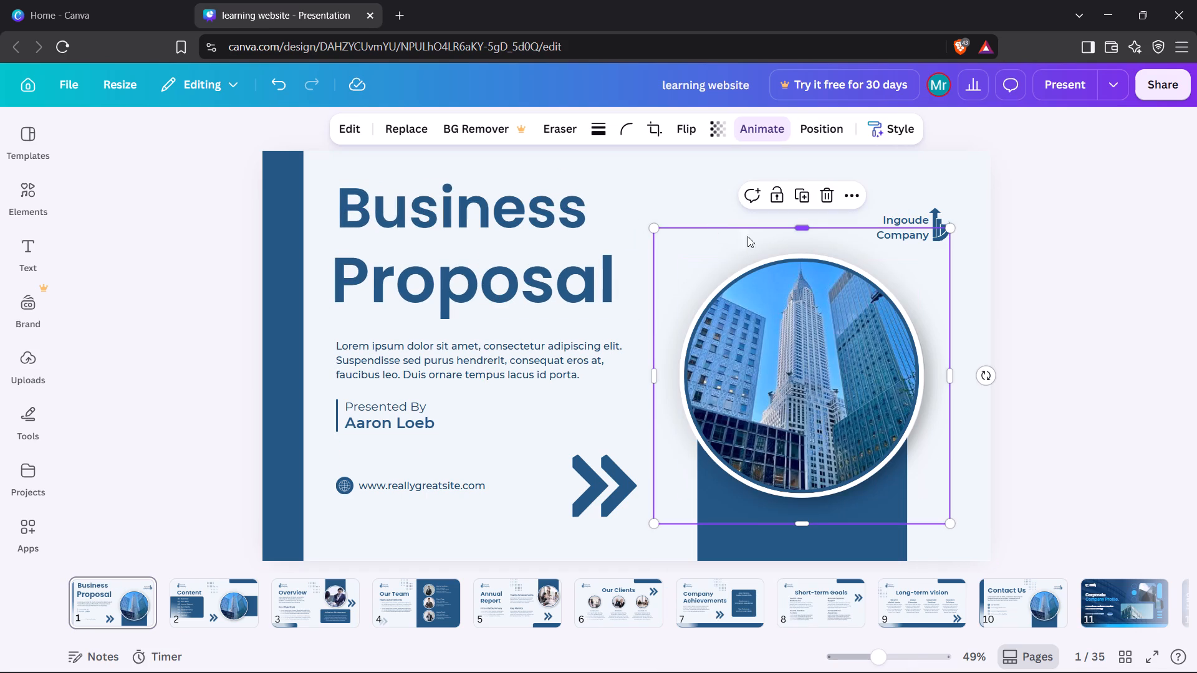
{"action": "left_click_drag", "start_coordinate": [807, 229], "coordinate": [805, 183]}
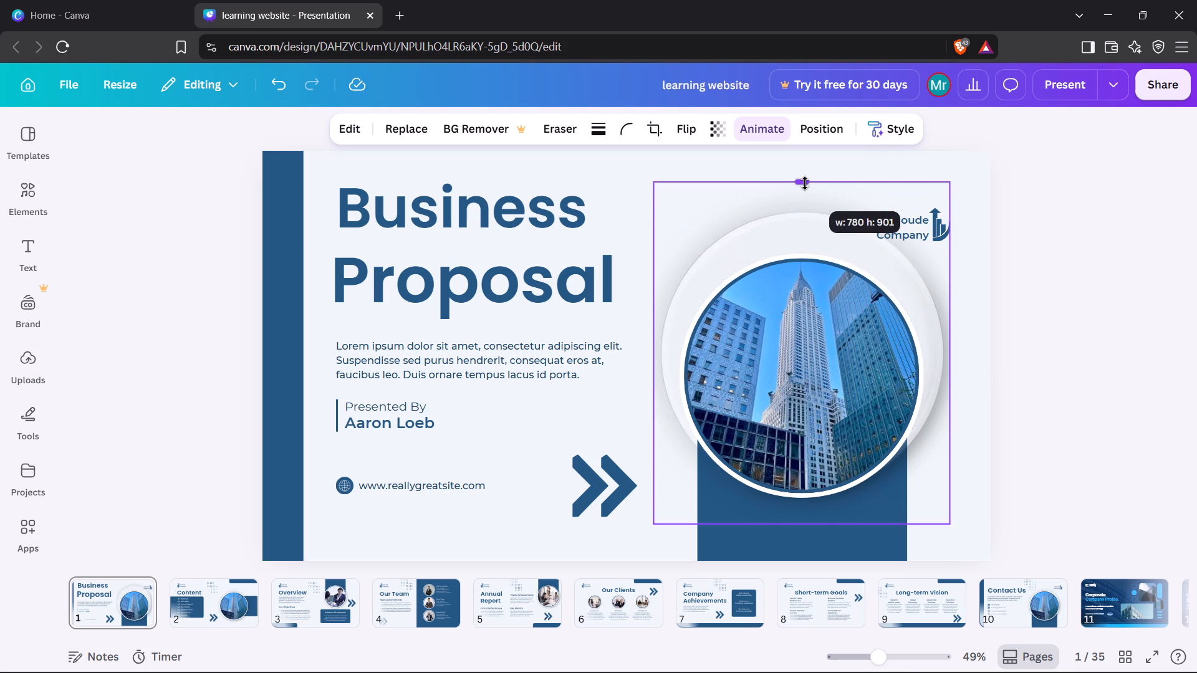
{"action": "left_click_drag", "start_coordinate": [805, 183], "coordinate": [805, 137]}
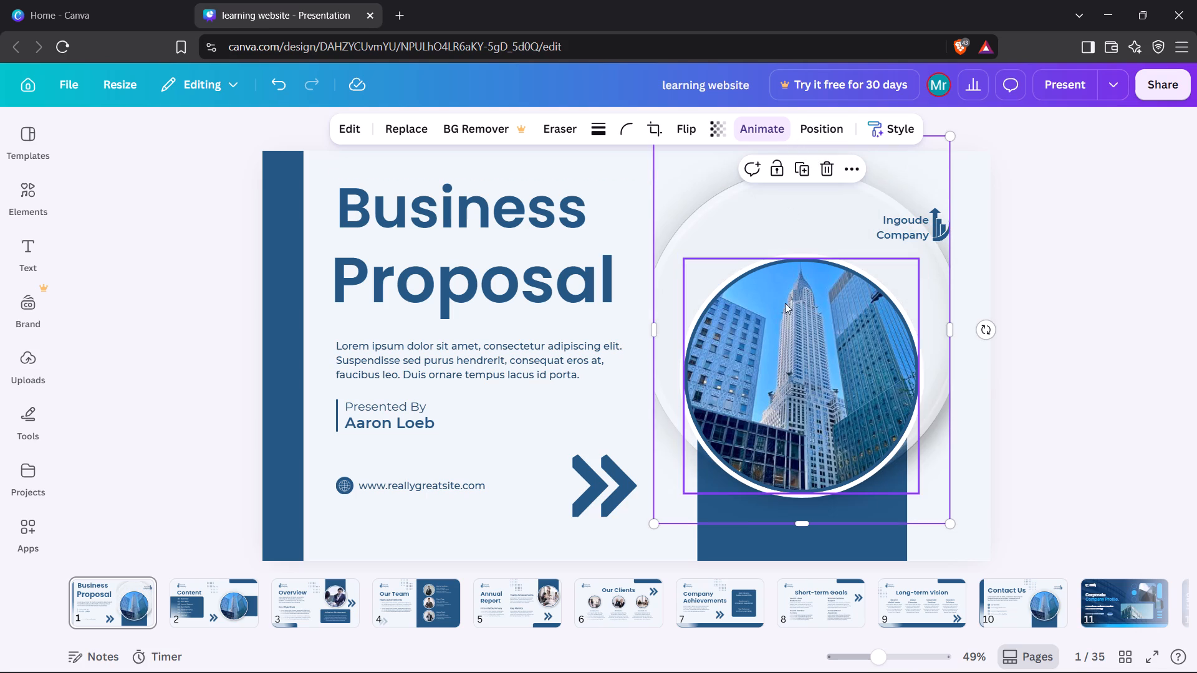
Move the "Ingoude Company" text and its arrow logo up into the slide's upper-right corner, side by side.
{"action": "left_click_drag", "start_coordinate": [916, 224], "coordinate": [911, 168]}
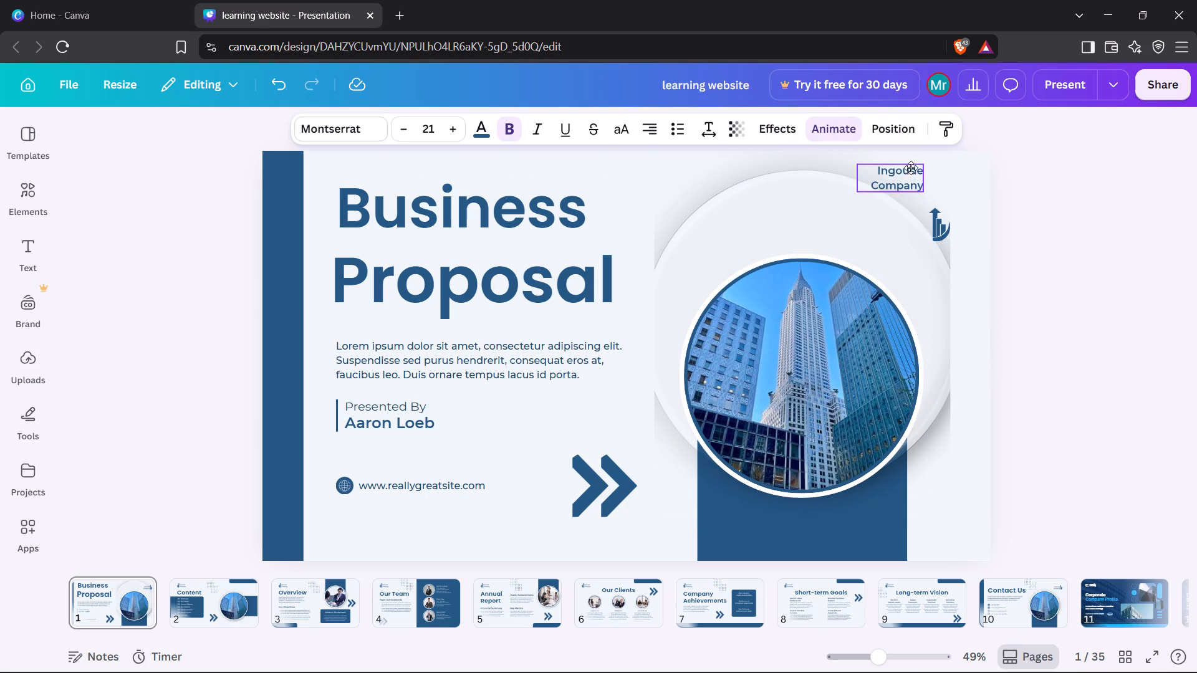
{"action": "left_click_drag", "start_coordinate": [911, 168], "coordinate": [918, 168]}
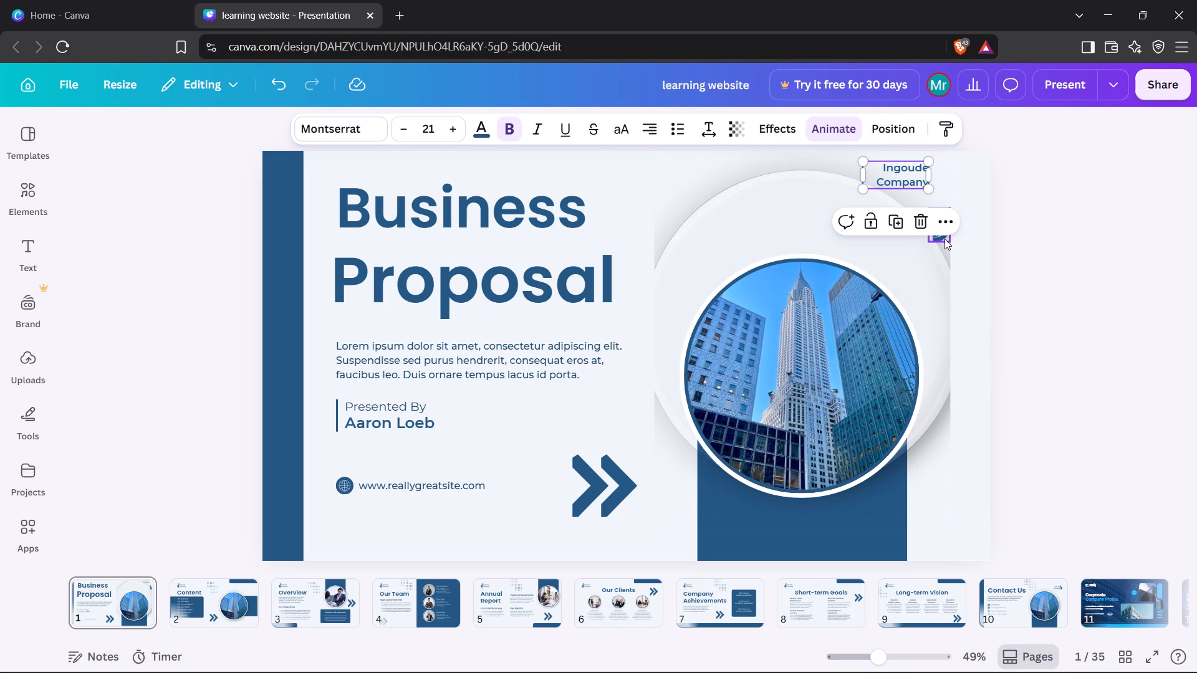
{"action": "left_click", "coordinate": [945, 239]}
{"action": "left_click_drag", "start_coordinate": [945, 239], "coordinate": [945, 188]}
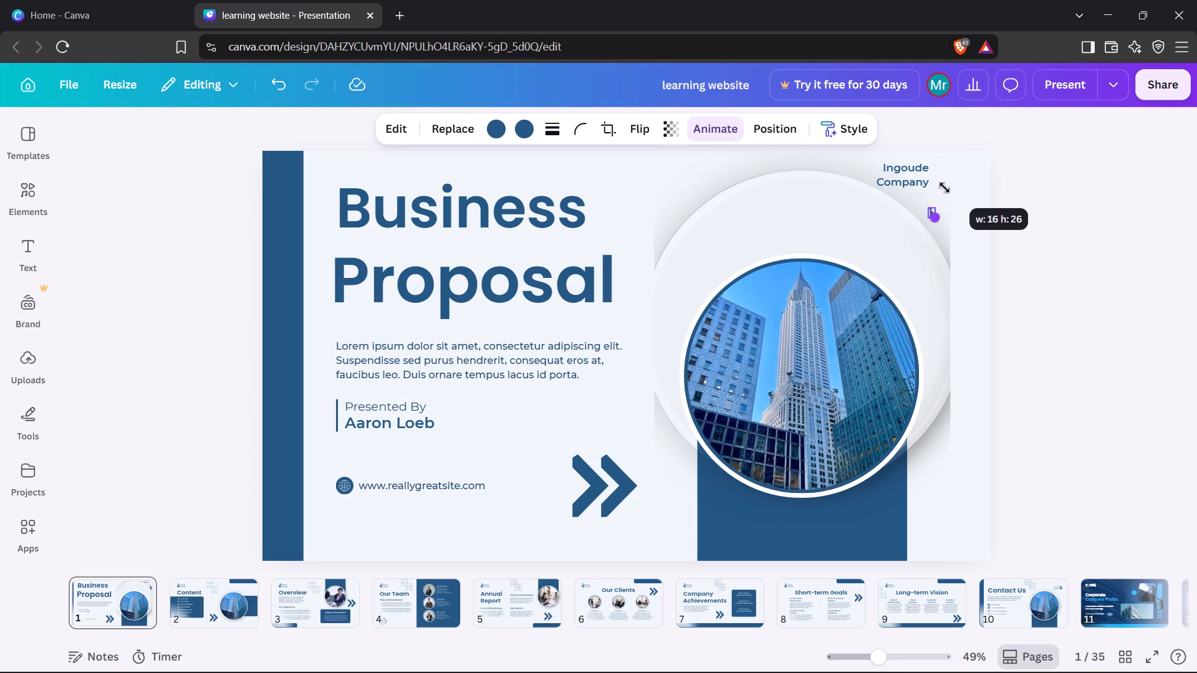
{"action": "left_click_drag", "start_coordinate": [945, 188], "coordinate": [926, 249]}
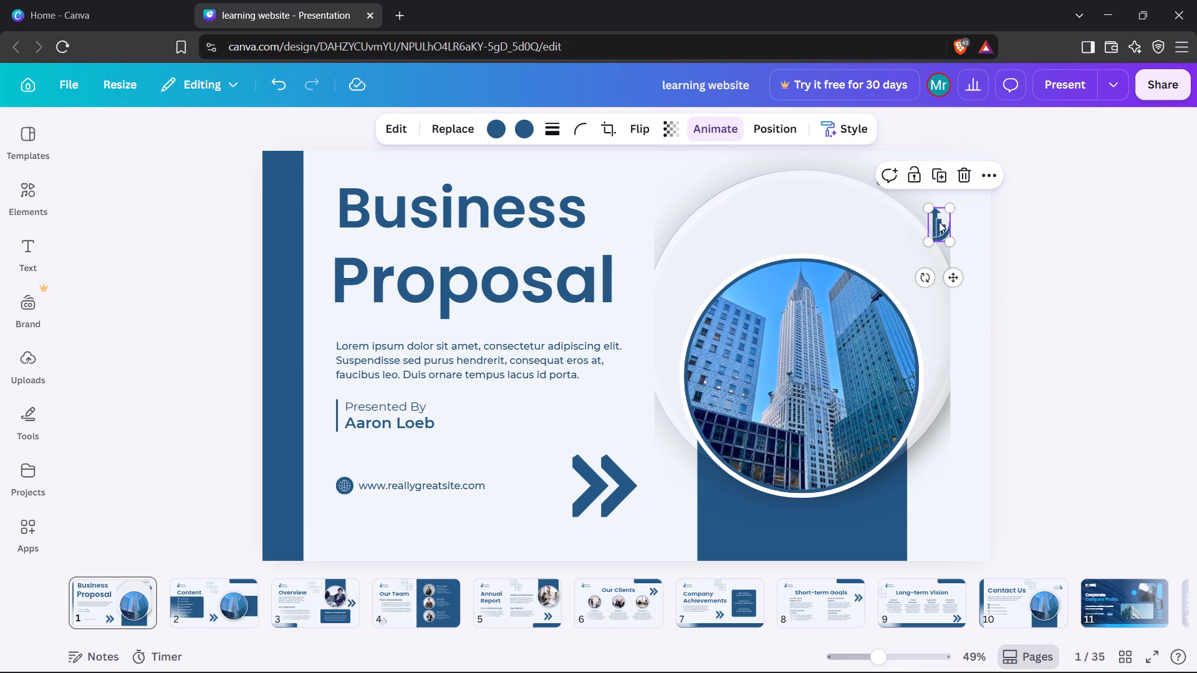
{"action": "left_click_drag", "start_coordinate": [939, 222], "coordinate": [945, 171]}
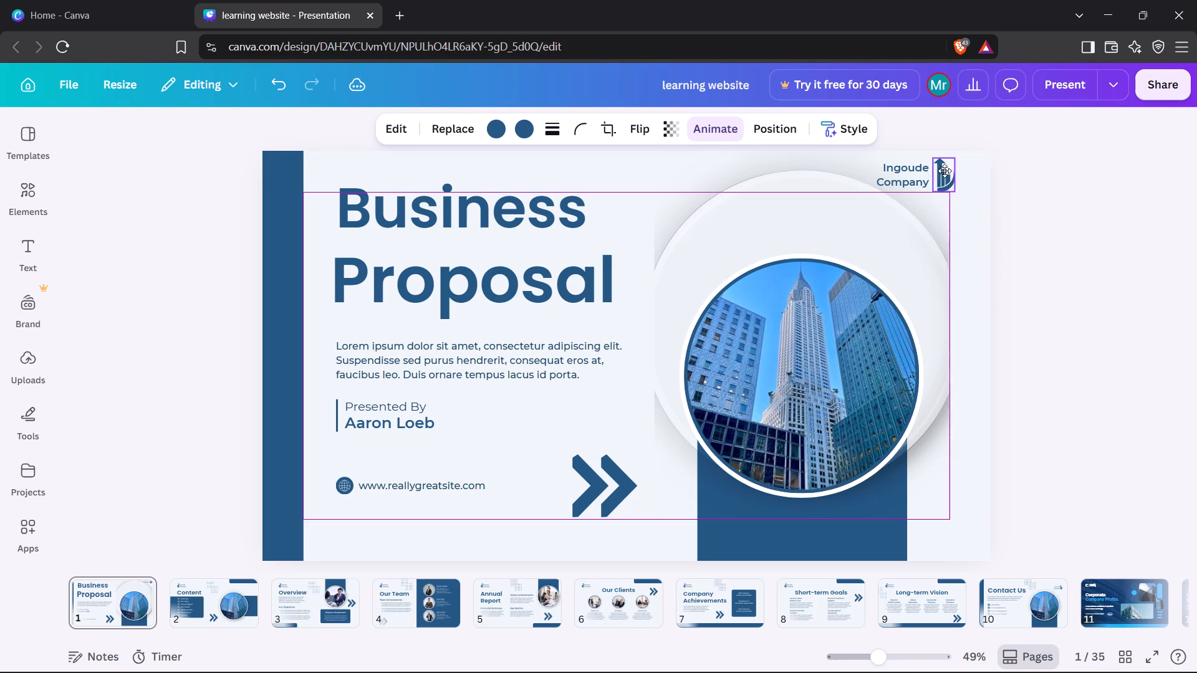
{"action": "left_click_drag", "start_coordinate": [945, 171], "coordinate": [946, 169]}
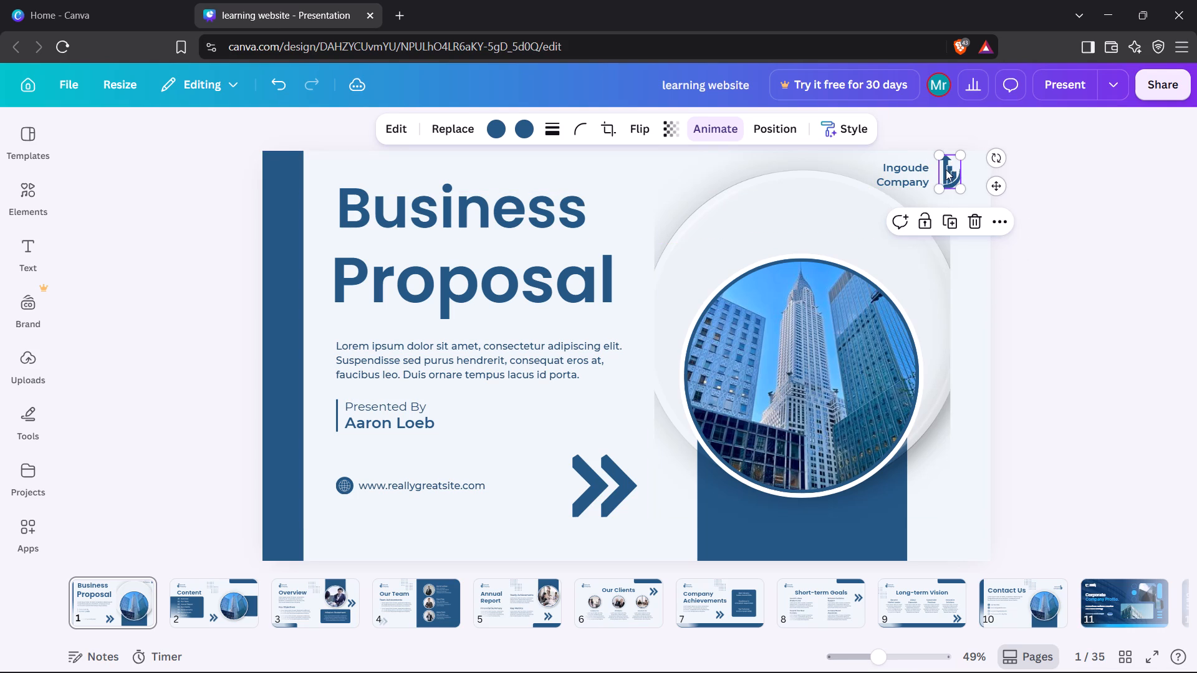
{"action": "left_click", "coordinate": [914, 178]}
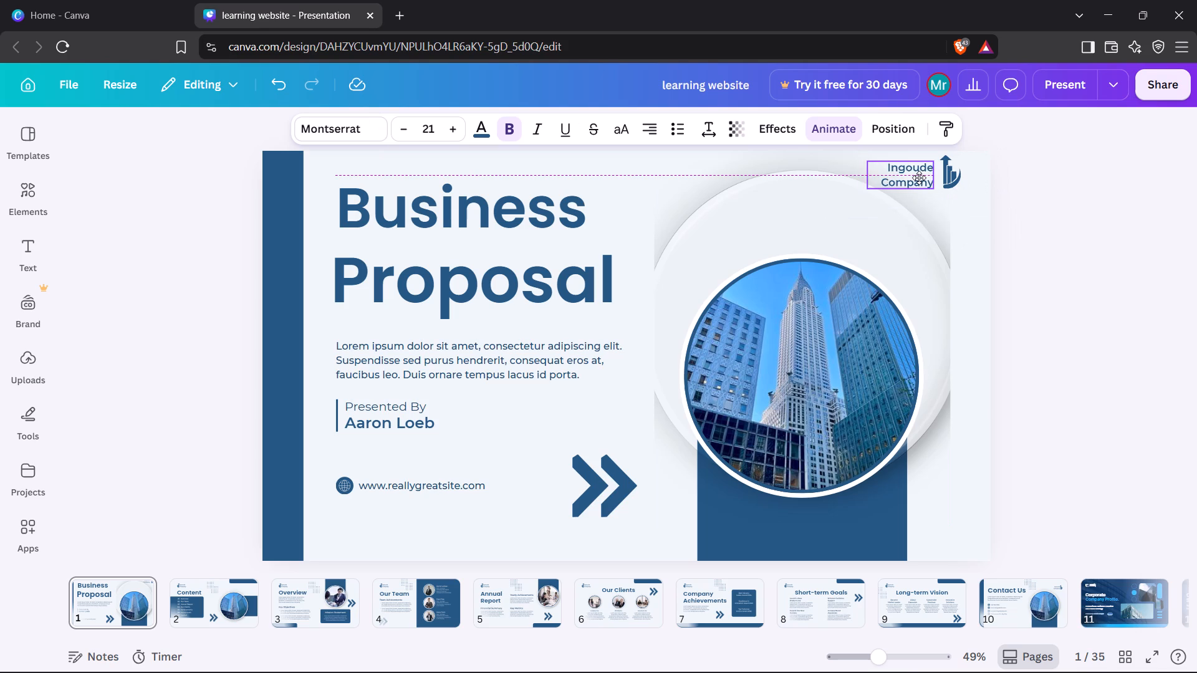
Enlarge the circular building photo upward and to both sides, to about 752 wide by 839 high.
{"action": "left_click", "coordinate": [847, 336]}
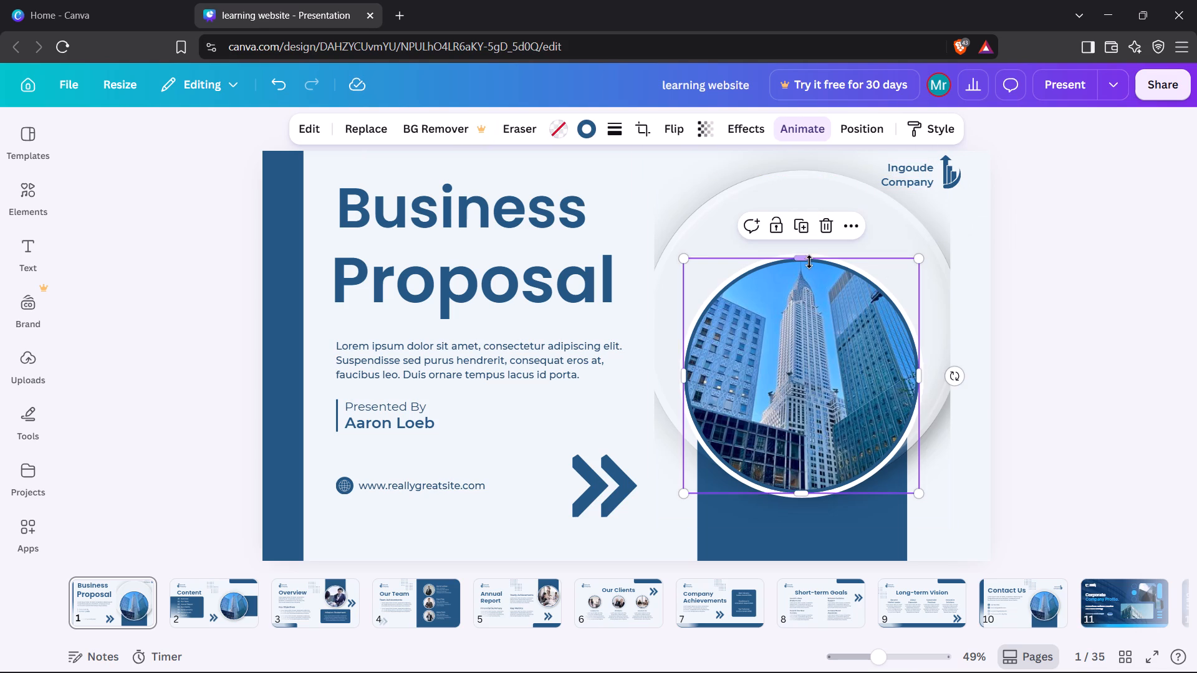
{"action": "left_click_drag", "start_coordinate": [806, 260], "coordinate": [812, 189]}
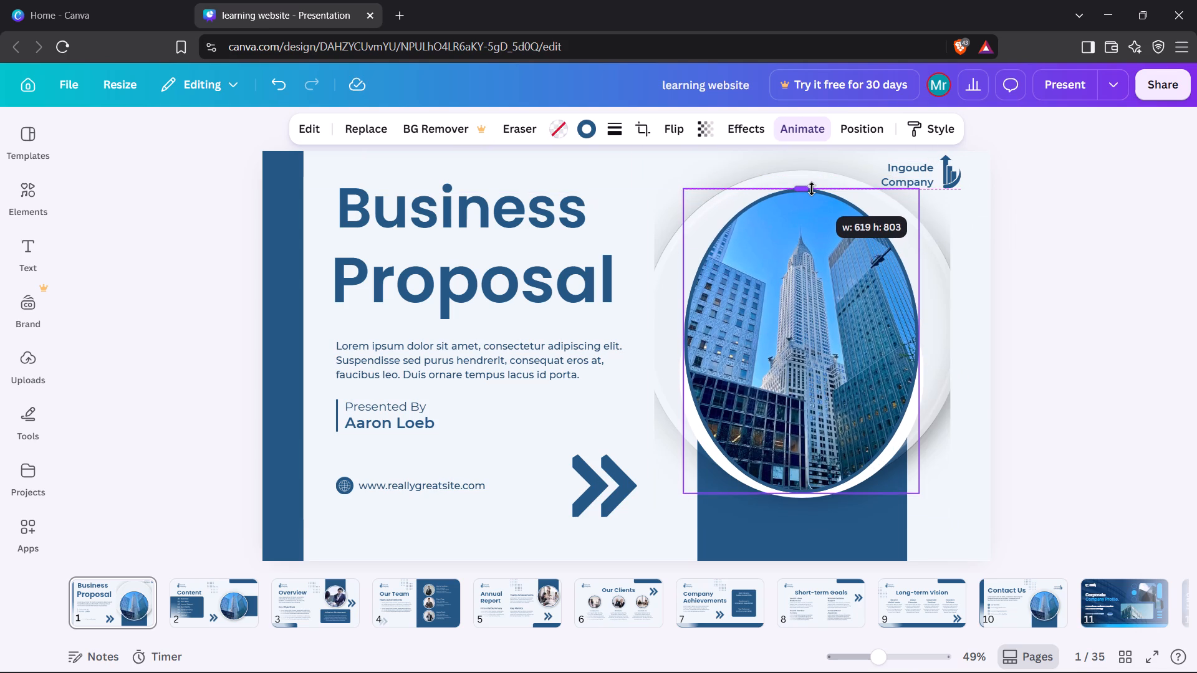
{"action": "left_click_drag", "start_coordinate": [812, 189], "coordinate": [812, 181]}
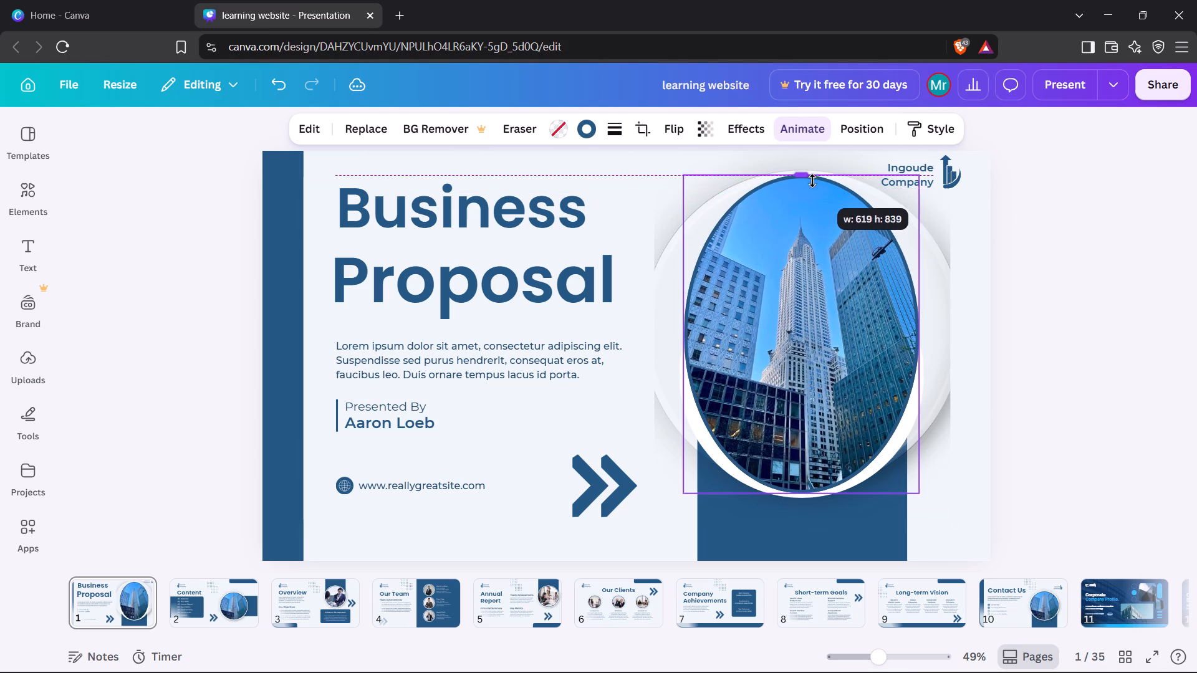
{"action": "left_click_drag", "start_coordinate": [812, 181], "coordinate": [812, 182]}
{"action": "left_click_drag", "start_coordinate": [922, 332], "coordinate": [946, 333]}
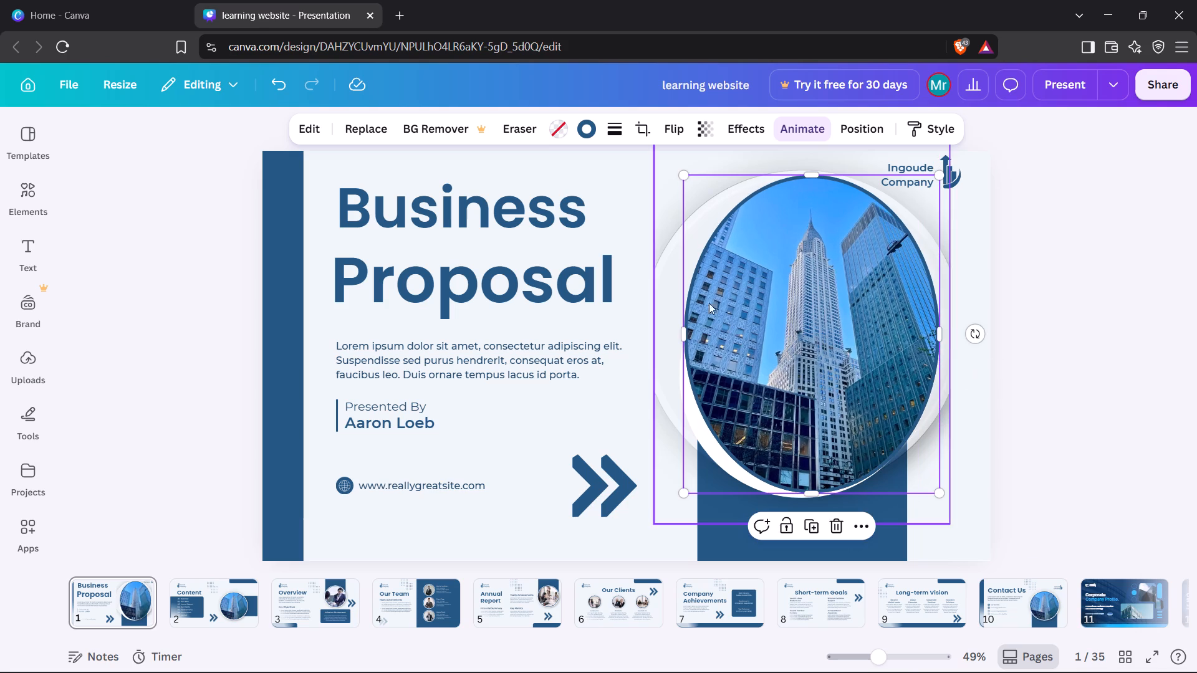
{"action": "left_click_drag", "start_coordinate": [686, 335], "coordinate": [652, 336]}
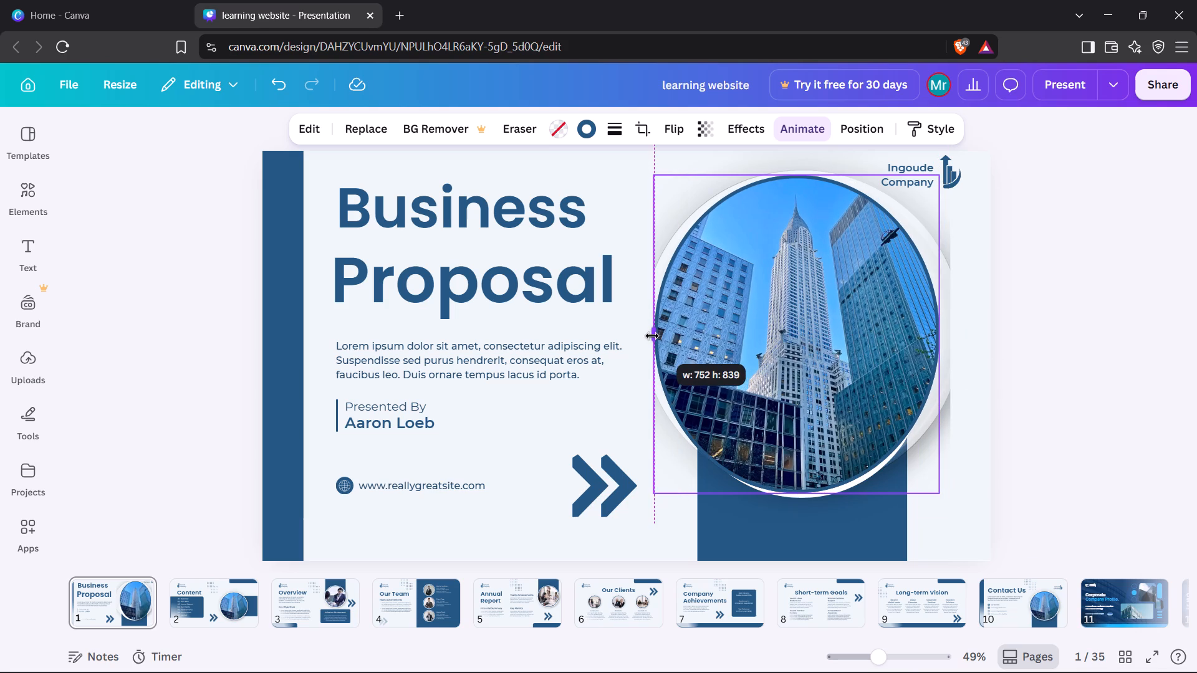
{"action": "left_click_drag", "start_coordinate": [652, 336], "coordinate": [658, 337]}
{"action": "left_click", "coordinate": [623, 409]}
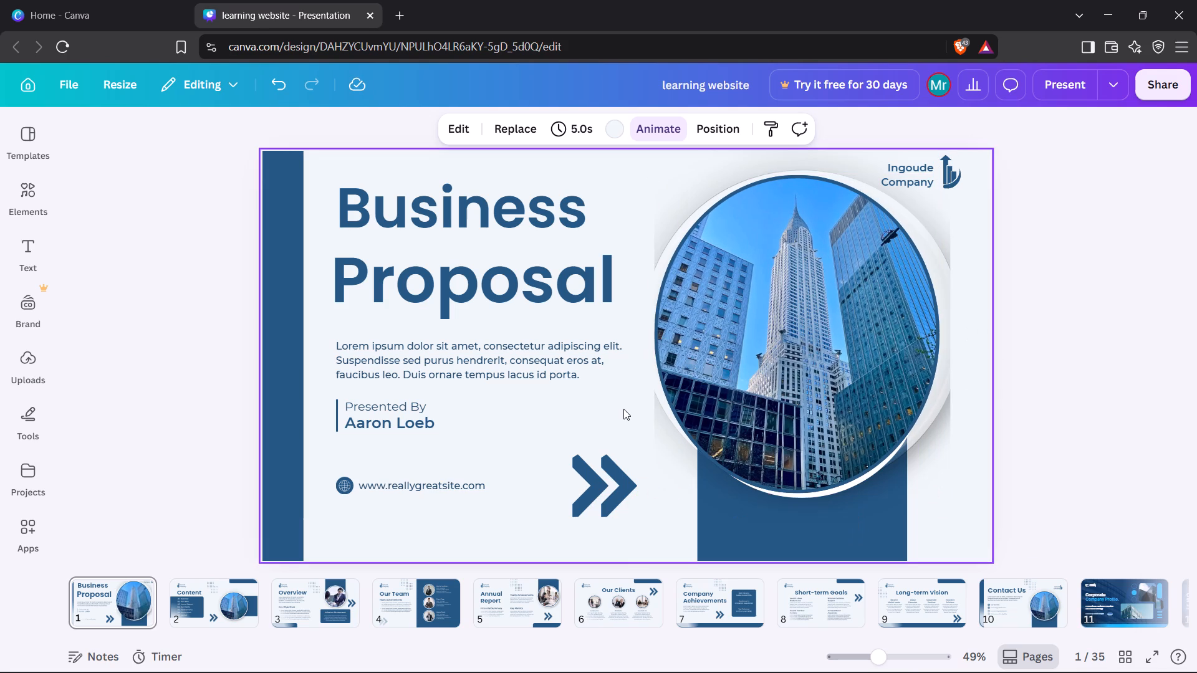
Center the building photo horizontally over the white circle and the blue block behind it.
{"action": "left_click_drag", "start_coordinate": [809, 375], "coordinate": [816, 376]}
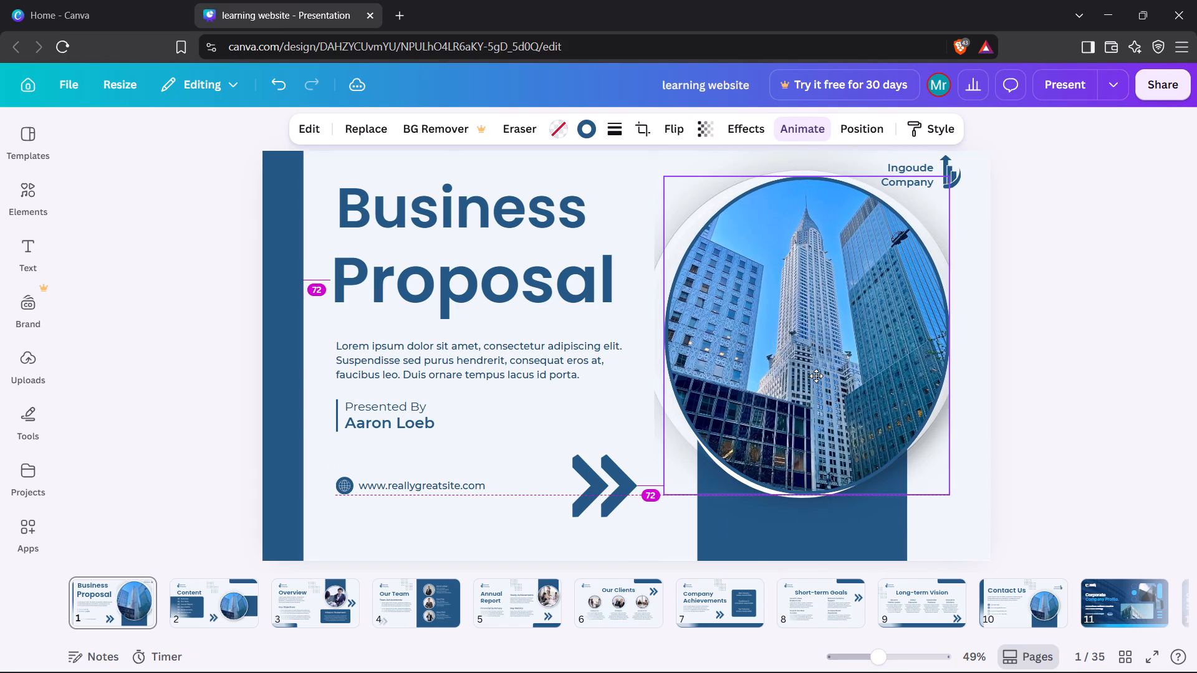
{"action": "left_click_drag", "start_coordinate": [816, 376], "coordinate": [815, 375]}
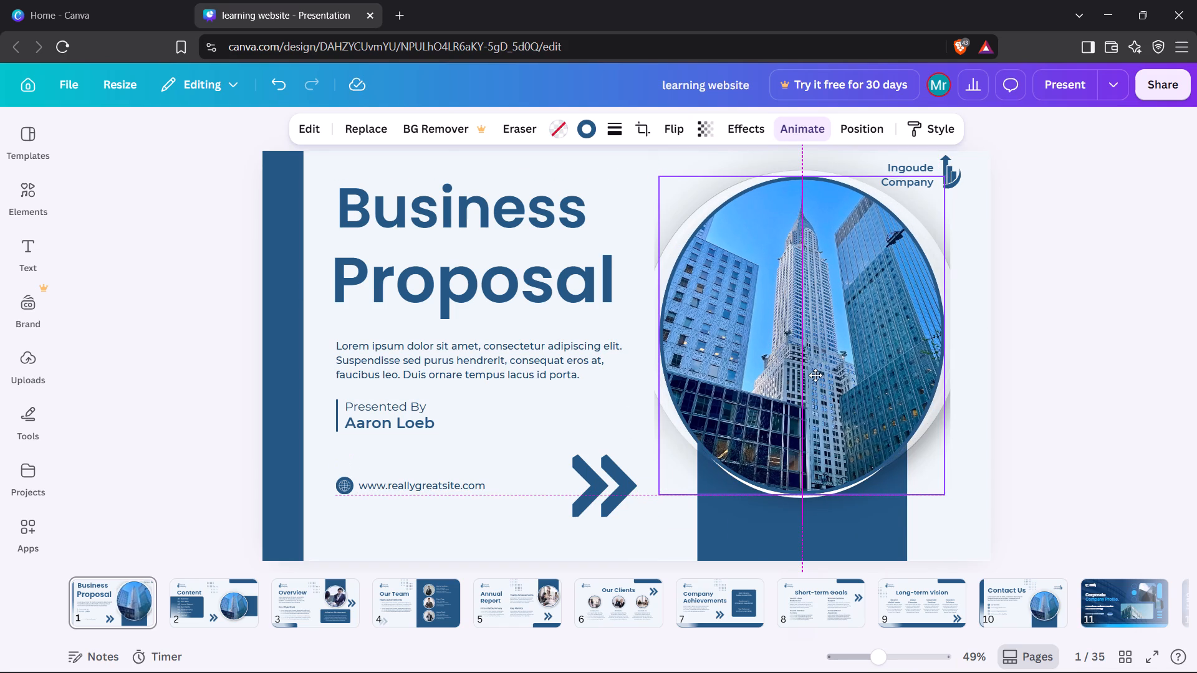
{"action": "left_click_drag", "start_coordinate": [815, 375], "coordinate": [814, 375]}
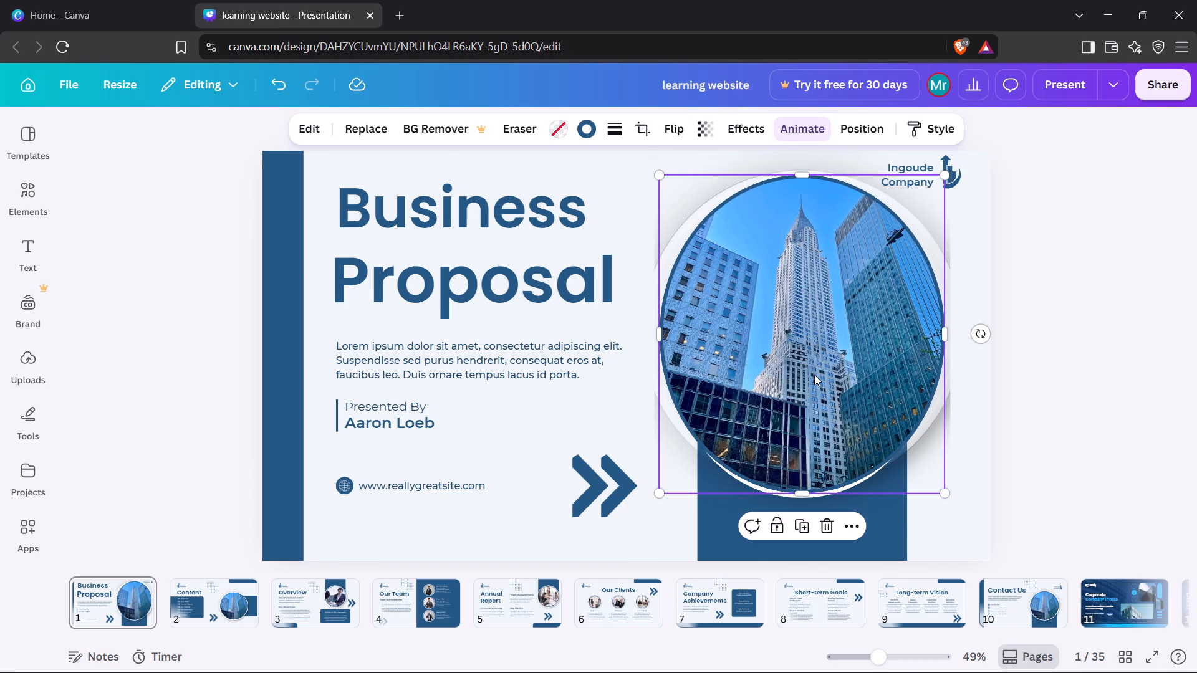
{"action": "left_click", "coordinate": [545, 439]}
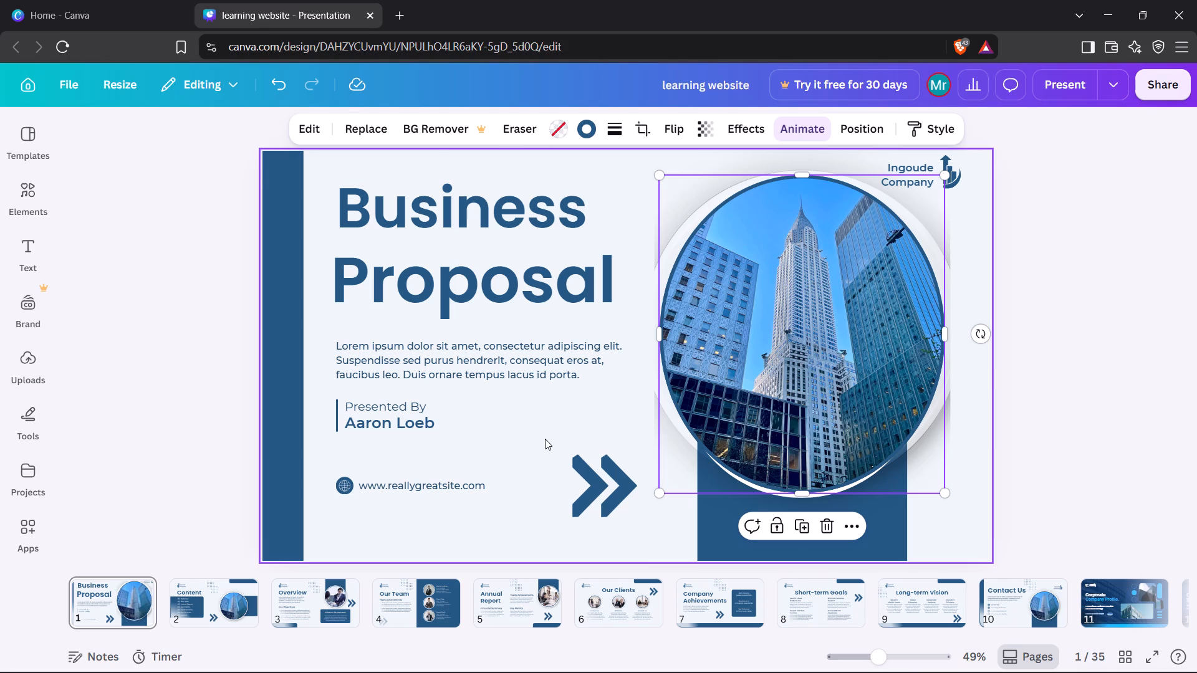
Narrow the blue vertical band at the slide's left edge until it lies entirely off the page.
{"action": "scroll", "coordinate": [545, 439], "scroll_direction": "down", "scroll_amount": 2}
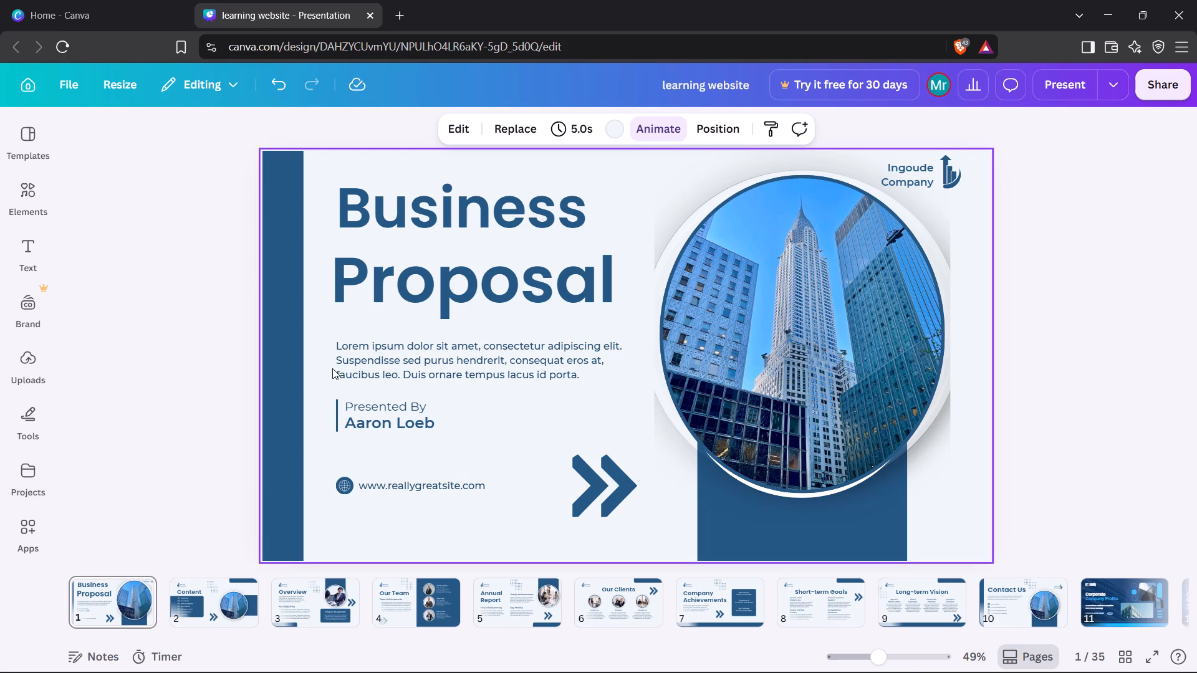
{"action": "left_click", "coordinate": [312, 362]}
{"action": "left_click", "coordinate": [302, 356]}
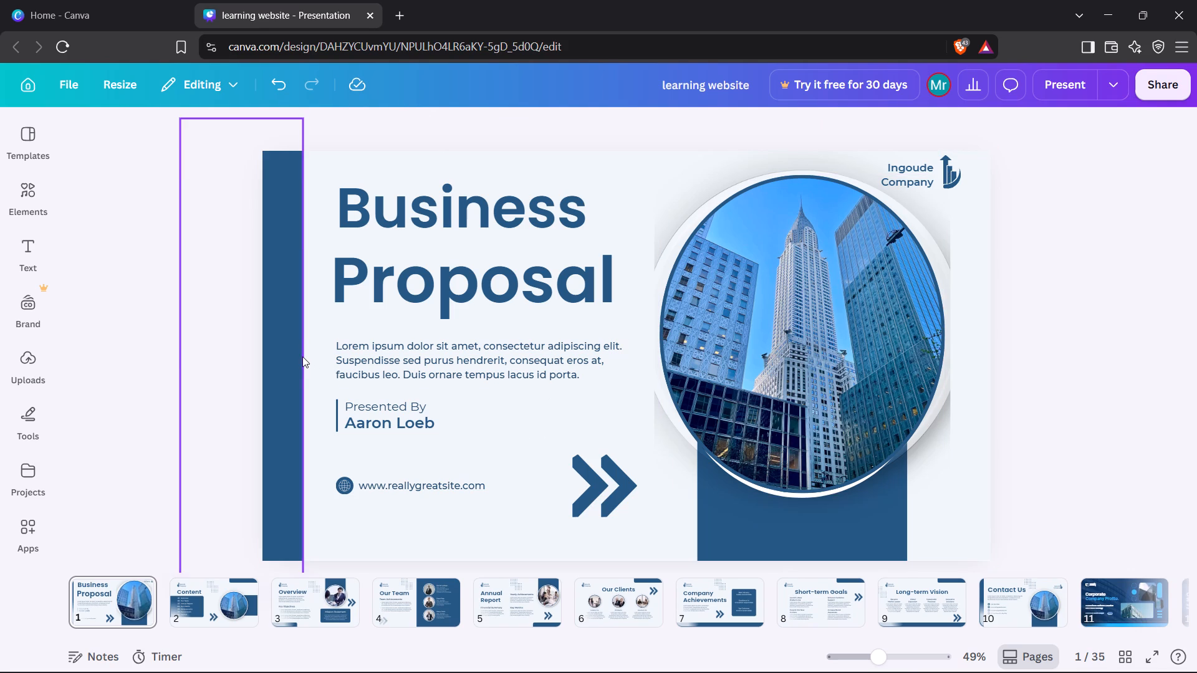
{"action": "left_click_drag", "start_coordinate": [305, 355], "coordinate": [270, 355]}
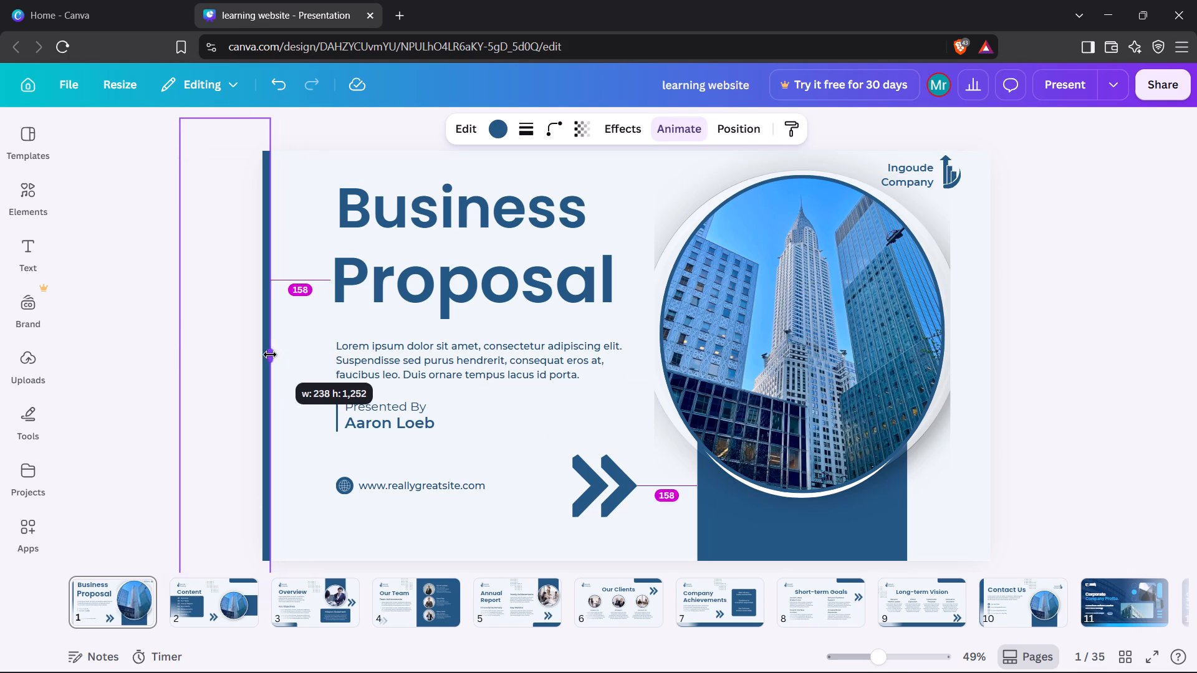
{"action": "left_click_drag", "start_coordinate": [270, 355], "coordinate": [266, 355]}
Shift the "Business" and "Proposal" title lines toward the slide's left edge, with their left sides roughly aligned.
{"action": "left_click_drag", "start_coordinate": [385, 219], "coordinate": [357, 219]}
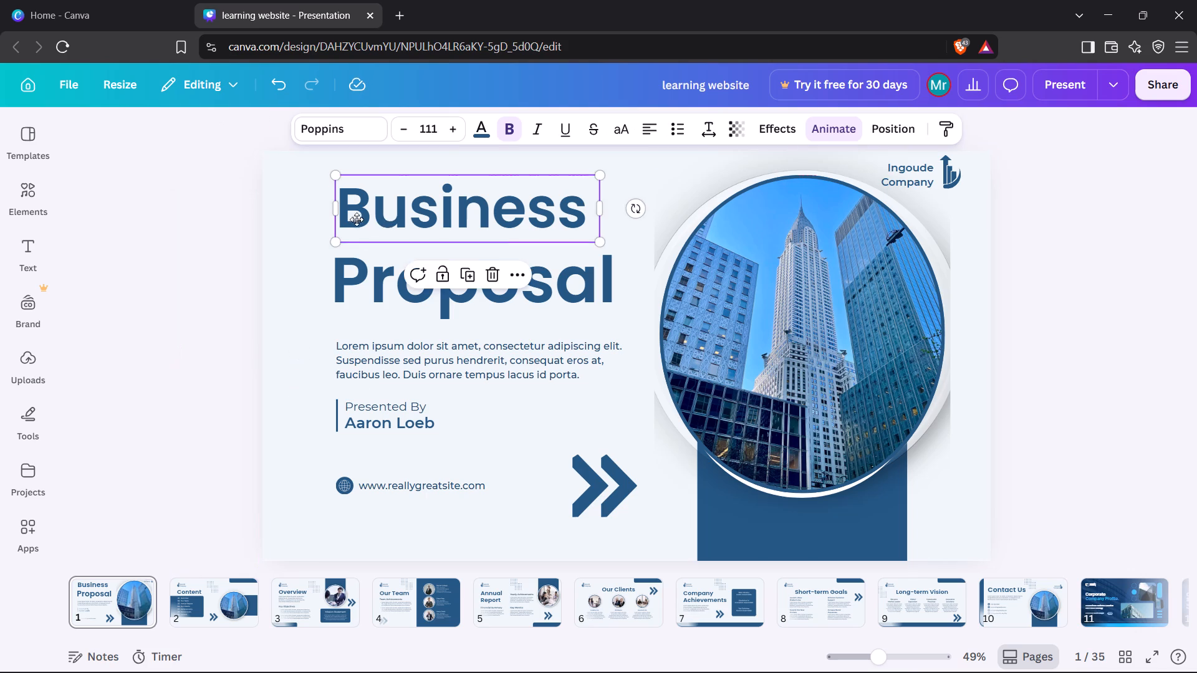
{"action": "left_click_drag", "start_coordinate": [357, 219], "coordinate": [340, 215]}
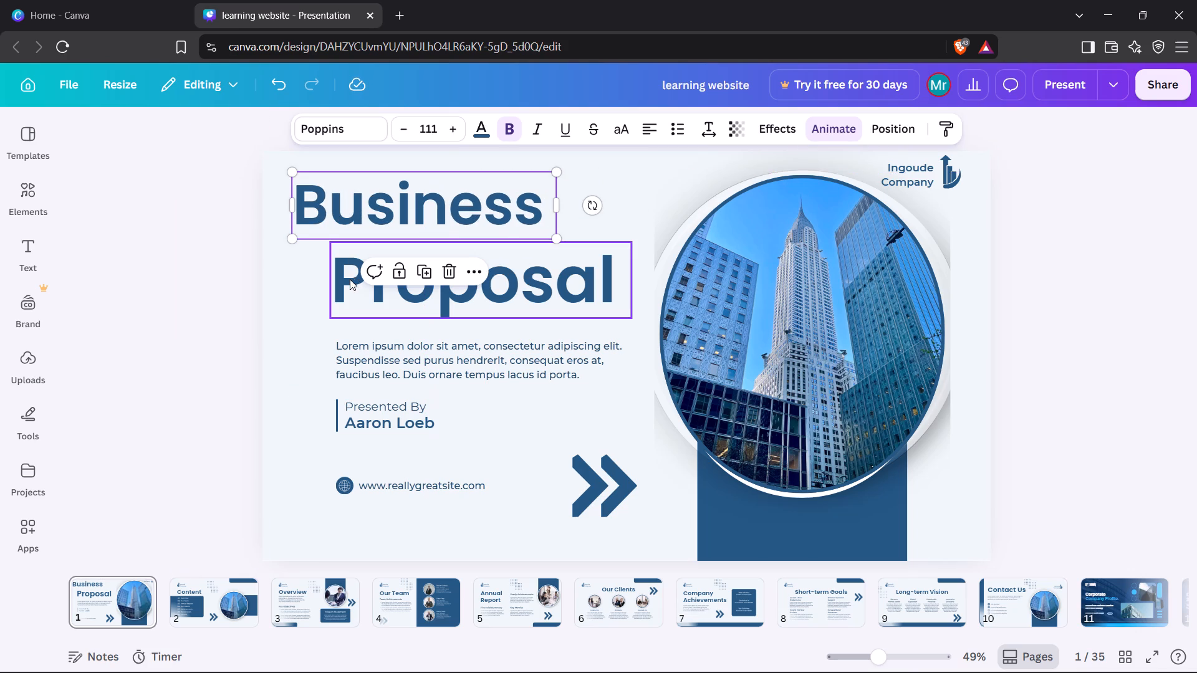
{"action": "left_click_drag", "start_coordinate": [350, 279], "coordinate": [315, 277]}
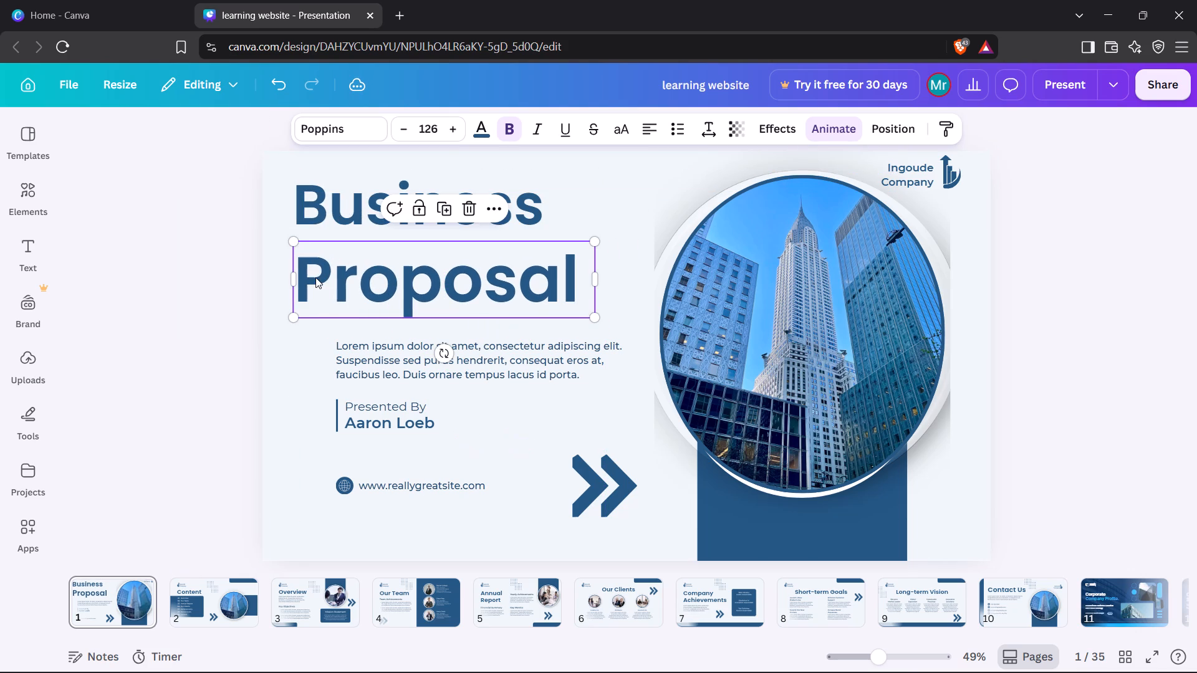
Move the lorem ipsum paragraph left and up beneath the title and enlarge its text to size 22.2.
{"action": "left_click_drag", "start_coordinate": [345, 346], "coordinate": [313, 336]}
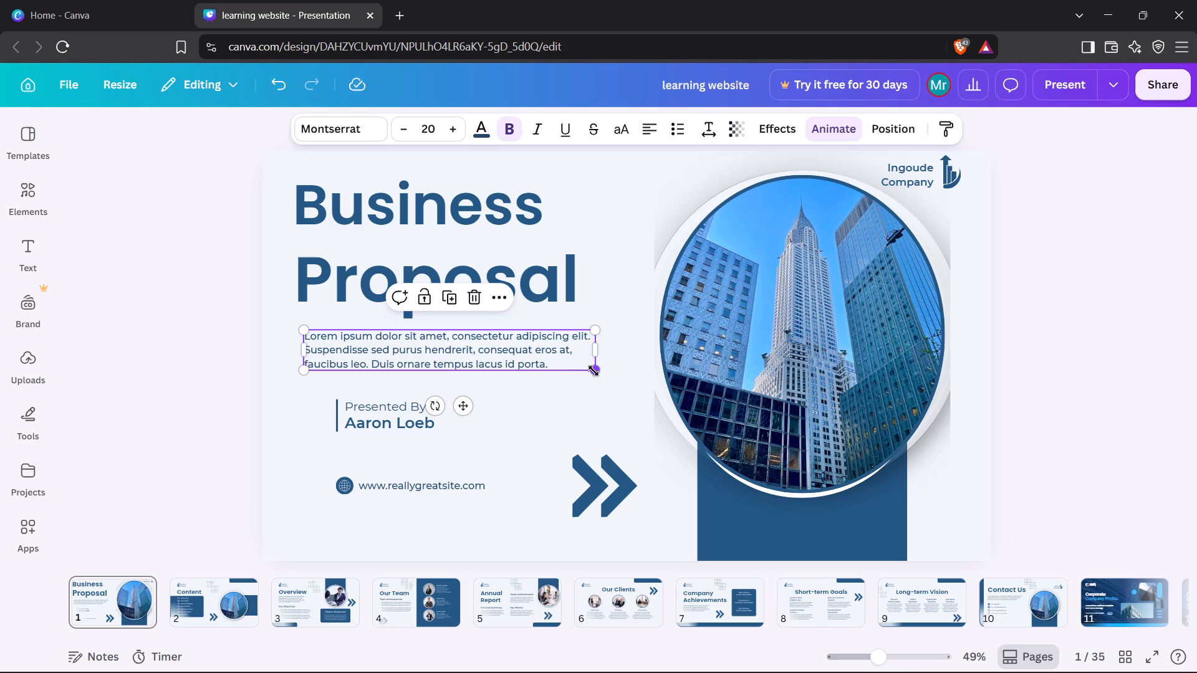
{"action": "left_click_drag", "start_coordinate": [594, 371], "coordinate": [628, 375]}
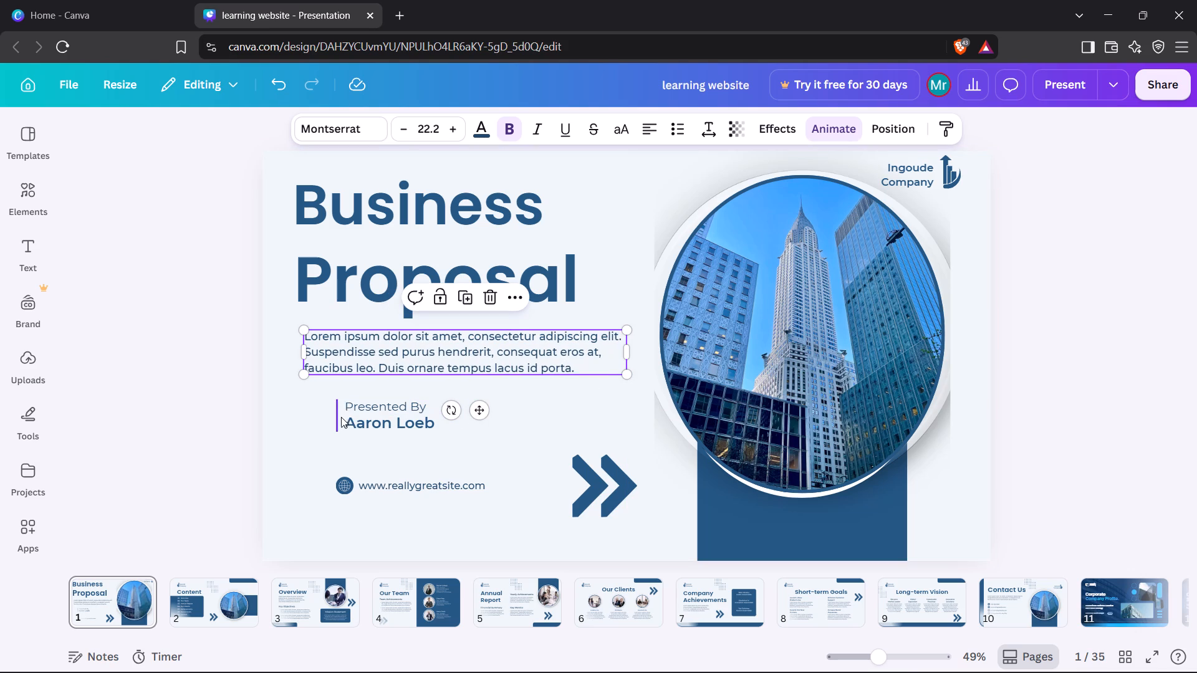
Shift the vertical accent line, the "Presented By" label and the presenter name left, under the paragraph.
{"action": "left_click_drag", "start_coordinate": [337, 416], "coordinate": [308, 414]}
{"action": "left_click_drag", "start_coordinate": [363, 406], "coordinate": [337, 408]}
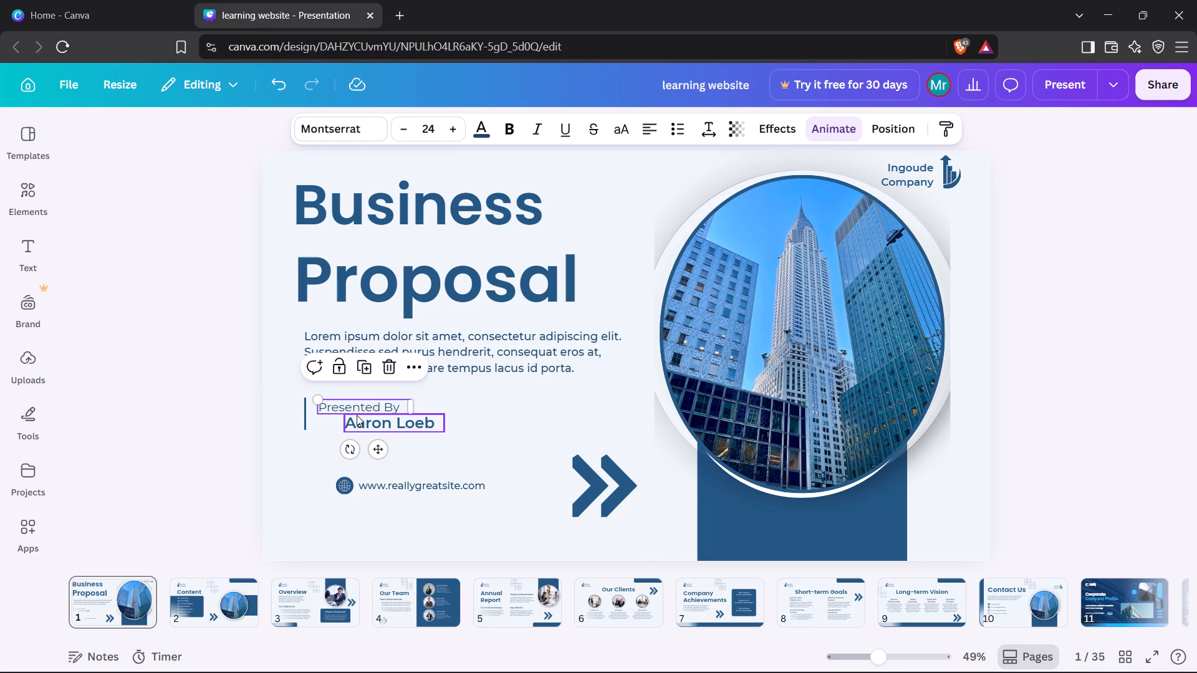
{"action": "left_click_drag", "start_coordinate": [364, 416], "coordinate": [339, 416]}
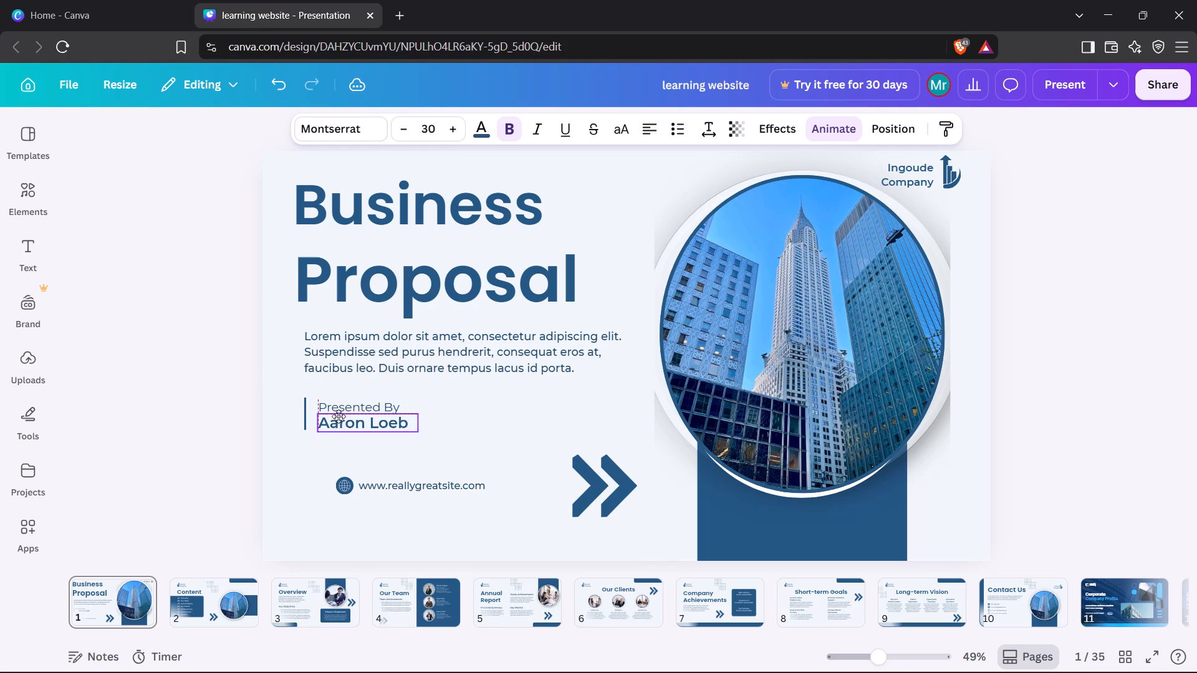
Place the presenter name directly beneath the "Presented By" label, beside the vertical accent line.
{"action": "left_click_drag", "start_coordinate": [339, 416], "coordinate": [337, 416]}
{"action": "left_click", "coordinate": [456, 428]}
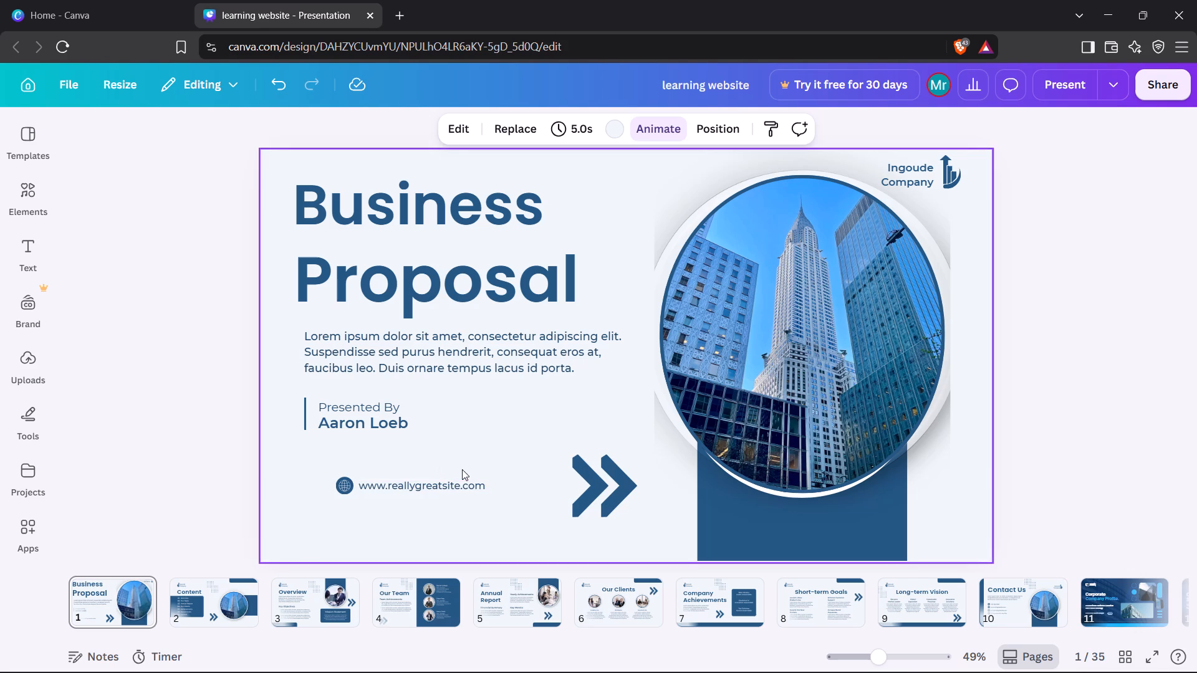
Shrink the blue double-chevron arrow on the title slide slightly, keeping its upper-left corner in place.
{"action": "double_click", "coordinate": [626, 505]}
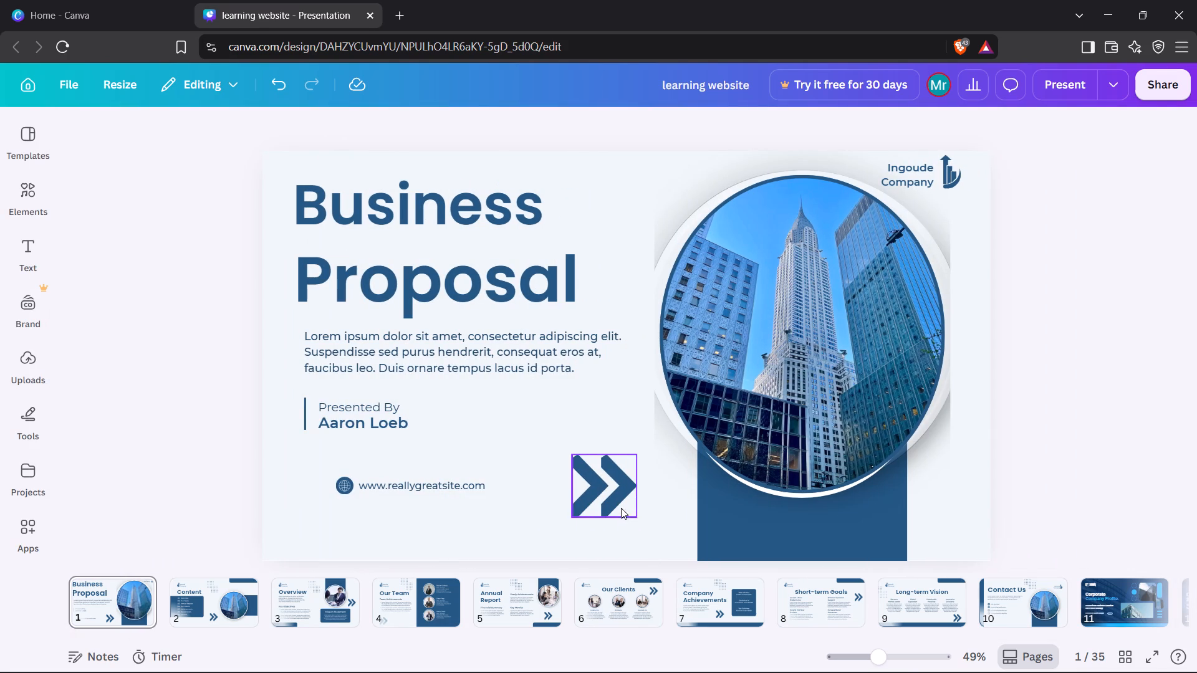
{"action": "left_click", "coordinate": [621, 508]}
{"action": "left_click_drag", "start_coordinate": [638, 517], "coordinate": [632, 514]}
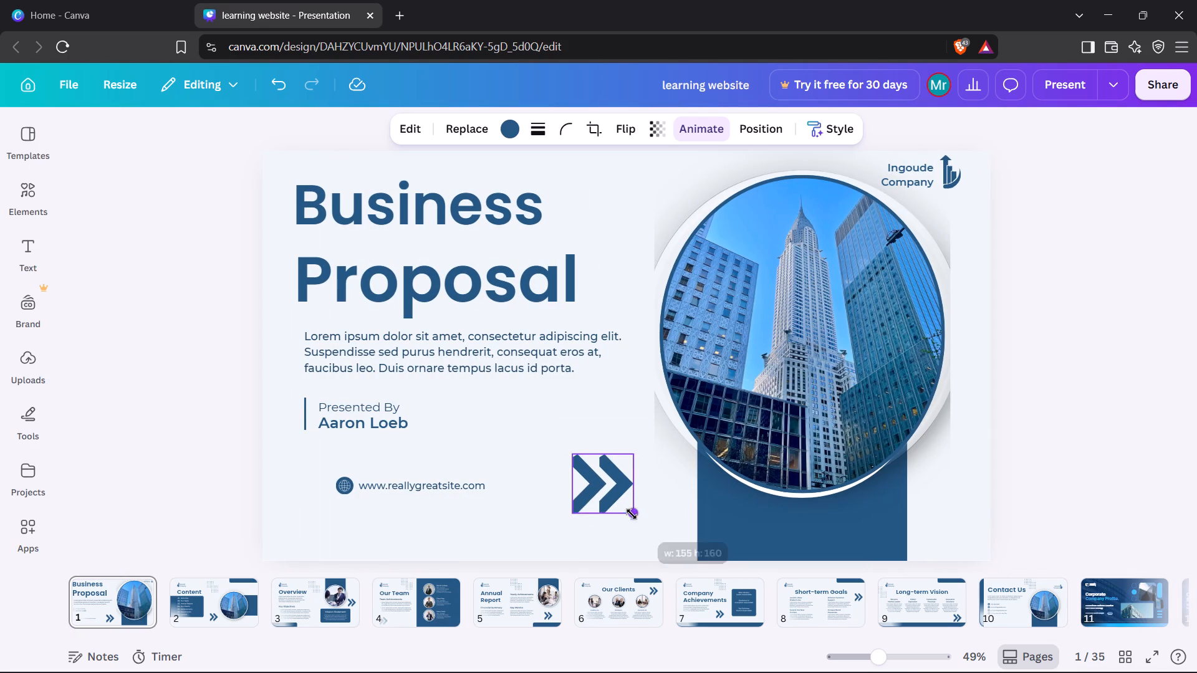
{"action": "left_click_drag", "start_coordinate": [632, 514], "coordinate": [623, 510]}
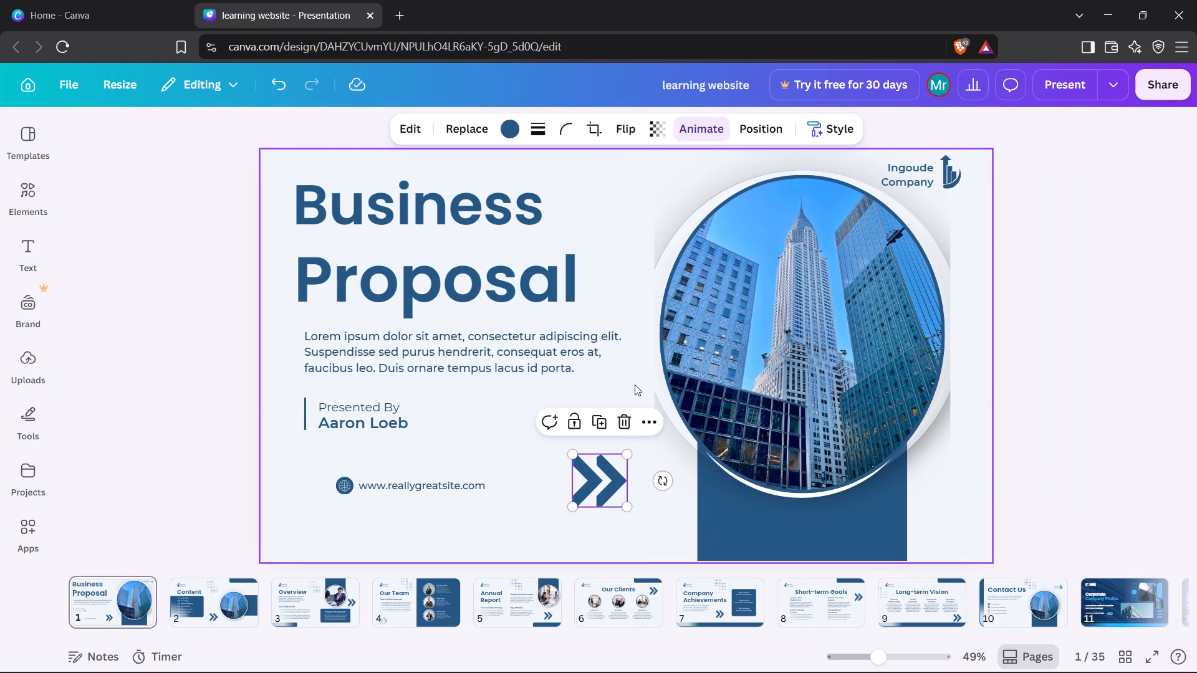
{"action": "left_click", "coordinate": [635, 384]}
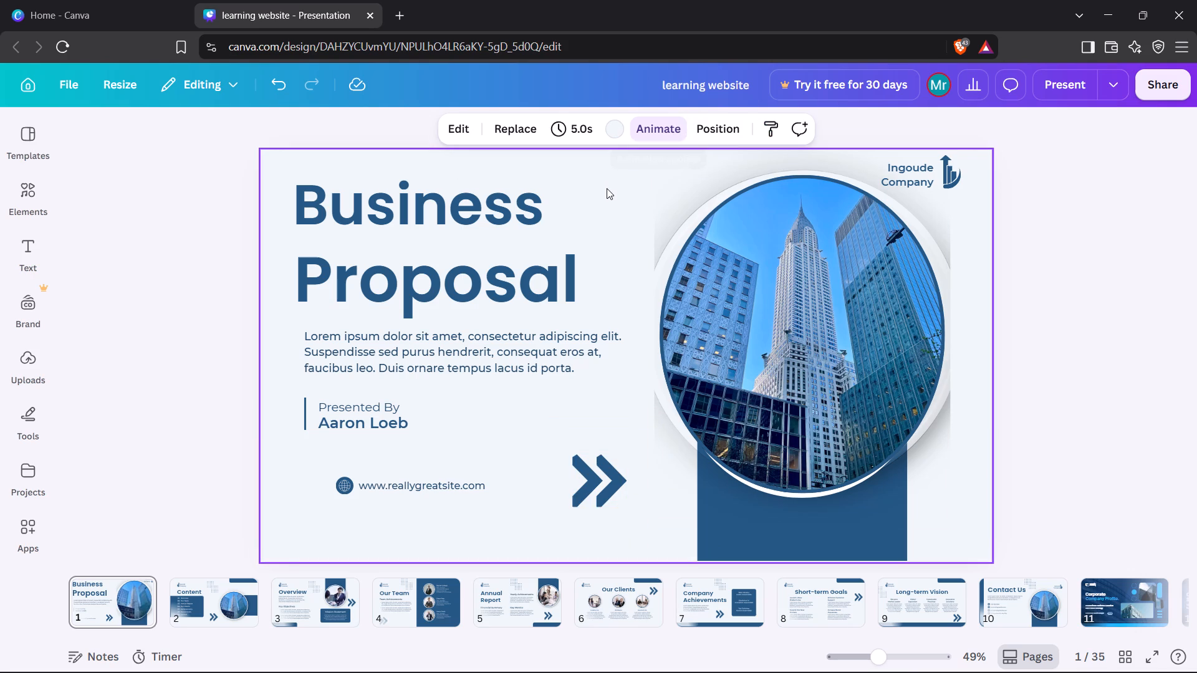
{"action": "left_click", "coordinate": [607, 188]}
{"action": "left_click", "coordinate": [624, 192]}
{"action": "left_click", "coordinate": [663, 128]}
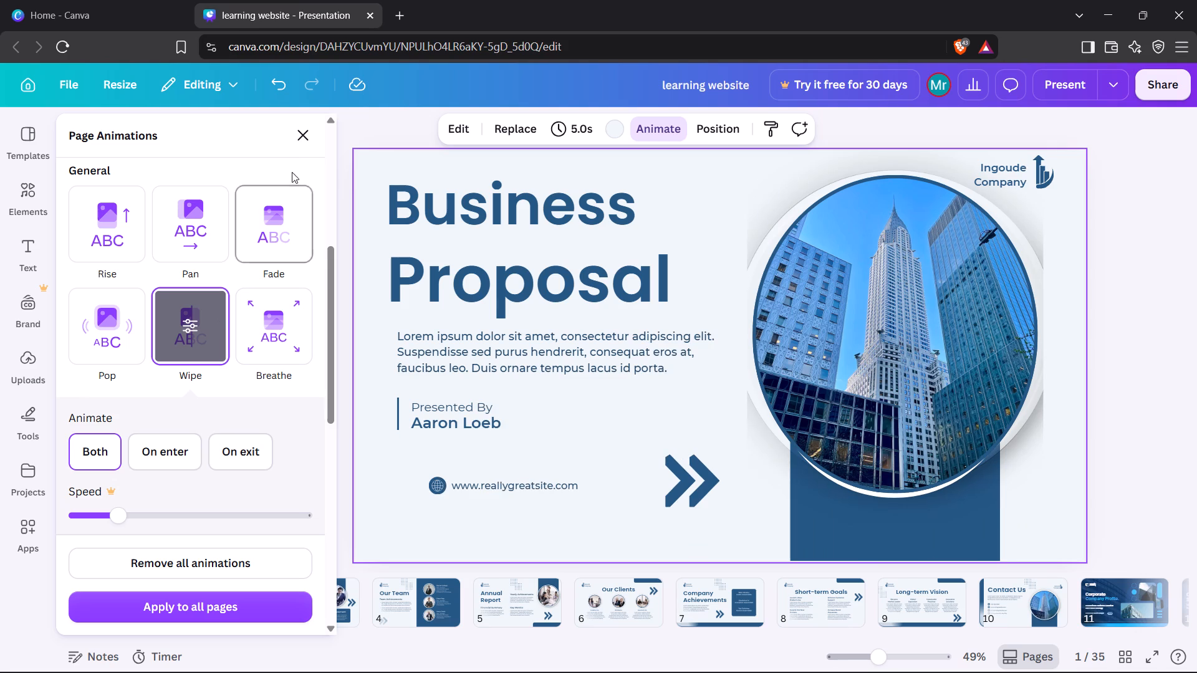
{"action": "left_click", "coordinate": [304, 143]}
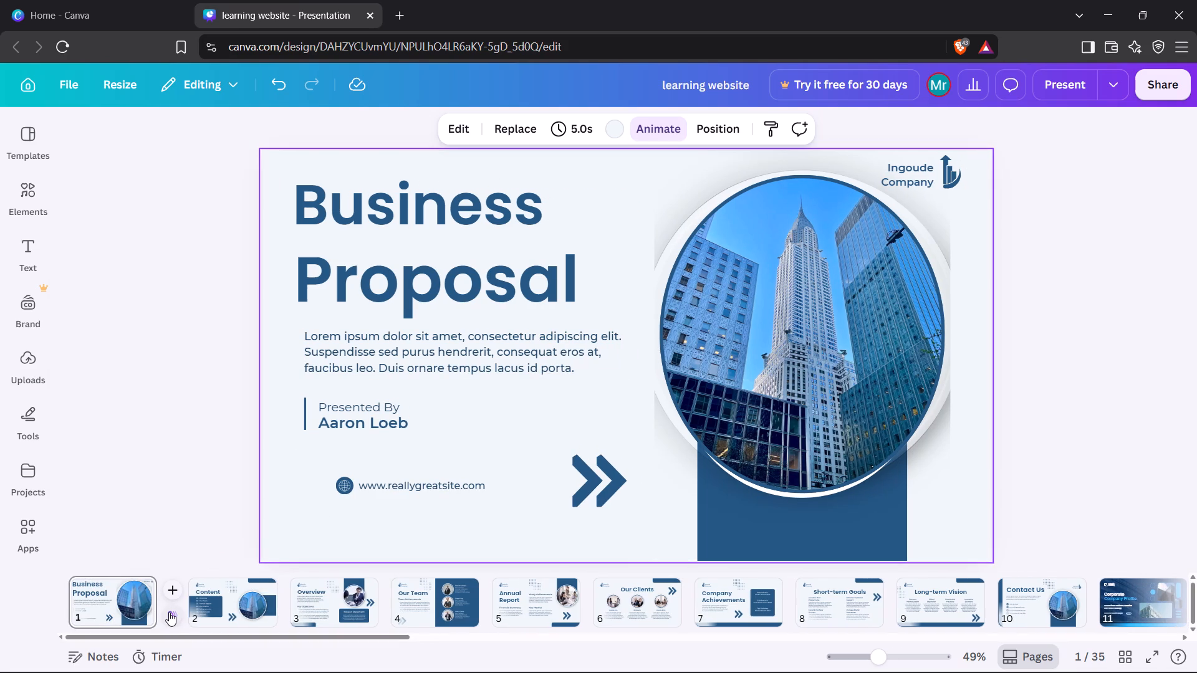
Apply the Flow transition between slides 1 and 2.
{"action": "left_click", "coordinate": [170, 612]}
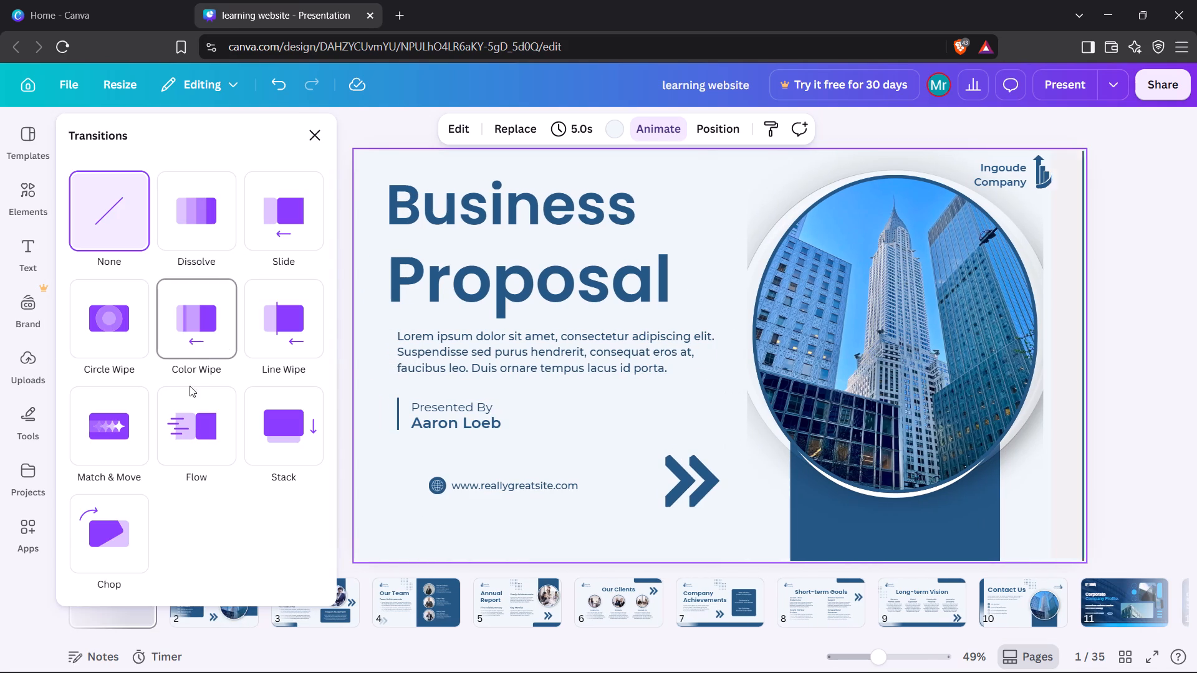
{"action": "left_click", "coordinate": [188, 432]}
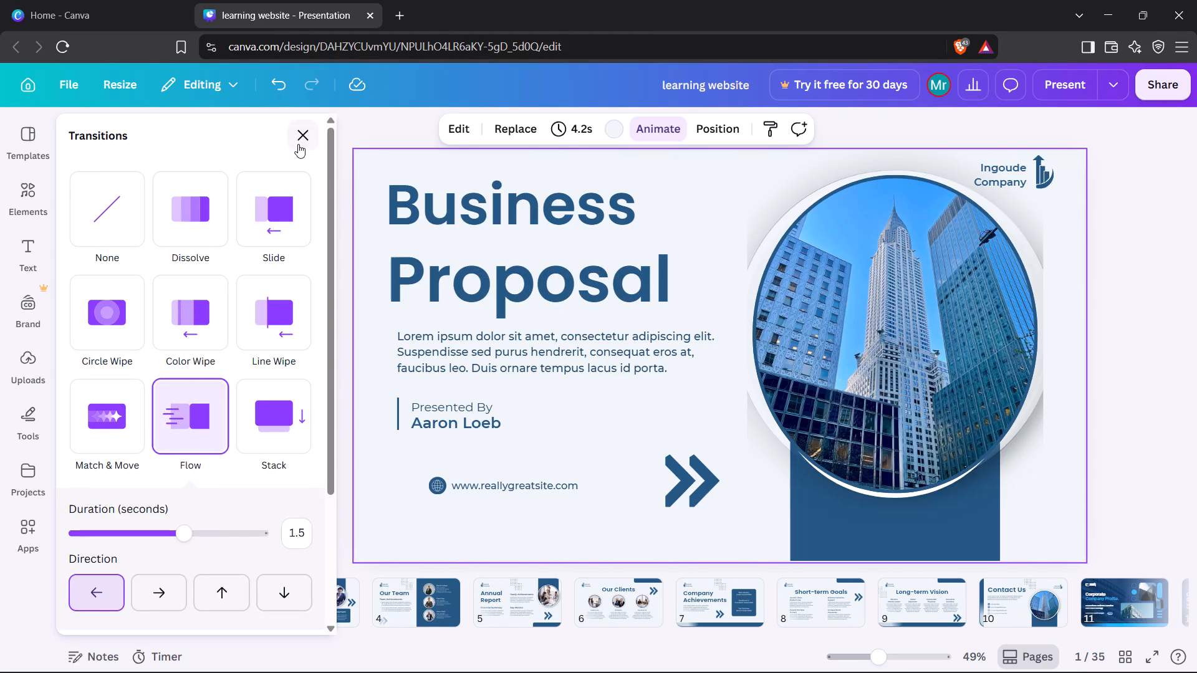
{"action": "left_click", "coordinate": [305, 135]}
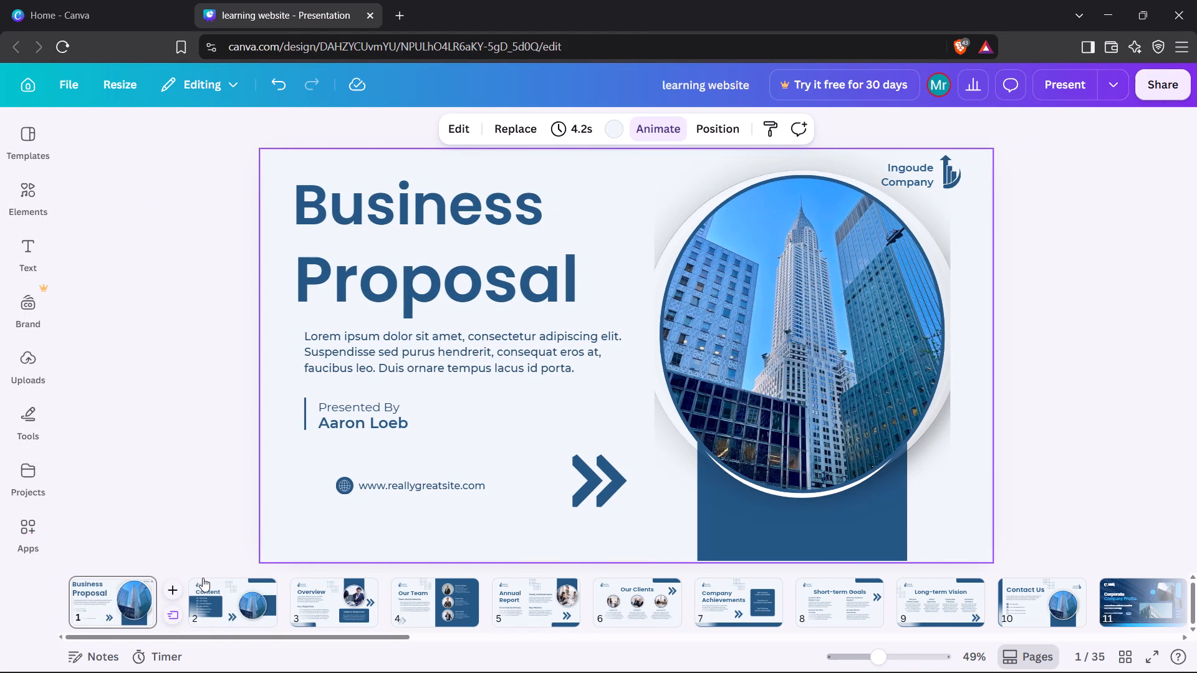
On the Content slide, move the logo and company name toward the upper-left corner and raise the "Content" title beneath them.
{"action": "left_click", "coordinate": [202, 600]}
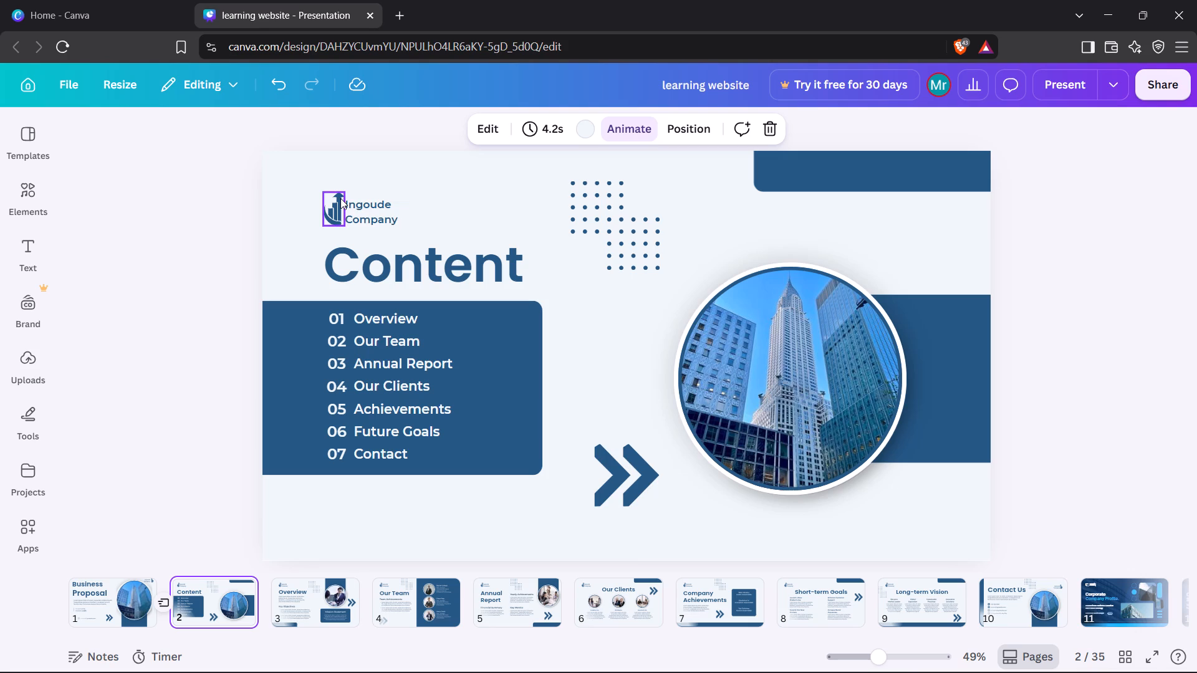
{"action": "left_click_drag", "start_coordinate": [338, 203], "coordinate": [306, 178]}
{"action": "left_click_drag", "start_coordinate": [378, 211], "coordinate": [356, 188]}
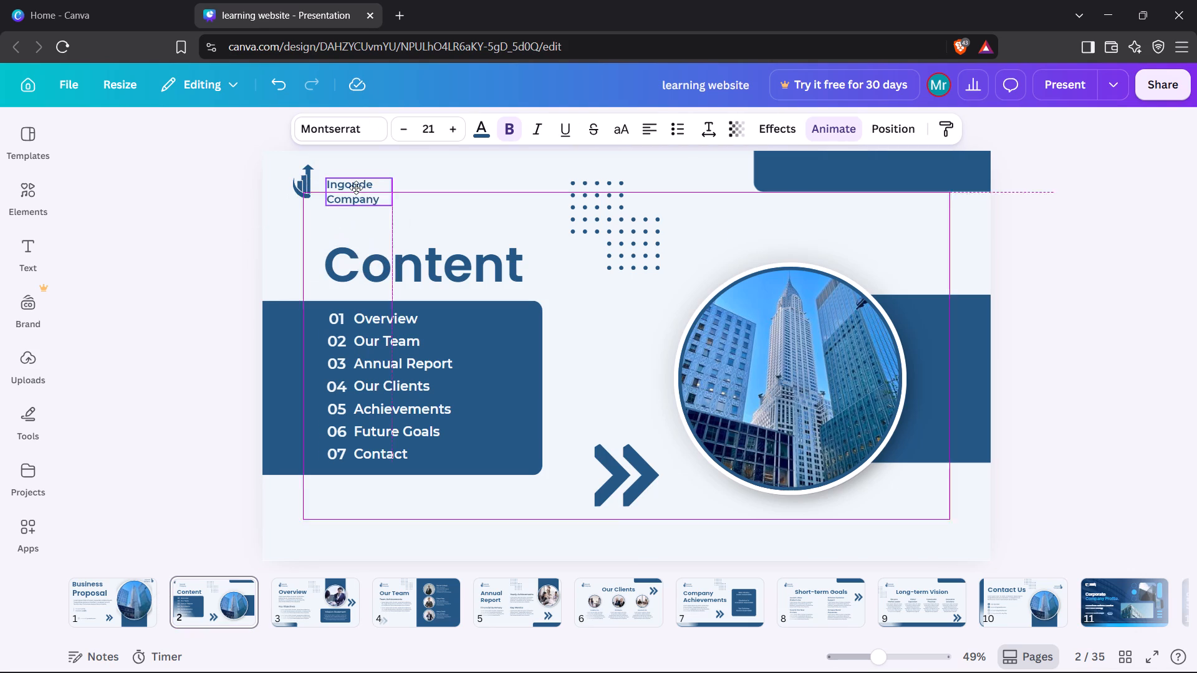
{"action": "left_click_drag", "start_coordinate": [356, 188], "coordinate": [352, 180]}
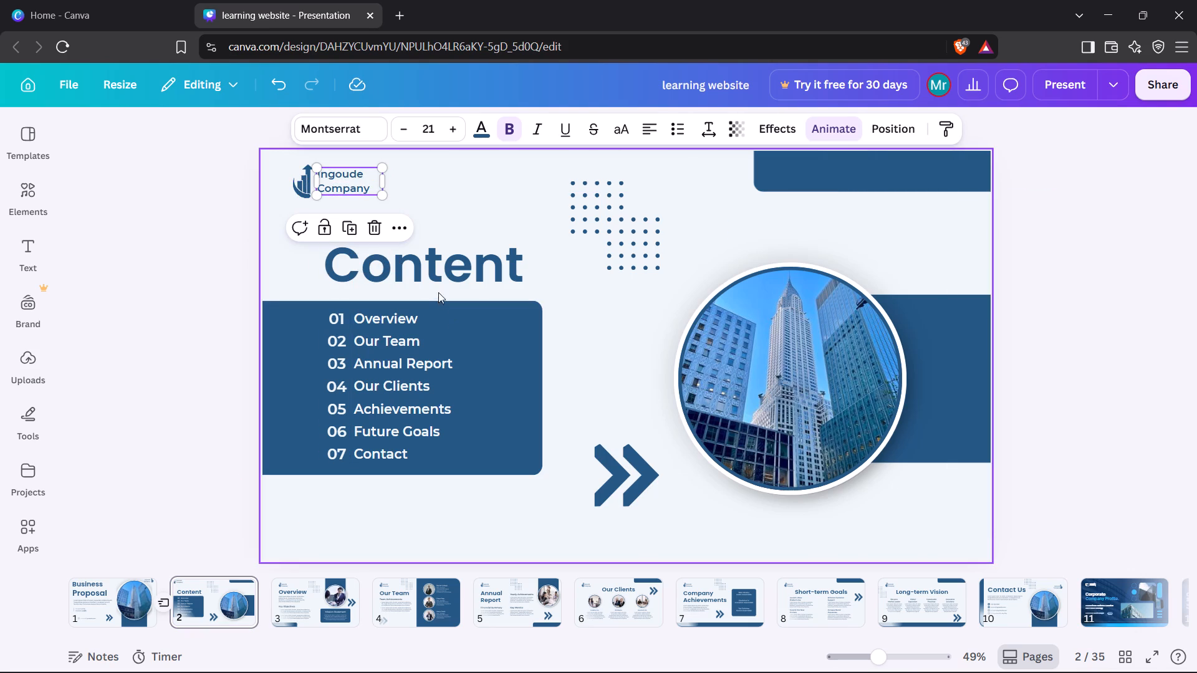
{"action": "left_click_drag", "start_coordinate": [436, 275], "coordinate": [432, 254]}
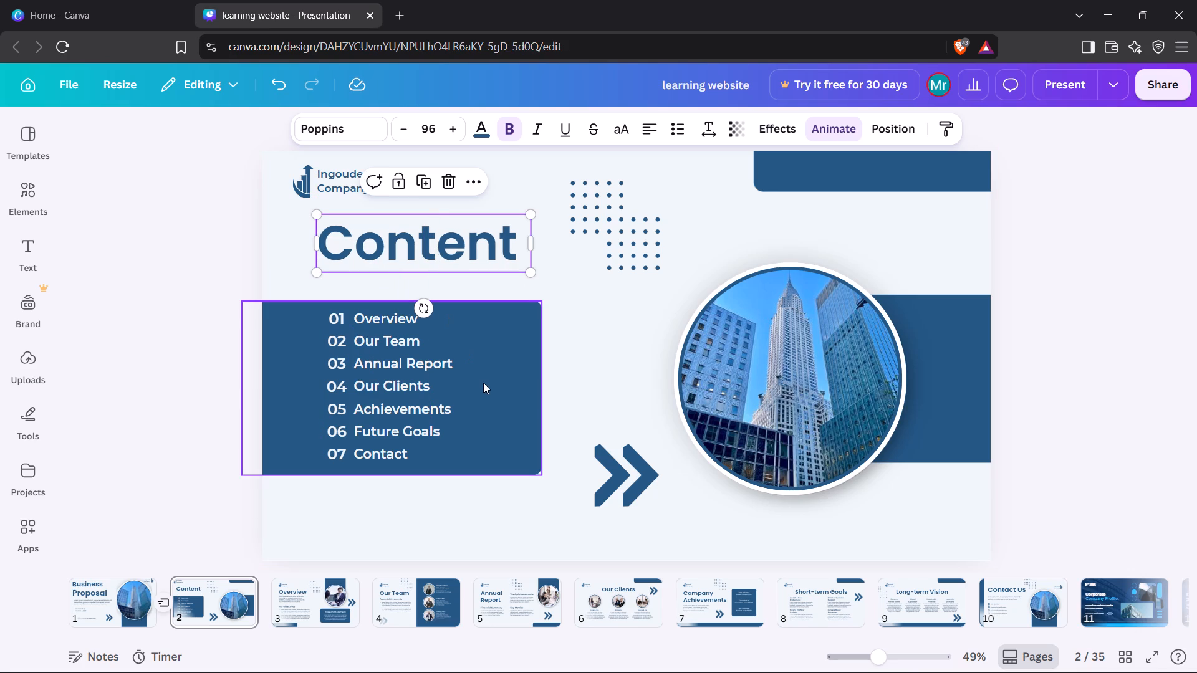
Extend the top edge of the blue box behind the content list upward, to a height of about 493.
{"action": "left_click", "coordinate": [465, 317]}
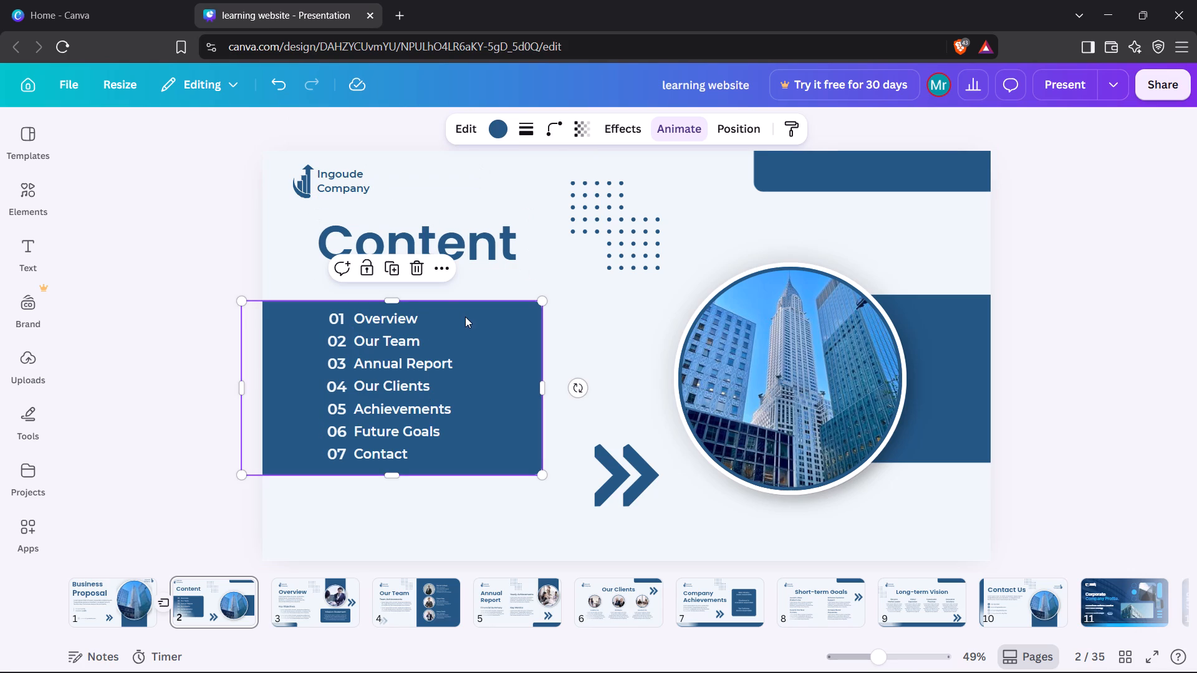
{"action": "left_click_drag", "start_coordinate": [393, 300], "coordinate": [394, 285]}
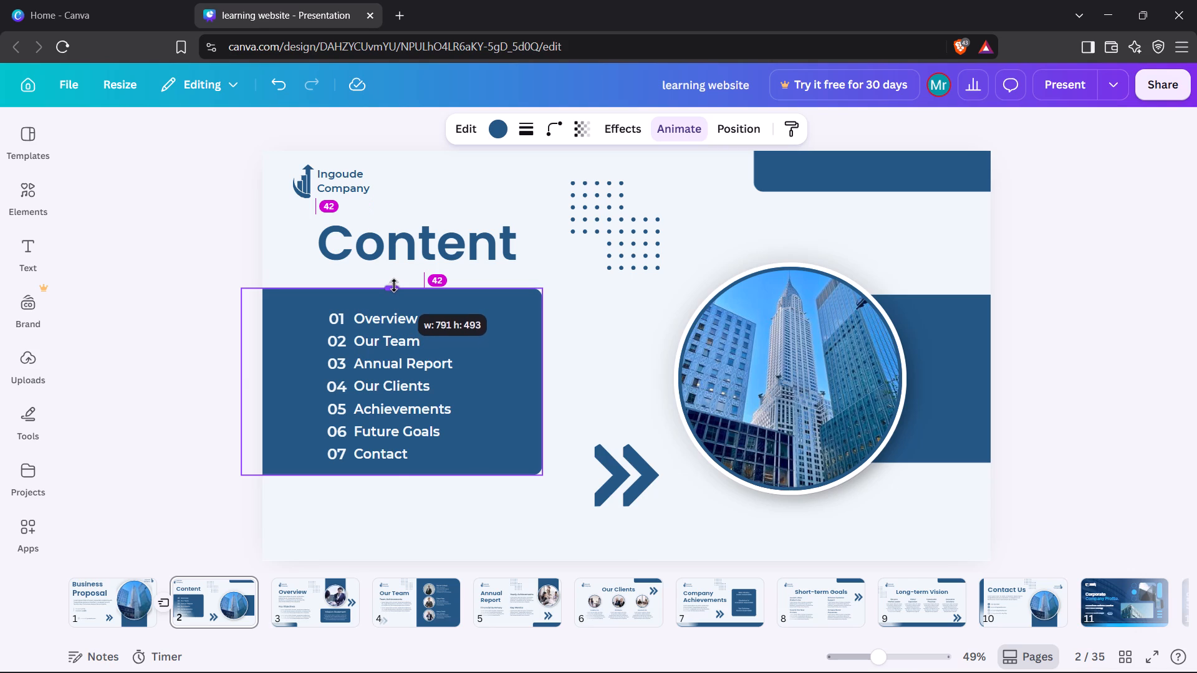
{"action": "left_click_drag", "start_coordinate": [394, 285], "coordinate": [395, 285]}
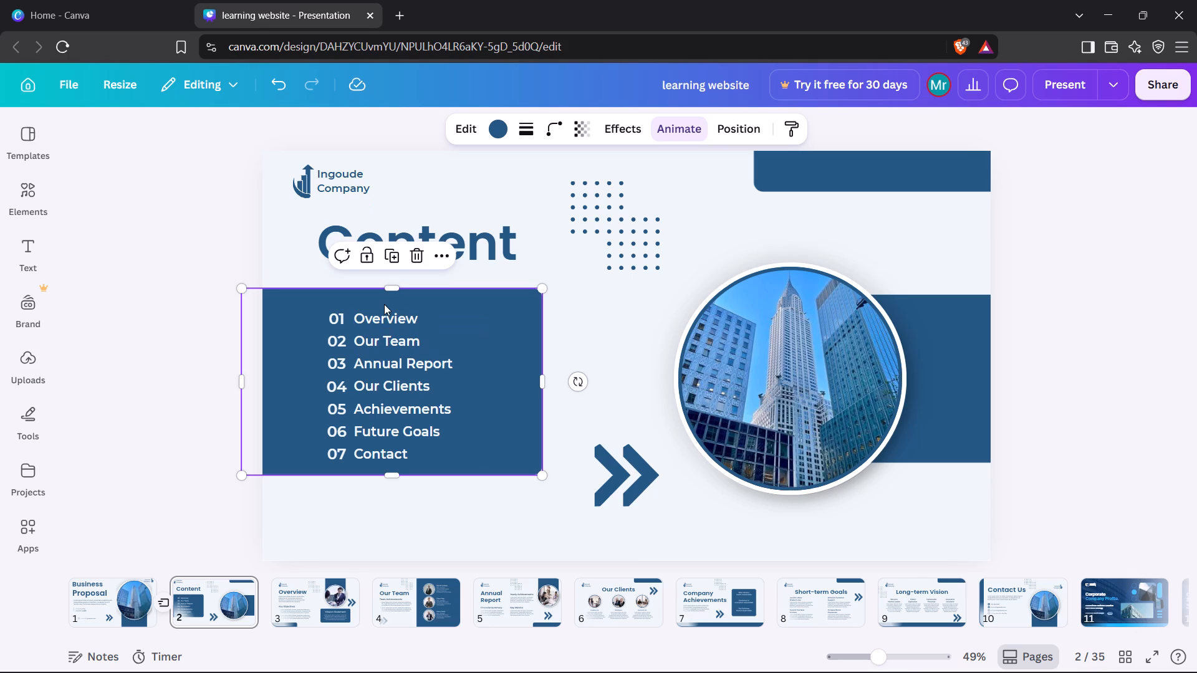
Move the blue box off the content list, down to the slide's bottom edge.
{"action": "left_click_drag", "start_coordinate": [384, 304], "coordinate": [394, 300]}
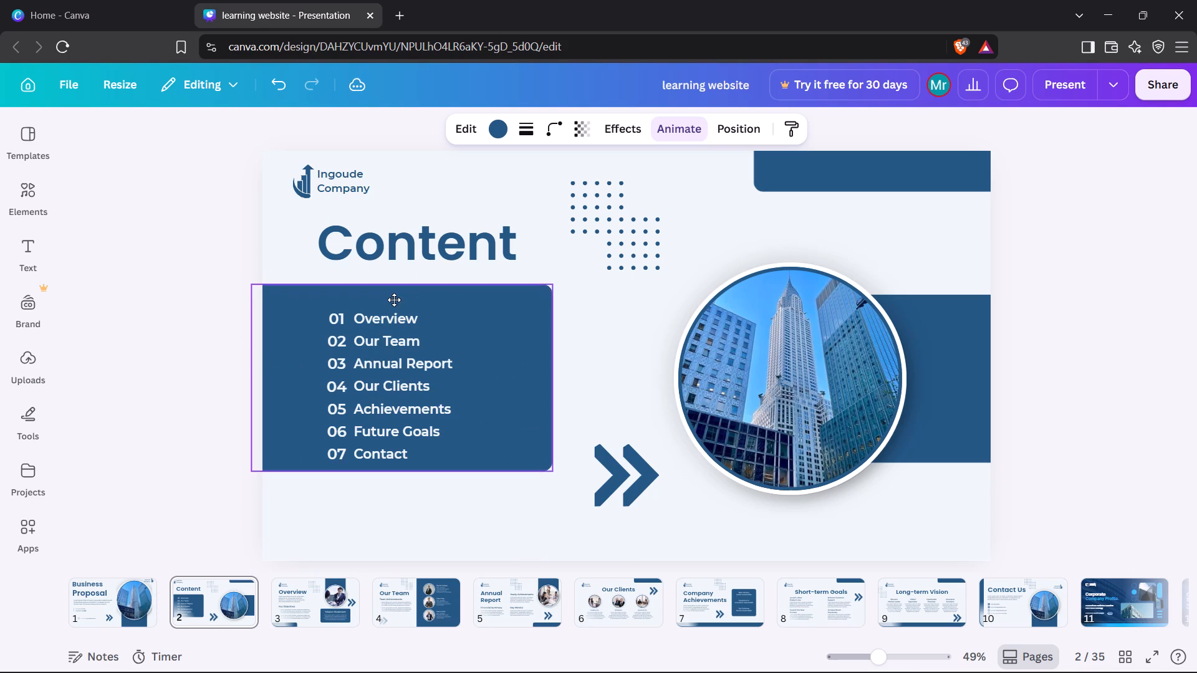
{"action": "left_click_drag", "start_coordinate": [394, 300], "coordinate": [392, 308]}
{"action": "left_click_drag", "start_coordinate": [392, 308], "coordinate": [385, 341]}
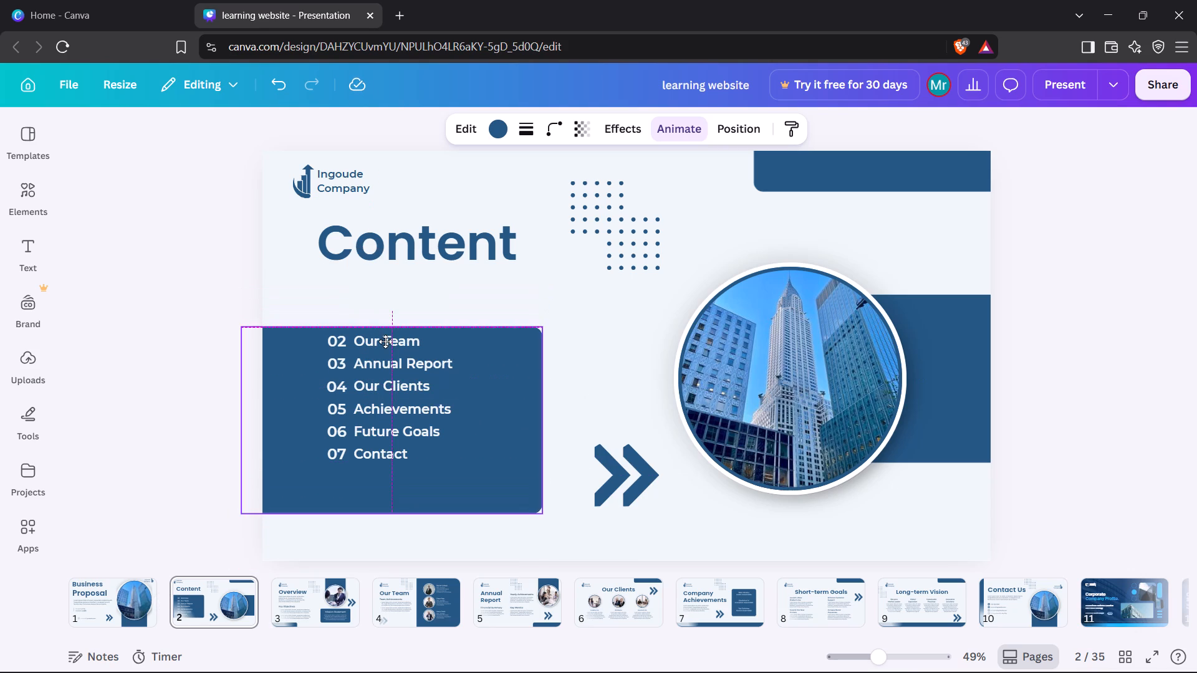
{"action": "left_click_drag", "start_coordinate": [385, 341], "coordinate": [394, 489]}
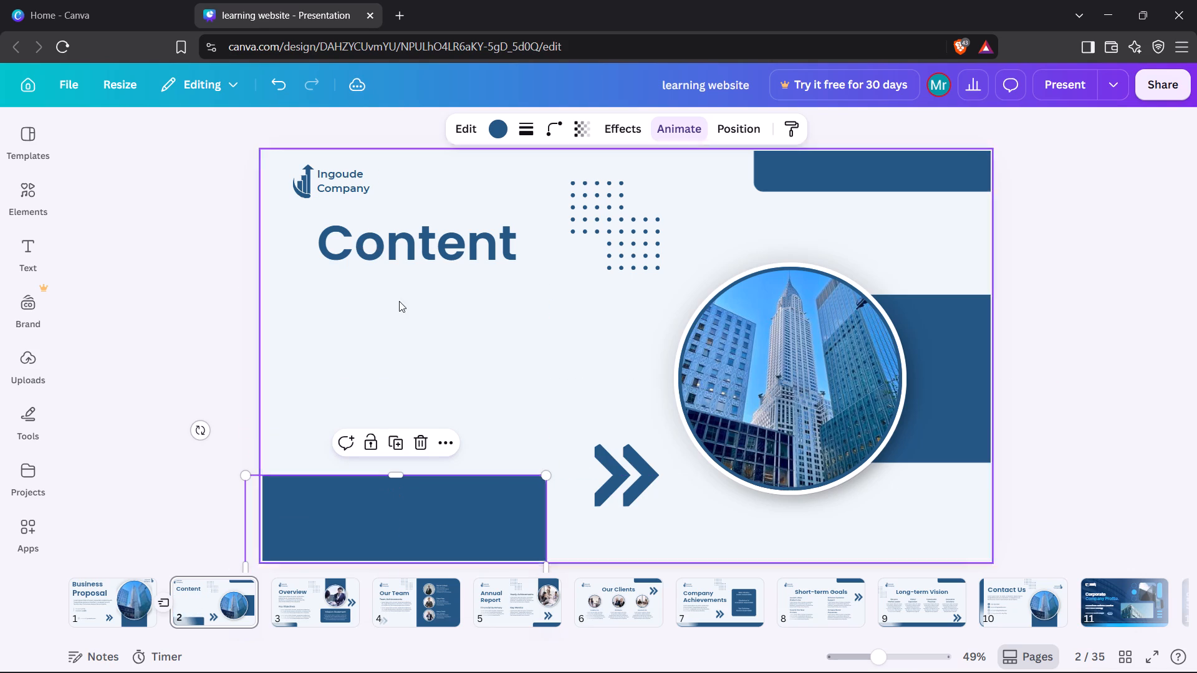
Select the seven content item labels together with the blue box and shift them slightly up toward the title.
{"action": "left_click_drag", "start_coordinate": [393, 285], "coordinate": [365, 484]}
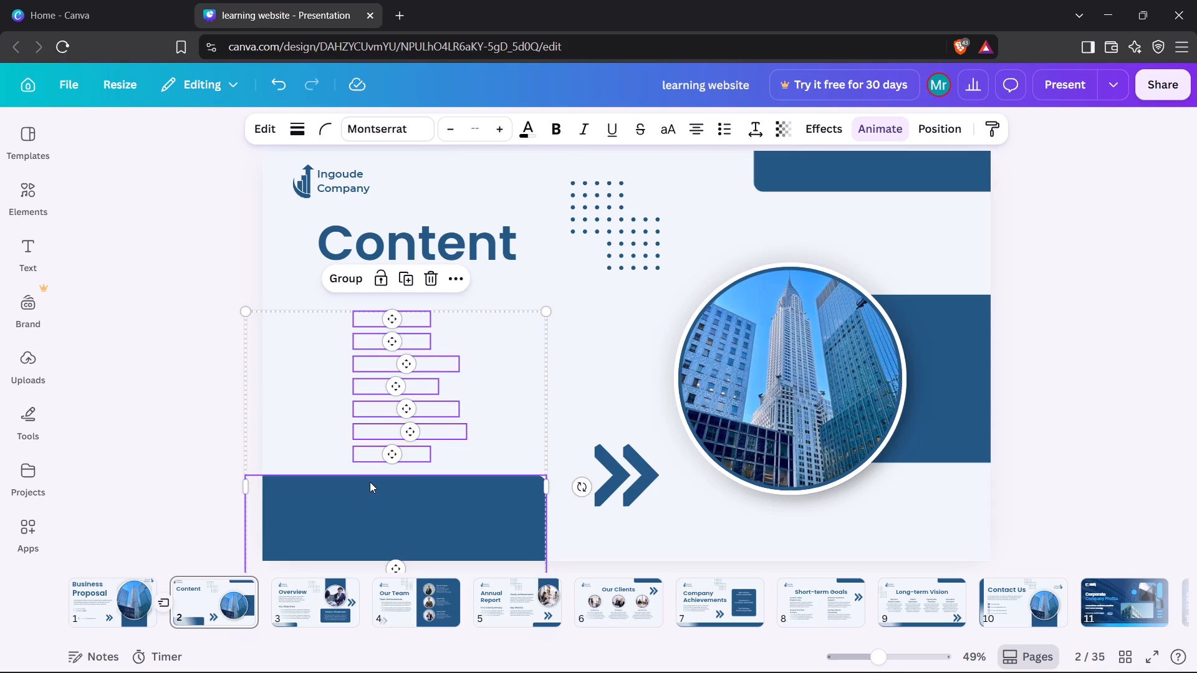
{"action": "left_click_drag", "start_coordinate": [419, 389], "coordinate": [420, 422]}
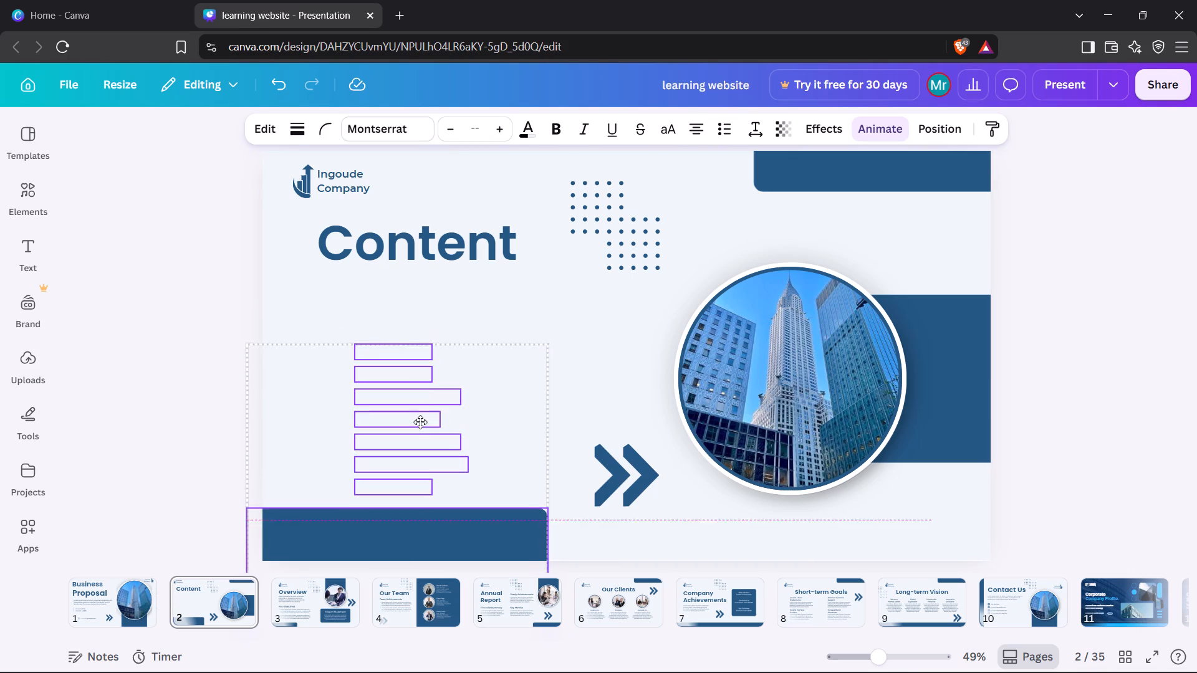
{"action": "left_click_drag", "start_coordinate": [420, 422], "coordinate": [420, 376]}
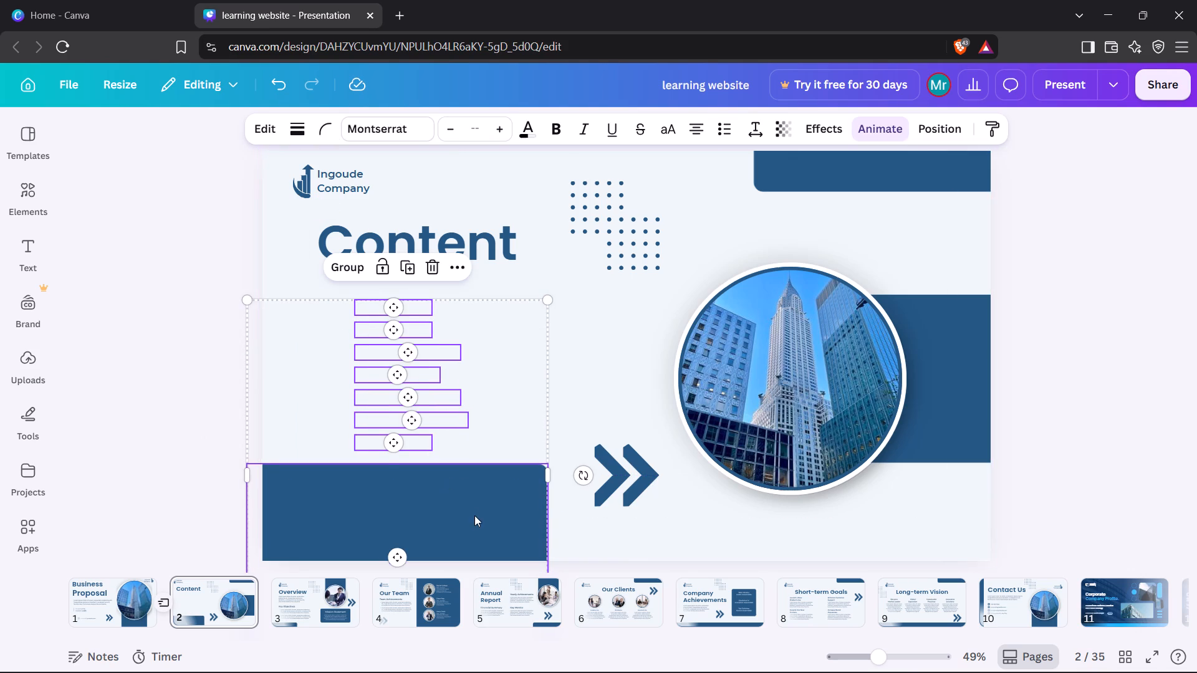
{"action": "left_click_drag", "start_coordinate": [472, 512], "coordinate": [474, 488]}
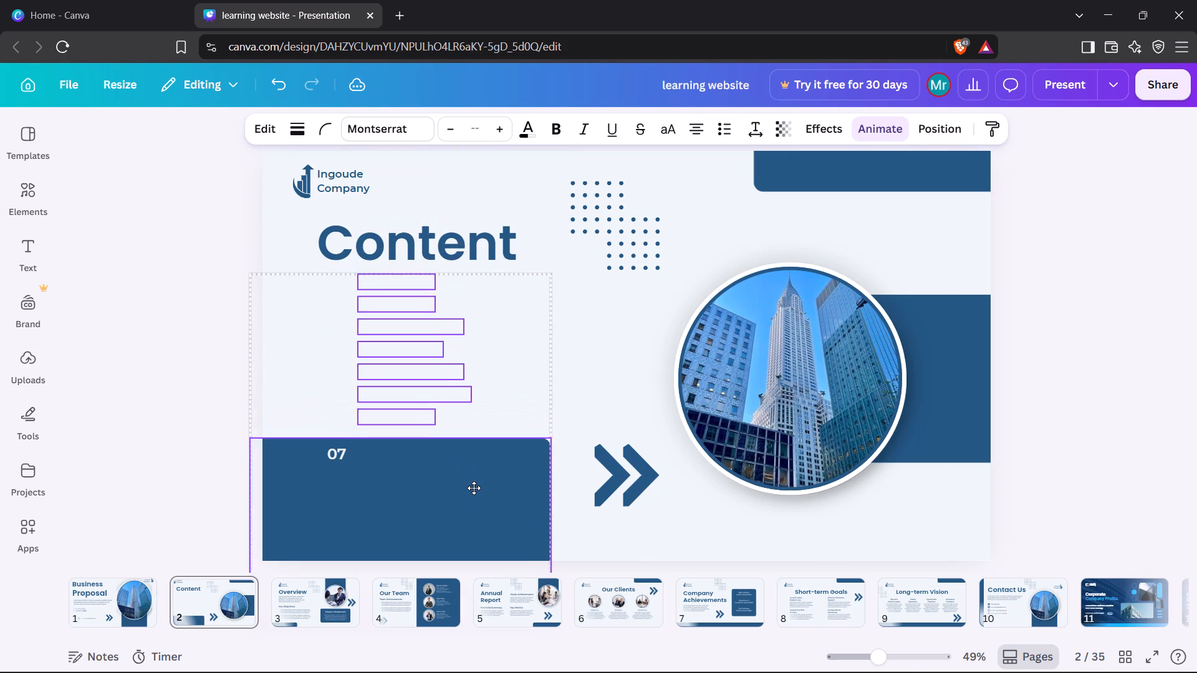
{"action": "left_click_drag", "start_coordinate": [474, 488], "coordinate": [471, 490]}
{"action": "left_click", "coordinate": [471, 490]}
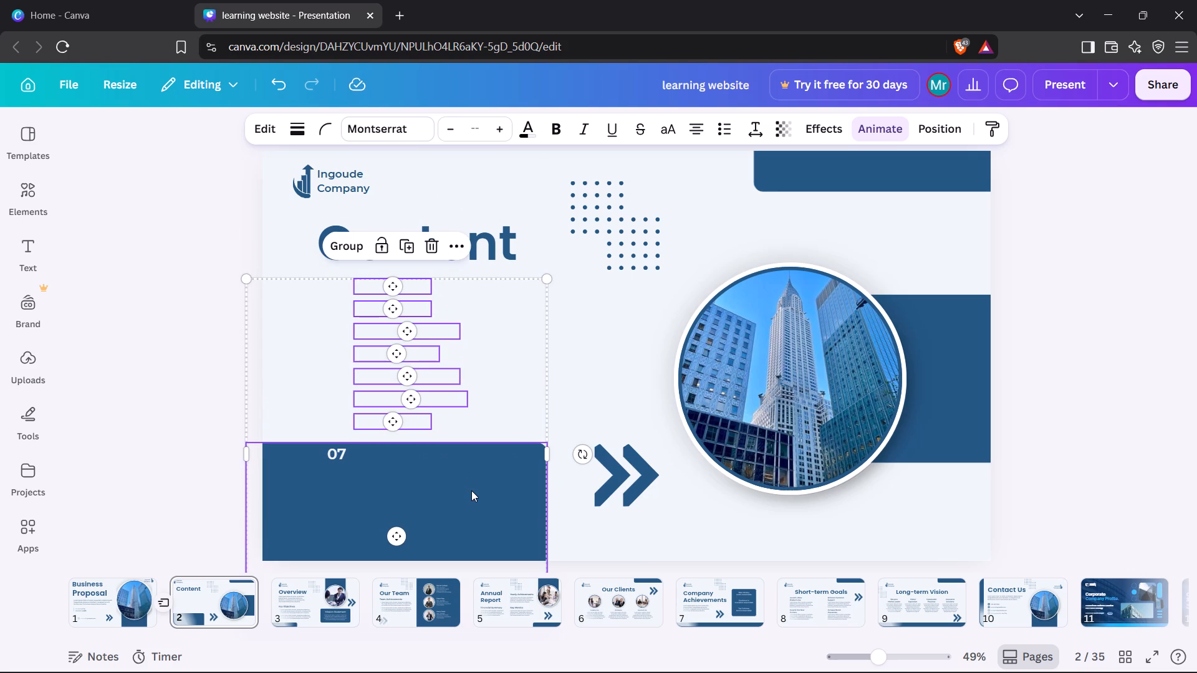
{"action": "left_click", "coordinate": [471, 490]}
{"action": "double_click", "coordinate": [471, 490]}
{"action": "left_click", "coordinate": [622, 518]}
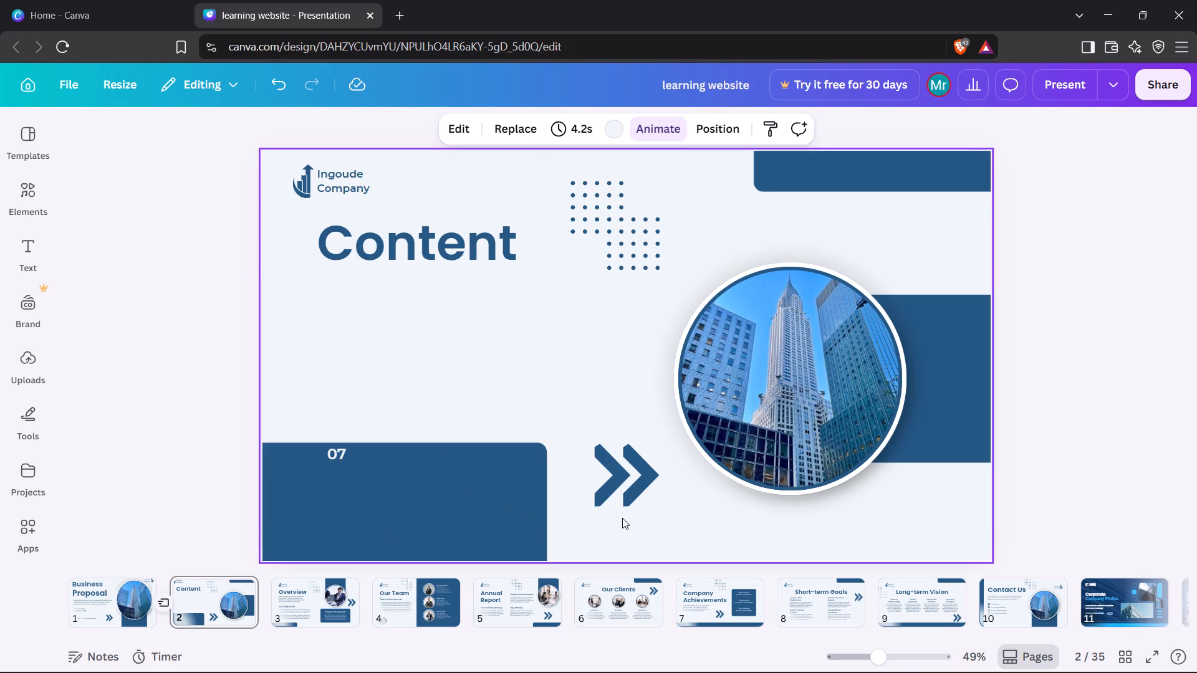
Move the blue box alone back up behind the content list, just below the "Content" title.
{"action": "left_click_drag", "start_coordinate": [433, 507], "coordinate": [436, 362]}
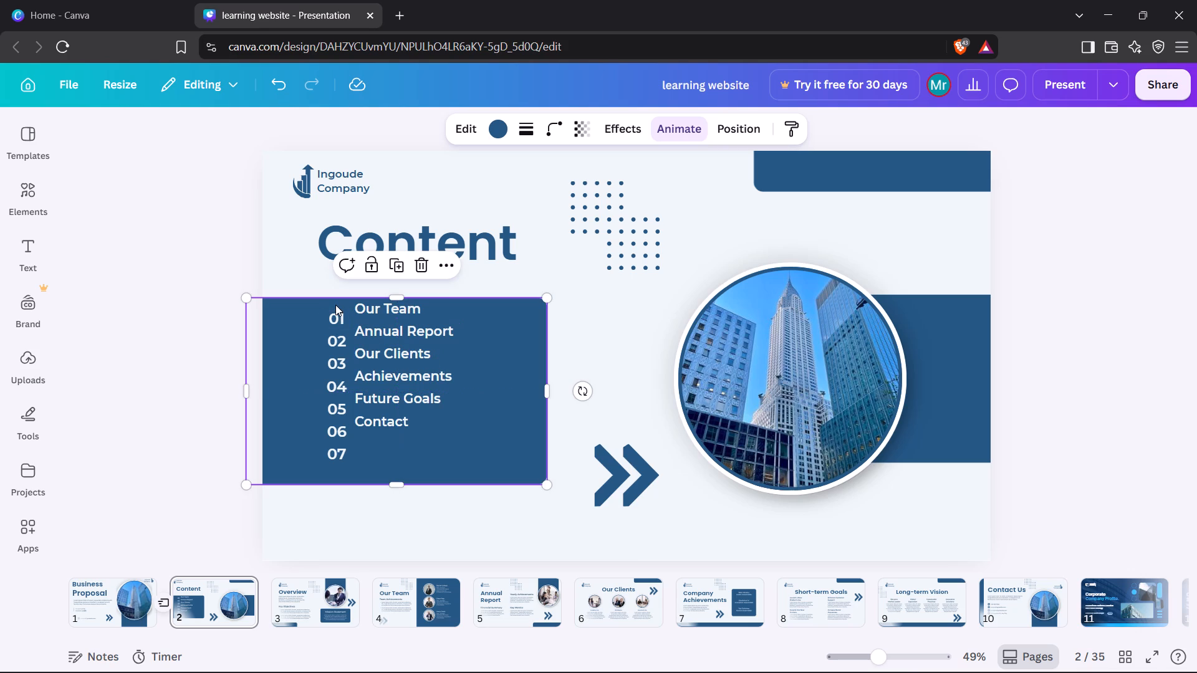
{"action": "left_click", "coordinate": [335, 305]}
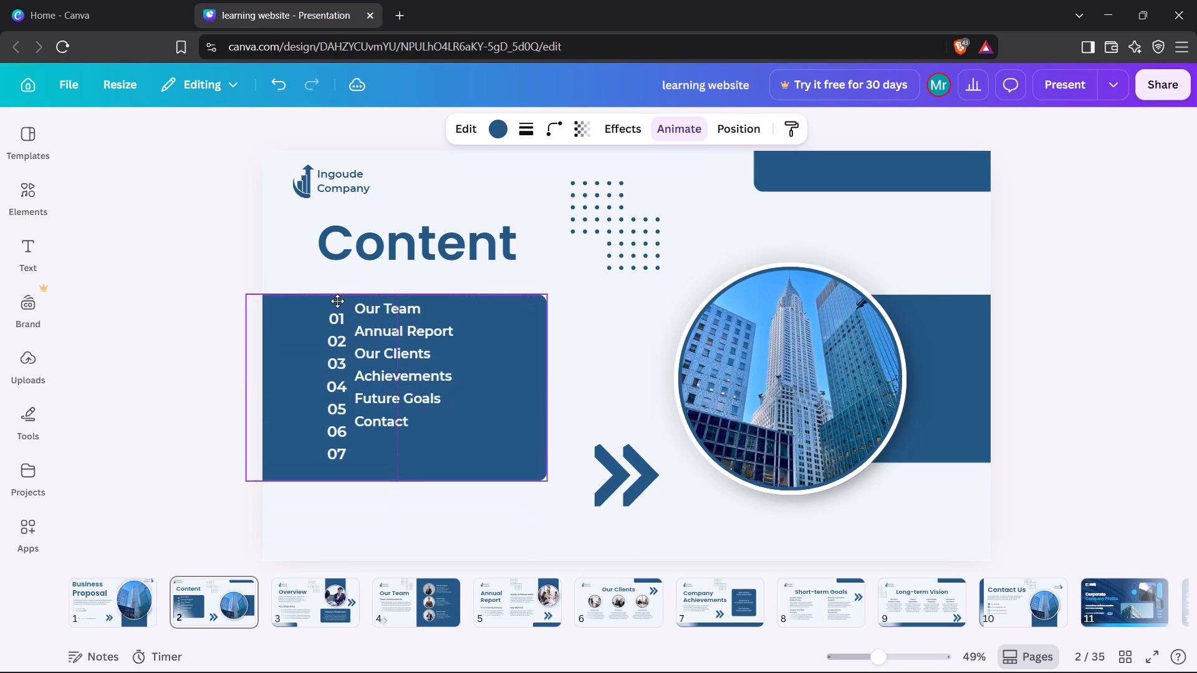
Shift the numbers 01 to 06 up one by one so each lines up with its label, from "Our Team" to "Contact".
{"action": "left_click_drag", "start_coordinate": [336, 318], "coordinate": [337, 312]}
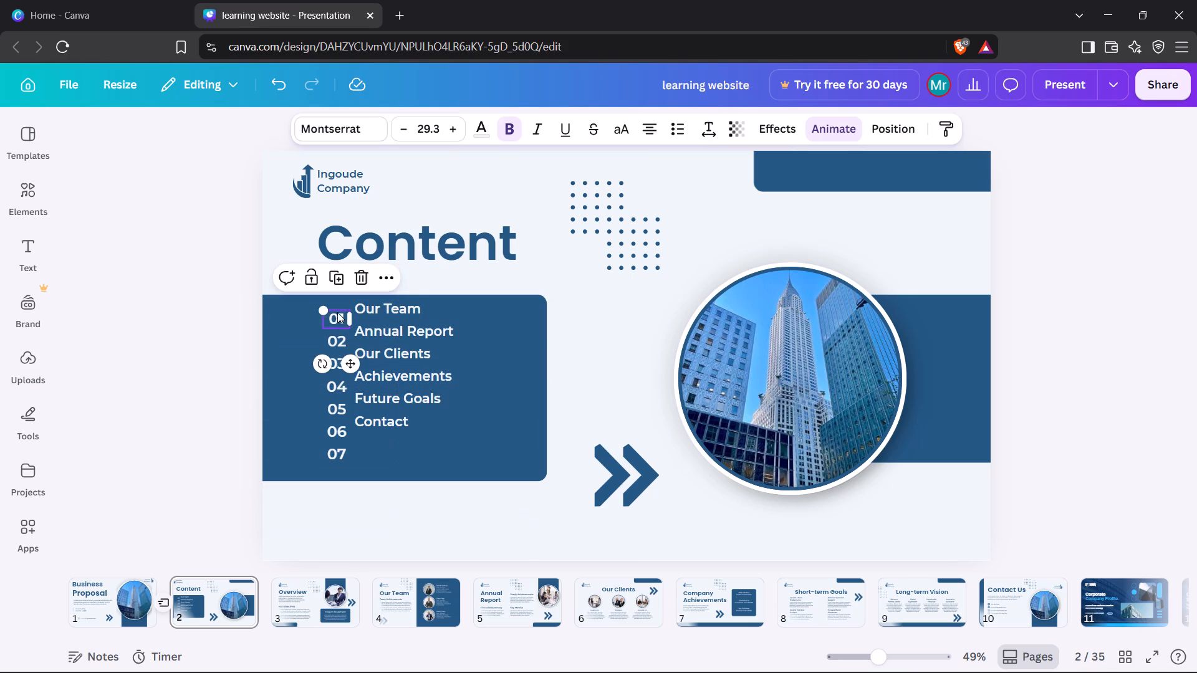
{"action": "left_click_drag", "start_coordinate": [337, 312], "coordinate": [338, 312]}
{"action": "double_click", "coordinate": [338, 312]}
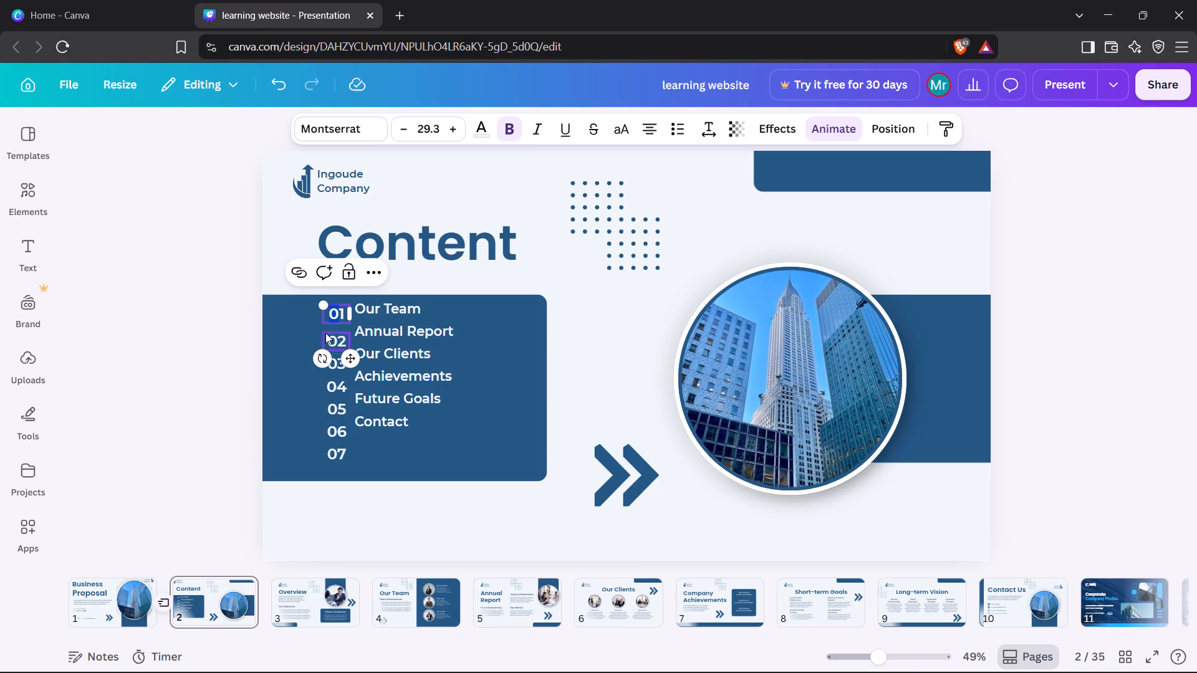
{"action": "left_click_drag", "start_coordinate": [339, 313], "coordinate": [346, 302]}
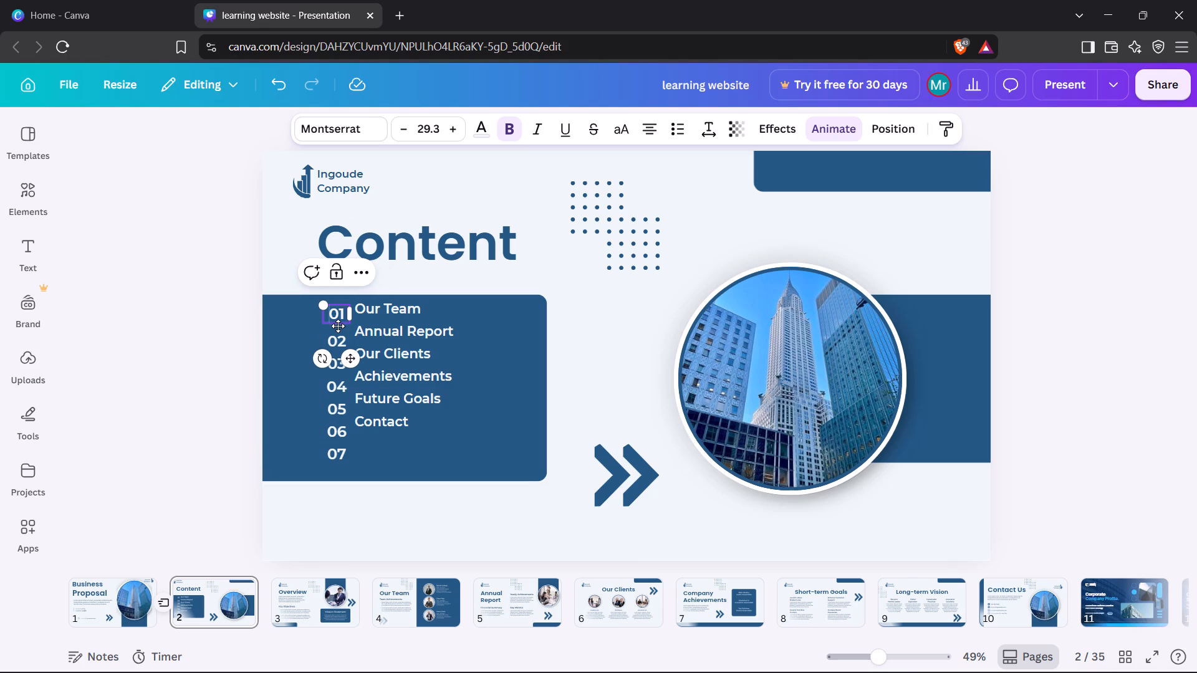
{"action": "left_click", "coordinate": [338, 326]}
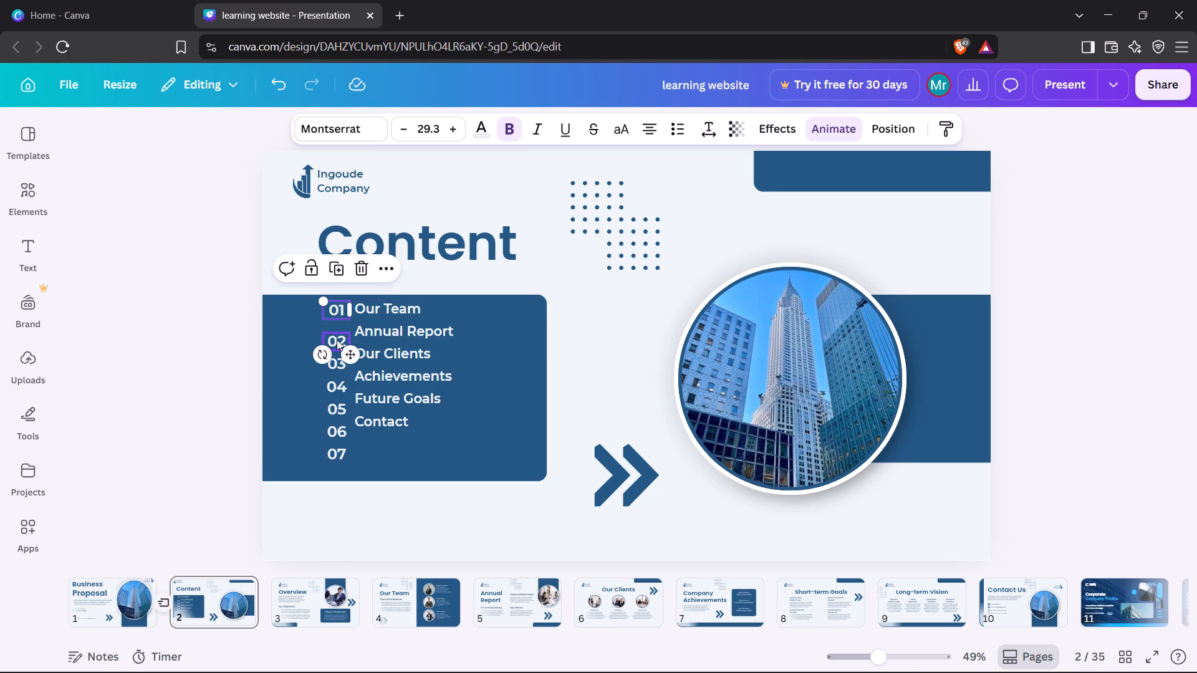
{"action": "left_click_drag", "start_coordinate": [337, 340], "coordinate": [339, 330]}
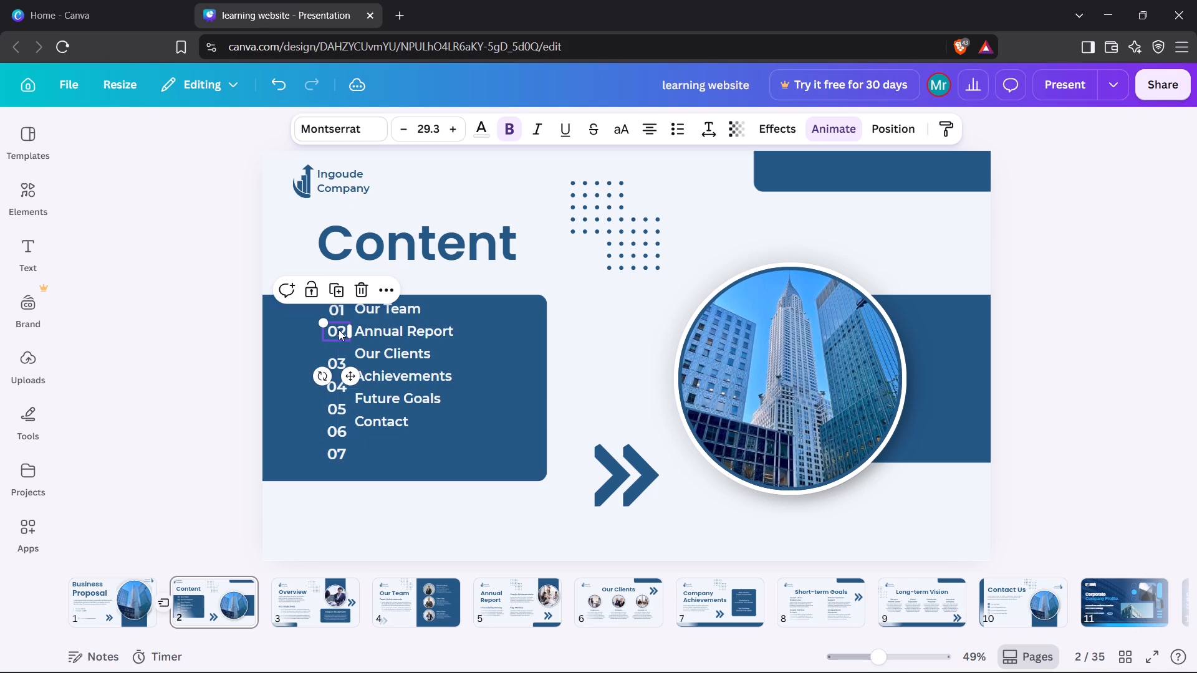
{"action": "left_click_drag", "start_coordinate": [335, 359], "coordinate": [337, 349]}
{"action": "left_click_drag", "start_coordinate": [334, 387], "coordinate": [338, 371]}
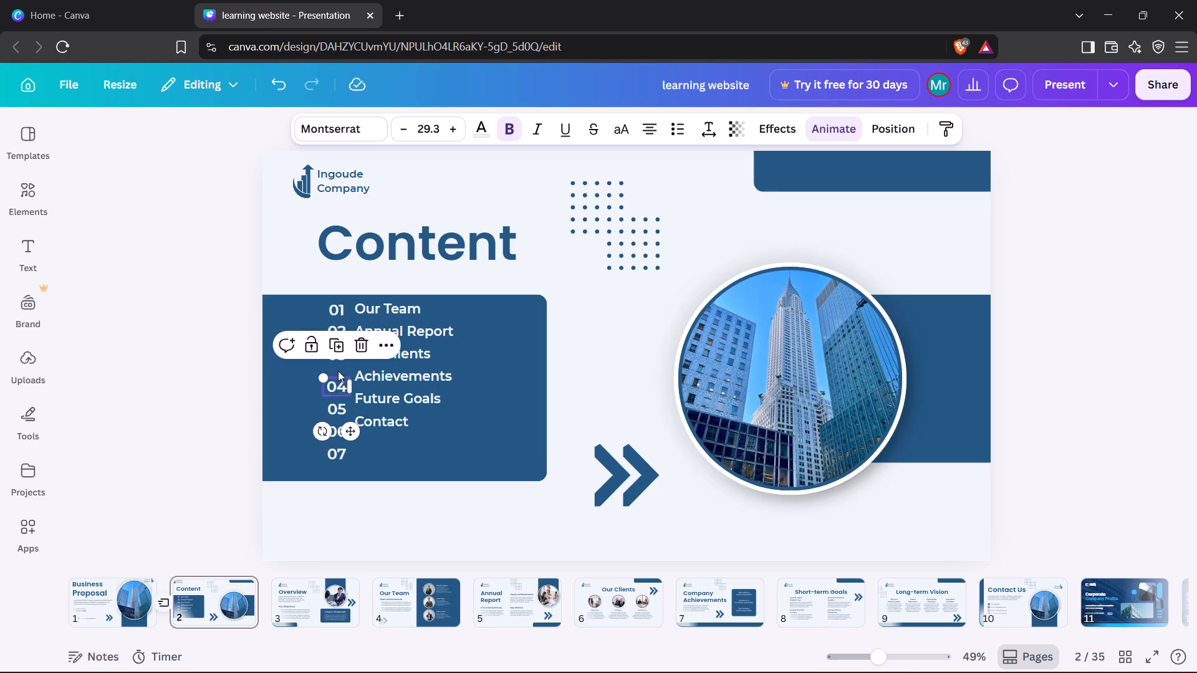
{"action": "left_click_drag", "start_coordinate": [338, 371], "coordinate": [336, 378]}
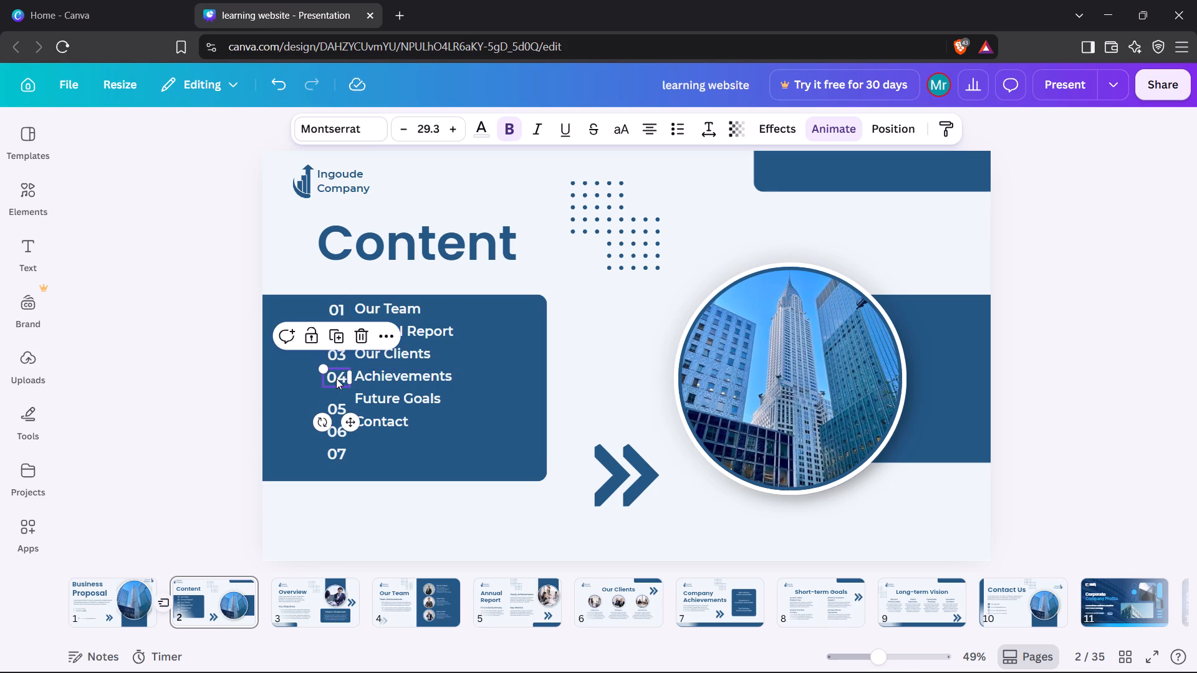
{"action": "left_click_drag", "start_coordinate": [335, 403], "coordinate": [335, 393]}
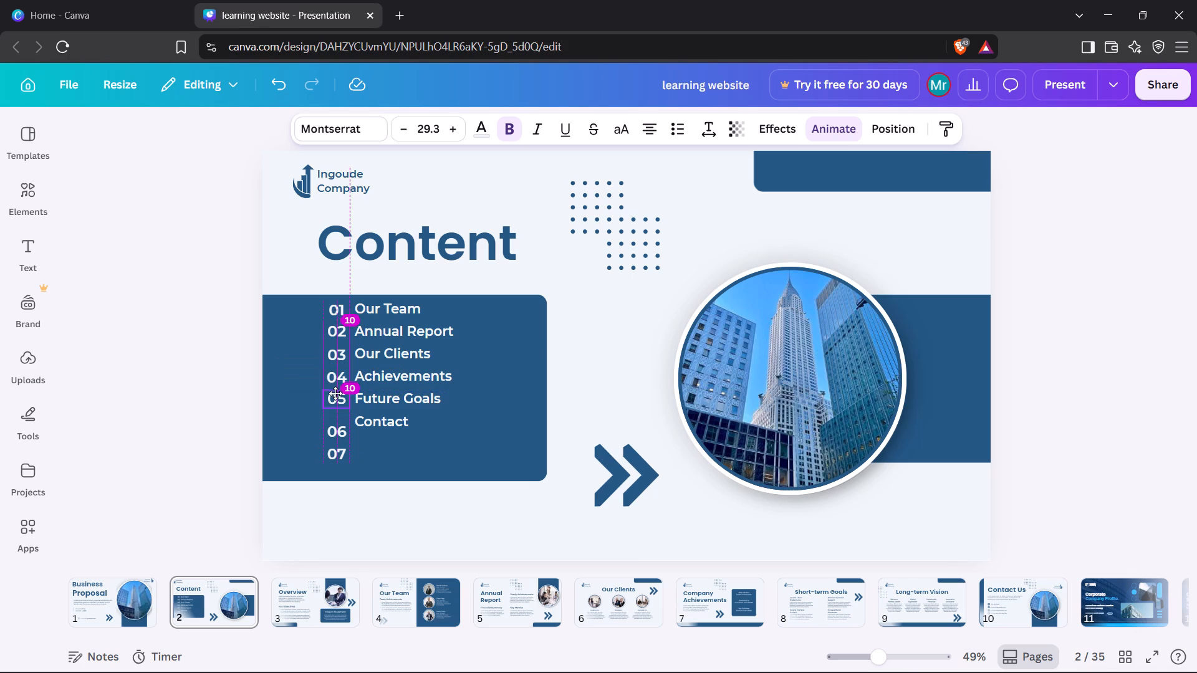
{"action": "left_click_drag", "start_coordinate": [335, 393], "coordinate": [336, 394]}
{"action": "left_click_drag", "start_coordinate": [335, 426], "coordinate": [335, 422]}
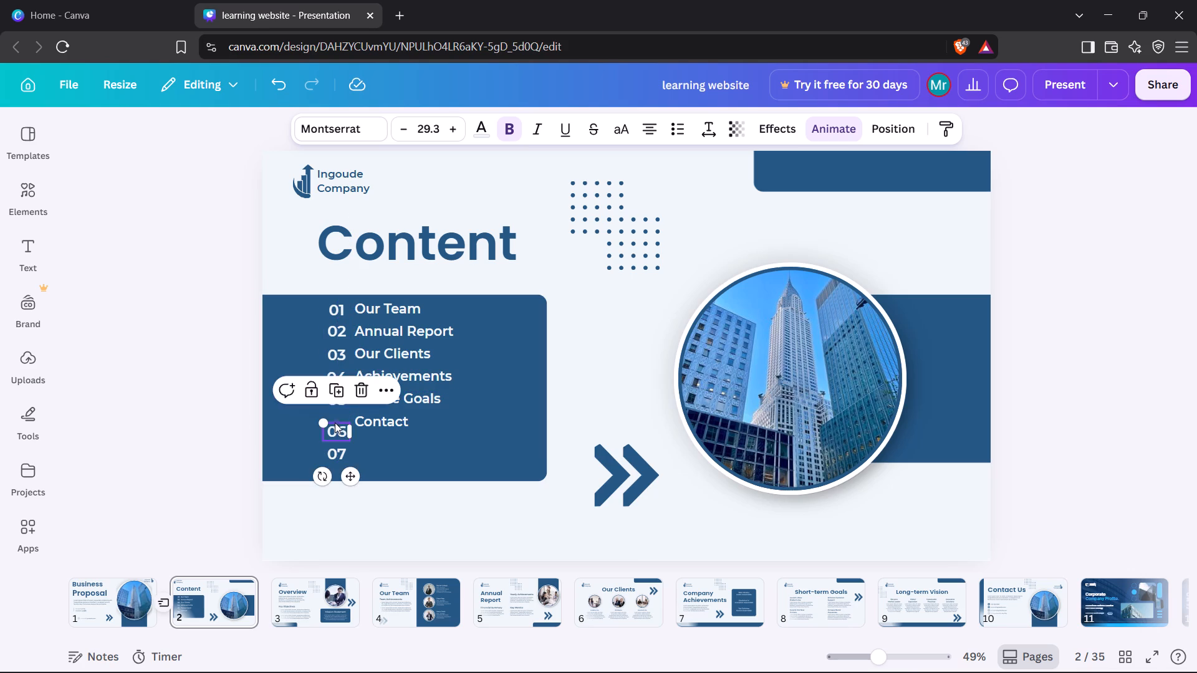
{"action": "left_click_drag", "start_coordinate": [335, 422], "coordinate": [337, 418]}
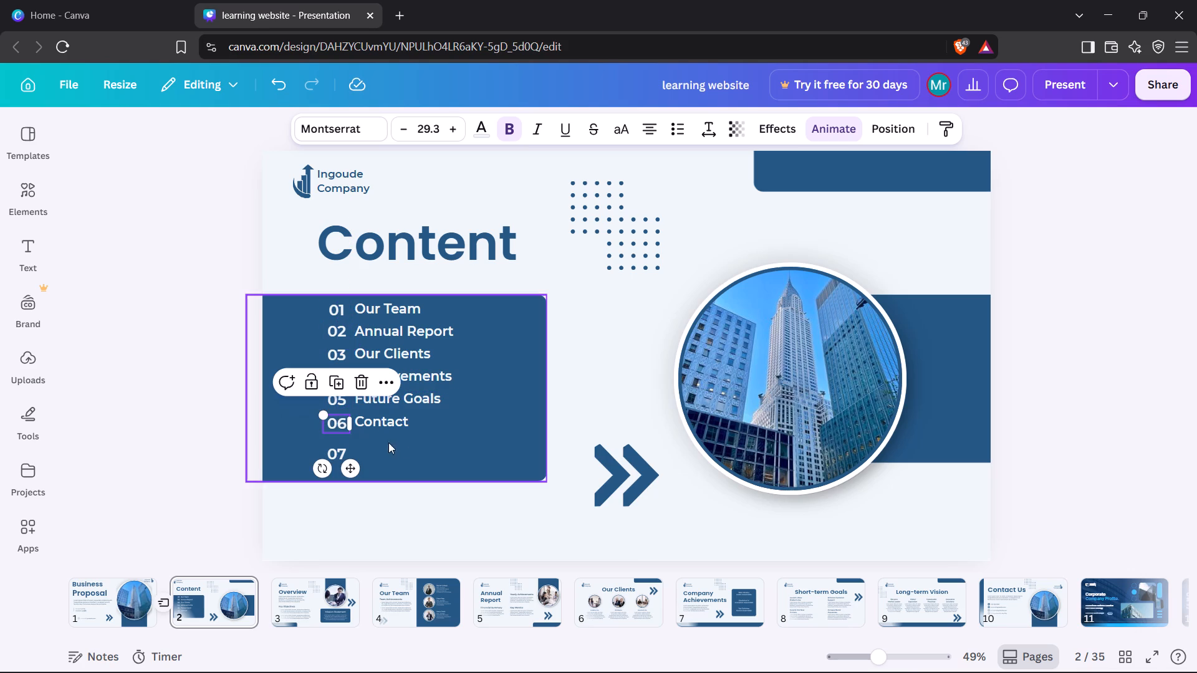
Delete the leftover number 07 from the content list.
{"action": "left_click", "coordinate": [339, 456]}
{"action": "key", "text": "BackSpace"}
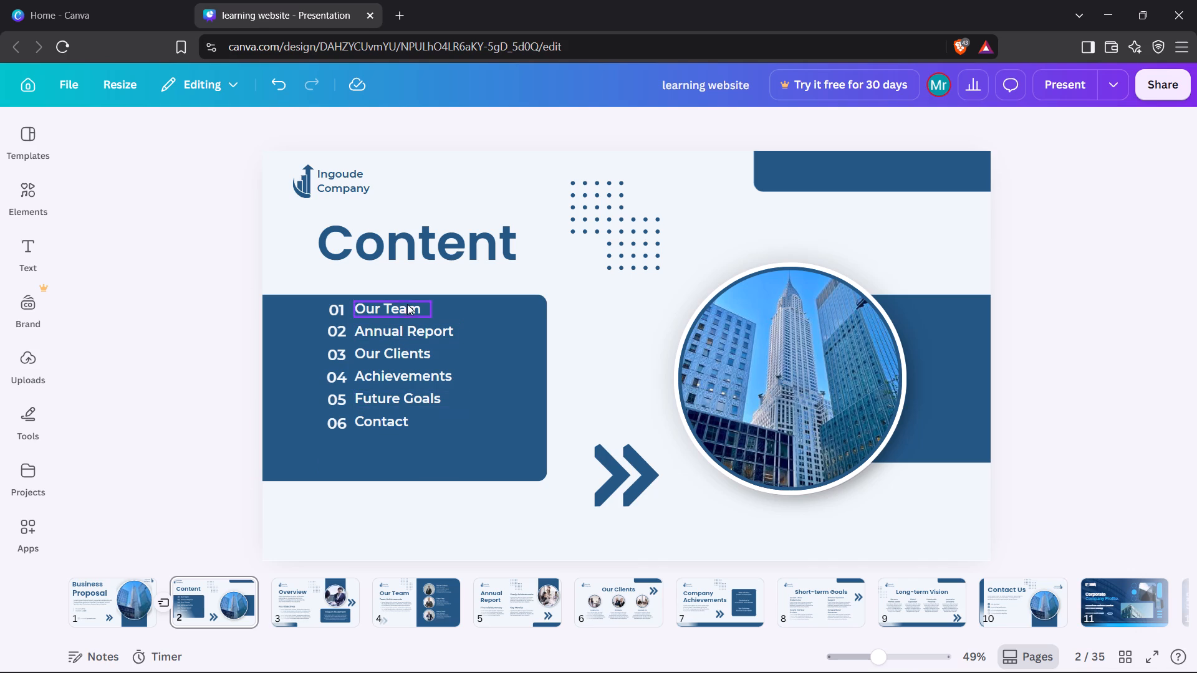
Reposition the blue box slightly further left behind the content list, with its top edge just above "Our Team".
{"action": "left_click_drag", "start_coordinate": [519, 328], "coordinate": [505, 457]}
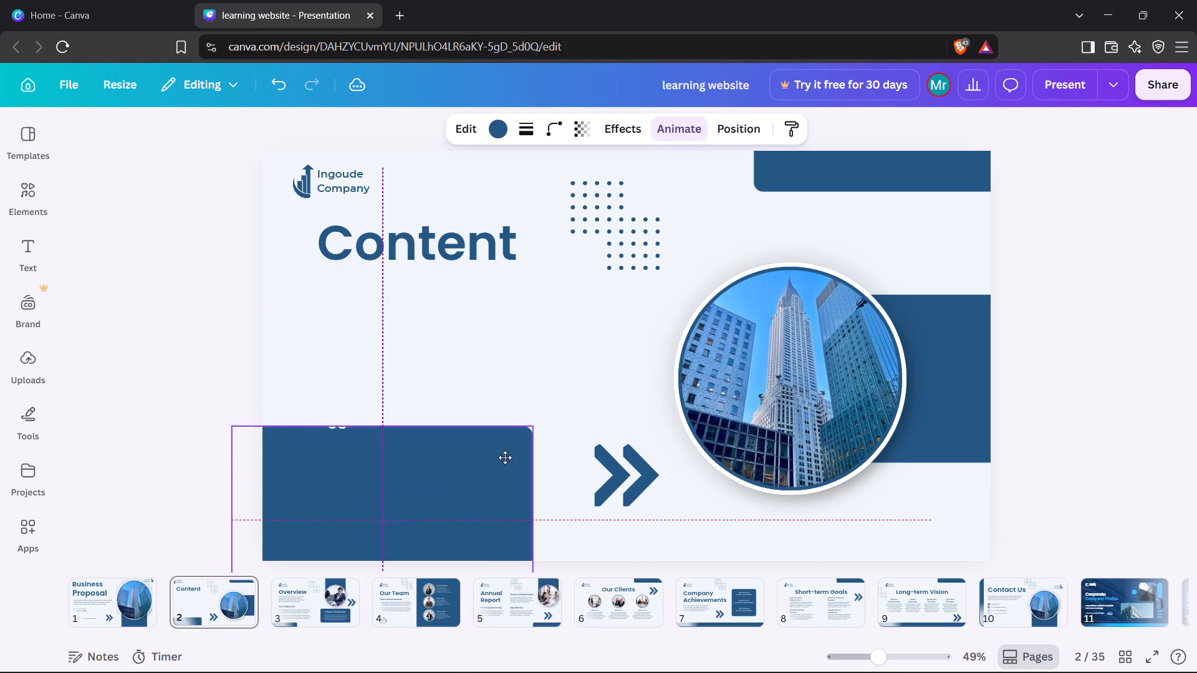
{"action": "left_click_drag", "start_coordinate": [505, 457], "coordinate": [502, 276]}
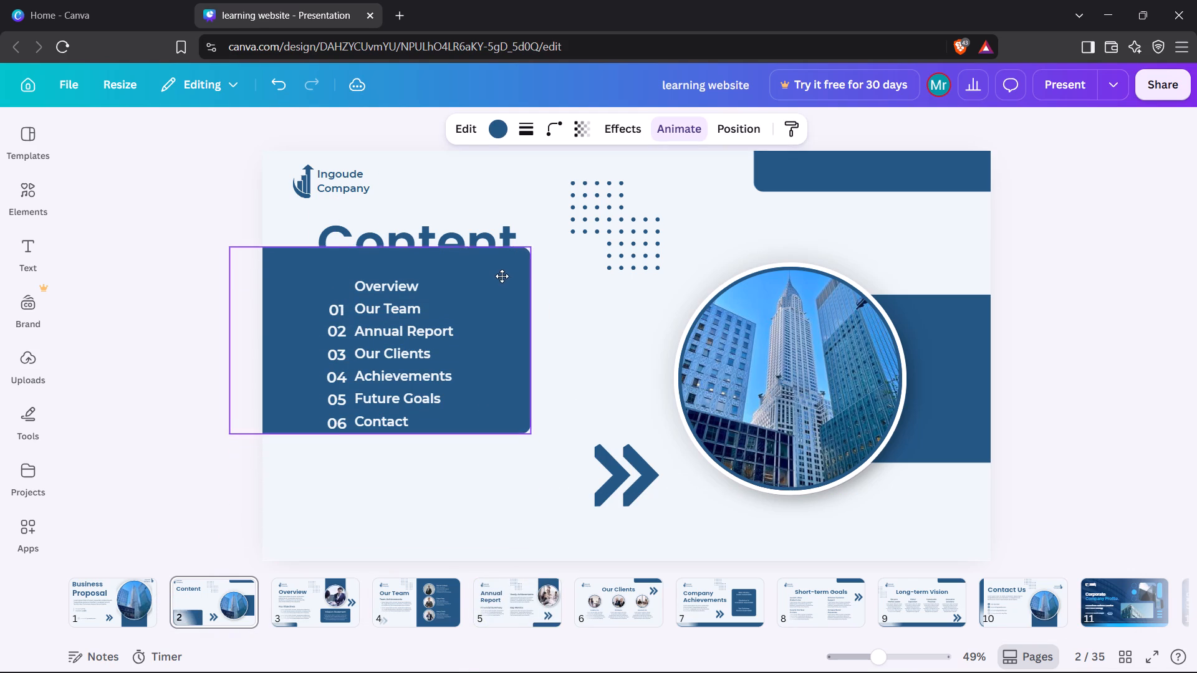
{"action": "left_click_drag", "start_coordinate": [502, 276], "coordinate": [494, 302]}
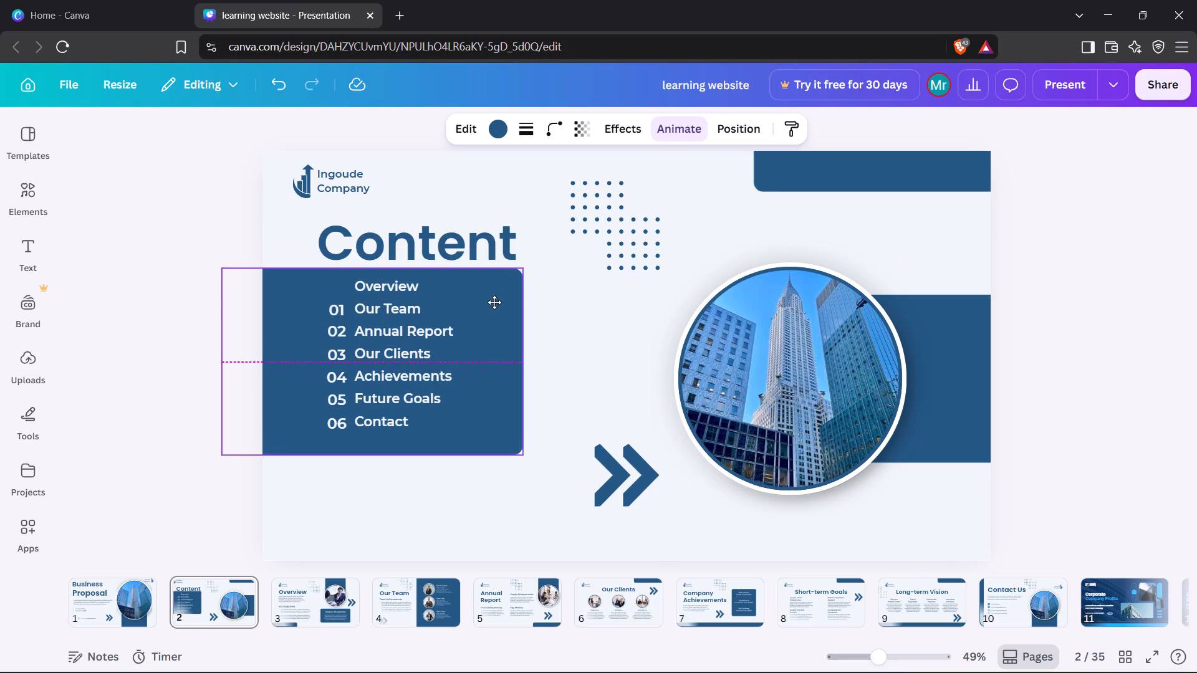
{"action": "left_click_drag", "start_coordinate": [494, 302], "coordinate": [492, 299]}
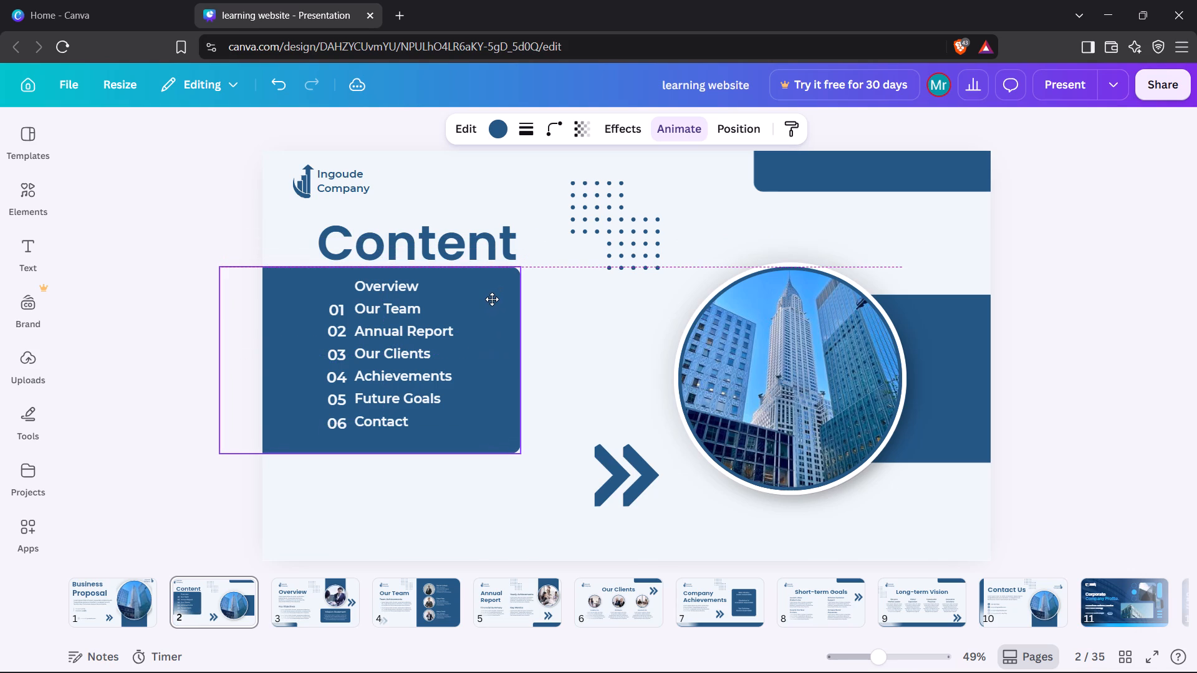
{"action": "left_click_drag", "start_coordinate": [492, 299], "coordinate": [491, 333]}
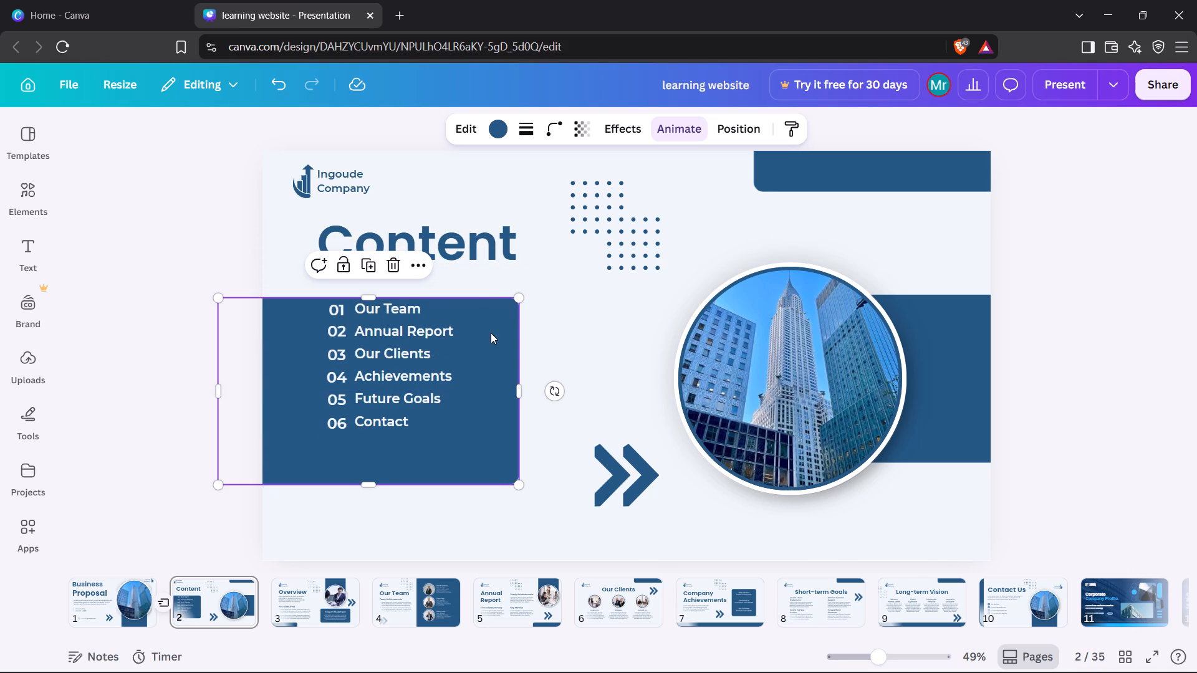
Shorten the blue box from its bottom edge so it ends just below the "Contact" item.
{"action": "left_click_drag", "start_coordinate": [366, 488], "coordinate": [372, 465]}
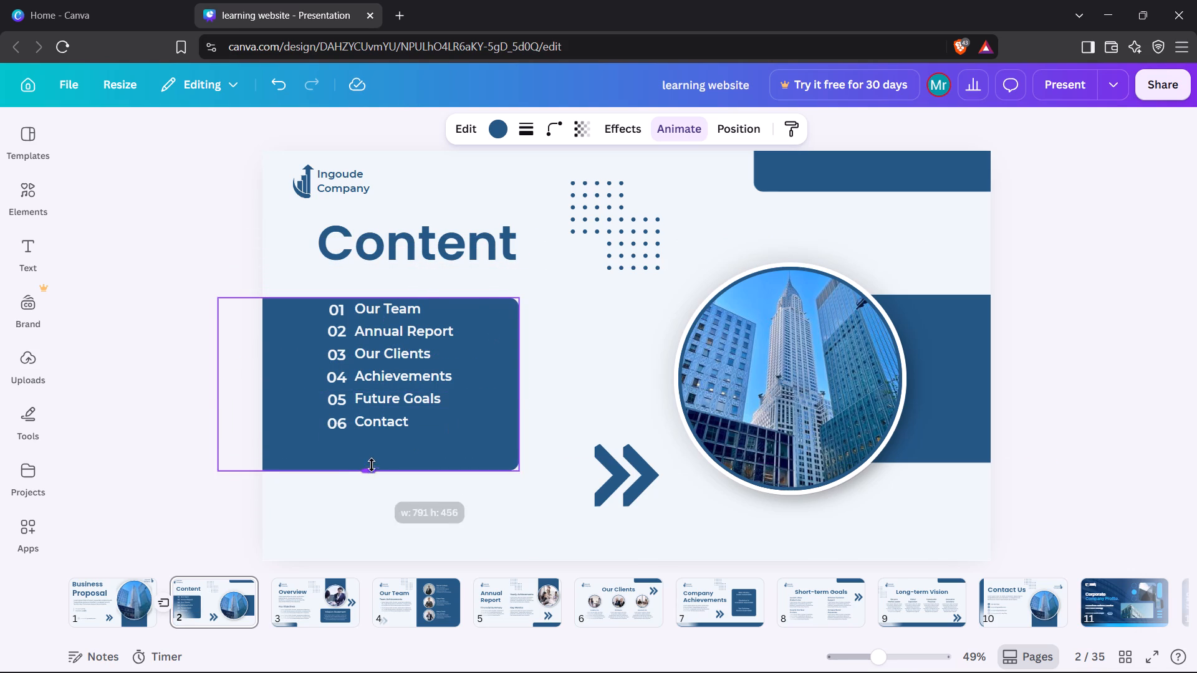
{"action": "left_click_drag", "start_coordinate": [372, 465], "coordinate": [382, 445]}
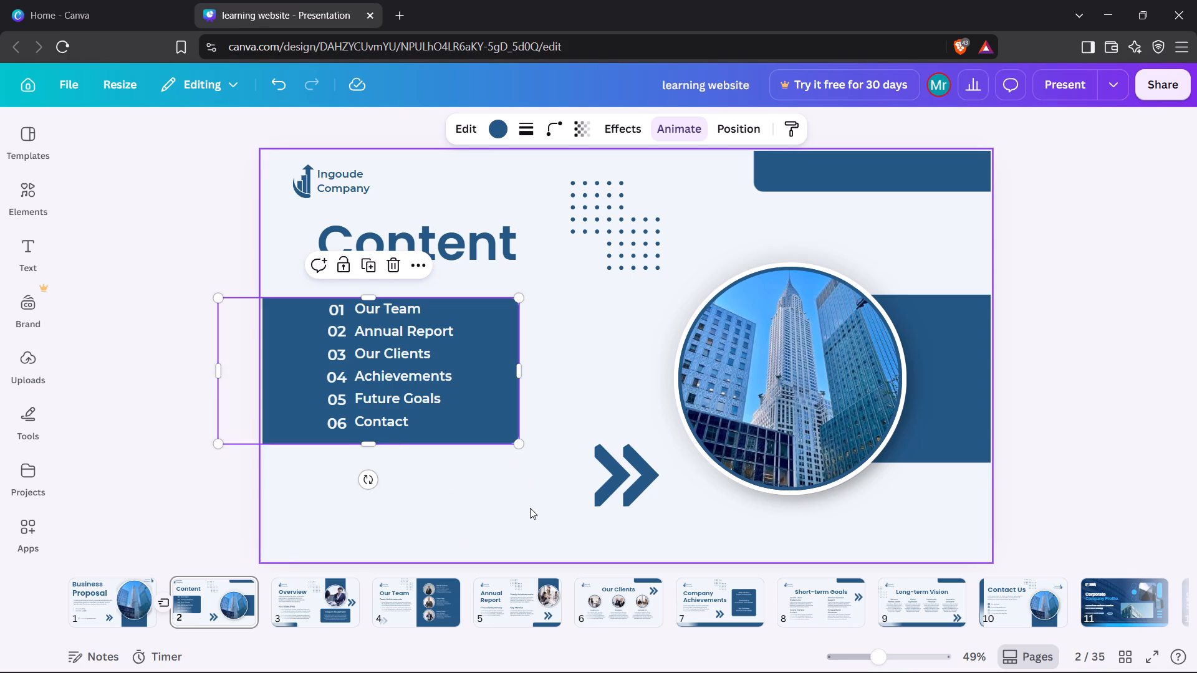
{"action": "left_click", "coordinate": [527, 507]}
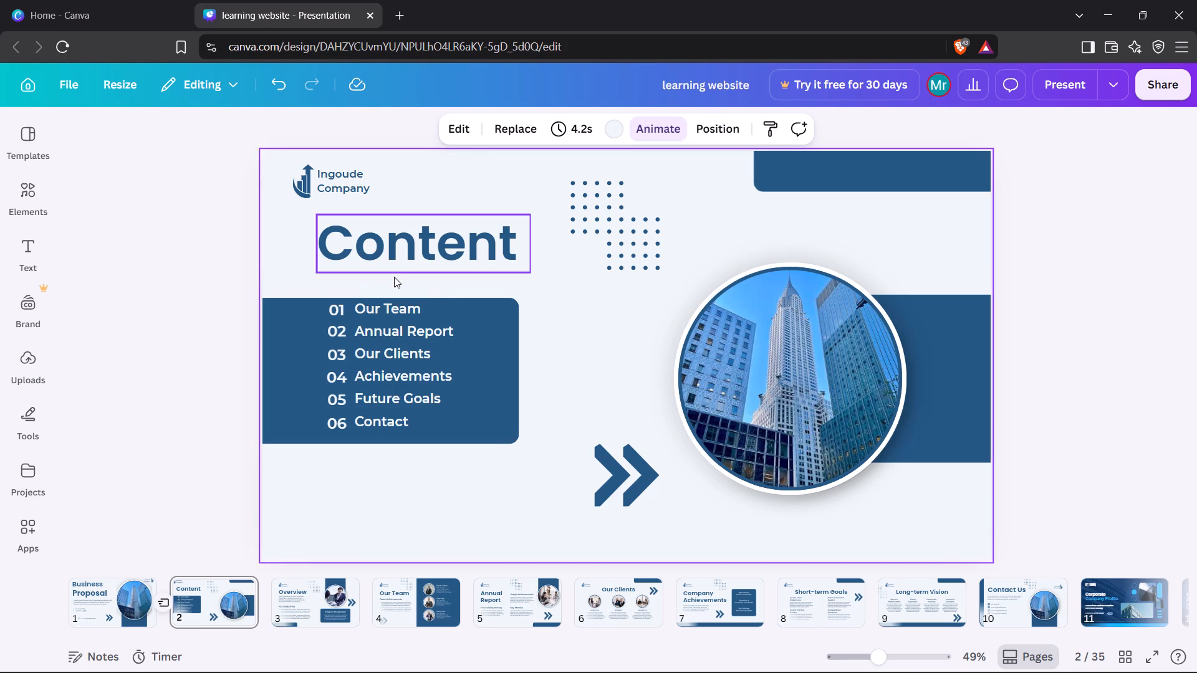
Select the numbers, item labels and blue box together and shift them slightly down, away from the "Content" title.
{"action": "left_click_drag", "start_coordinate": [448, 282], "coordinate": [377, 417]}
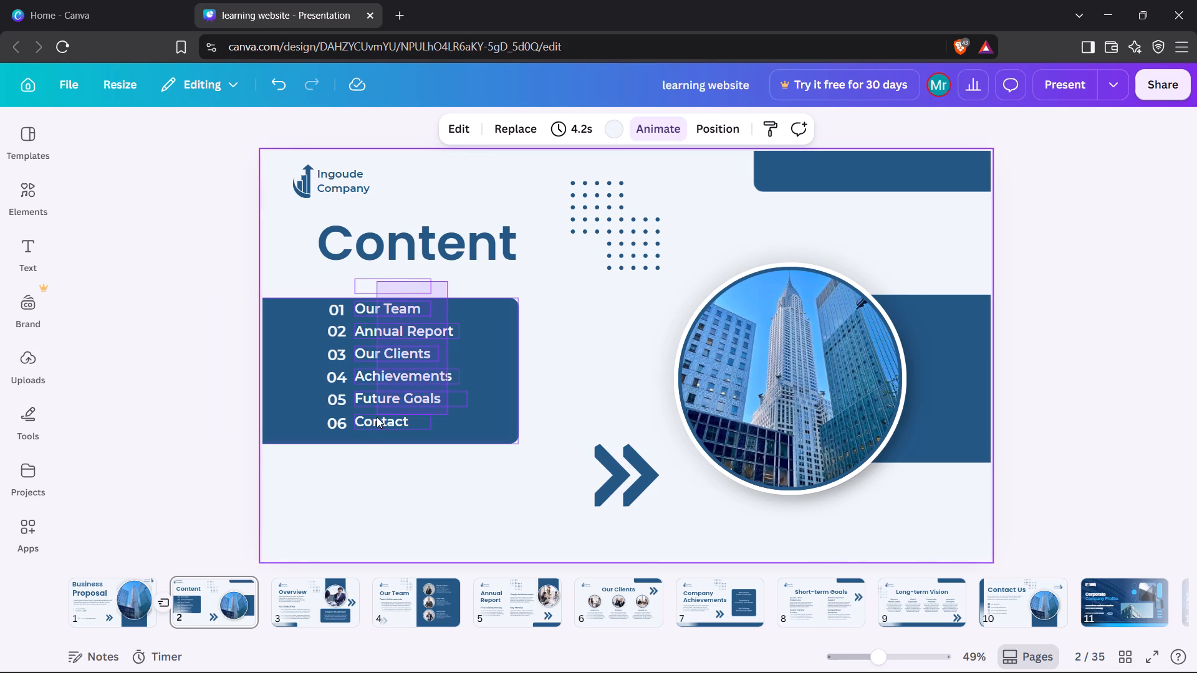
{"action": "left_click_drag", "start_coordinate": [377, 417], "coordinate": [322, 427]}
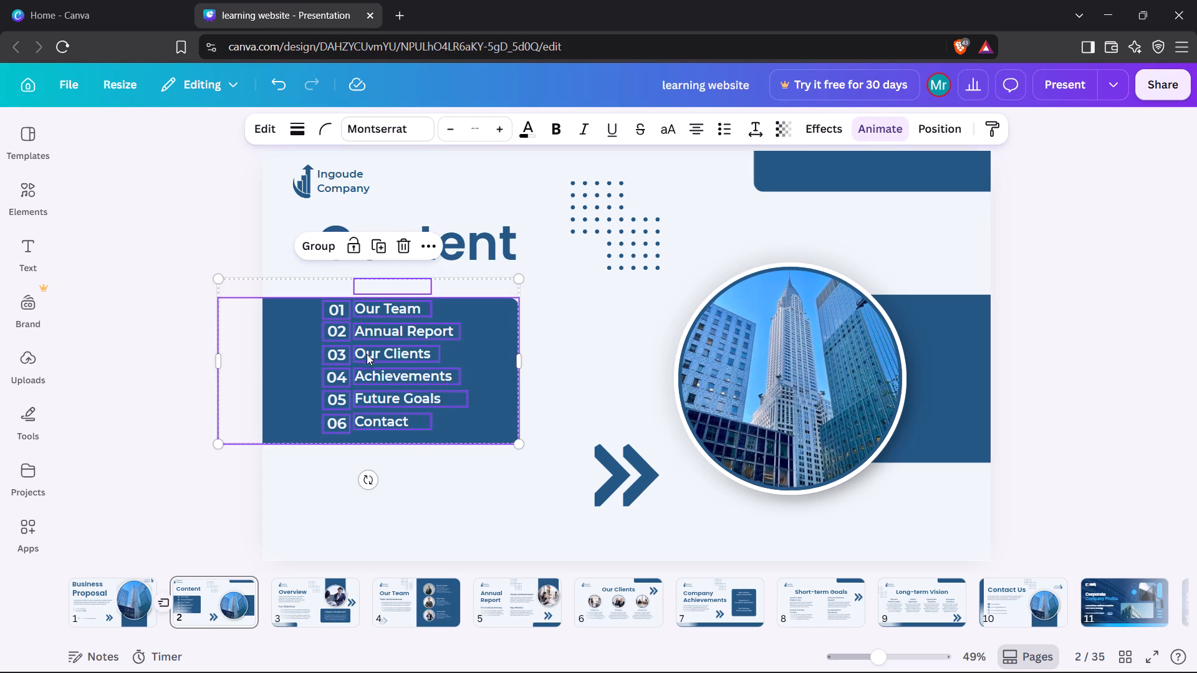
{"action": "left_click_drag", "start_coordinate": [368, 351], "coordinate": [370, 370]}
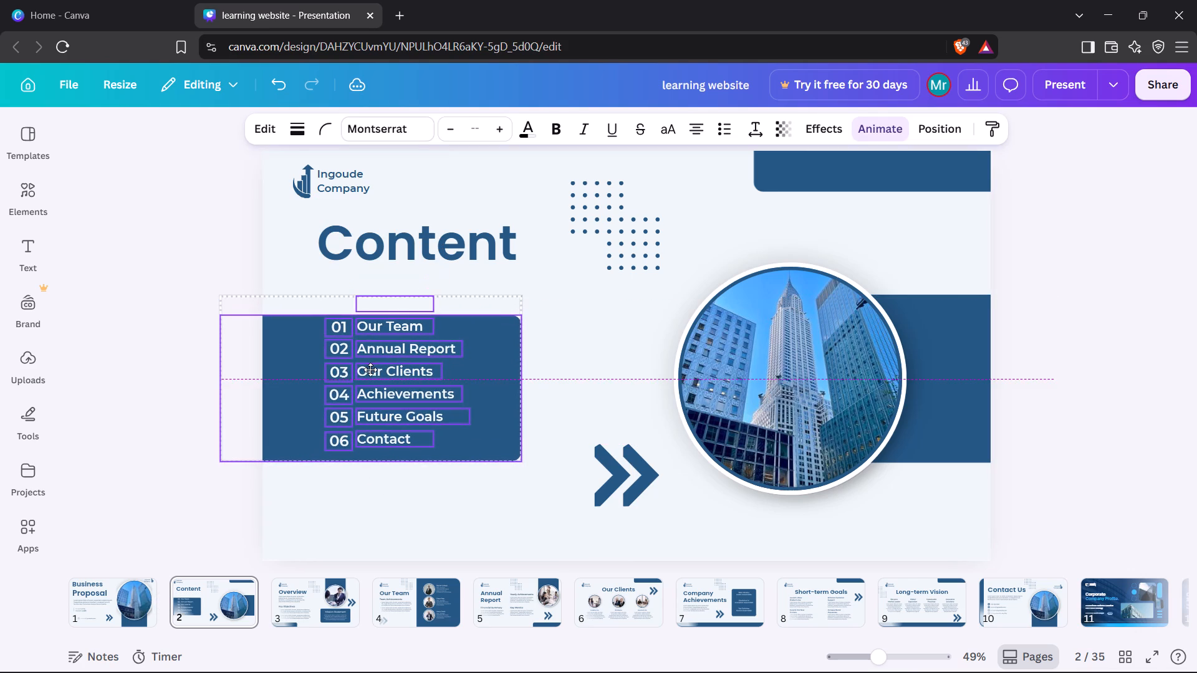
{"action": "left_click_drag", "start_coordinate": [370, 370], "coordinate": [370, 367]}
{"action": "left_click", "coordinate": [530, 527]}
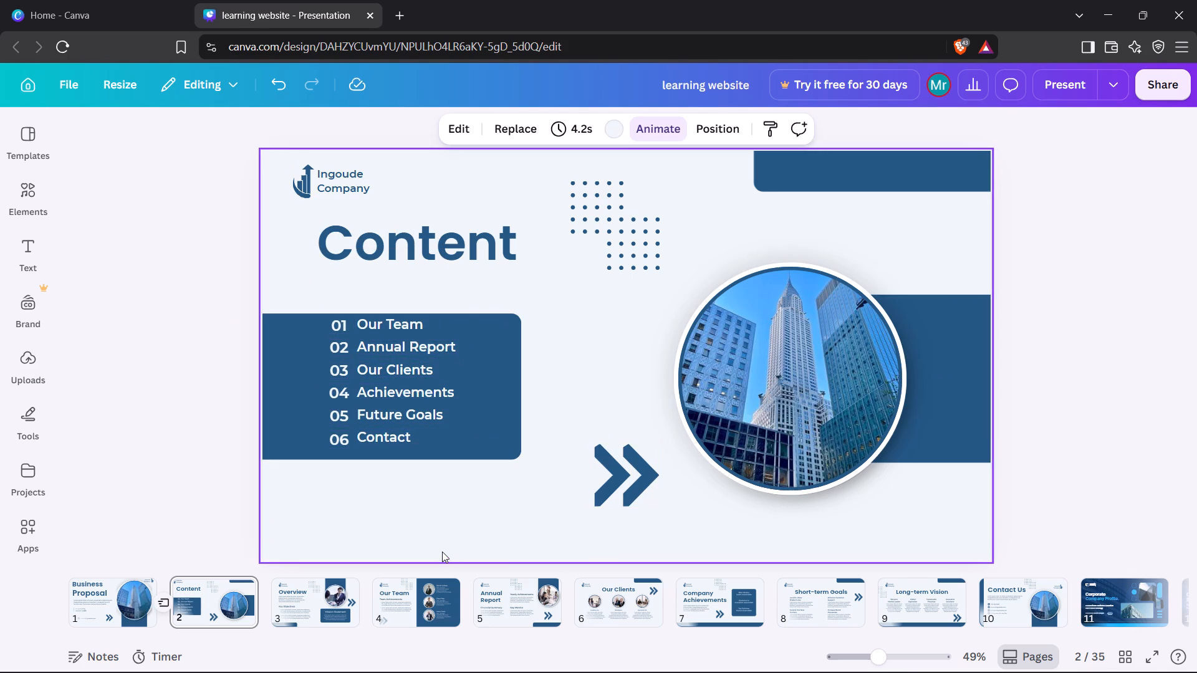
Delete the dot pattern beside the "Content" title.
{"action": "right_click", "coordinate": [615, 250]}
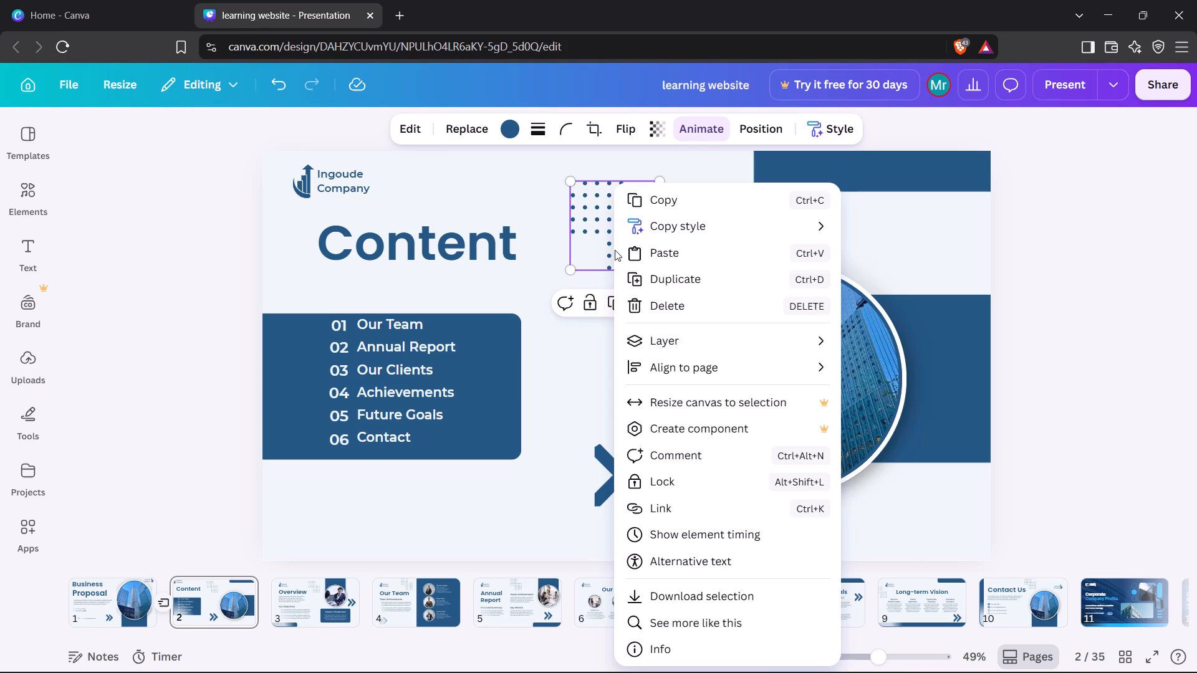
{"action": "left_click", "coordinate": [658, 308]}
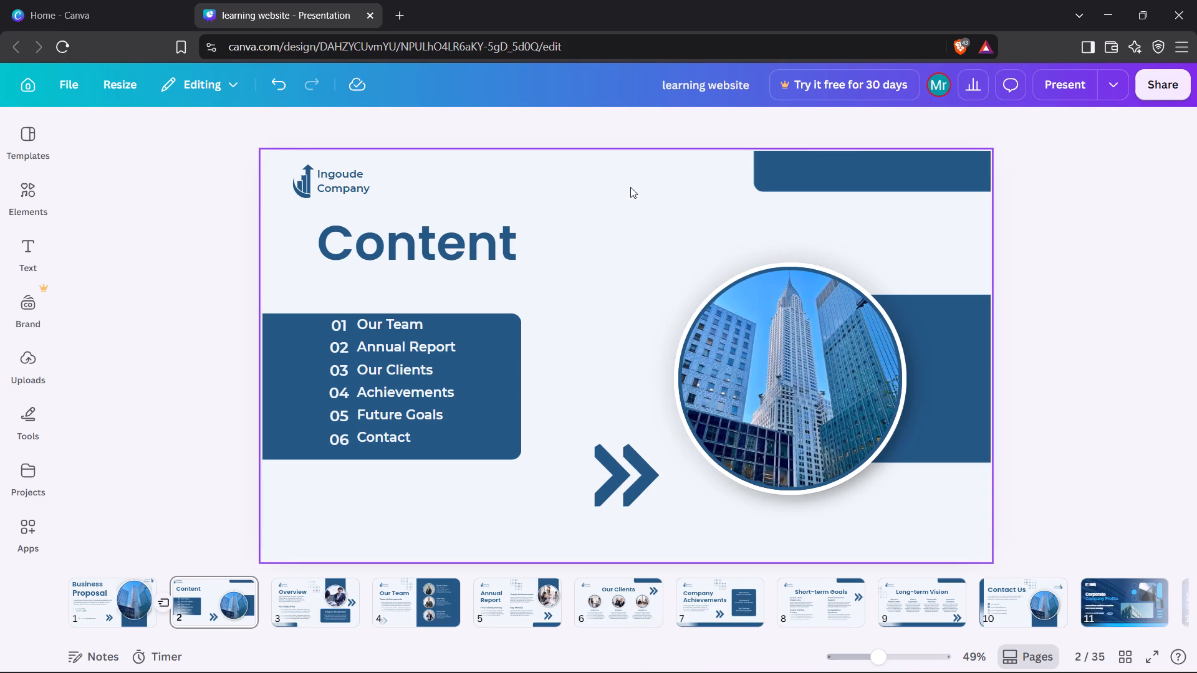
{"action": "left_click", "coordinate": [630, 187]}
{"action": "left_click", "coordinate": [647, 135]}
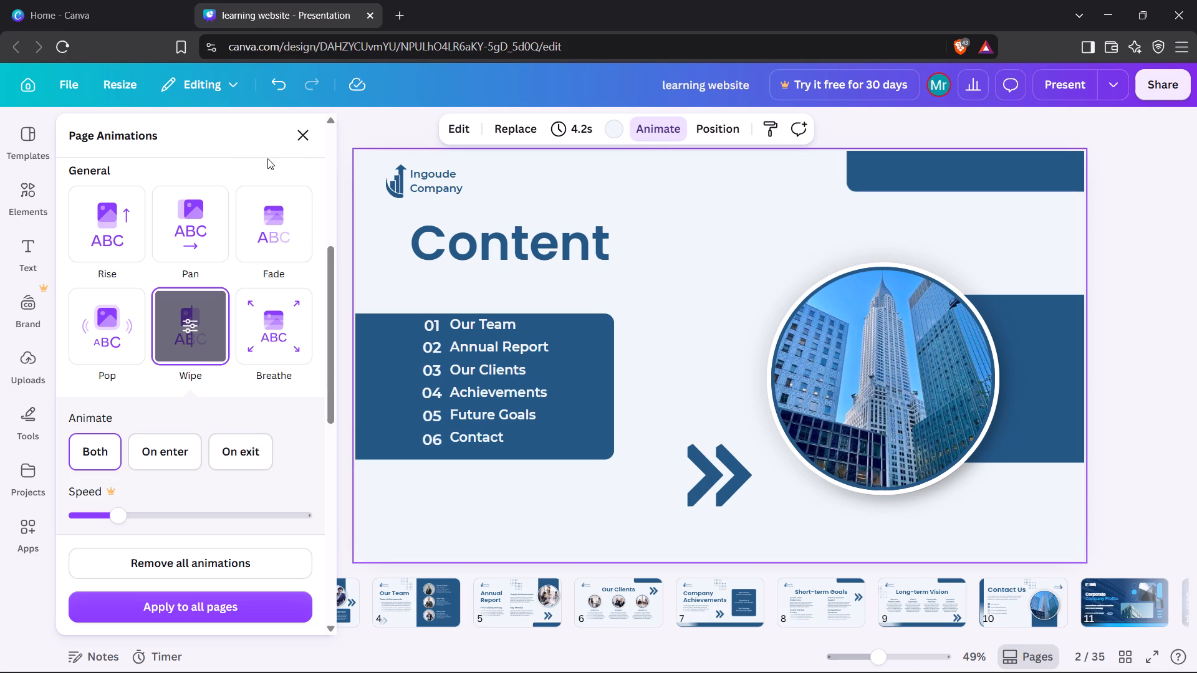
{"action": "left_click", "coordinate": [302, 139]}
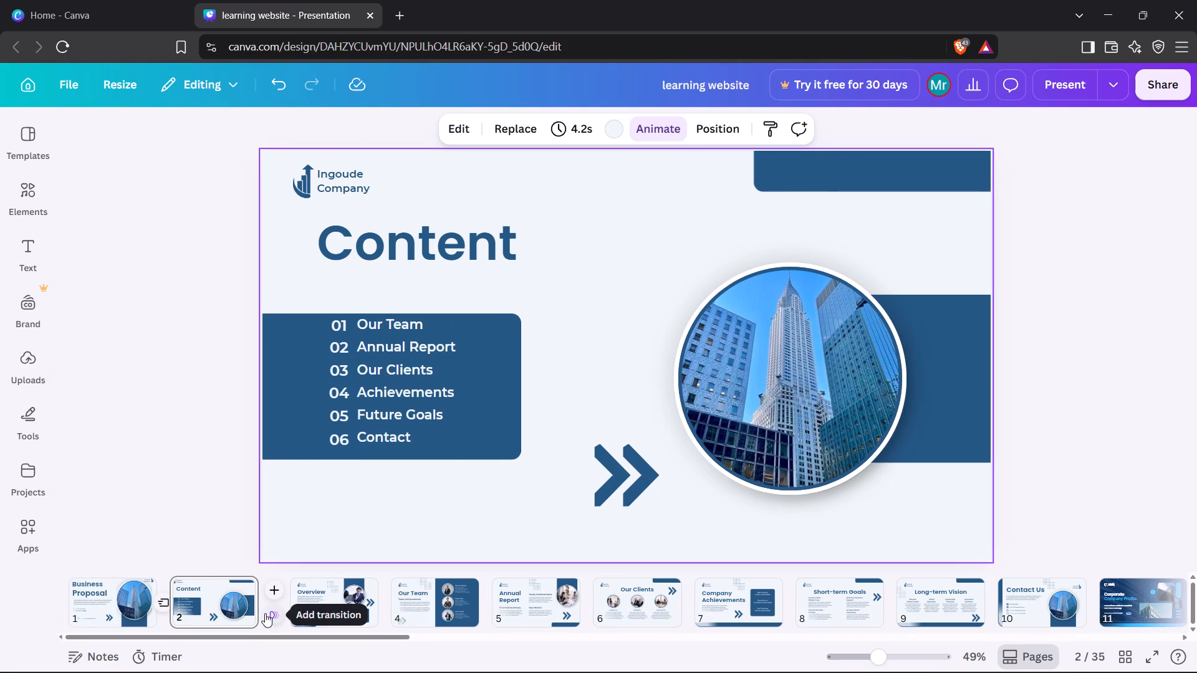
Add a Flow transition between the Content slide and the Overview slide.
{"action": "left_click", "coordinate": [267, 614]}
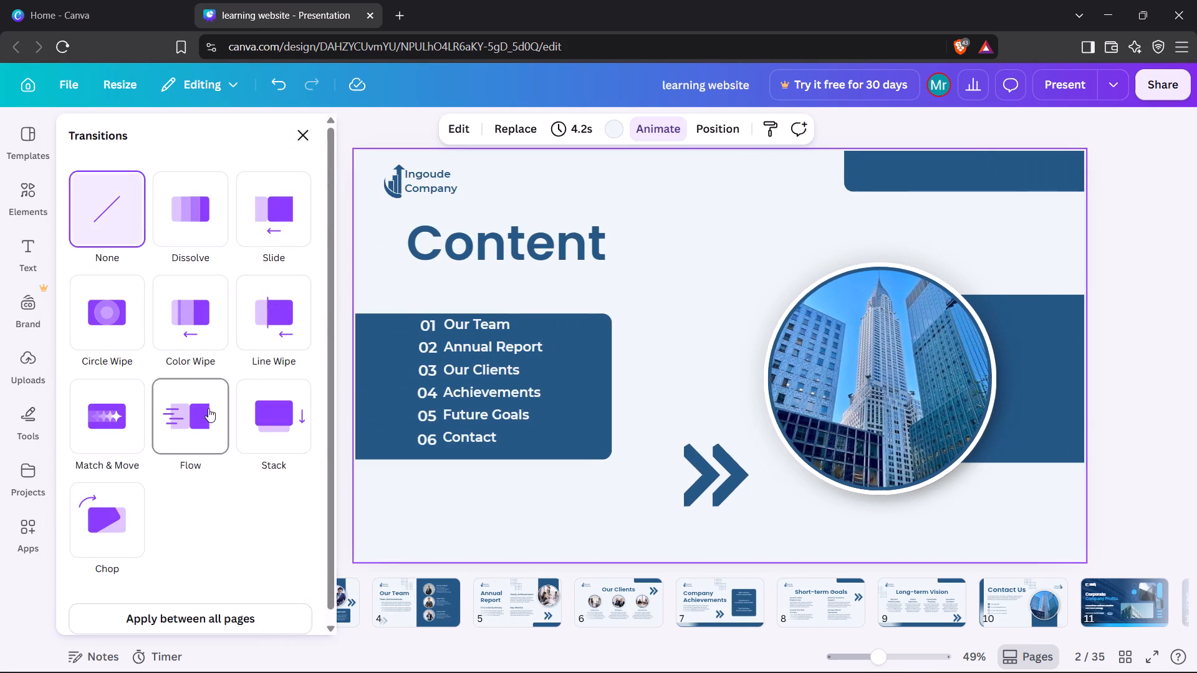
{"action": "left_click", "coordinate": [208, 408]}
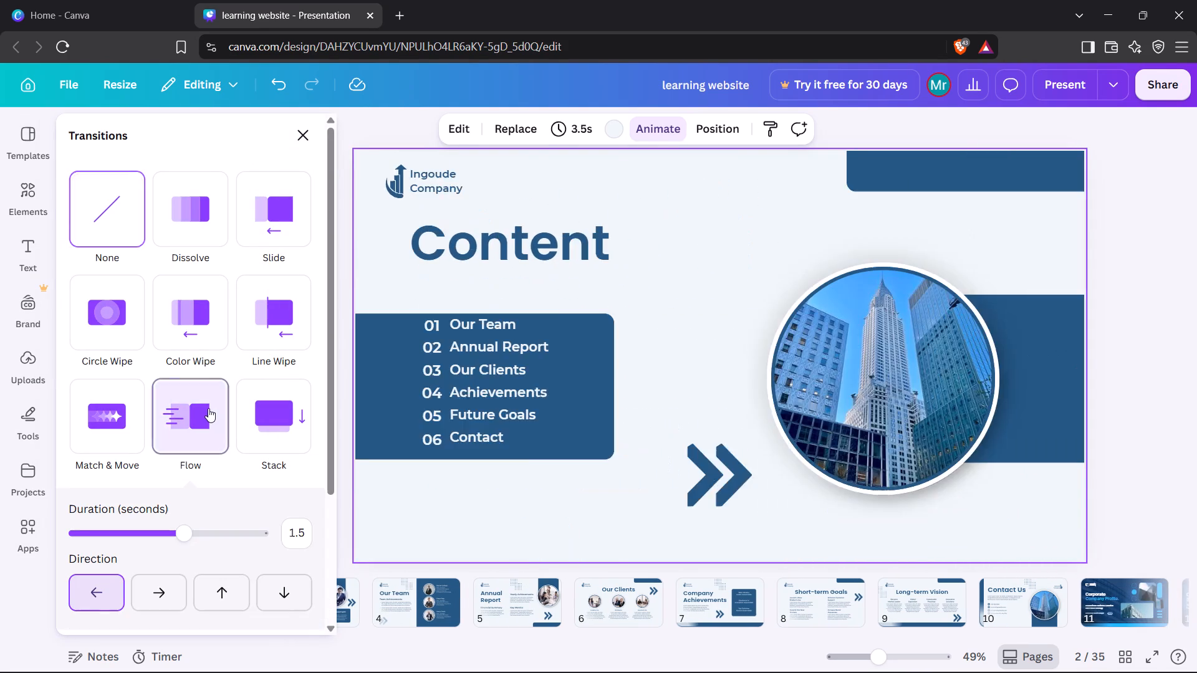
{"action": "left_click", "coordinate": [302, 133]}
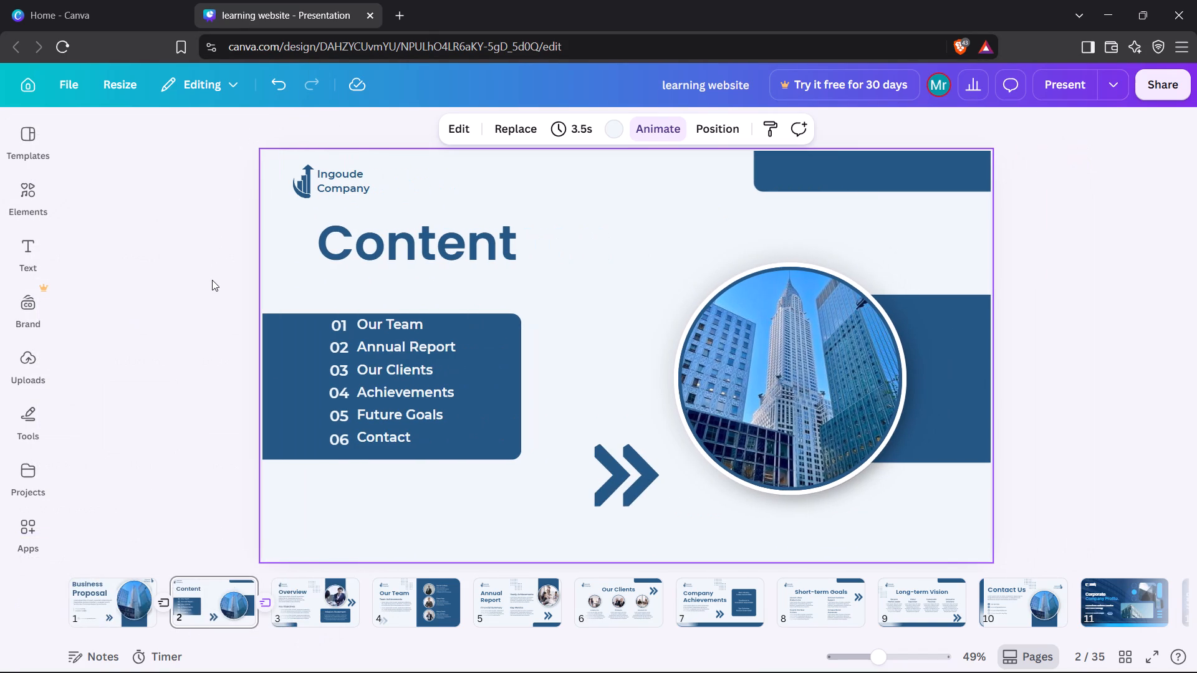
Go to the Overview slide and delete the dot pattern beside its title.
{"action": "left_click", "coordinate": [212, 280]}
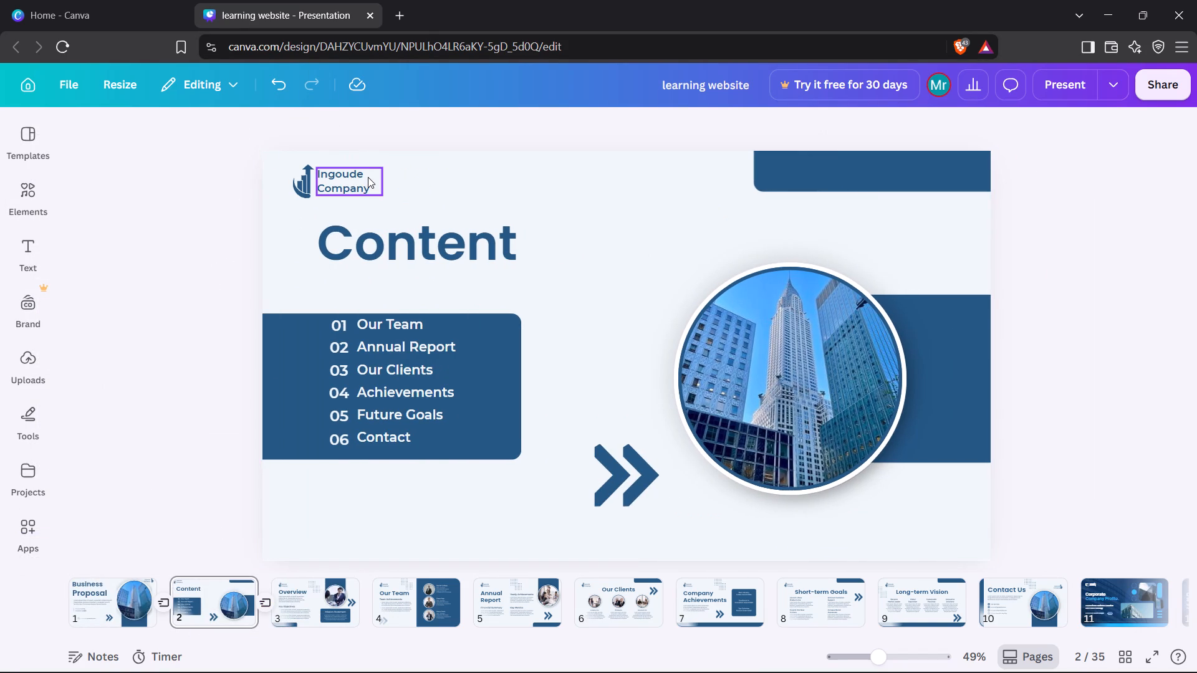
{"action": "key", "text": "Right"}
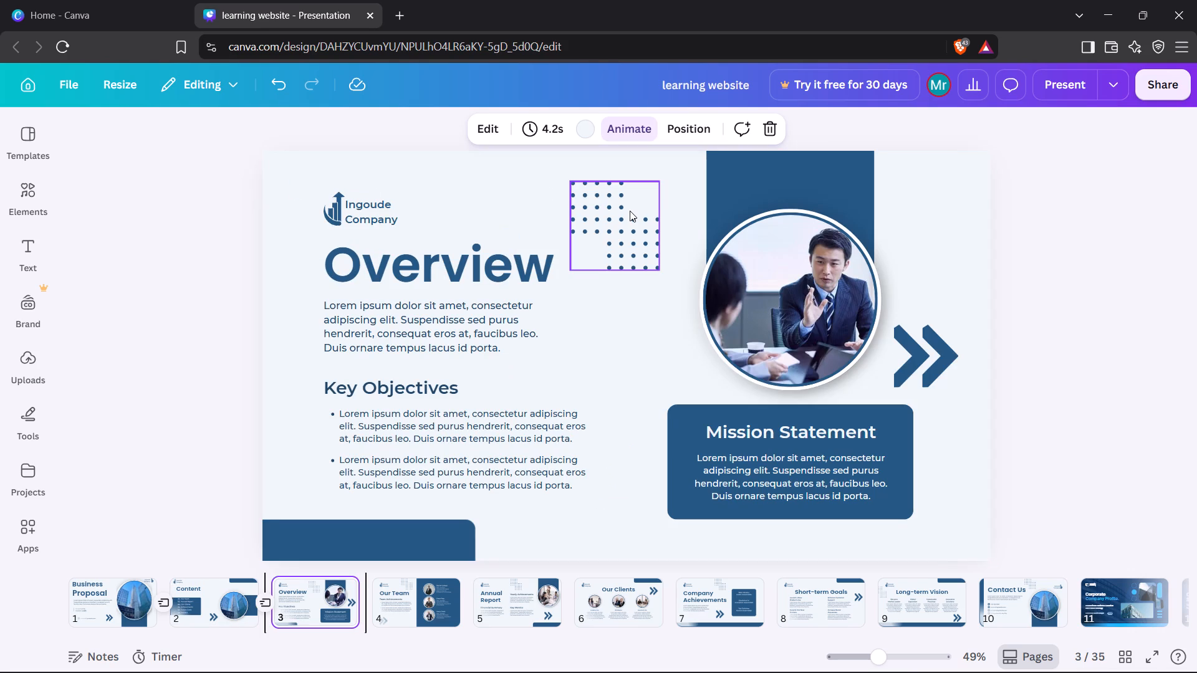
{"action": "left_click", "coordinate": [630, 211]}
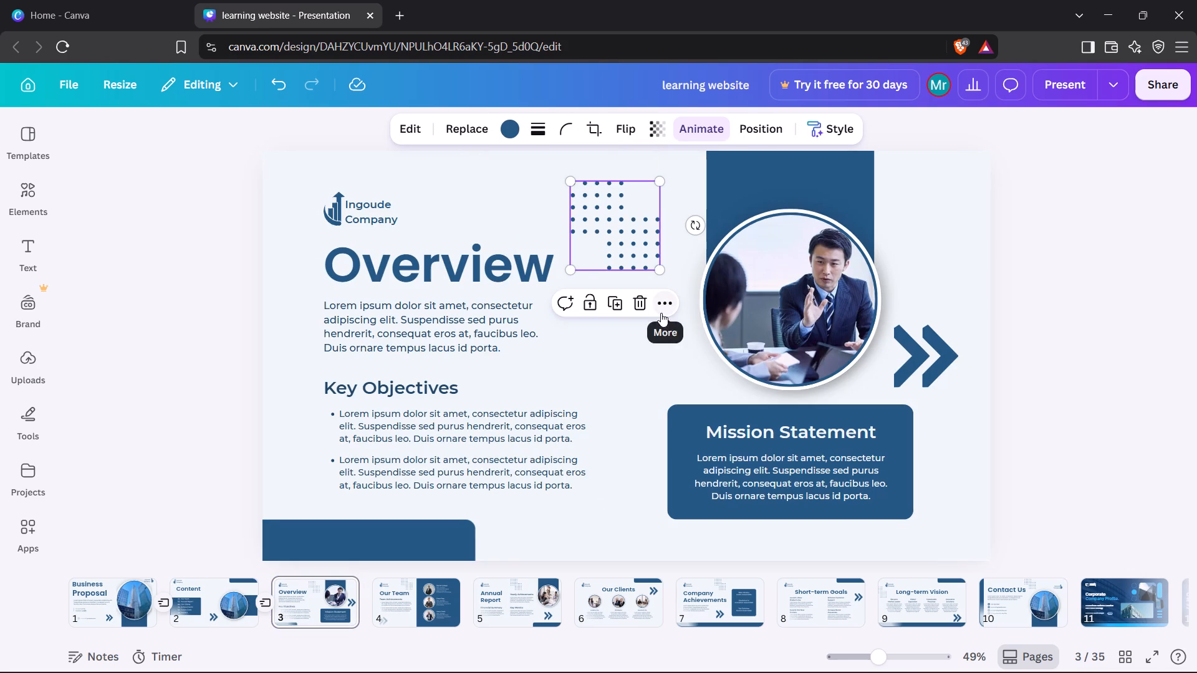
{"action": "left_click", "coordinate": [642, 302]}
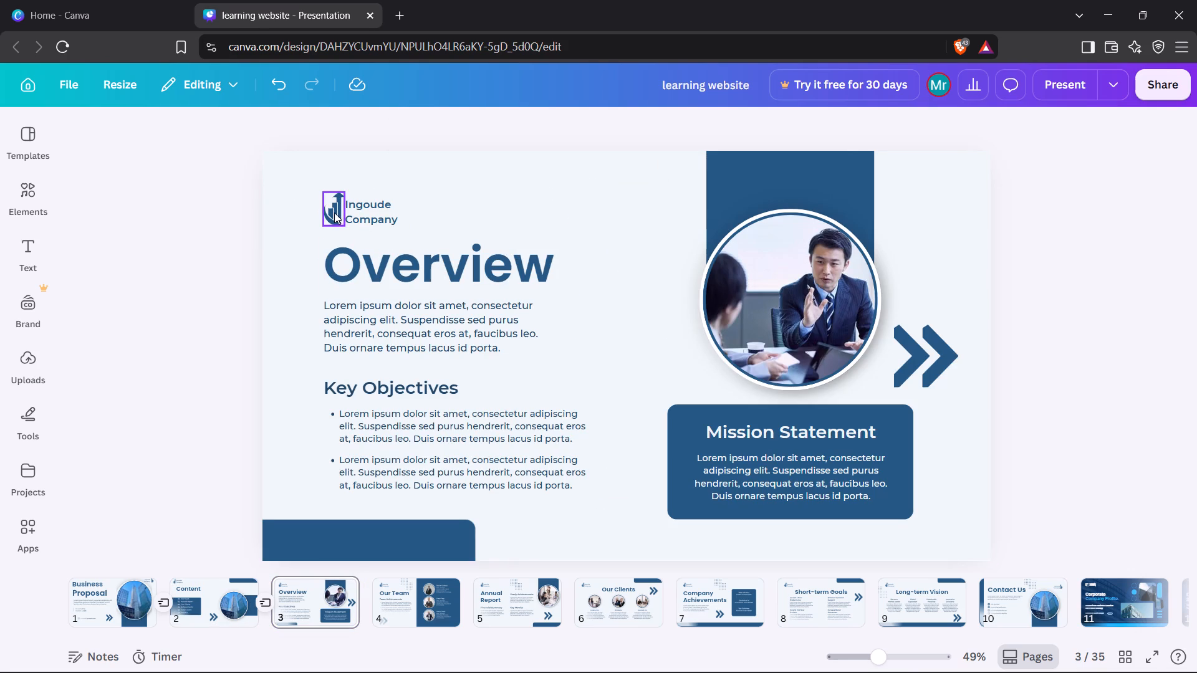
Move the logo and company name into the slide's upper-left corner and raise the "Overview" title close beneath them.
{"action": "left_click_drag", "start_coordinate": [335, 212], "coordinate": [305, 189]}
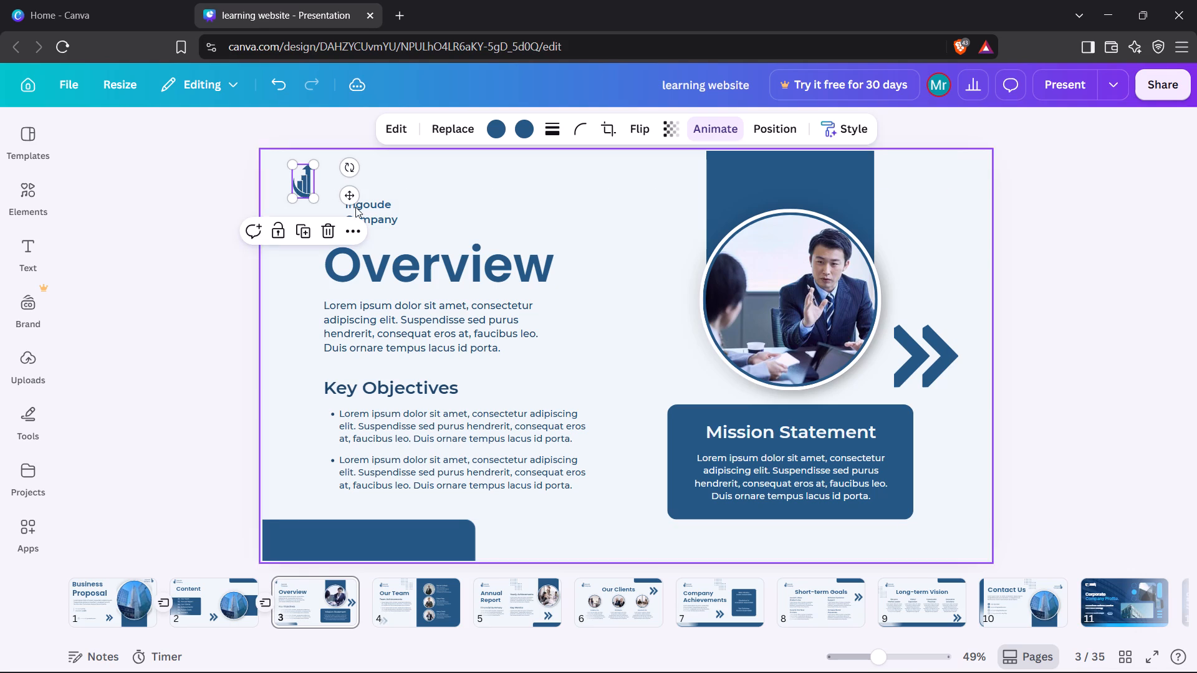
{"action": "left_click_drag", "start_coordinate": [380, 211], "coordinate": [355, 178]}
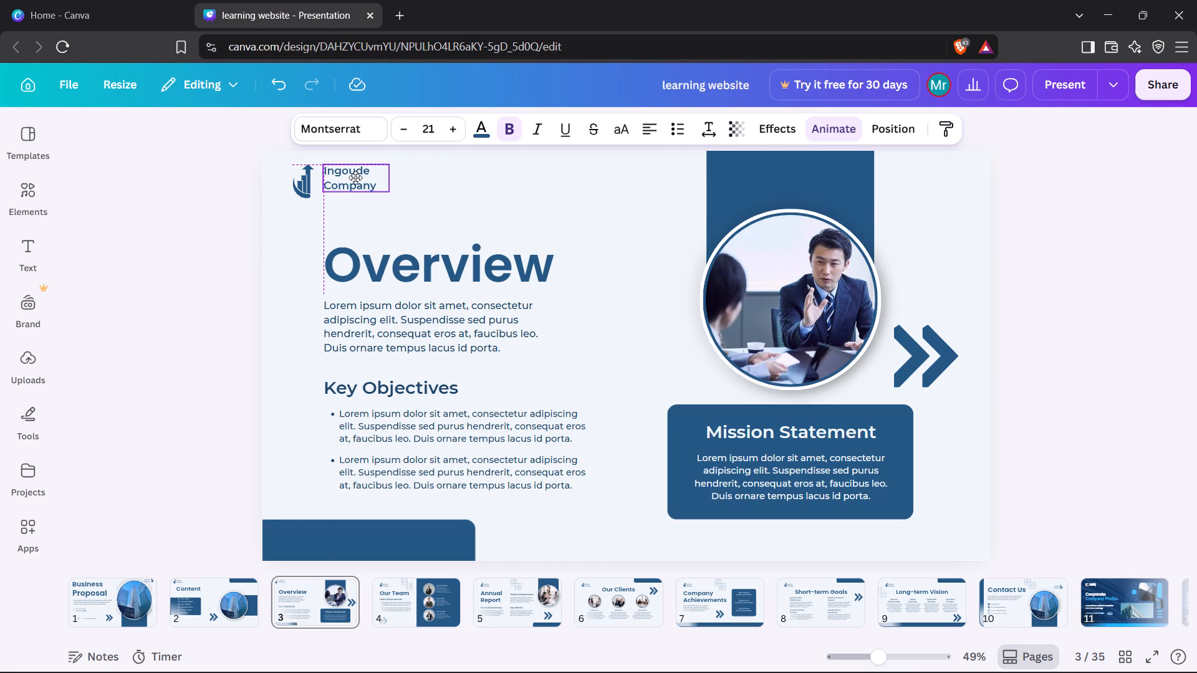
{"action": "left_click_drag", "start_coordinate": [355, 178], "coordinate": [356, 181]}
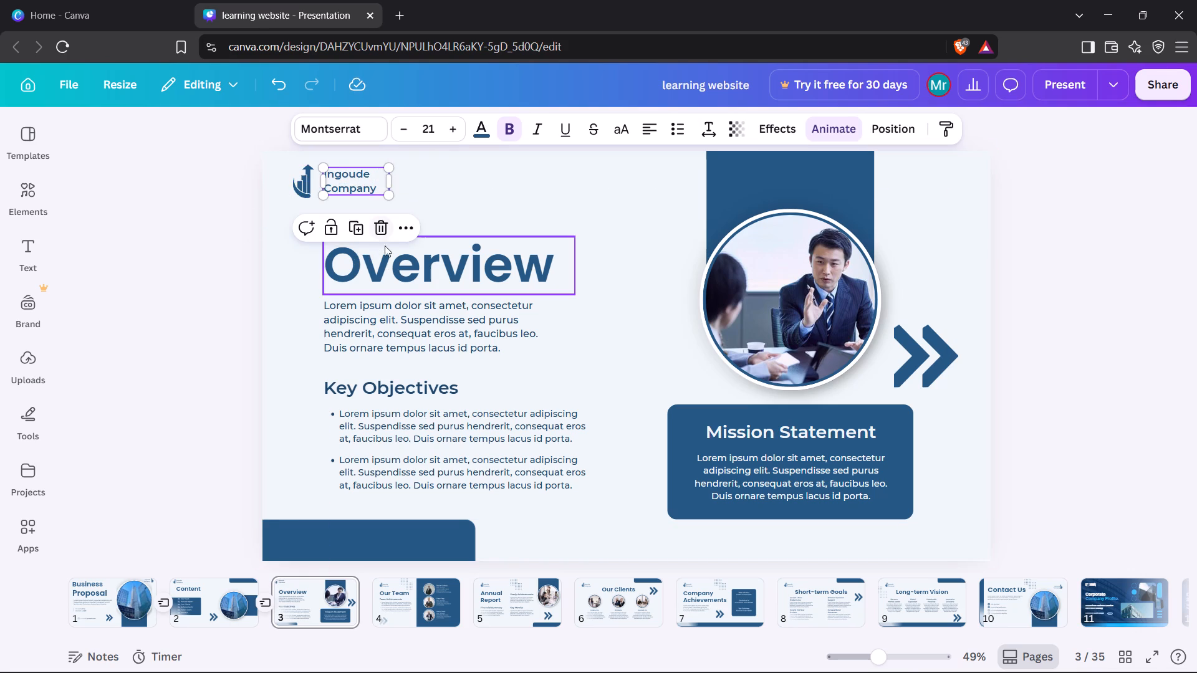
{"action": "left_click_drag", "start_coordinate": [388, 254], "coordinate": [382, 215]}
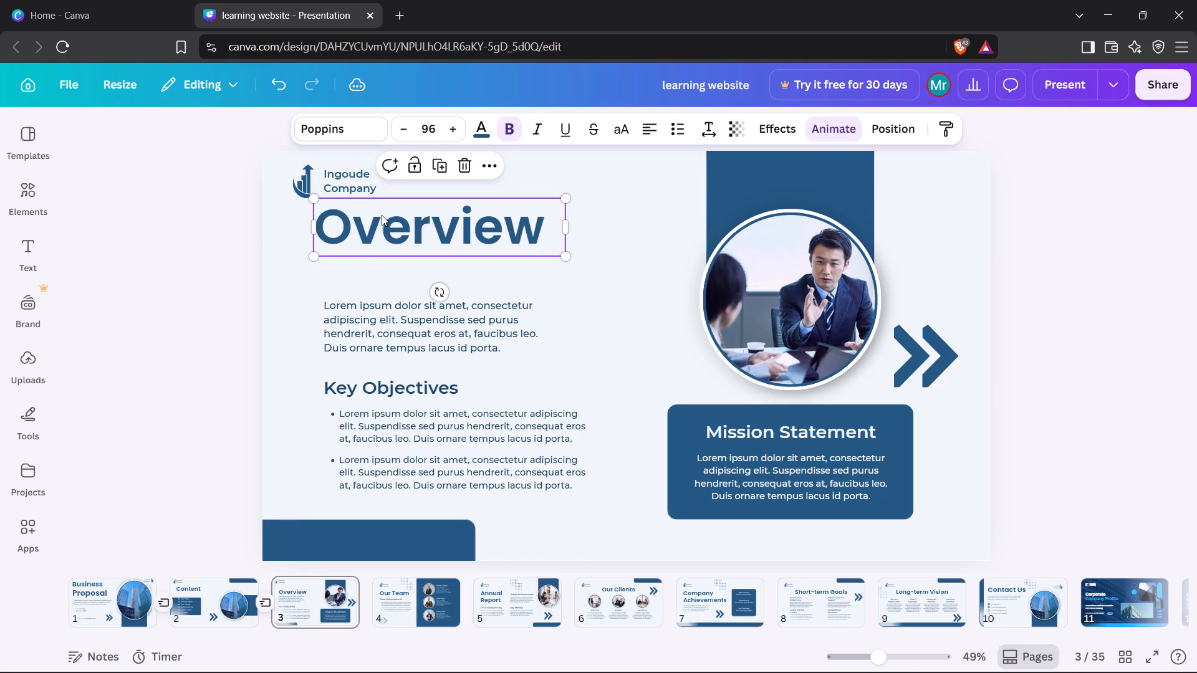
Move the intro paragraph up under the "Overview" title, align it with the title and enlarge its text to about size 26.4.
{"action": "left_click_drag", "start_coordinate": [353, 328], "coordinate": [346, 294]}
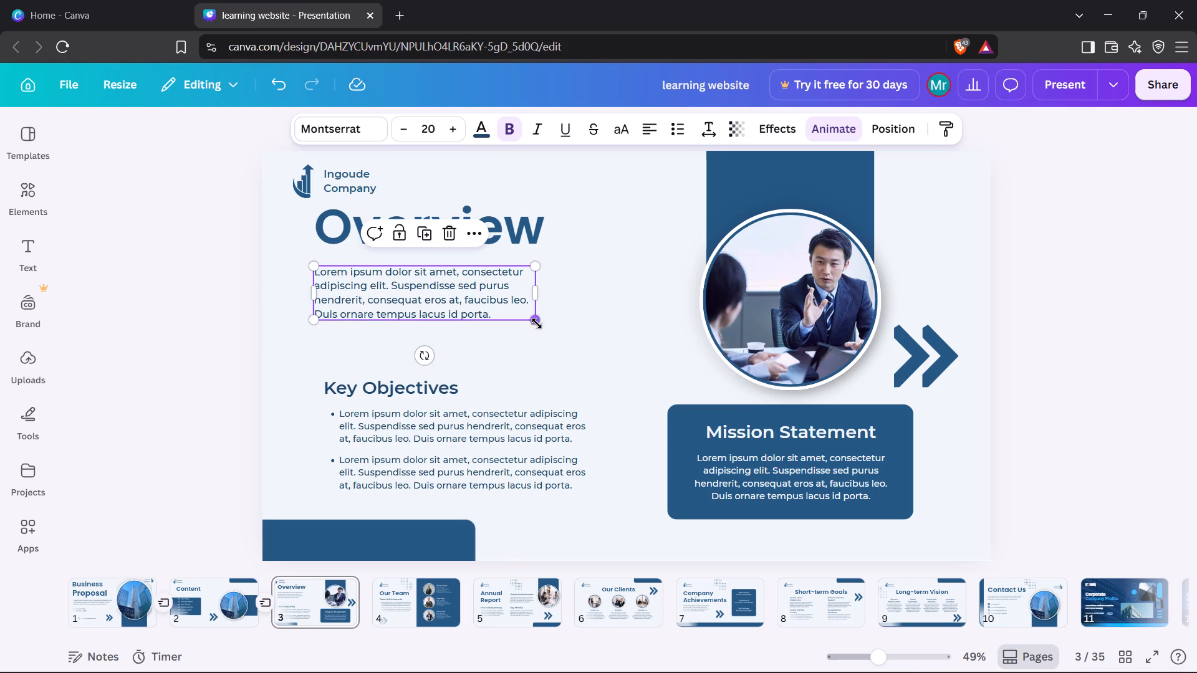
{"action": "left_click_drag", "start_coordinate": [538, 323], "coordinate": [661, 335]}
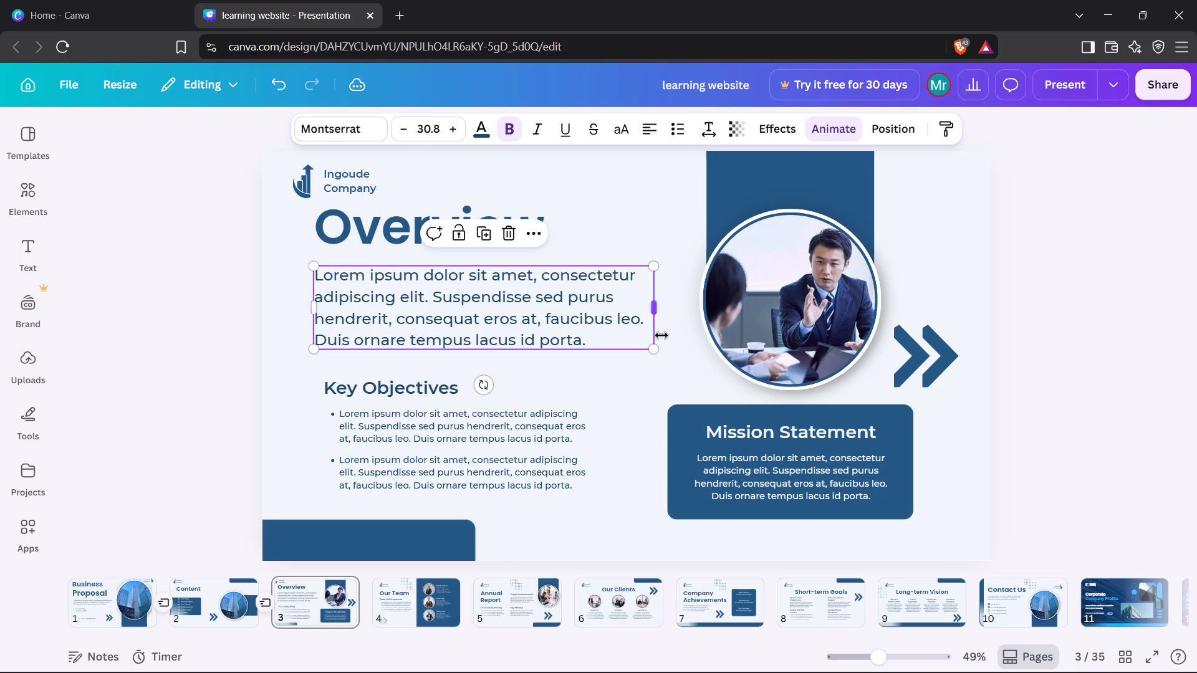
{"action": "left_click_drag", "start_coordinate": [653, 346], "coordinate": [608, 324]}
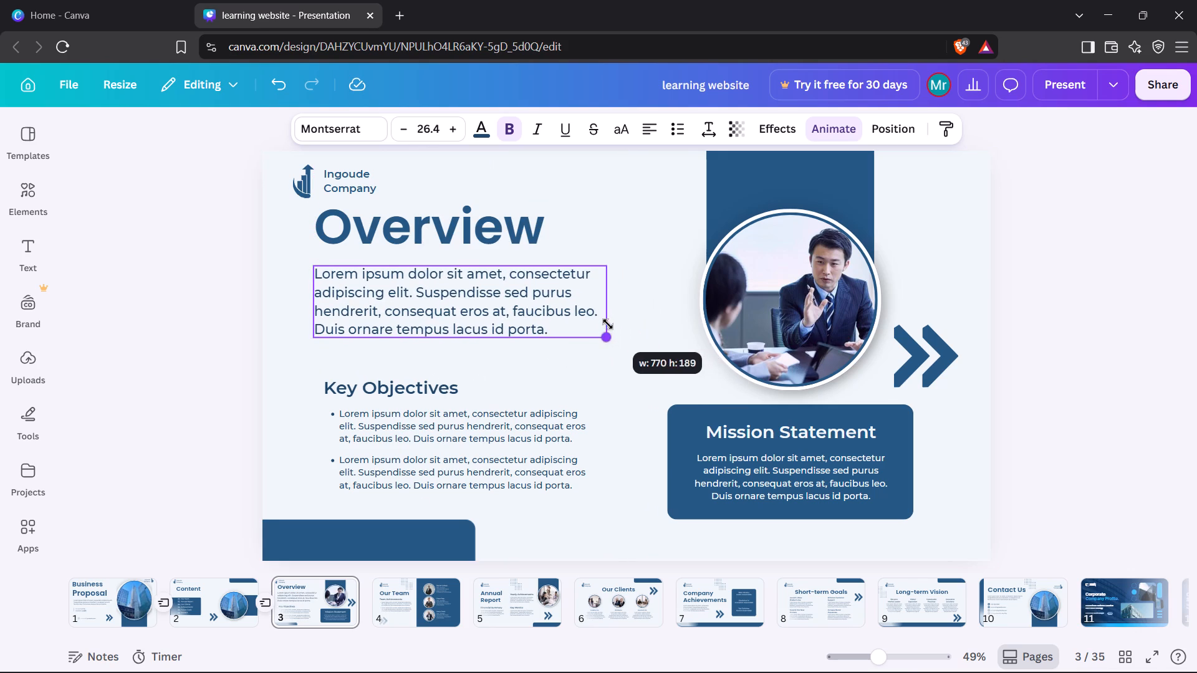
{"action": "left_click_drag", "start_coordinate": [608, 324], "coordinate": [609, 323]}
Move the "Key Objectives" heading up beneath the intro paragraph and align it with the paragraph's left edge.
{"action": "left_click_drag", "start_coordinate": [416, 384], "coordinate": [416, 366]}
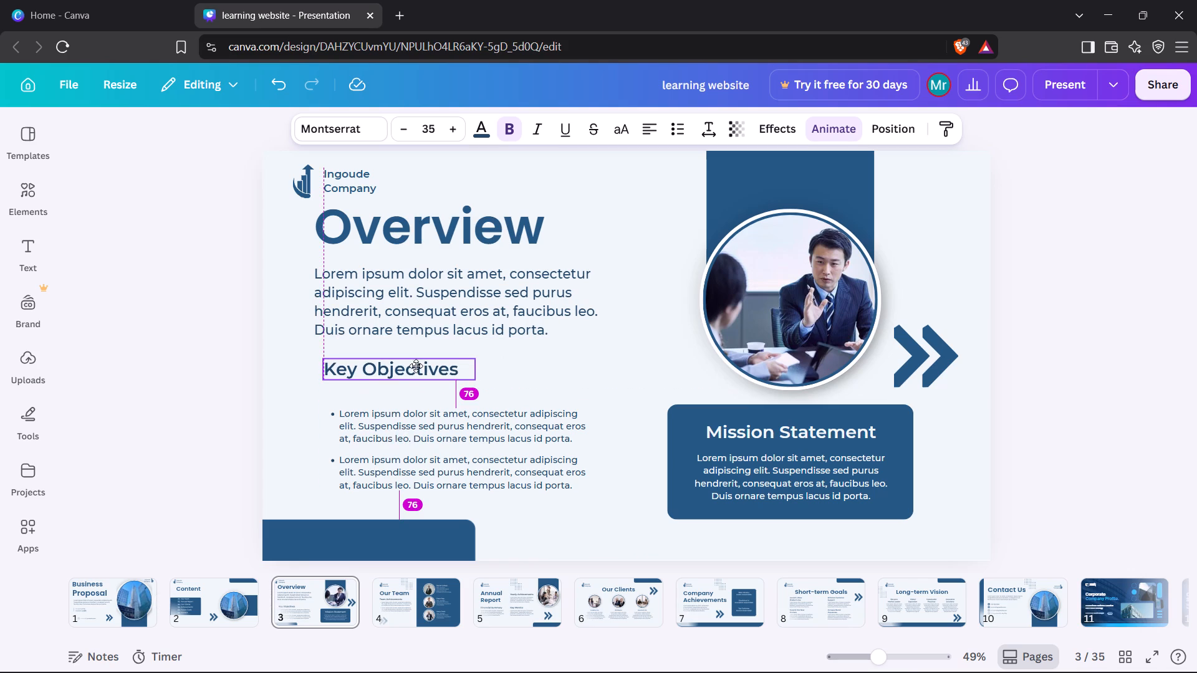
{"action": "left_click_drag", "start_coordinate": [416, 366], "coordinate": [410, 367]}
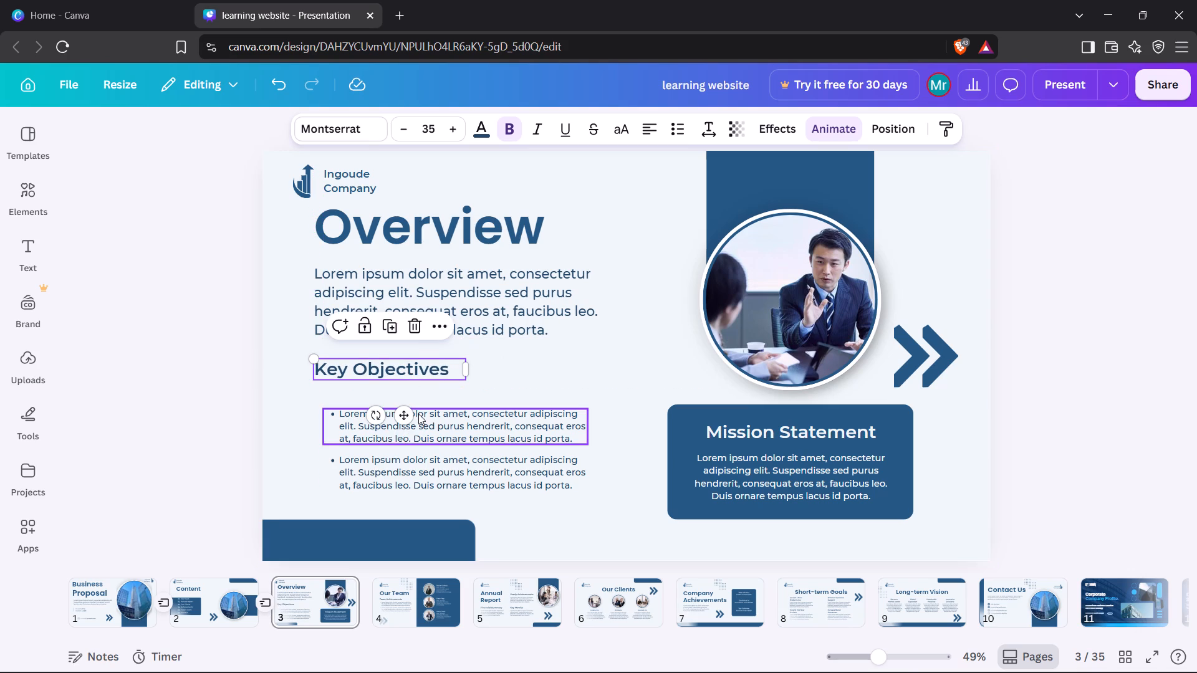
Move the first bullet up beneath "Key Objectives", enlarge its text to about size 20.9 and roughly align it with the heading.
{"action": "left_click_drag", "start_coordinate": [420, 414], "coordinate": [406, 399]}
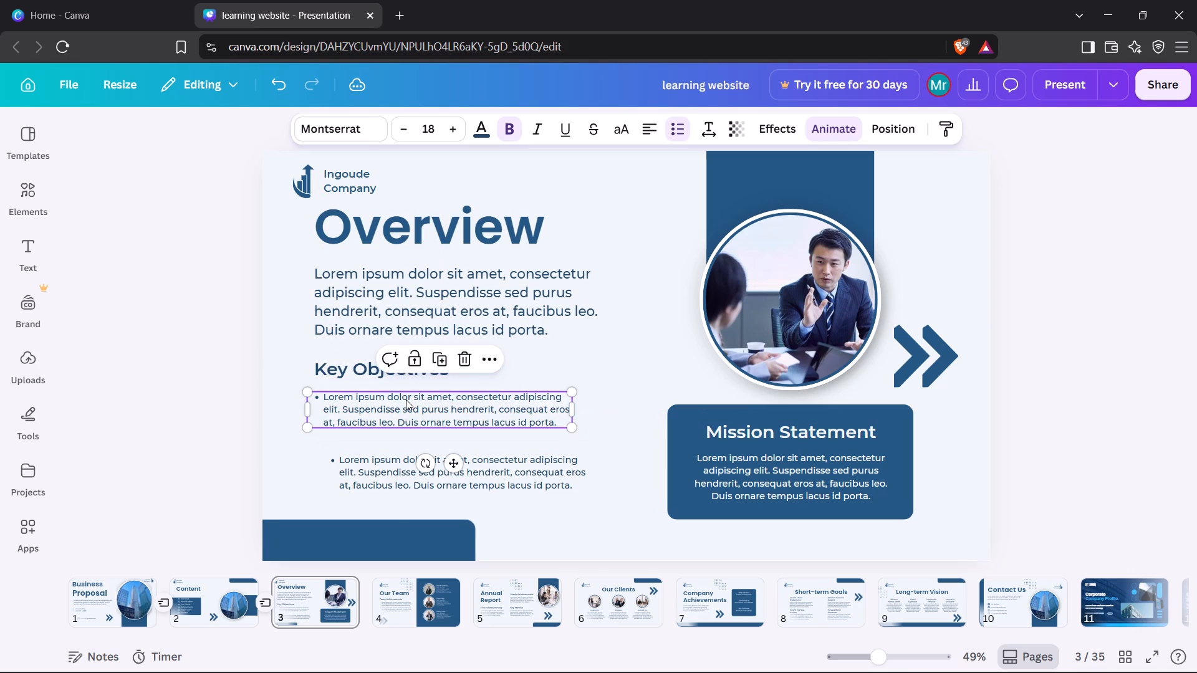
{"action": "left_click_drag", "start_coordinate": [571, 428], "coordinate": [672, 435]}
{"action": "left_click_drag", "start_coordinate": [672, 435], "coordinate": [632, 430]}
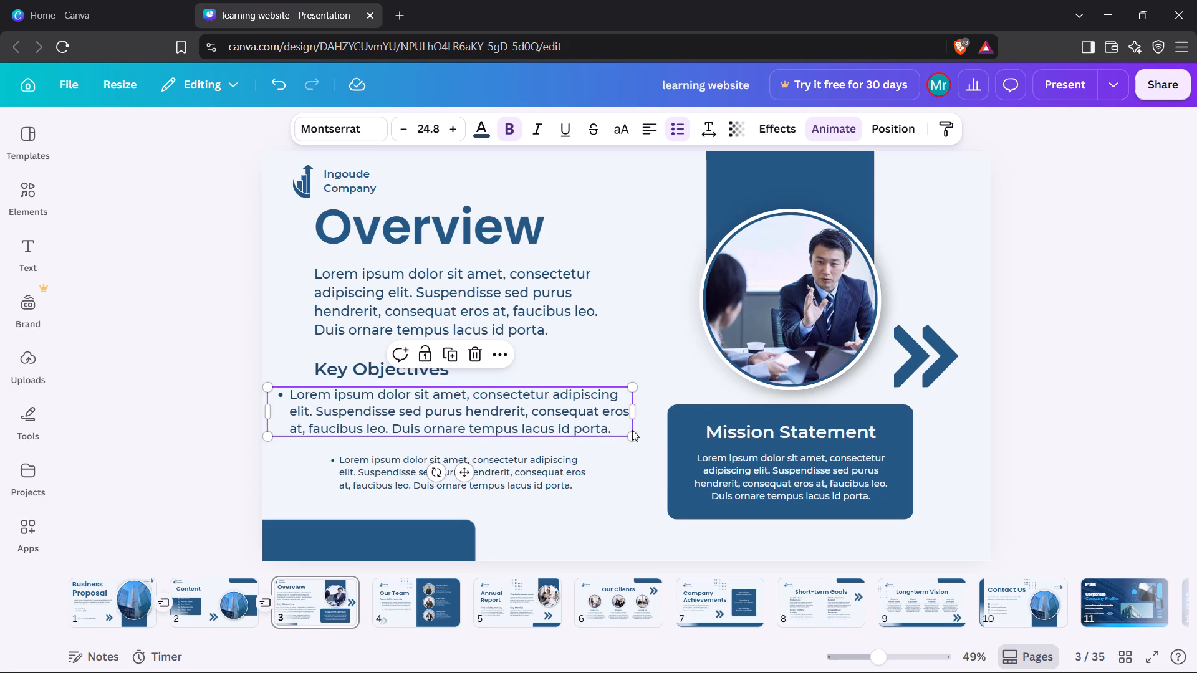
{"action": "left_click_drag", "start_coordinate": [632, 436], "coordinate": [575, 425]}
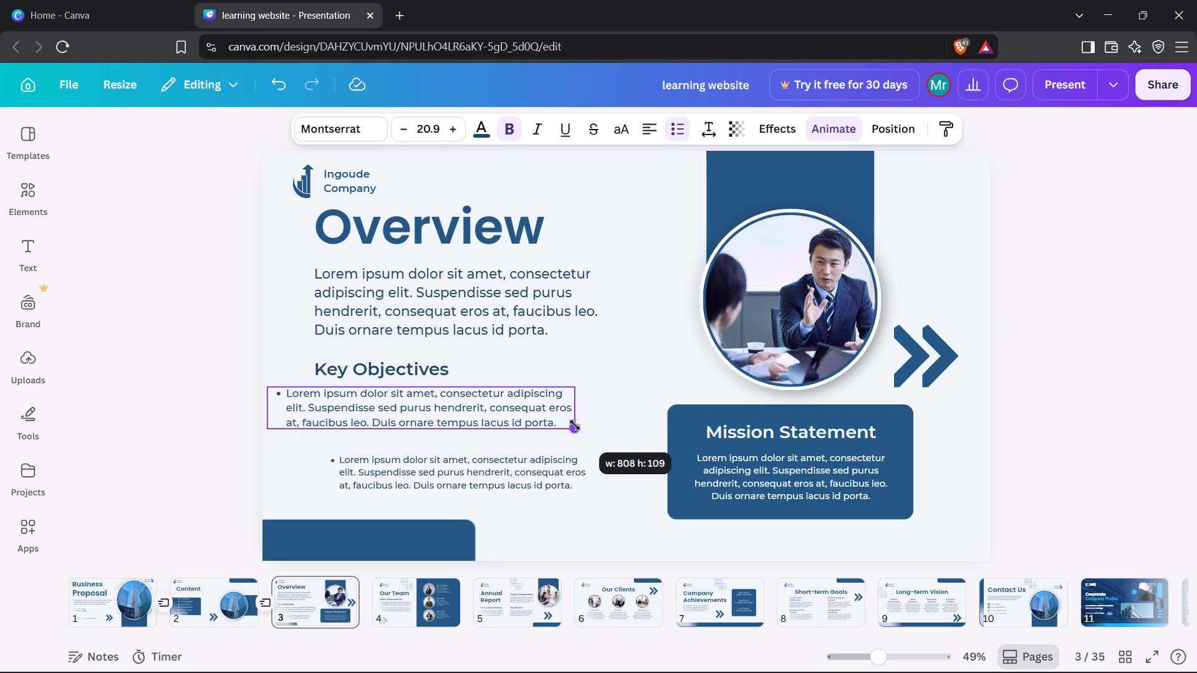
{"action": "left_click_drag", "start_coordinate": [436, 395], "coordinate": [469, 399]}
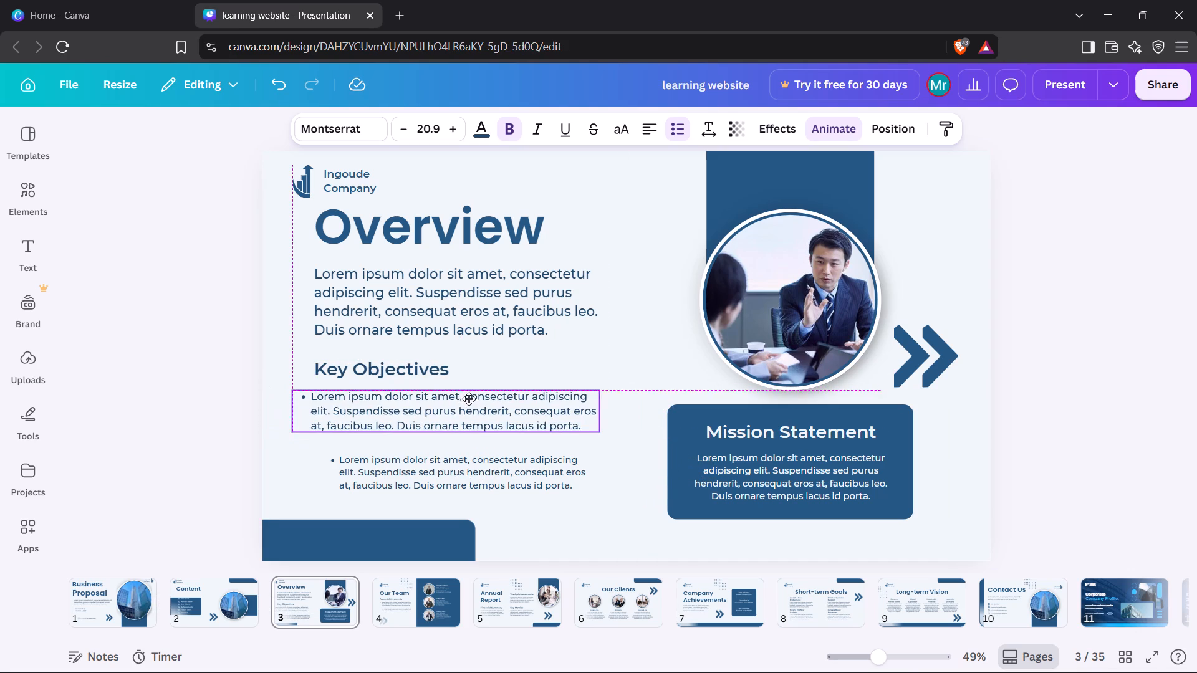
{"action": "left_click_drag", "start_coordinate": [469, 399], "coordinate": [469, 398]}
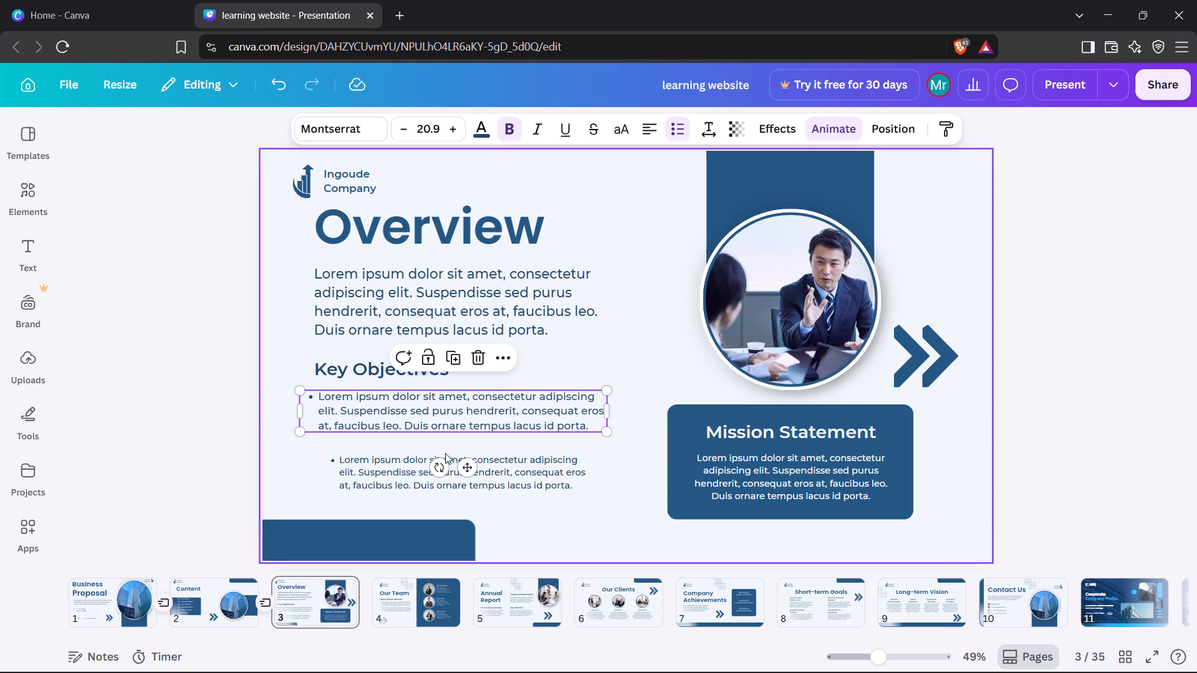
Shift the second bullet slightly left towards the first bullet's edge and enlarge its text to size 21.
{"action": "left_click_drag", "start_coordinate": [369, 467], "coordinate": [352, 461]}
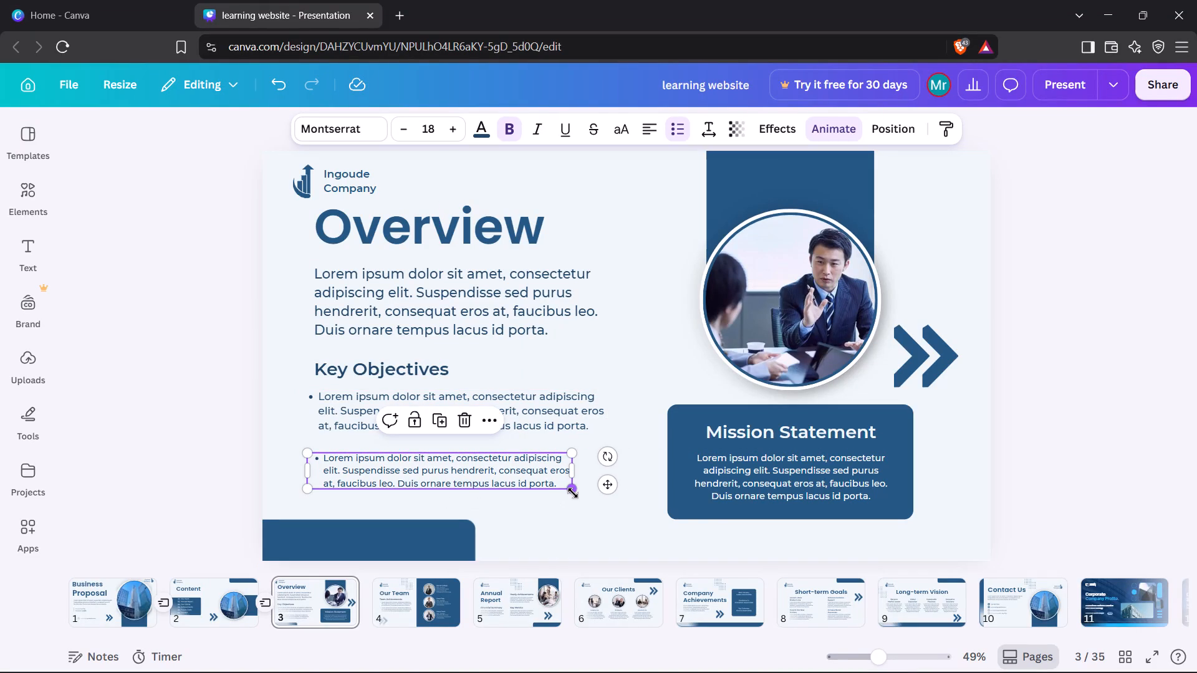
{"action": "left_click_drag", "start_coordinate": [573, 493], "coordinate": [622, 492]}
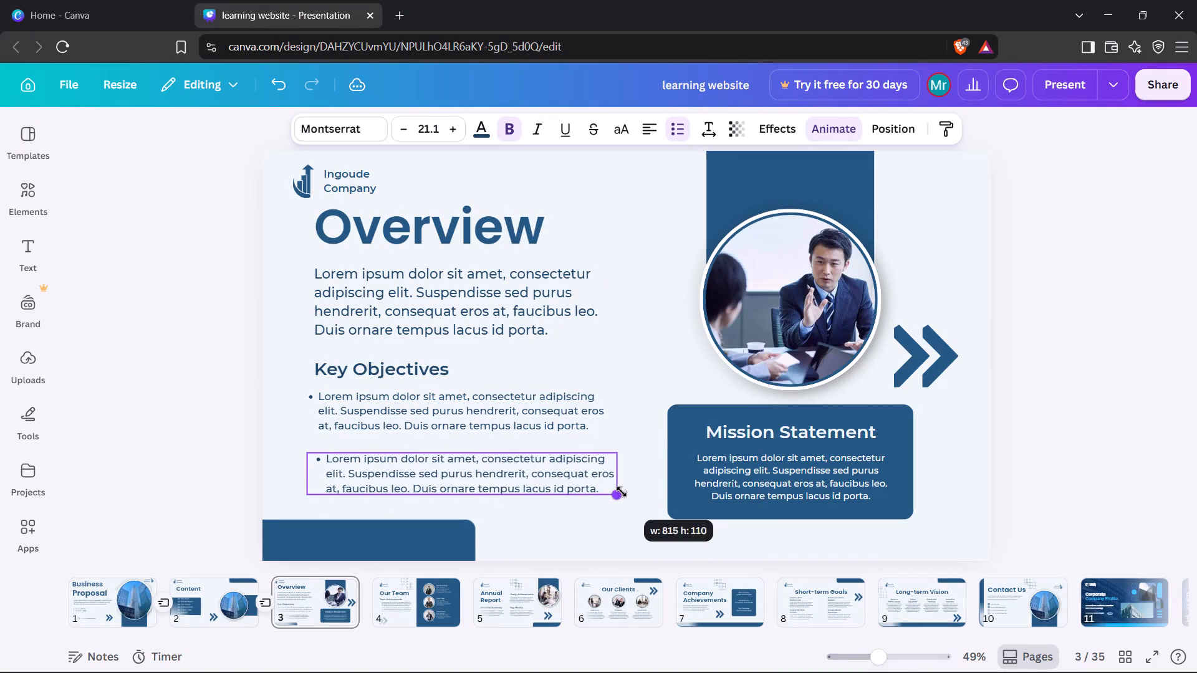
{"action": "left_click_drag", "start_coordinate": [622, 492], "coordinate": [617, 492]}
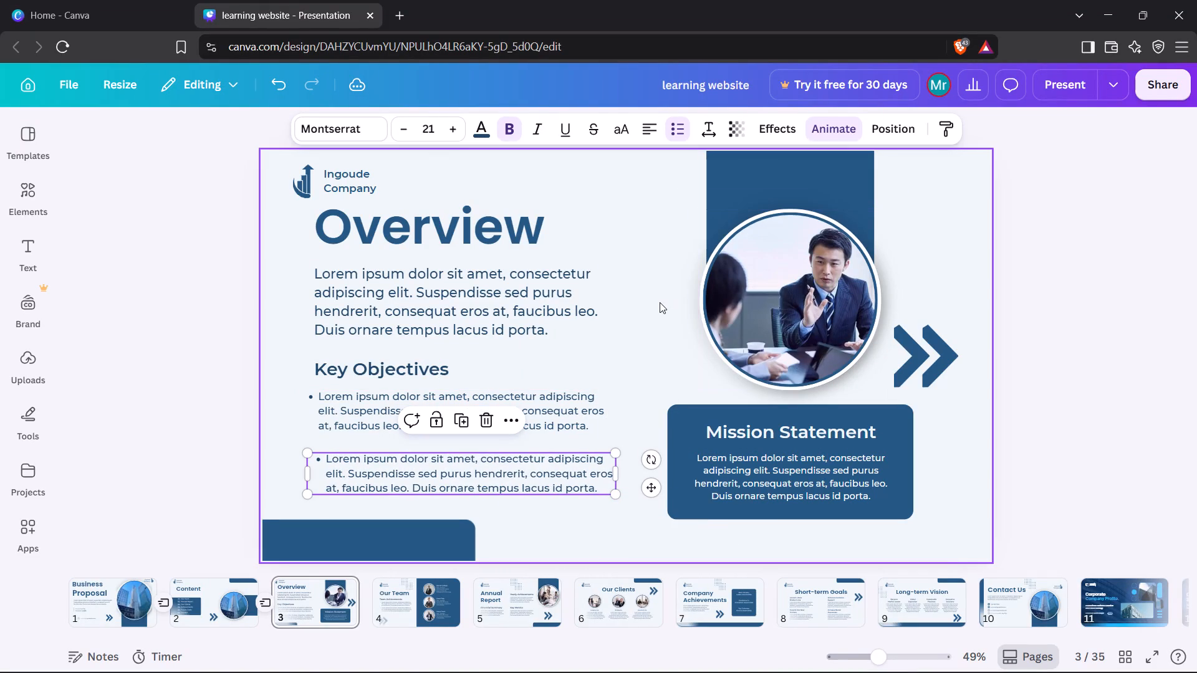
{"action": "left_click", "coordinate": [660, 302]}
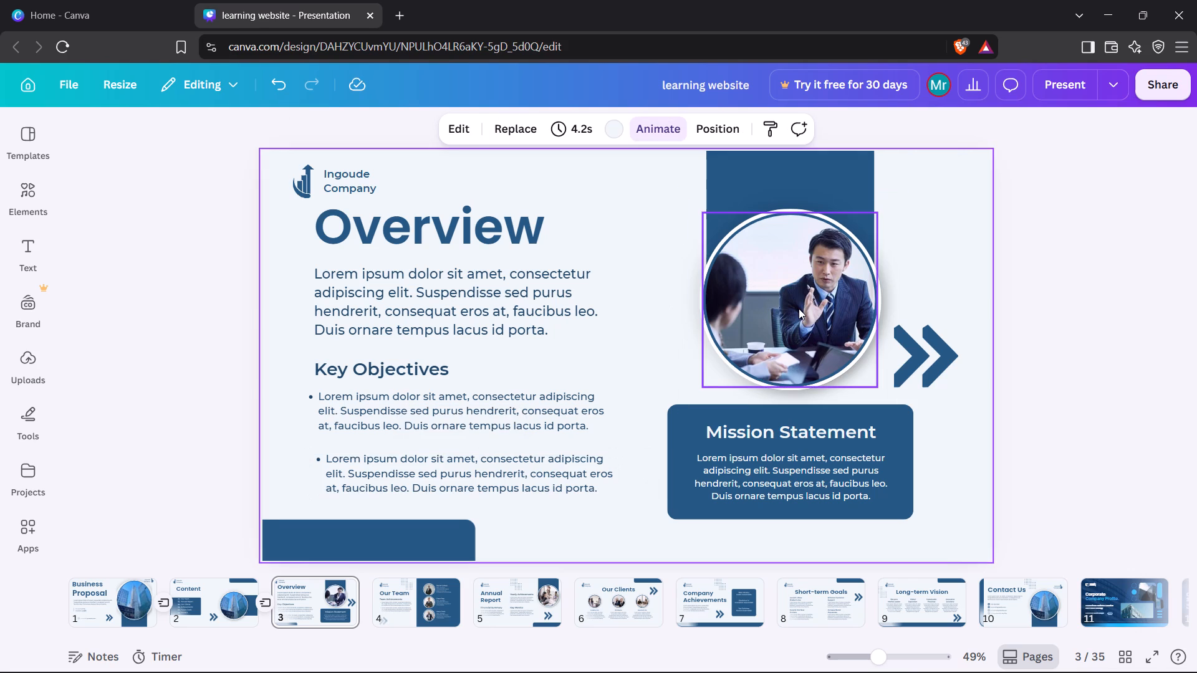
Shift the circular meeting photo slightly down inside its white ring.
{"action": "left_click", "coordinate": [799, 308]}
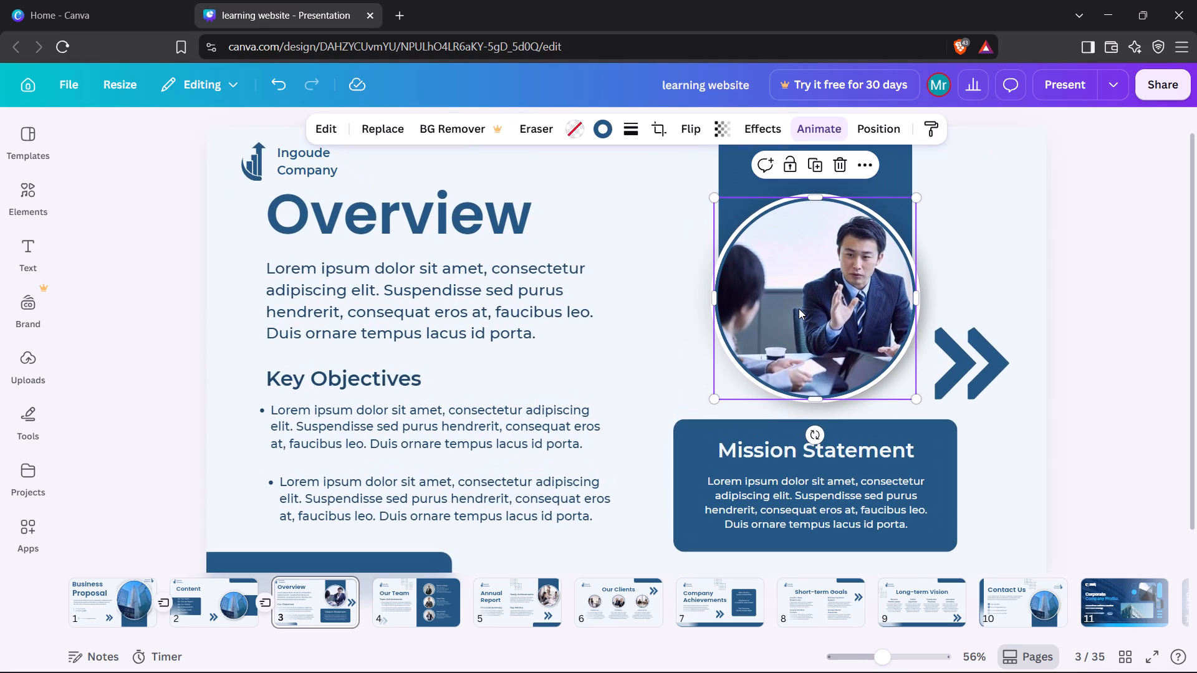
{"action": "left_click", "coordinate": [799, 308]}
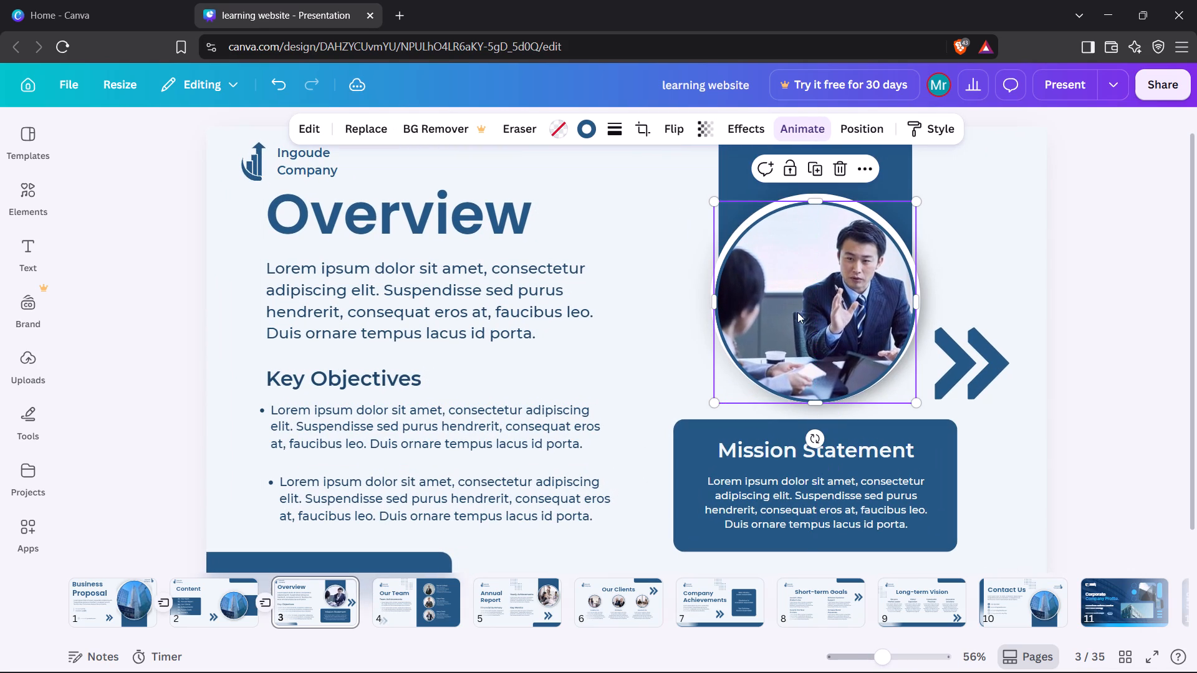
{"action": "left_click", "coordinate": [649, 257]}
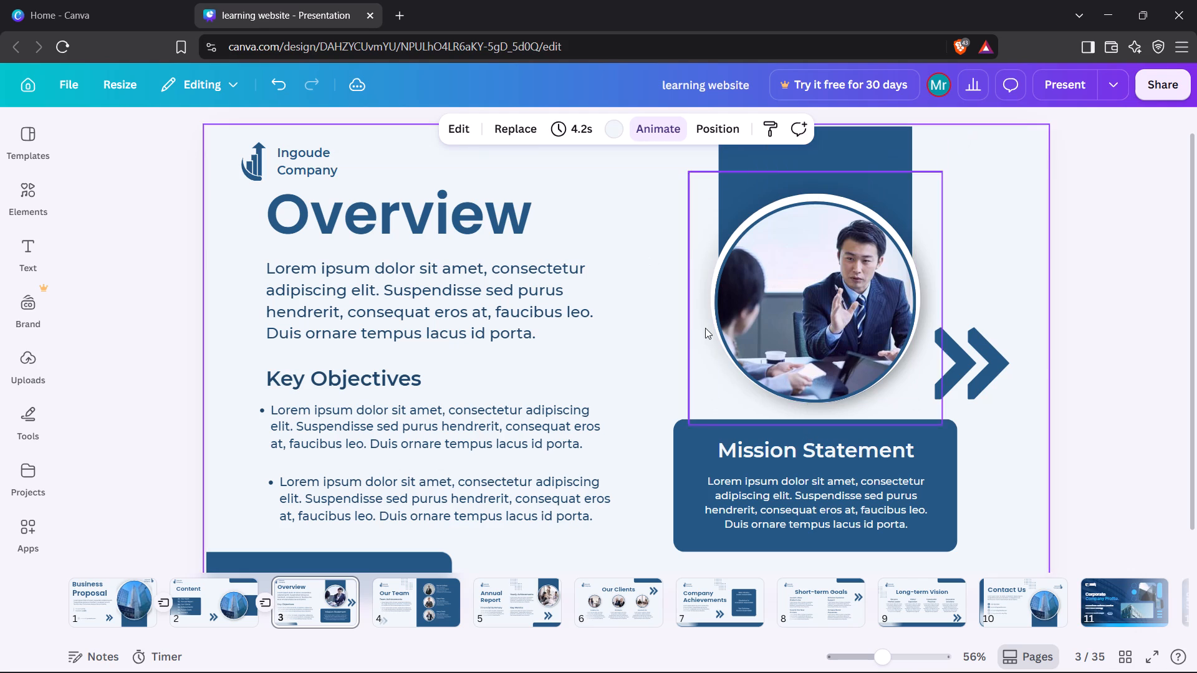
Shorten the shadow image behind the circular photo from its bottom edge so it clears the Mission Statement box.
{"action": "left_click", "coordinate": [817, 424]}
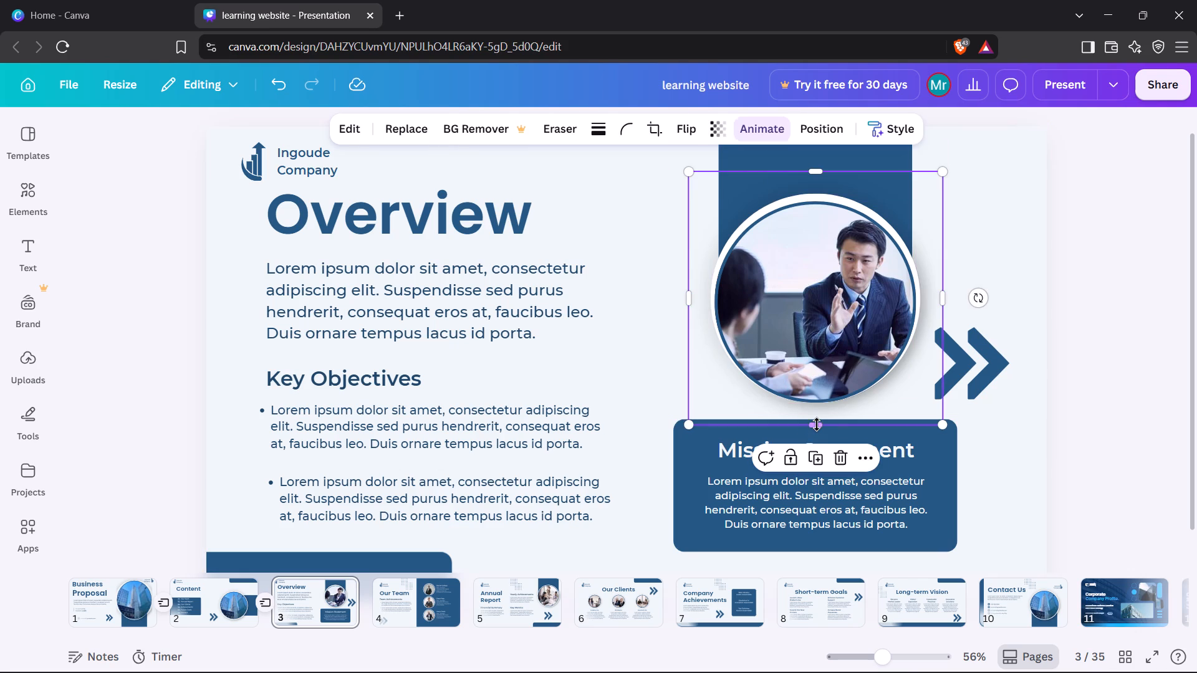
{"action": "left_click_drag", "start_coordinate": [818, 426], "coordinate": [820, 415]}
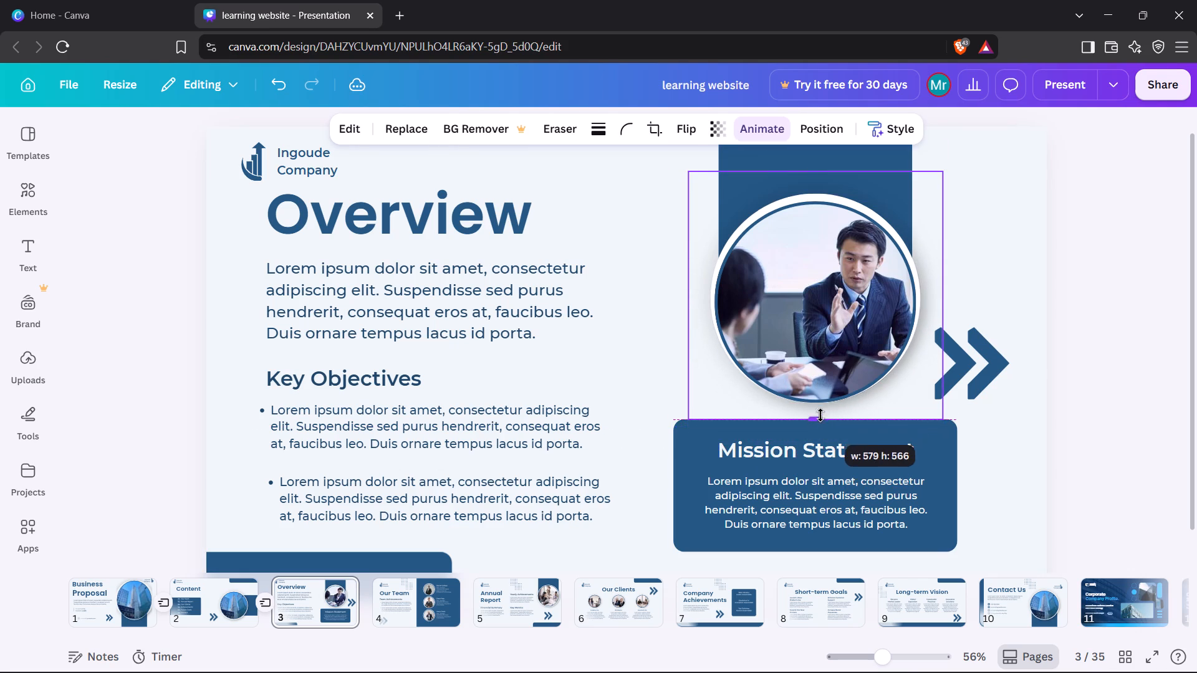
{"action": "left_click_drag", "start_coordinate": [820, 415], "coordinate": [819, 413]}
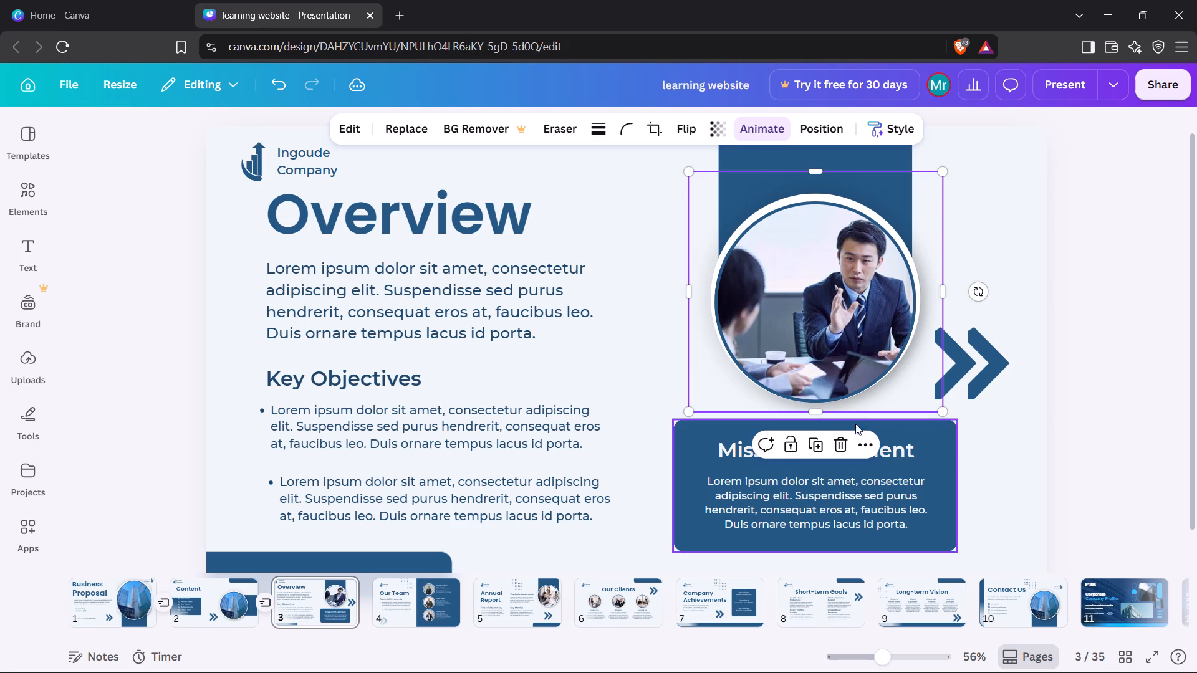
Lower the top edge of the blue Mission Statement box to leave a gap below the circular photo.
{"action": "left_click", "coordinate": [949, 443]}
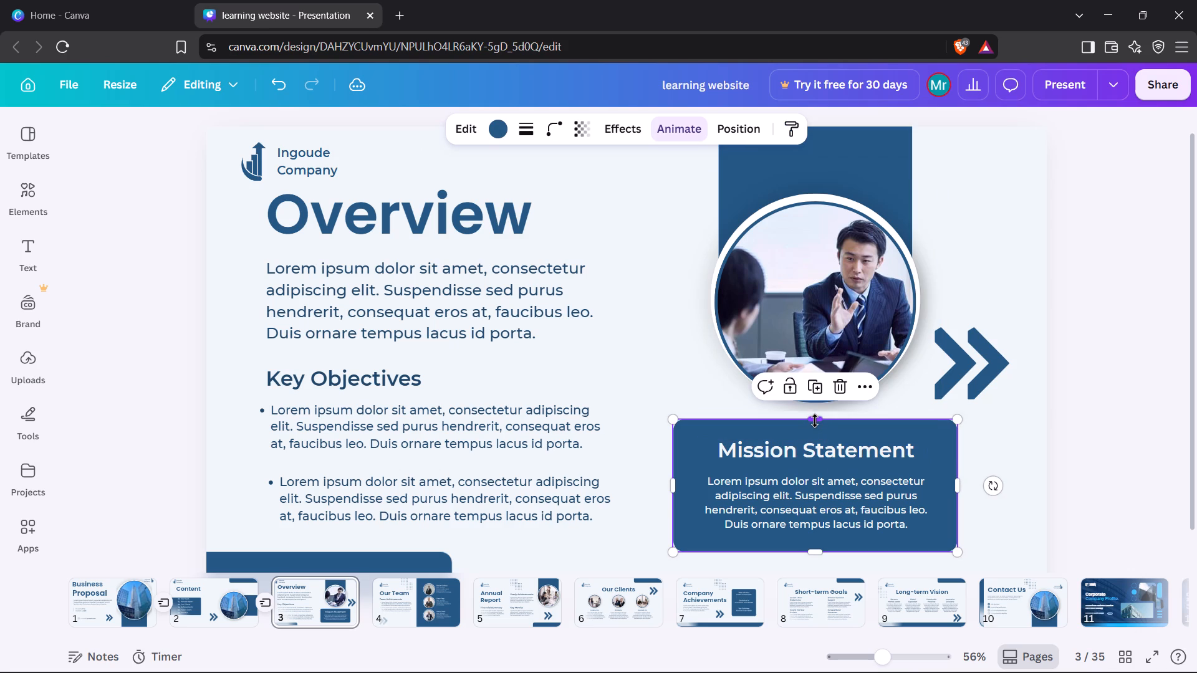
{"action": "left_click_drag", "start_coordinate": [815, 421], "coordinate": [832, 443]}
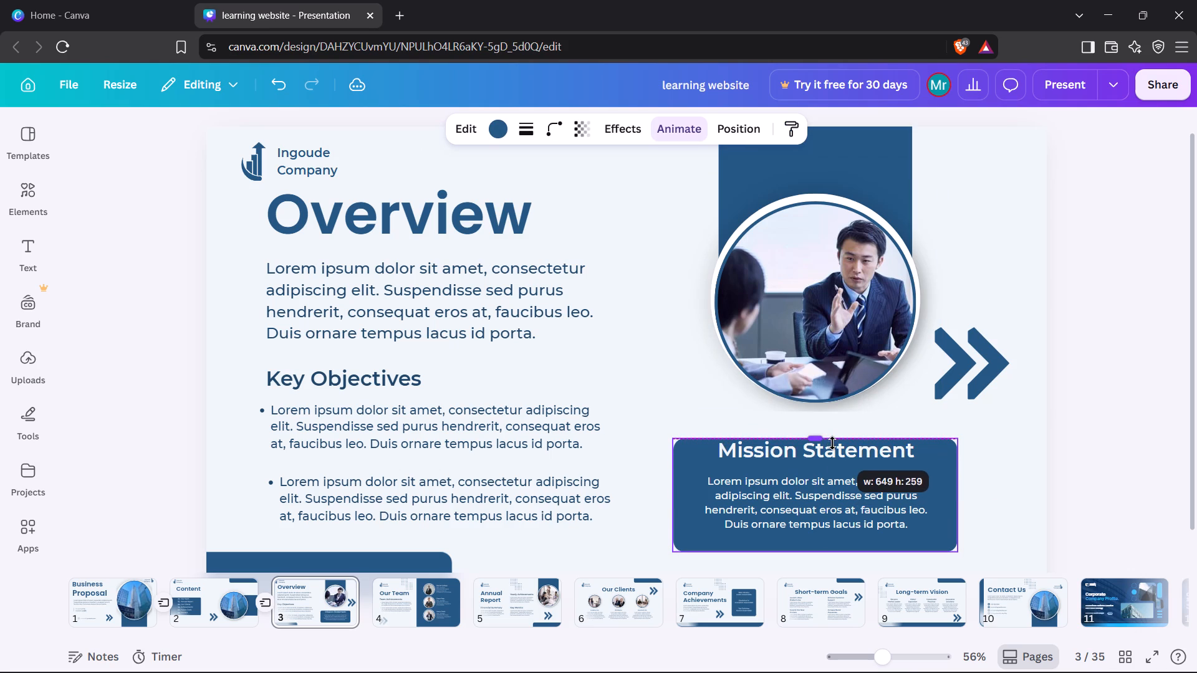
{"action": "left_click_drag", "start_coordinate": [832, 443], "coordinate": [830, 438]}
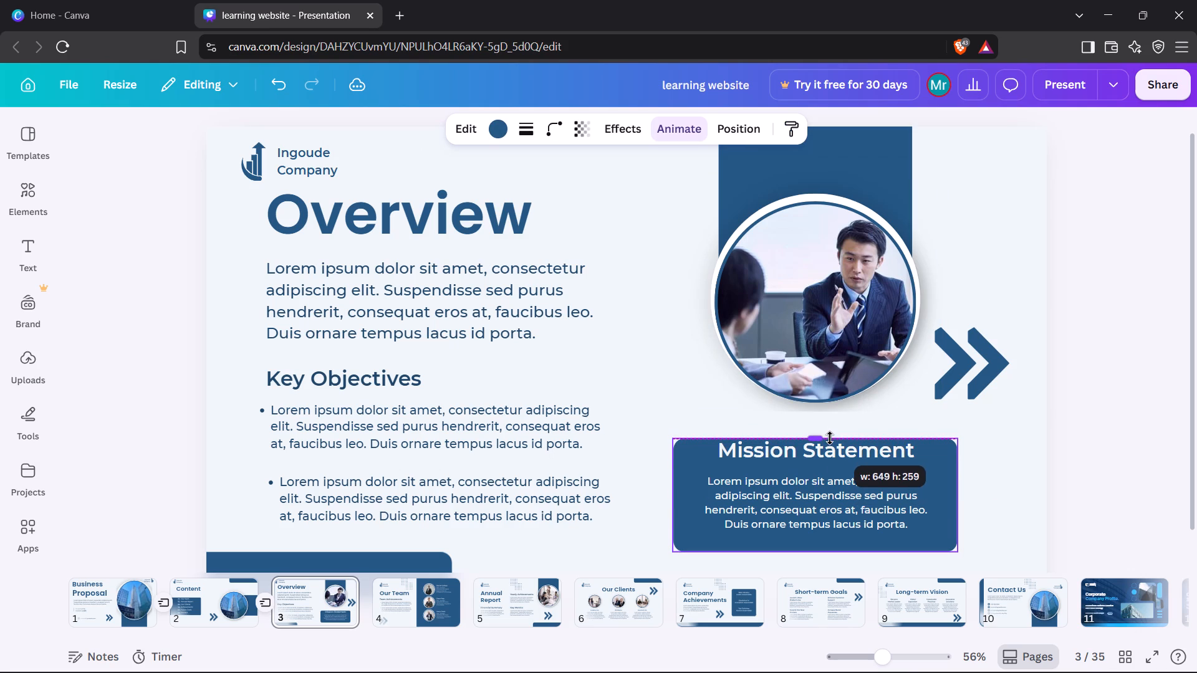
{"action": "left_click_drag", "start_coordinate": [830, 438], "coordinate": [830, 434]}
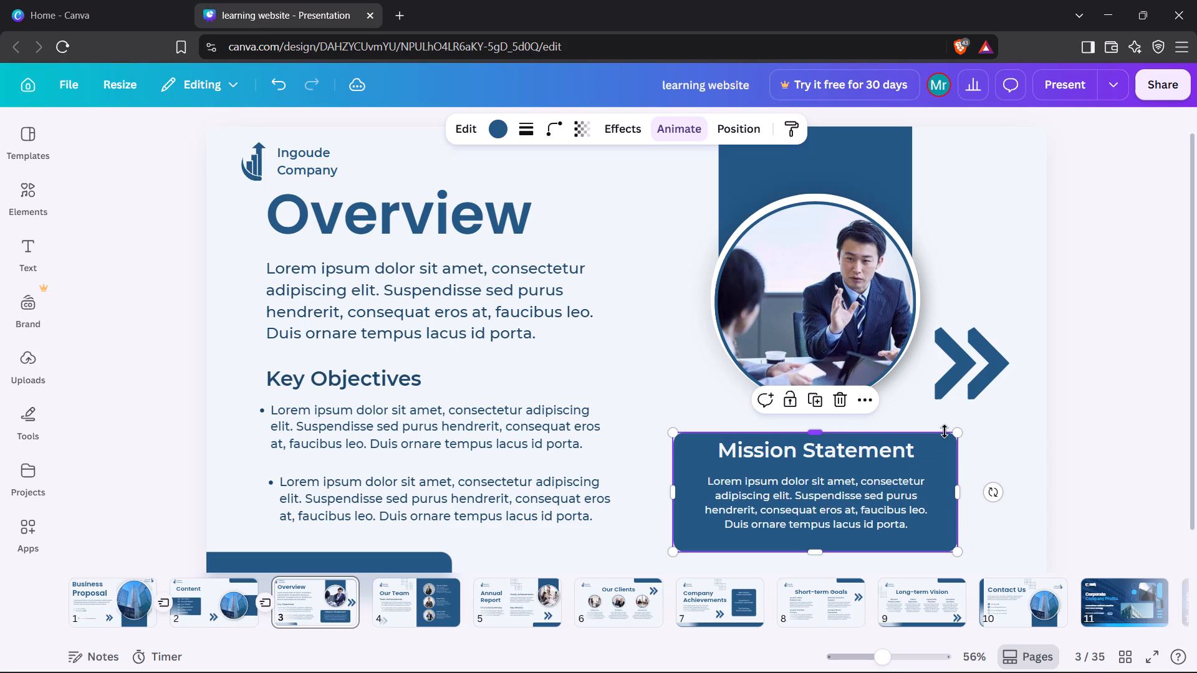
{"action": "left_click", "coordinate": [1118, 414]}
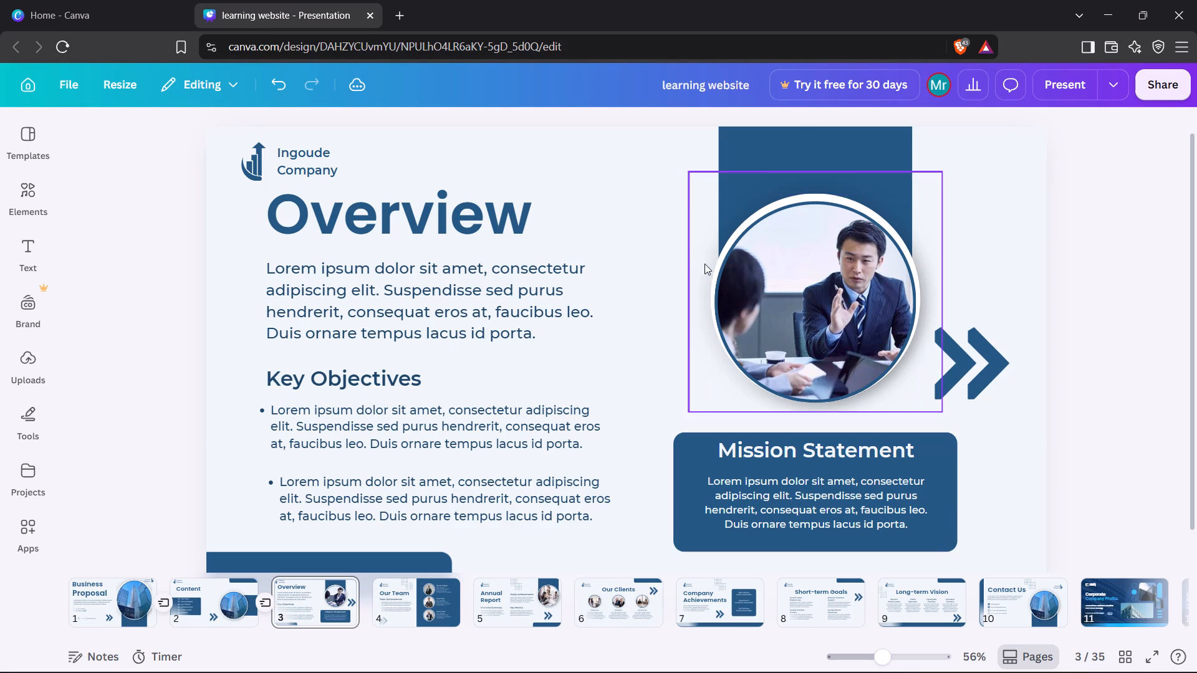
Apply the Wipe page animation to the Overview slide, set to both enter and exit.
{"action": "left_click", "coordinate": [628, 254]}
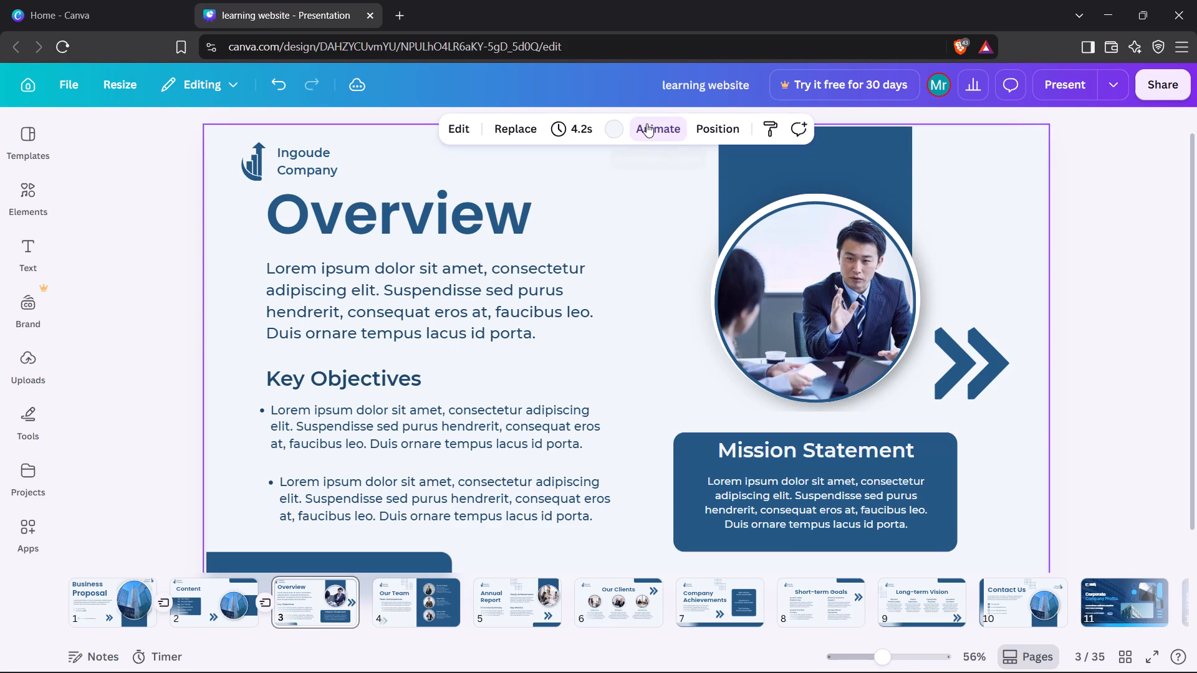
{"action": "left_click", "coordinate": [646, 123]}
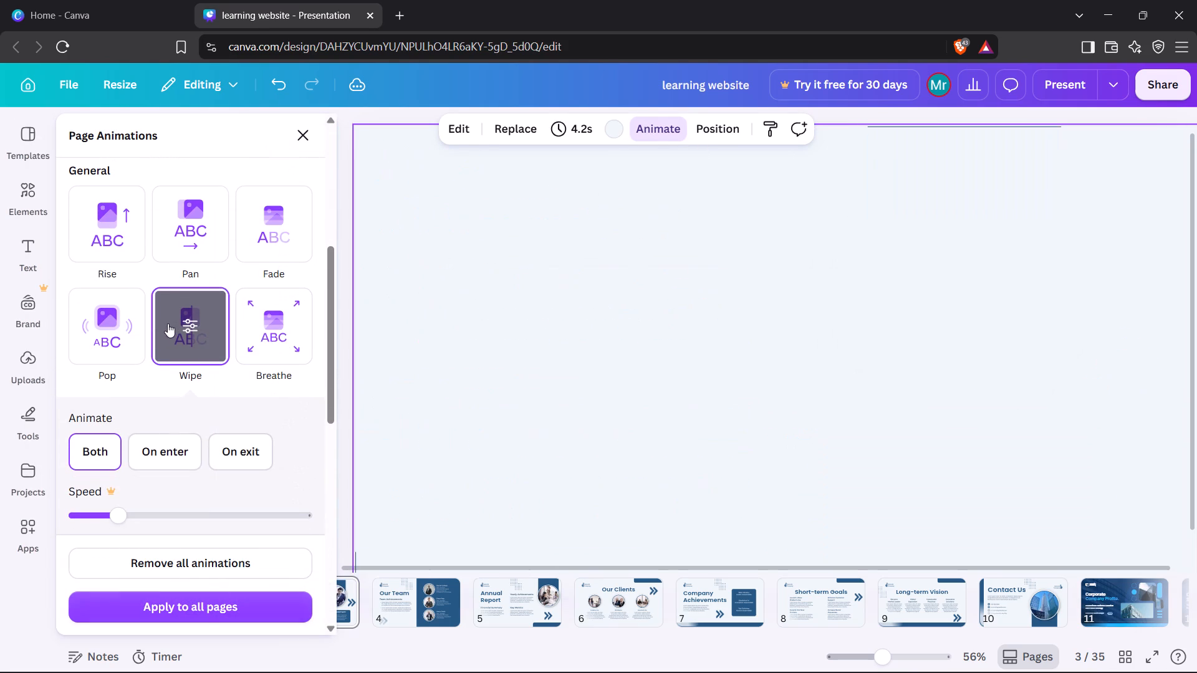
{"action": "left_click", "coordinate": [168, 323]}
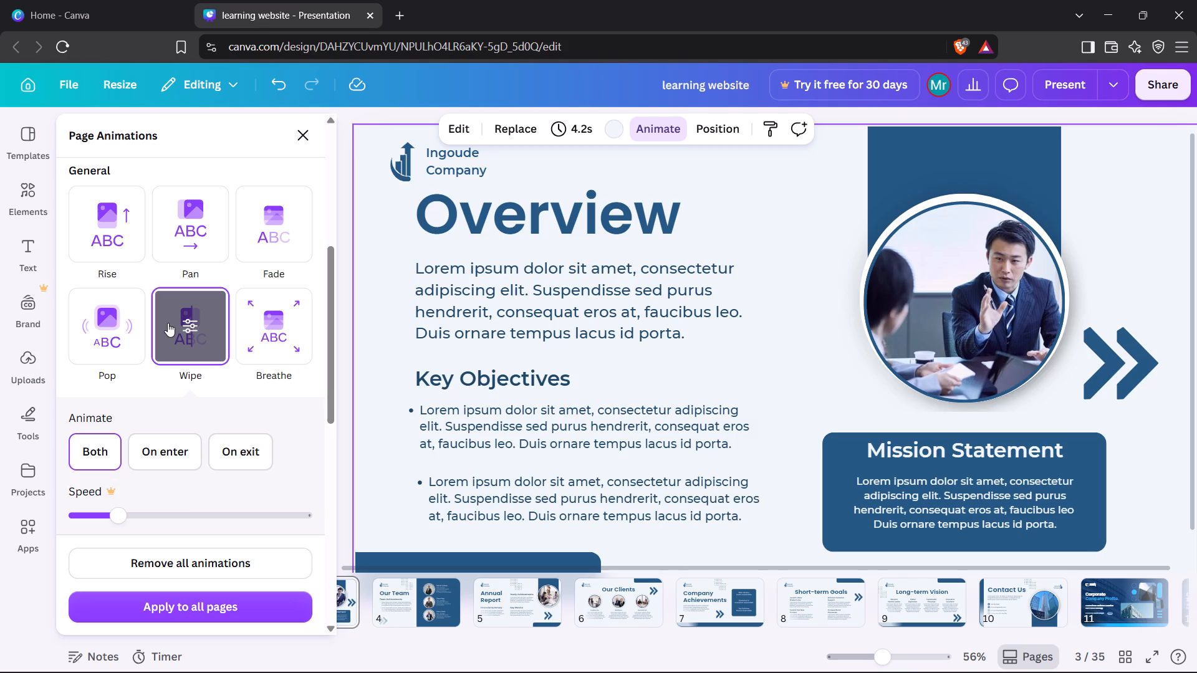
{"action": "left_click", "coordinate": [301, 149]}
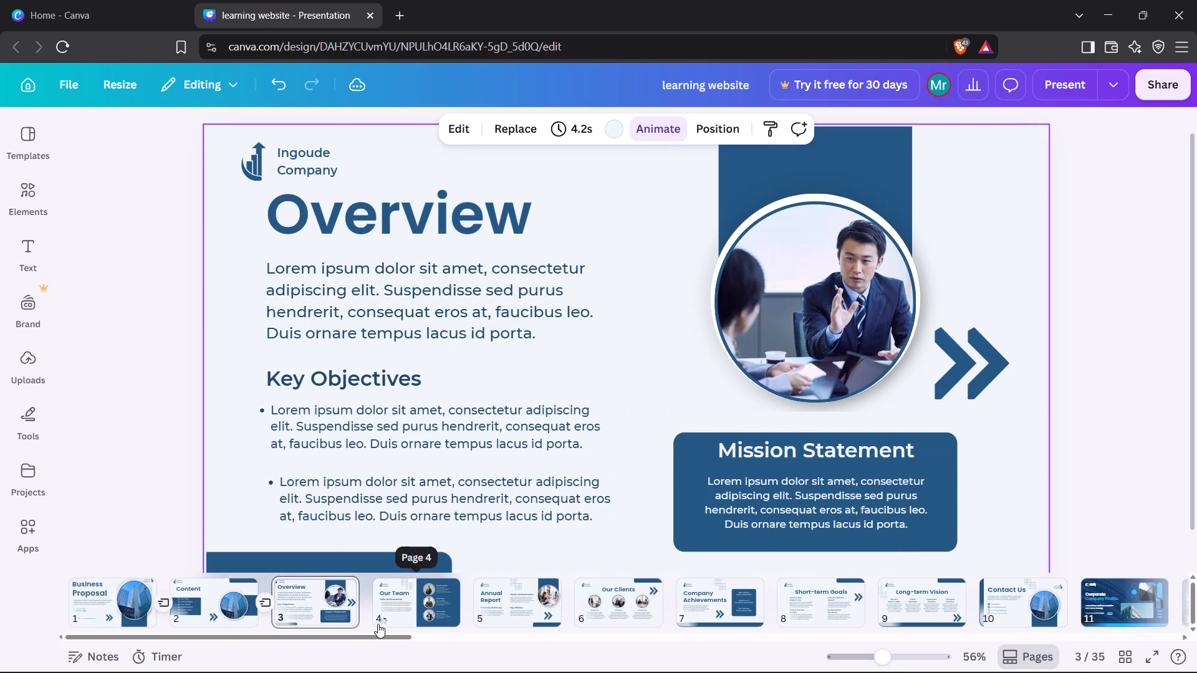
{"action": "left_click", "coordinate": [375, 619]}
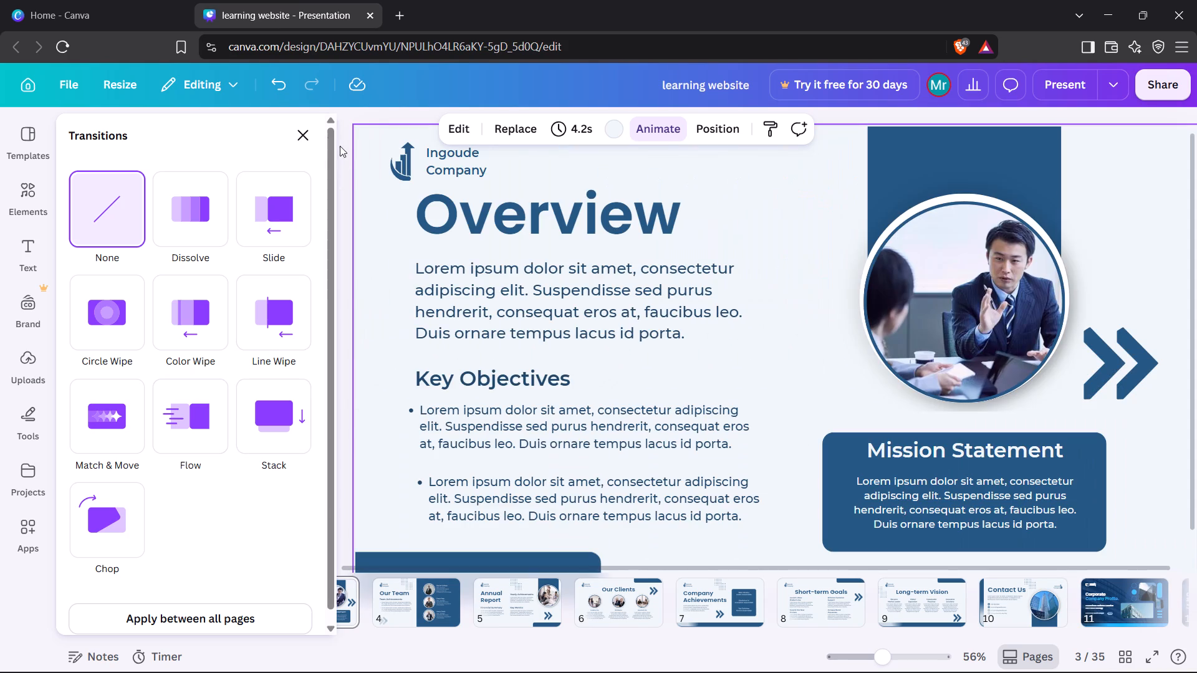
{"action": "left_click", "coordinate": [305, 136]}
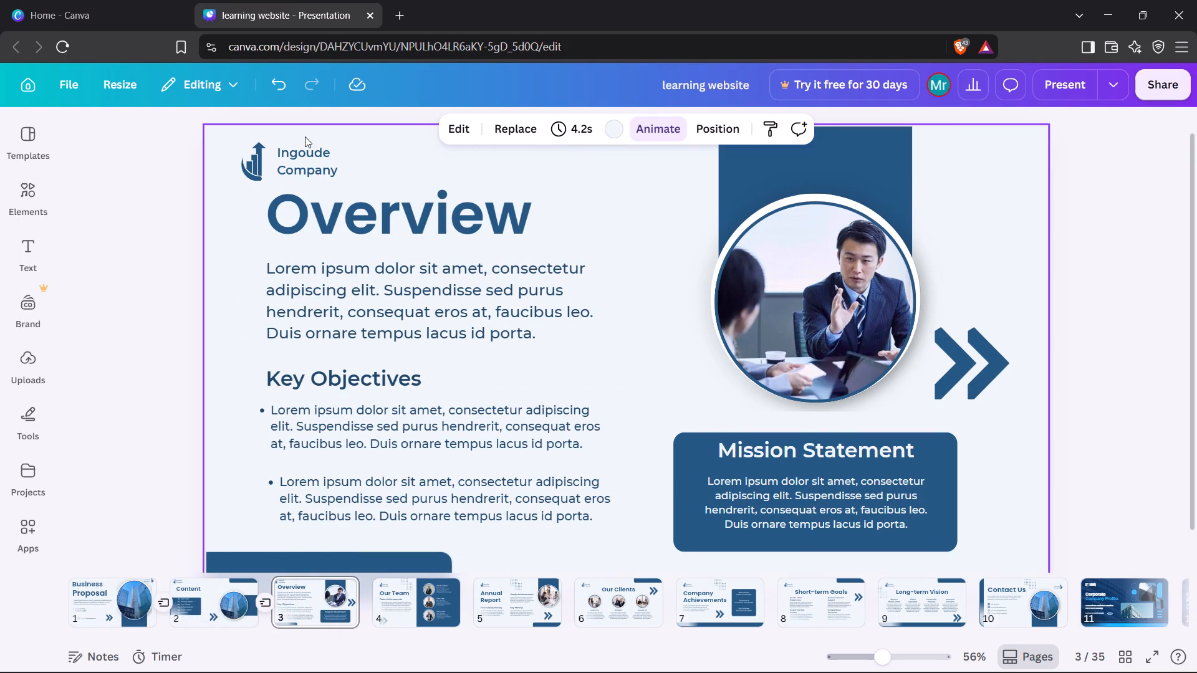
Delete the dotted pattern above the title on the Our Team slide.
{"action": "left_click", "coordinate": [126, 220]}
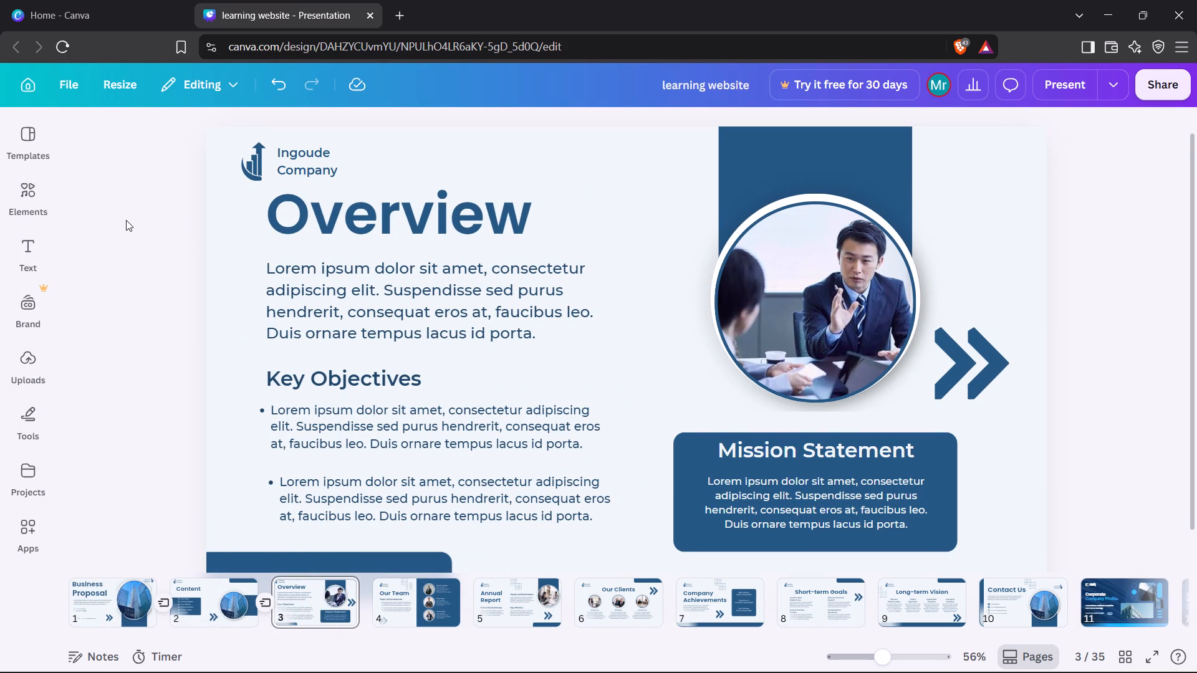
{"action": "key", "text": "Right"}
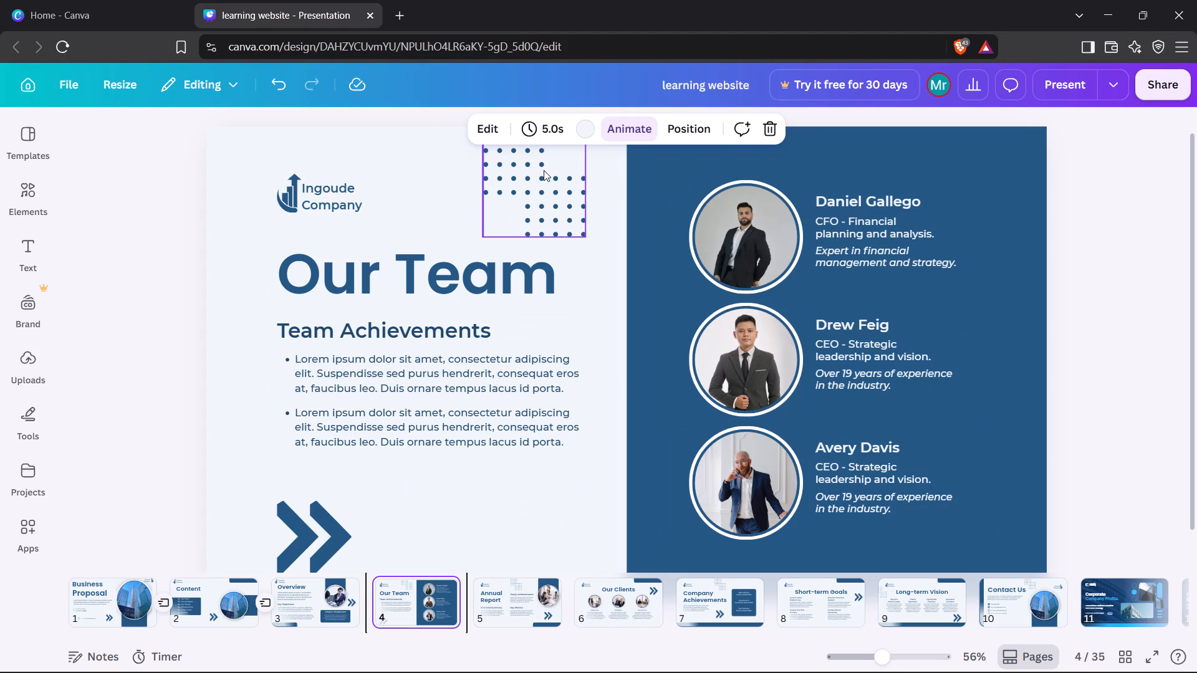
{"action": "left_click", "coordinate": [543, 170]}
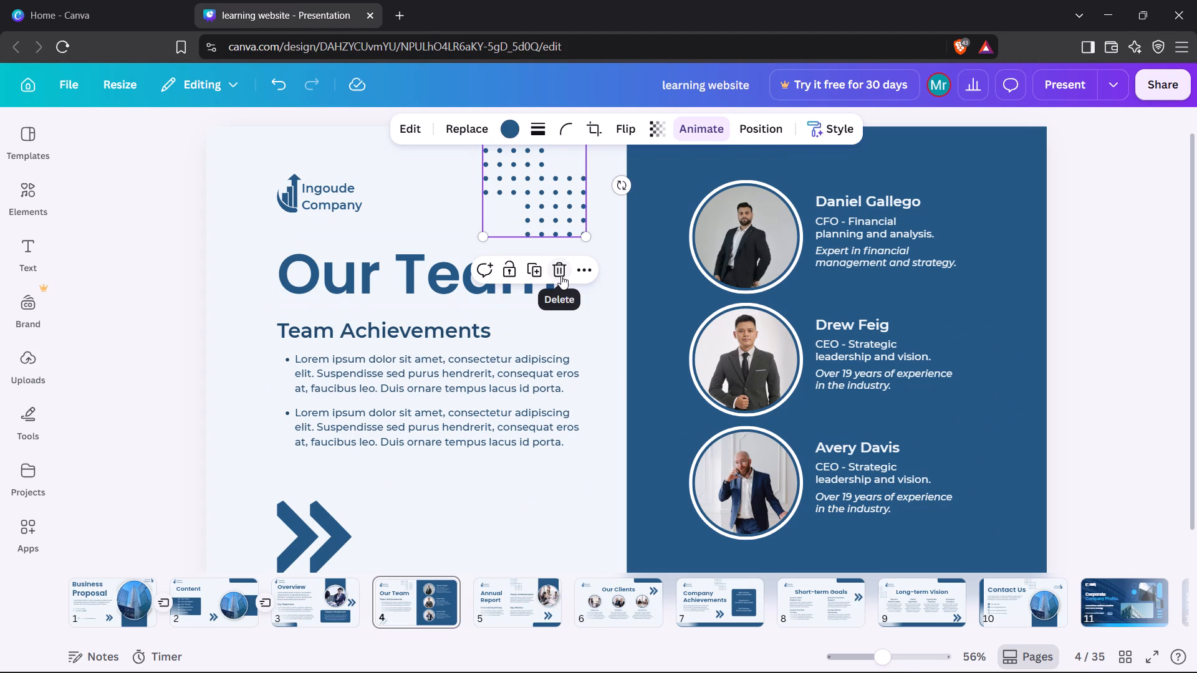
{"action": "left_click", "coordinate": [561, 275]}
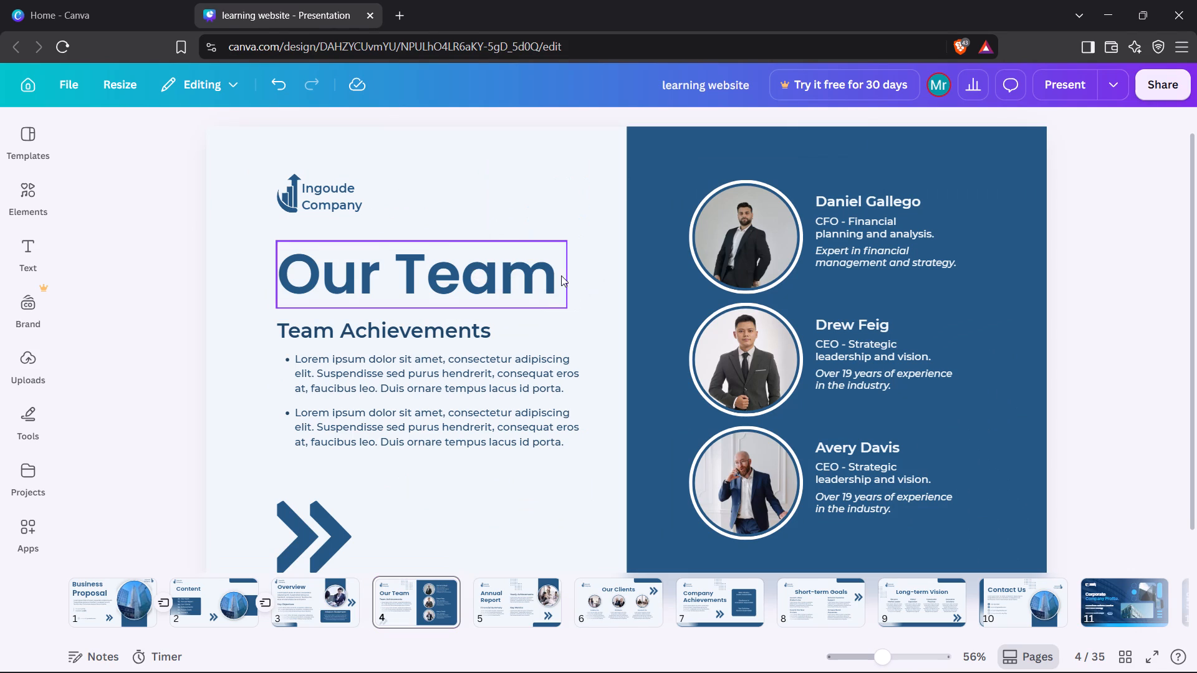
Move the logo and the Ingoude Company name closer to the top-left corner of the Our Team slide.
{"action": "left_click_drag", "start_coordinate": [287, 198], "coordinate": [241, 161]}
{"action": "left_click_drag", "start_coordinate": [323, 194], "coordinate": [276, 166]}
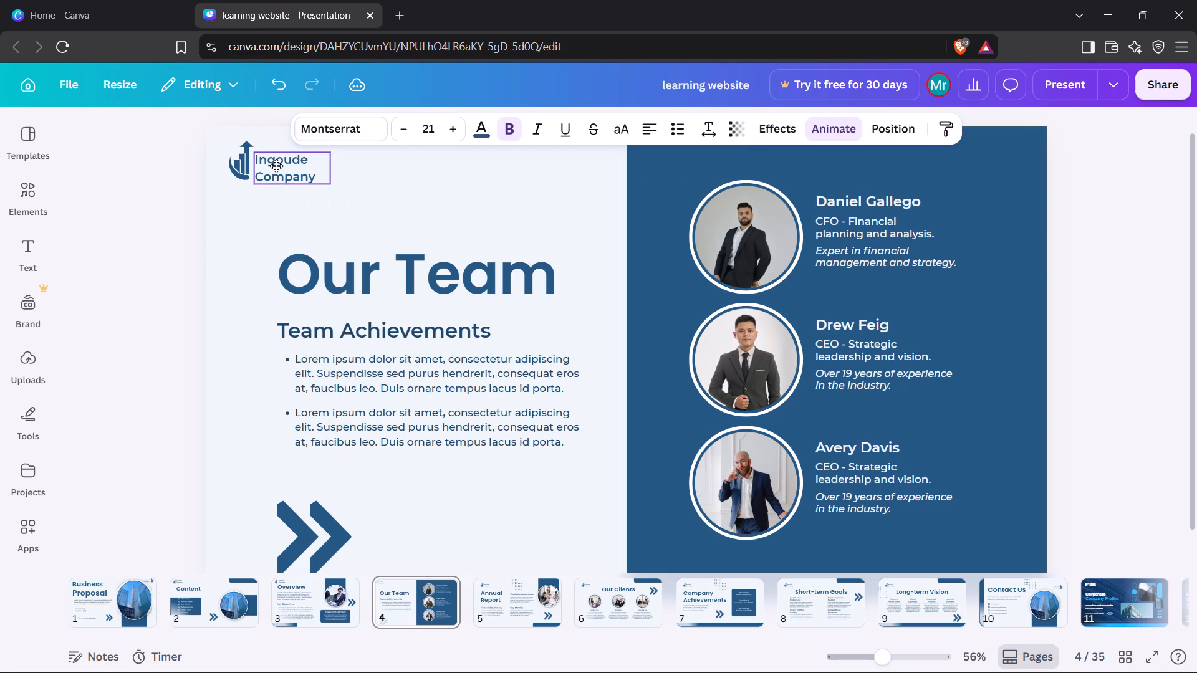
{"action": "left_click_drag", "start_coordinate": [276, 166], "coordinate": [276, 164]}
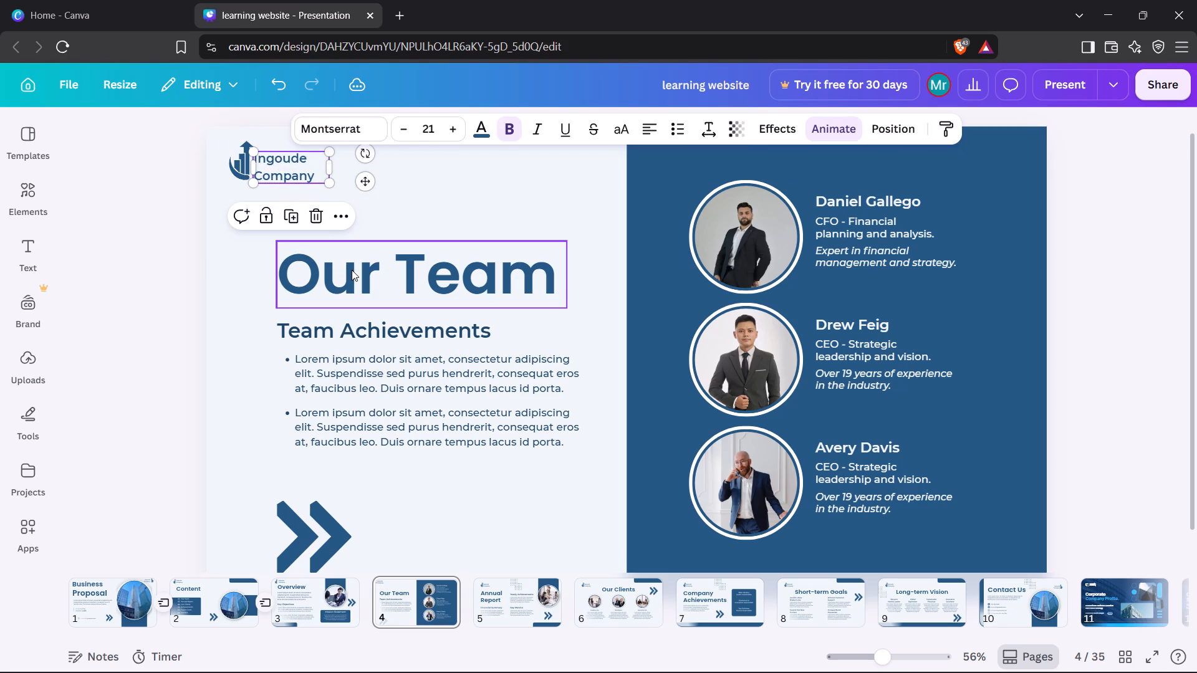
Move the Our Team title and the Team Achievements heading up and slightly left, beneath the company name.
{"action": "left_click_drag", "start_coordinate": [352, 270], "coordinate": [342, 228]}
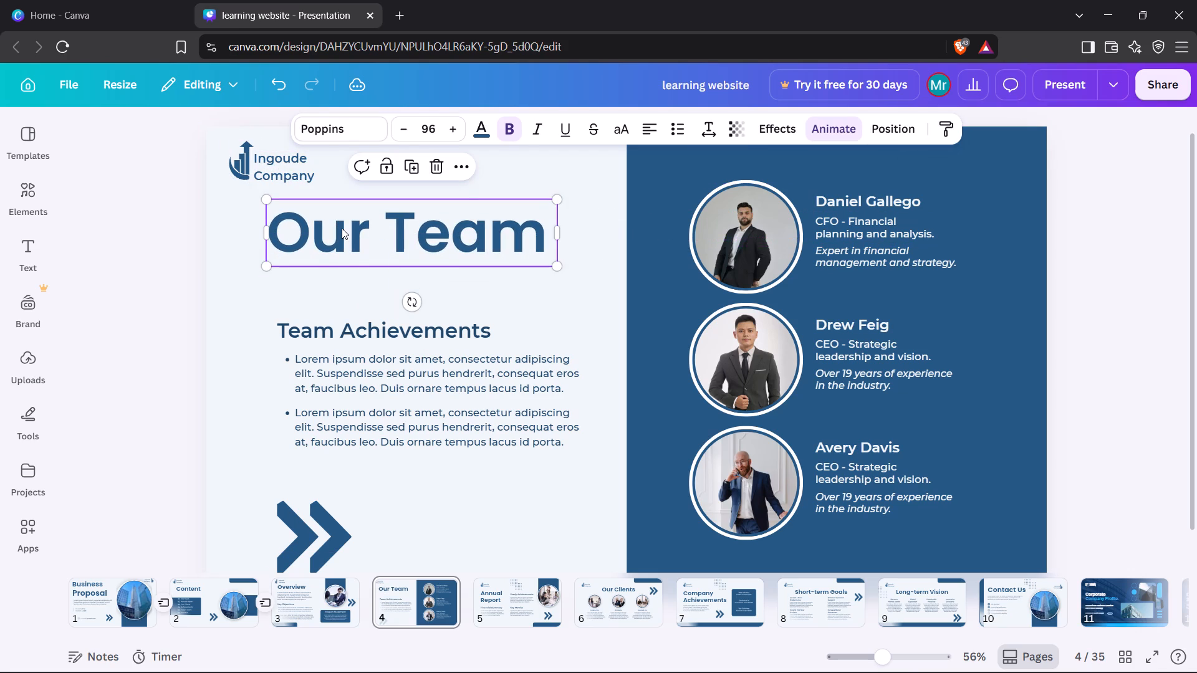
{"action": "left_click_drag", "start_coordinate": [347, 324], "coordinate": [342, 288]}
Move both bullet paragraphs up under Team Achievements, aligned with the title's left edge, and enlarge their text to size 19.4.
{"action": "left_click_drag", "start_coordinate": [324, 383], "coordinate": [314, 356]}
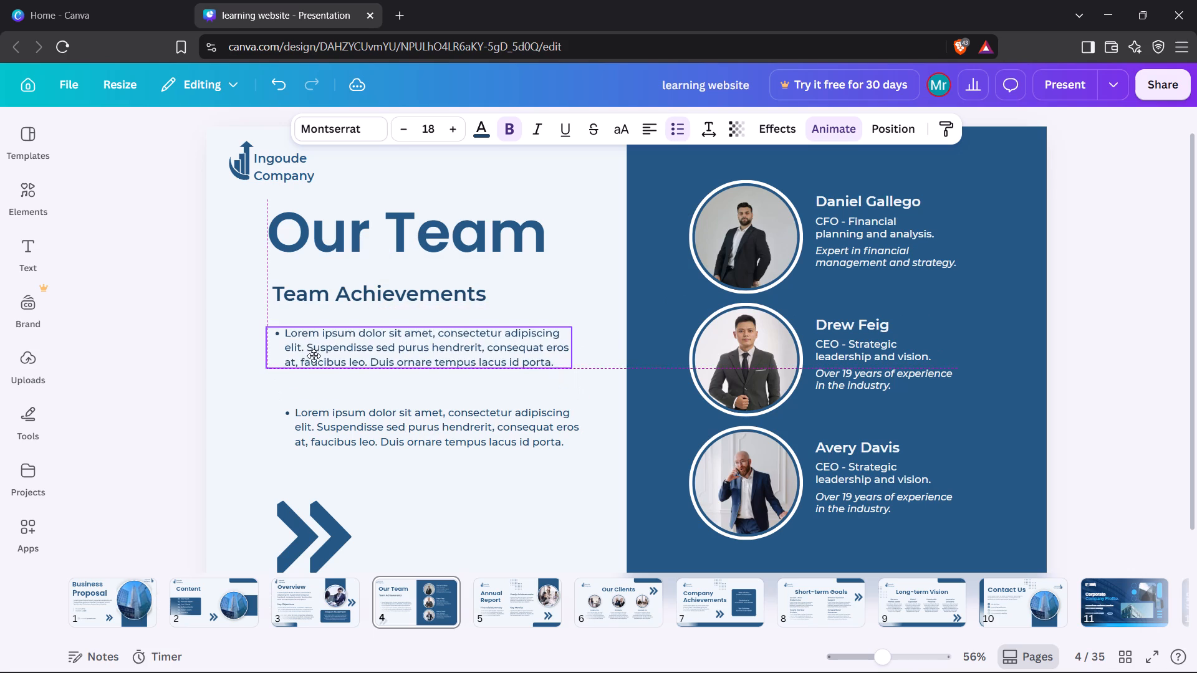
{"action": "left_click_drag", "start_coordinate": [314, 356], "coordinate": [316, 347]}
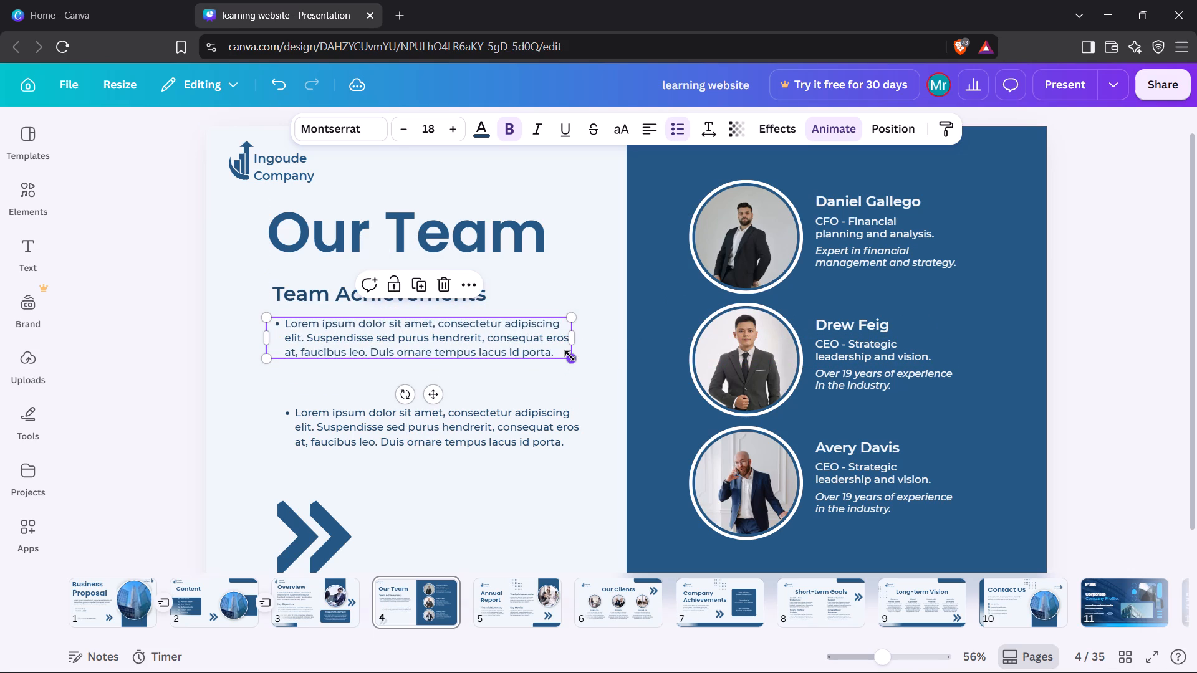
{"action": "left_click_drag", "start_coordinate": [570, 356], "coordinate": [593, 363]}
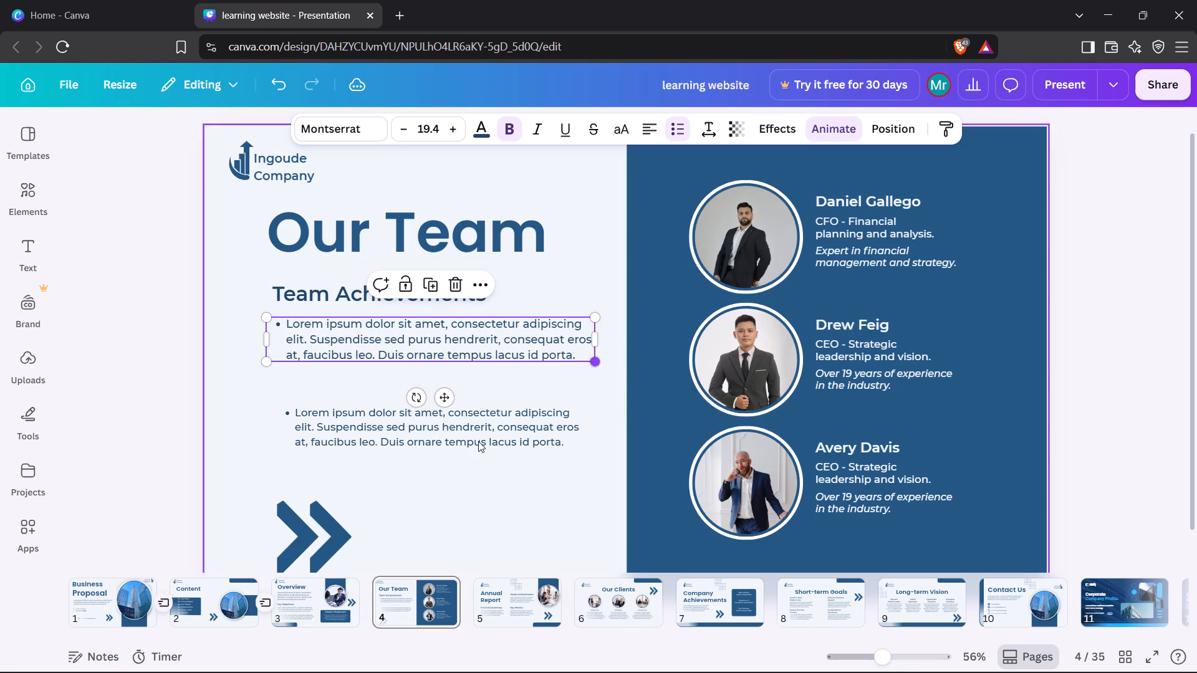
{"action": "left_click_drag", "start_coordinate": [473, 442], "coordinate": [463, 413]}
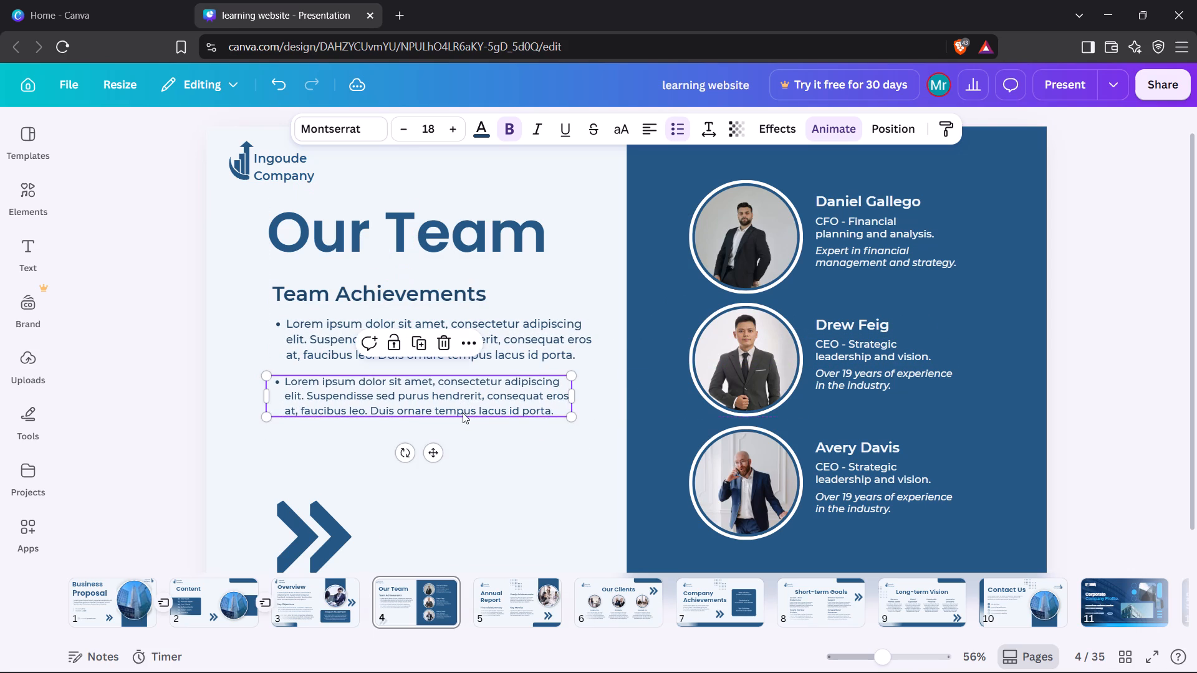
{"action": "left_click_drag", "start_coordinate": [570, 418], "coordinate": [594, 439]}
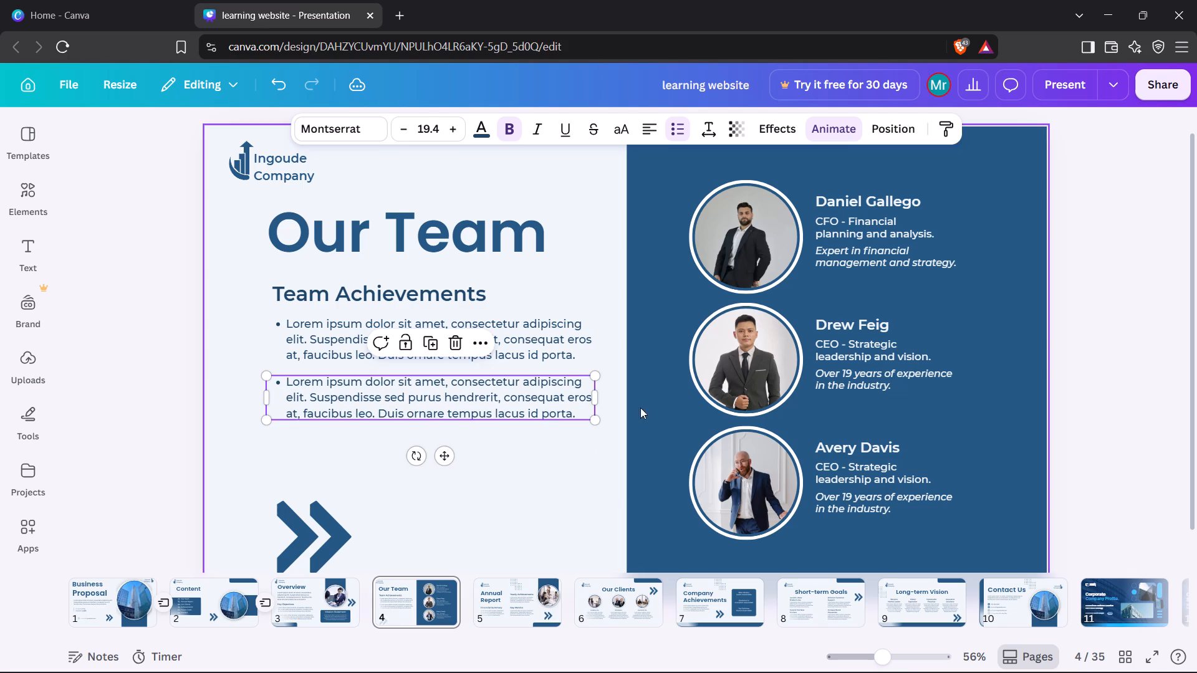
Apply the Wipe page animation to the Our Team slide, set to both enter and exit.
{"action": "left_click", "coordinate": [678, 320]}
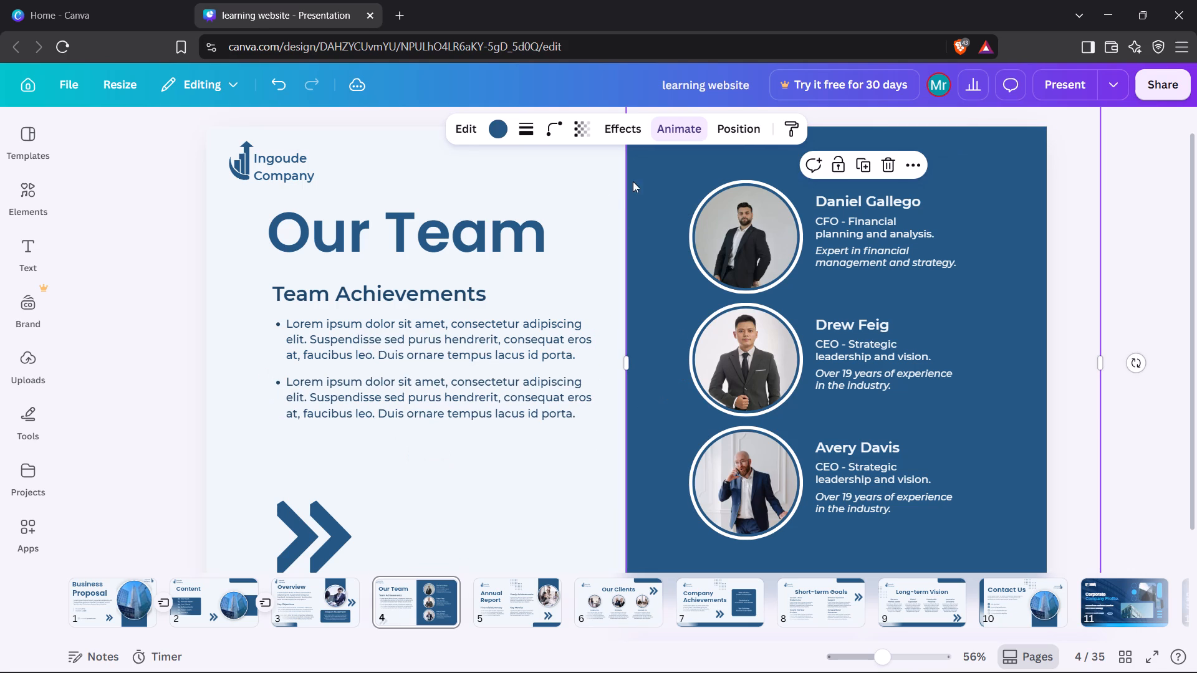
{"action": "left_click", "coordinate": [579, 182]}
{"action": "left_click", "coordinate": [648, 121]}
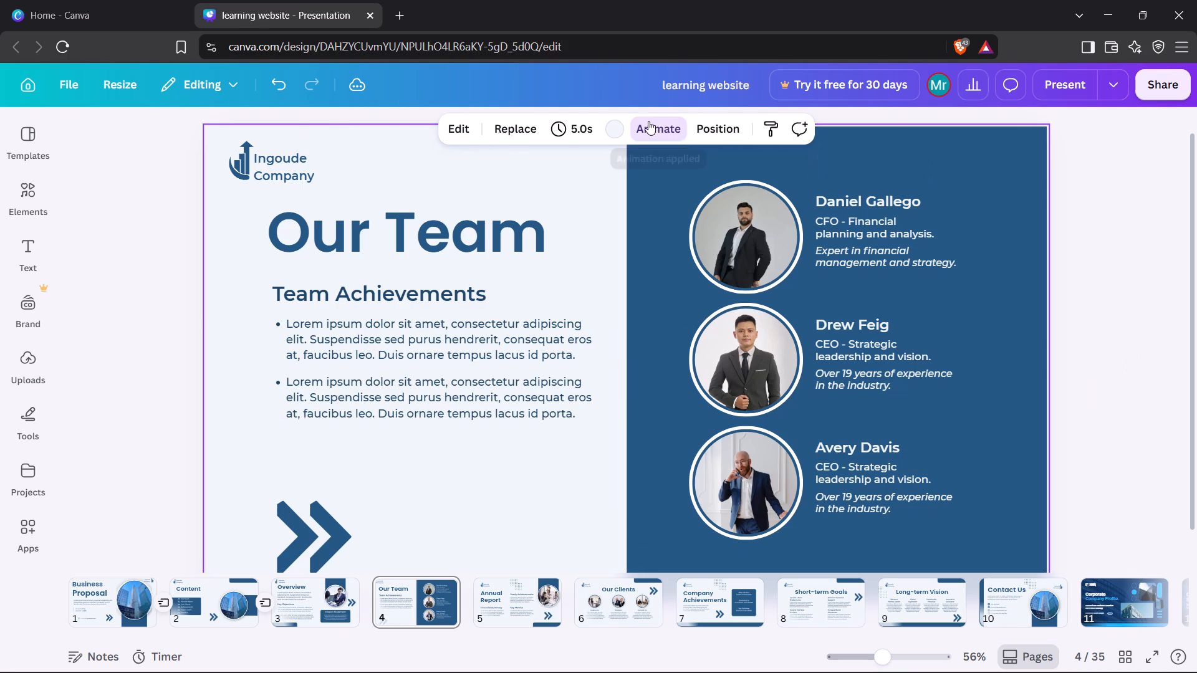
{"action": "left_click", "coordinate": [214, 340]}
{"action": "left_click", "coordinate": [214, 340]}
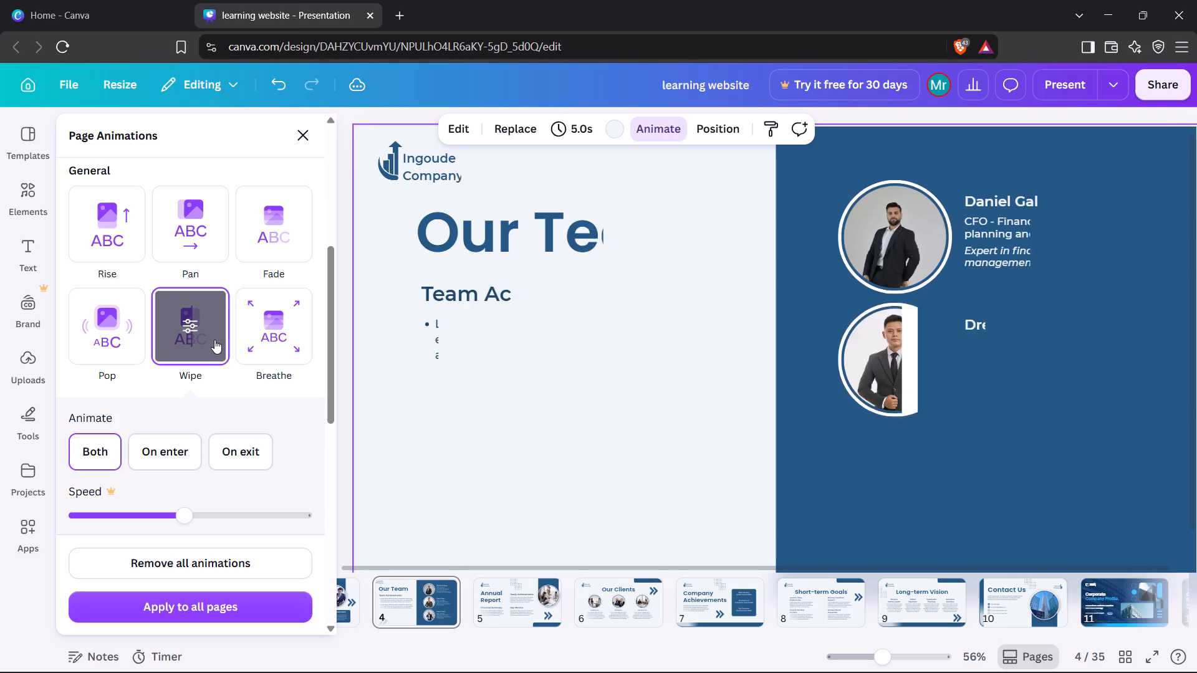
{"action": "left_click", "coordinate": [301, 141]}
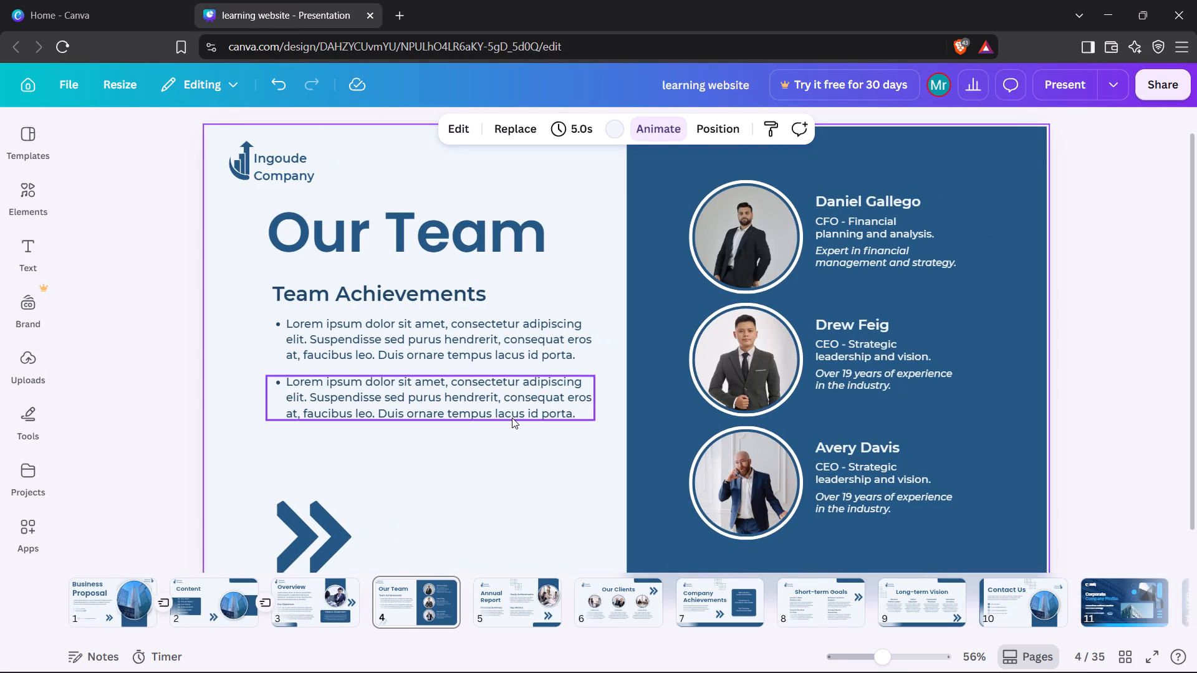
Add a Flow transition between the Our Team and Annual Report slides.
{"action": "left_click", "coordinate": [472, 614]}
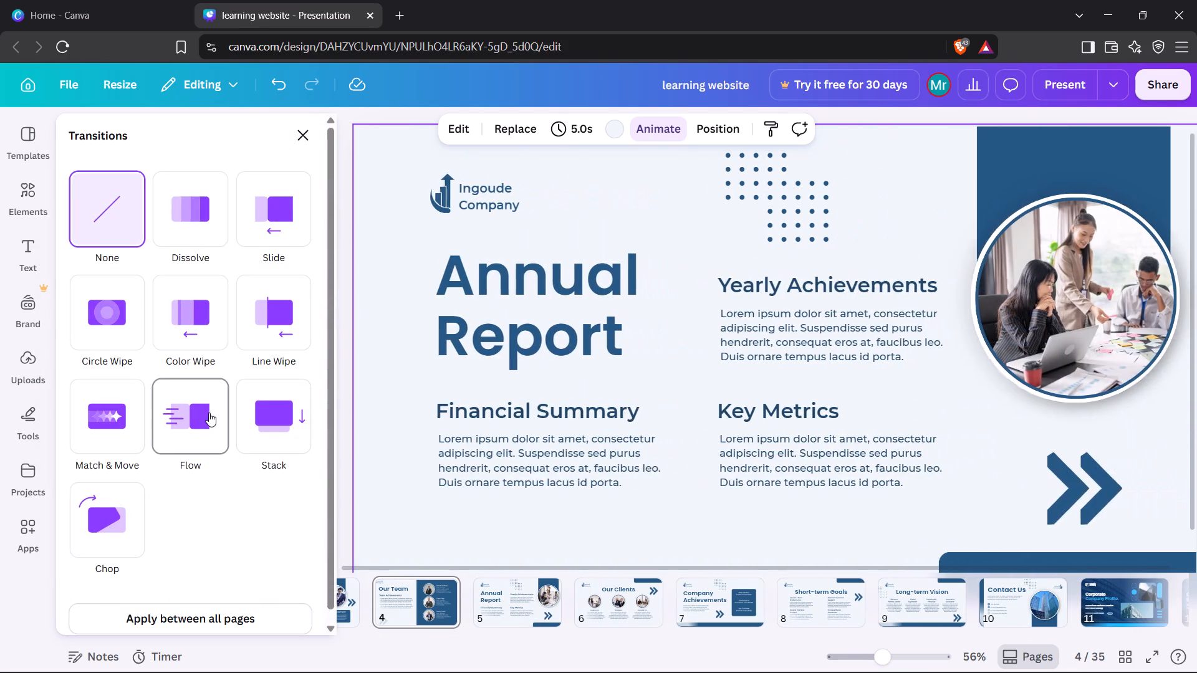
{"action": "left_click", "coordinate": [209, 413]}
{"action": "left_click", "coordinate": [300, 128]}
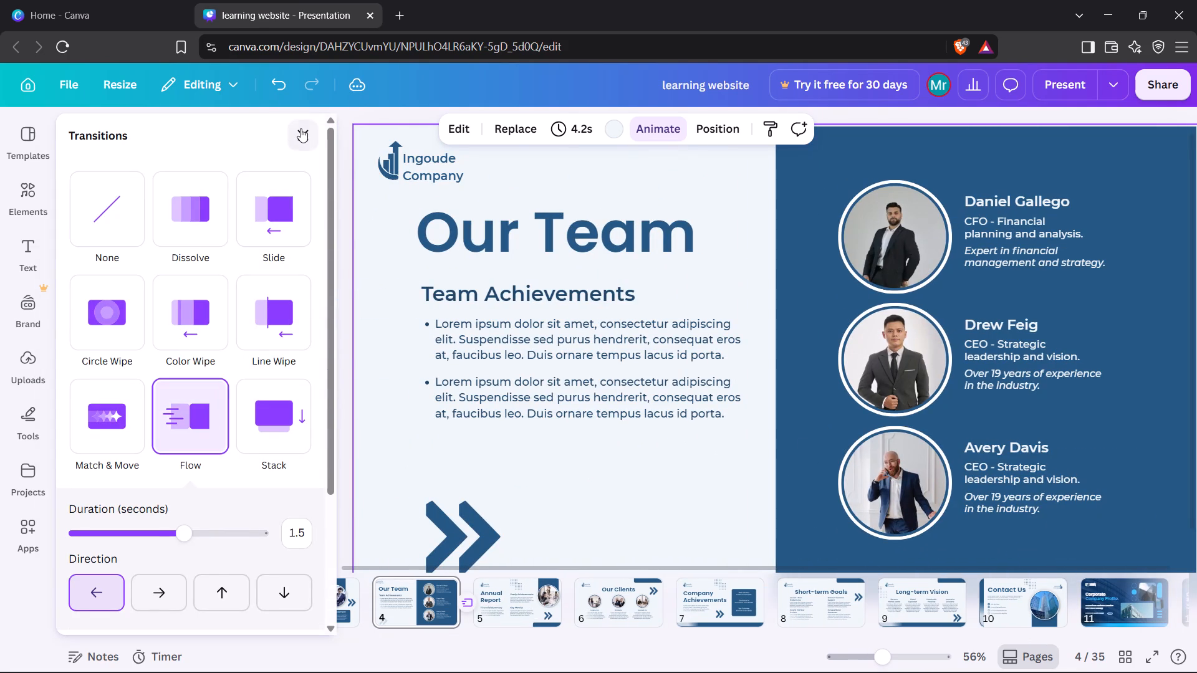
On the Annual Report slide, move the logo and the Ingoude Company name closer to the slide's top-left corner.
{"action": "left_click", "coordinate": [168, 269]}
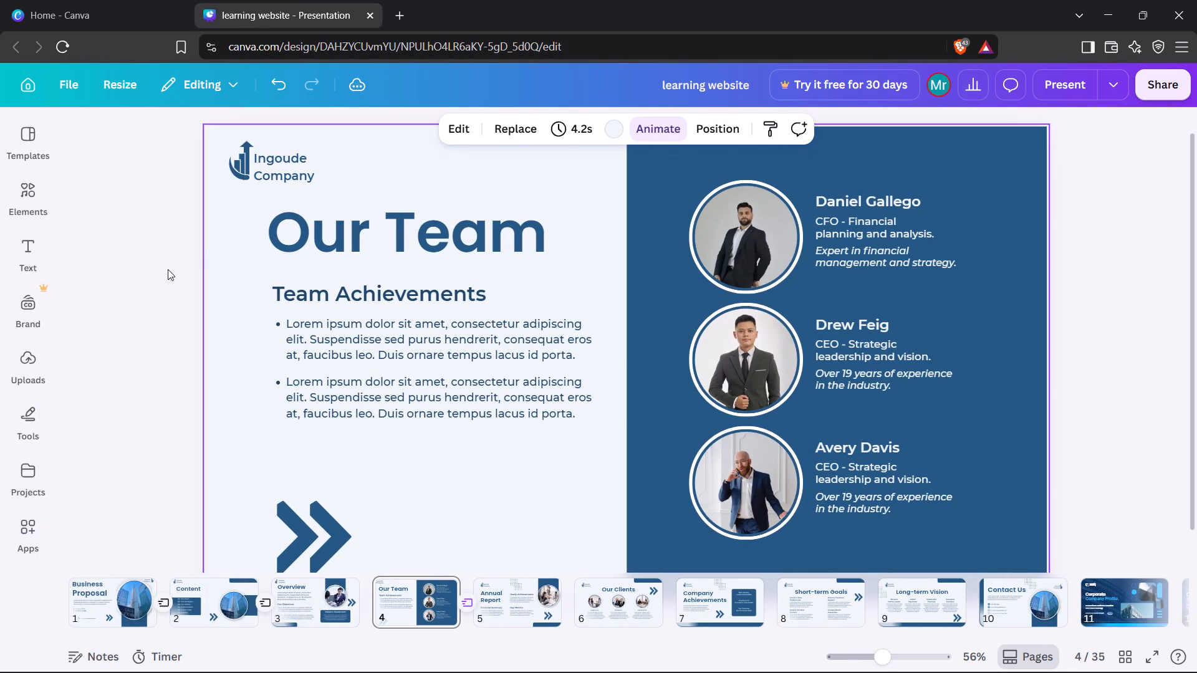
{"action": "key", "text": "Right"}
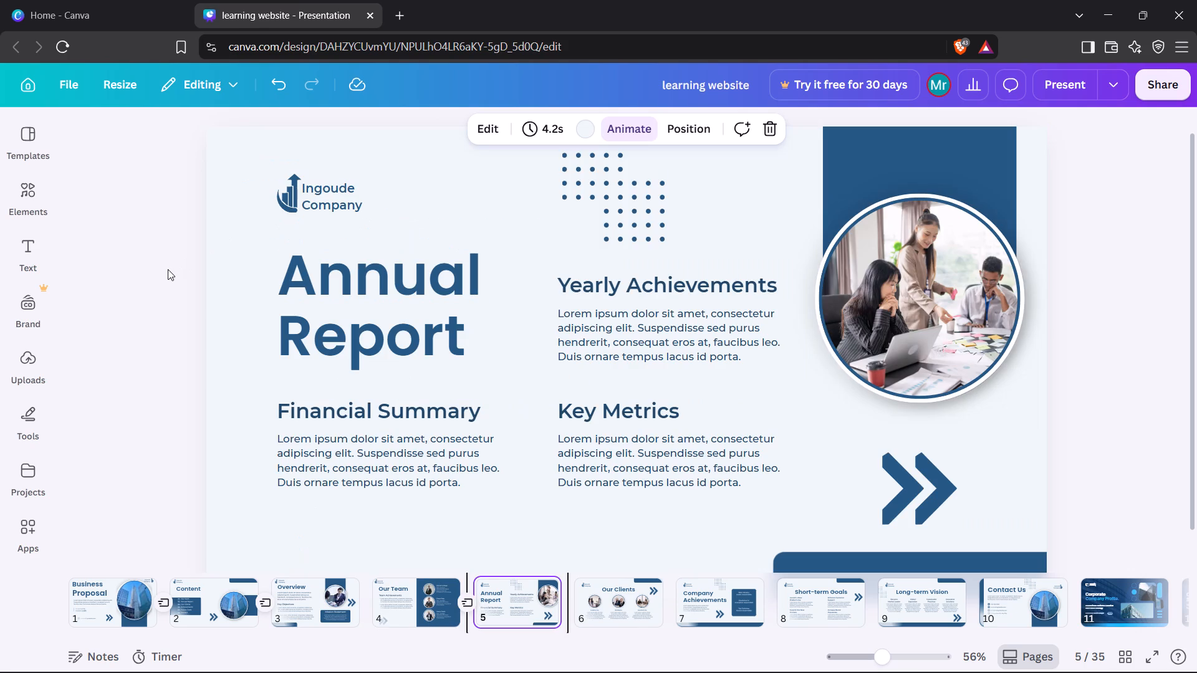
{"action": "left_click_drag", "start_coordinate": [292, 191], "coordinate": [234, 139]}
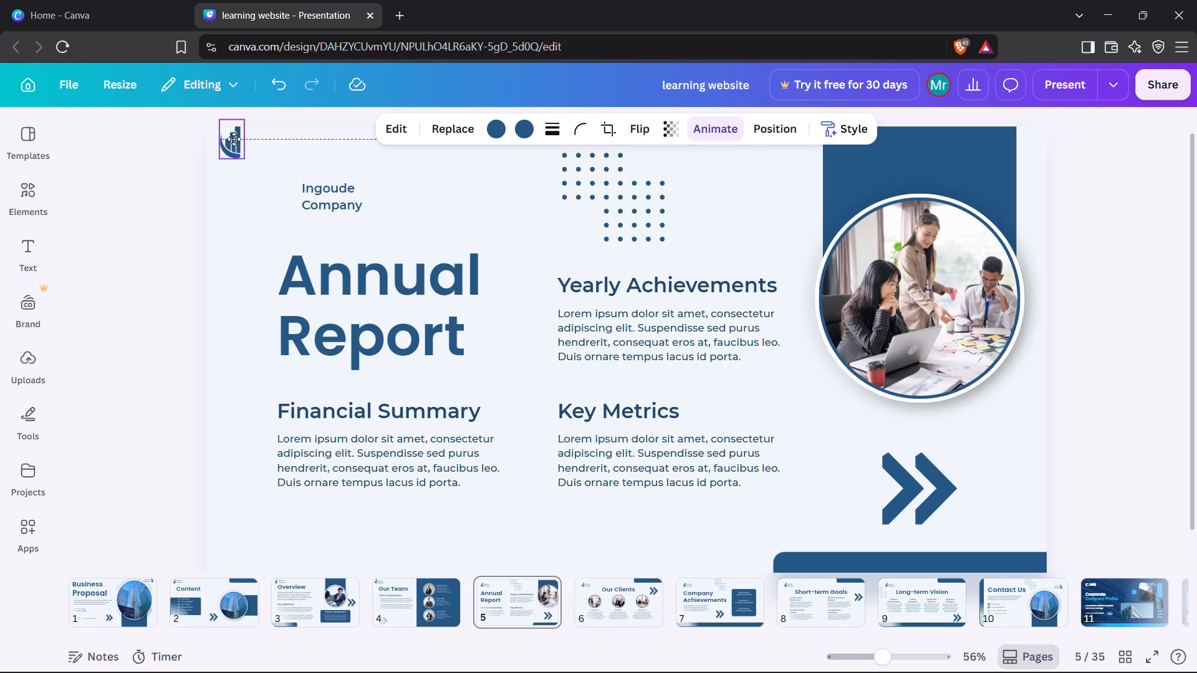
{"action": "left_click_drag", "start_coordinate": [234, 139], "coordinate": [237, 153]}
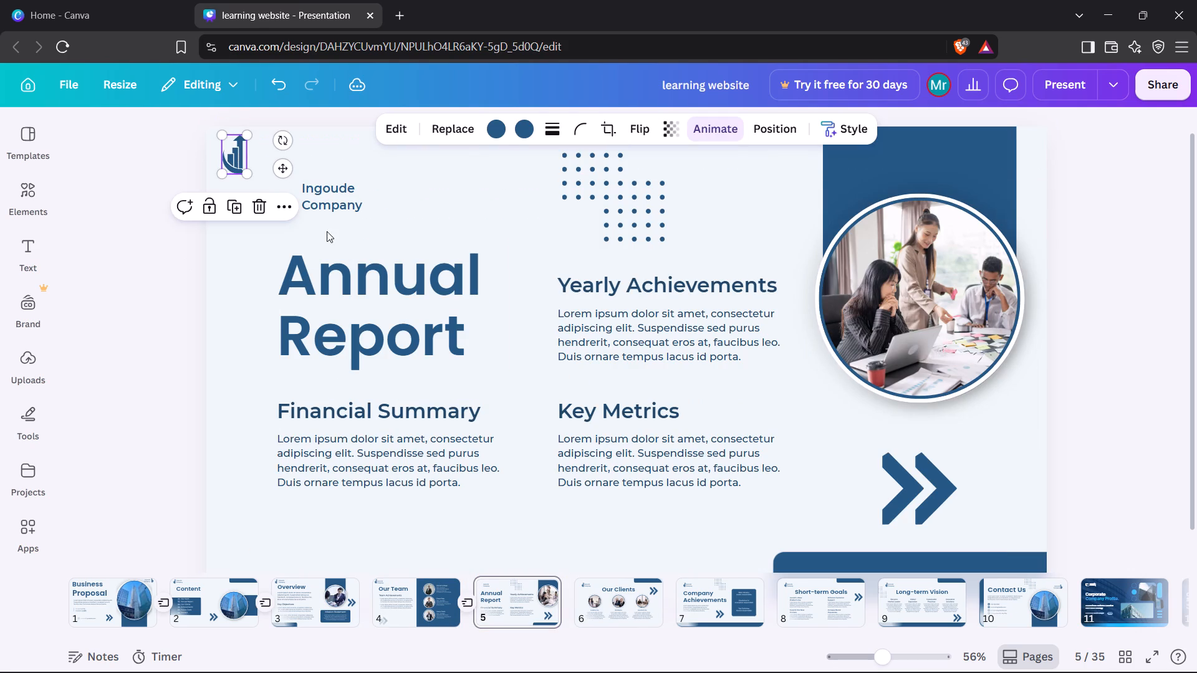
{"action": "left_click_drag", "start_coordinate": [342, 204], "coordinate": [297, 163]}
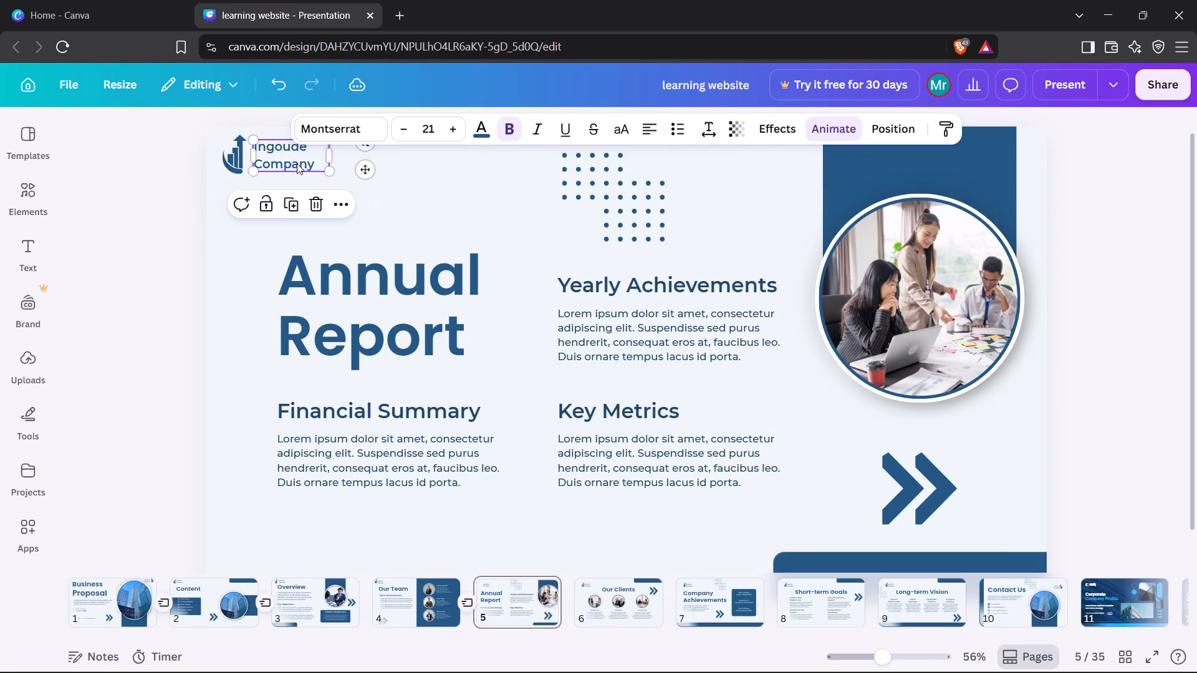
Move the Annual Report title up and slightly left, beneath the company name.
{"action": "left_click_drag", "start_coordinate": [369, 290], "coordinate": [358, 237]}
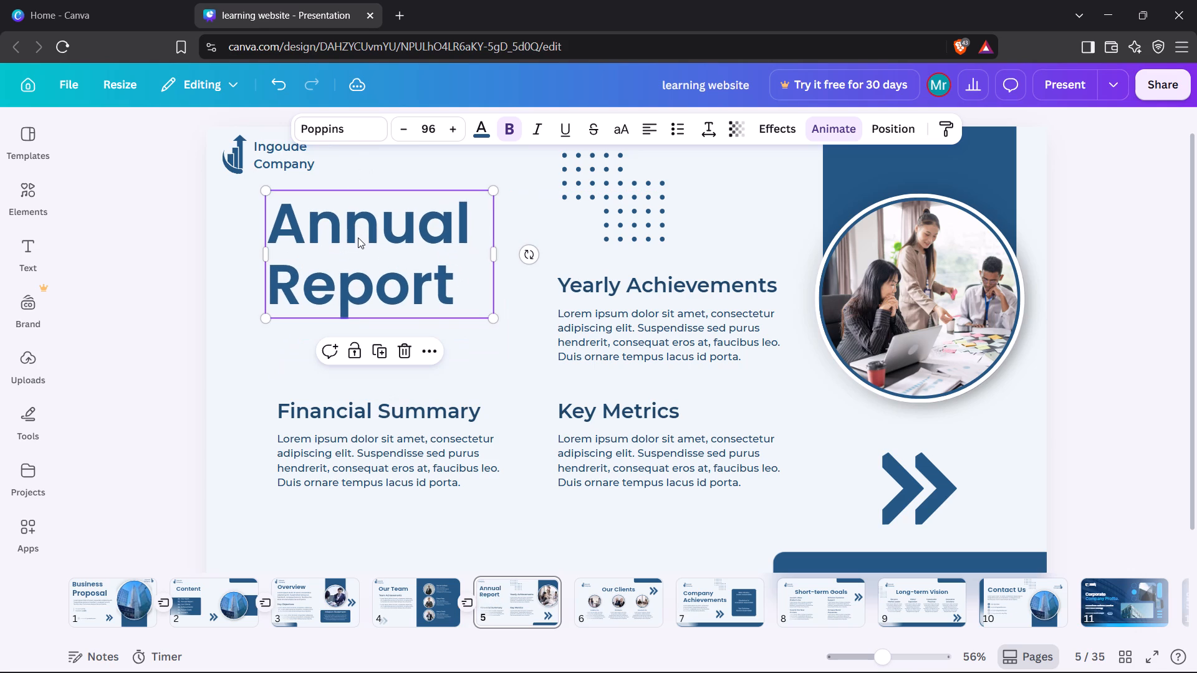
Delete the dotted pattern above Yearly Achievements on the Annual Report slide.
{"action": "left_click", "coordinate": [630, 196]}
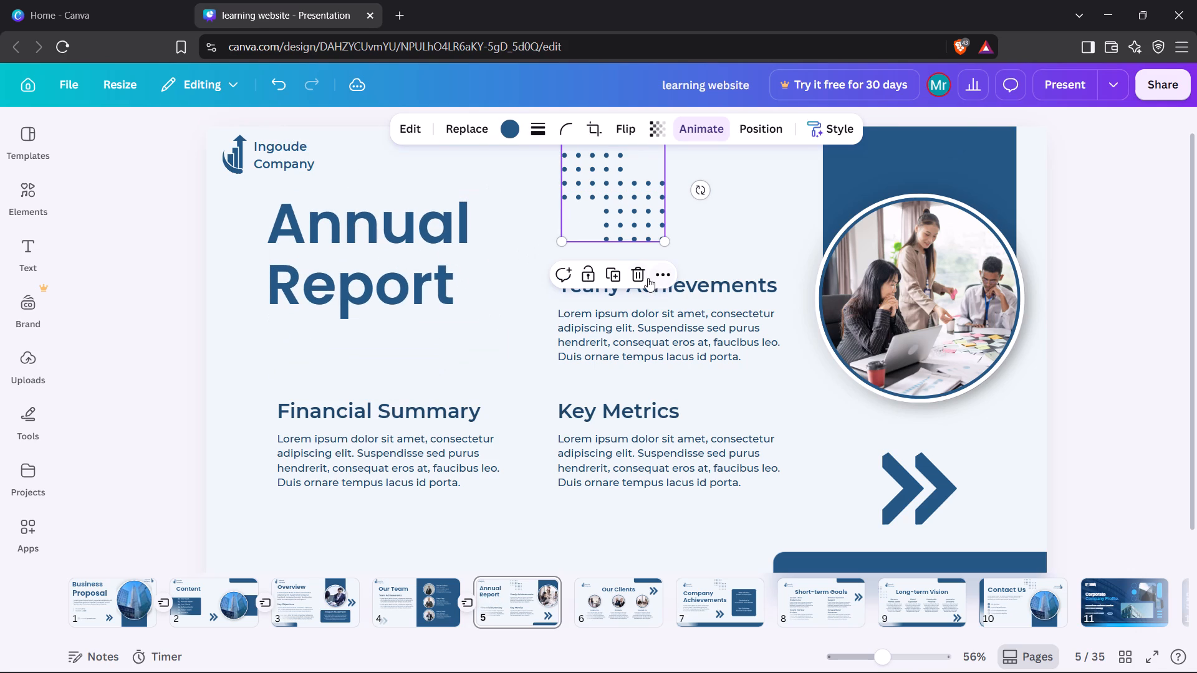
{"action": "left_click", "coordinate": [642, 277]}
Move the Yearly Achievements heading and its paragraph up, and enlarge the paragraph slightly from its corner.
{"action": "left_click_drag", "start_coordinate": [644, 279], "coordinate": [642, 231]}
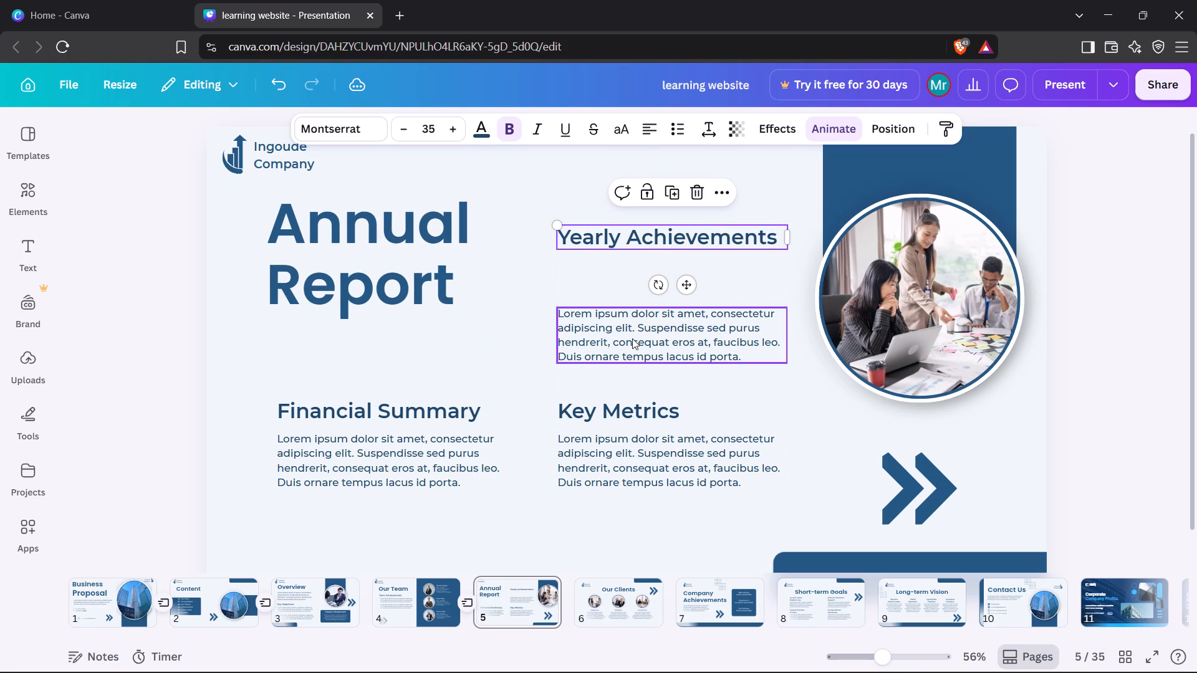
{"action": "left_click_drag", "start_coordinate": [632, 338], "coordinate": [632, 301]}
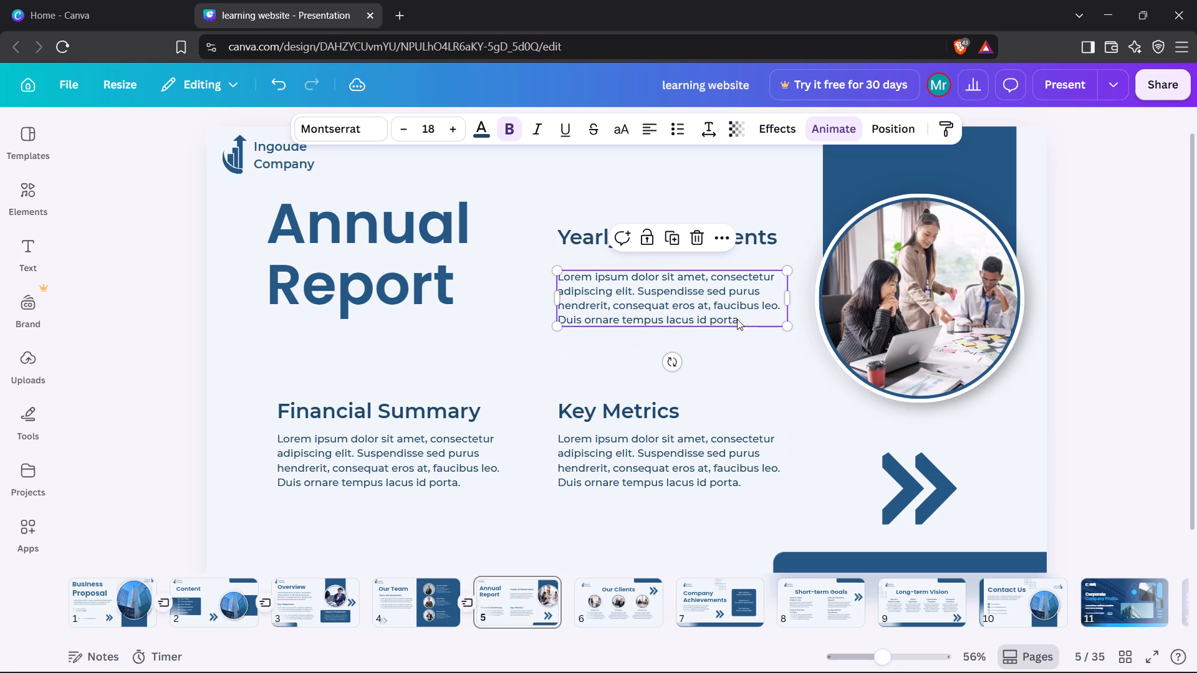
{"action": "left_click_drag", "start_coordinate": [788, 325], "coordinate": [797, 329]}
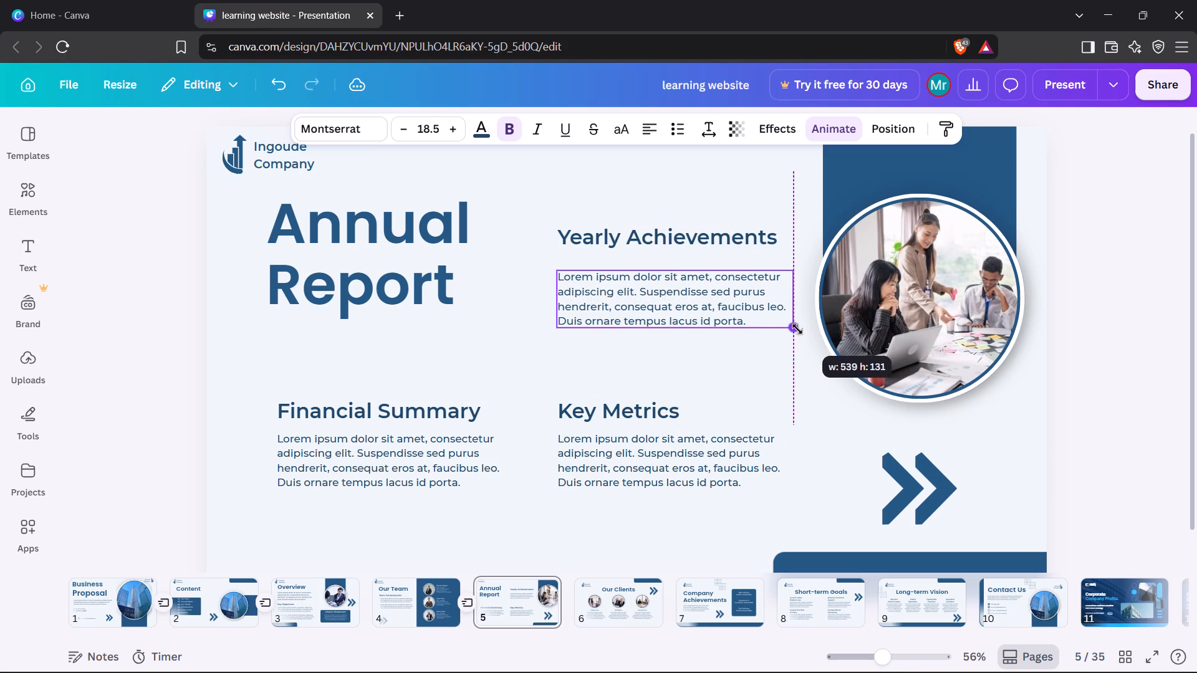
{"action": "left_click_drag", "start_coordinate": [797, 329], "coordinate": [798, 332]}
Move the Key Metrics heading and its paragraph up, and enlarge the paragraph to match the width of the Yearly Achievements text.
{"action": "left_click_drag", "start_coordinate": [653, 408], "coordinate": [653, 387]}
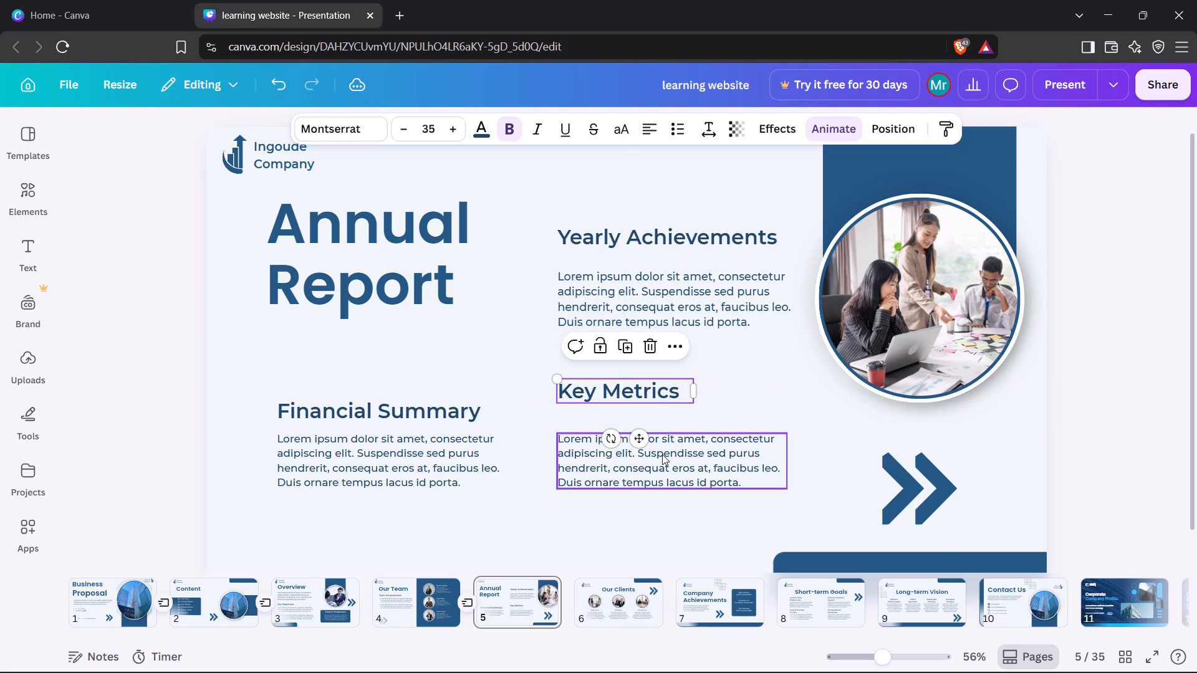
{"action": "left_click_drag", "start_coordinate": [662, 454], "coordinate": [661, 446]}
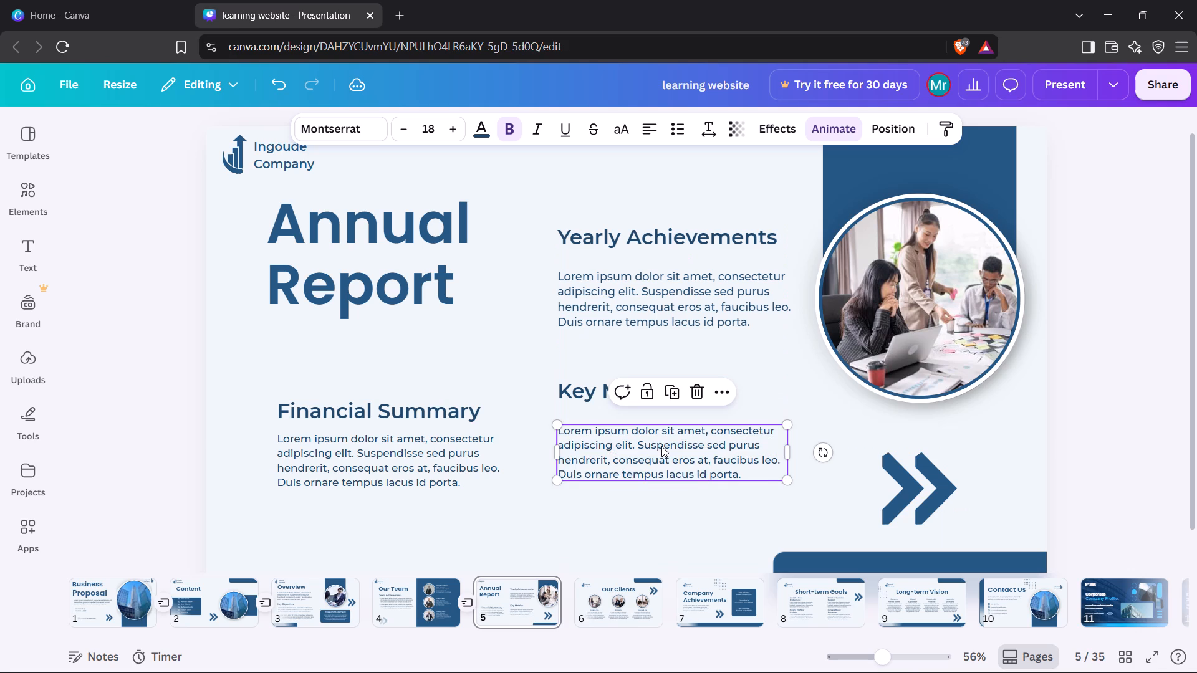
{"action": "left_click_drag", "start_coordinate": [786, 479], "coordinate": [793, 480]}
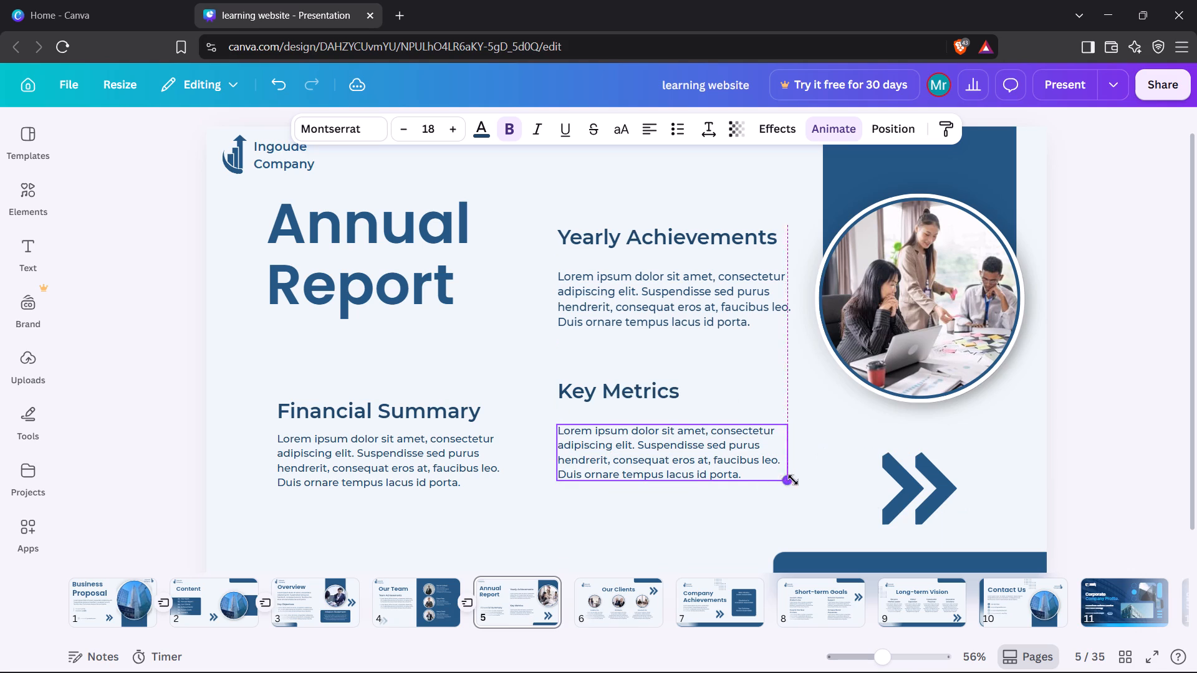
{"action": "left_click_drag", "start_coordinate": [793, 480], "coordinate": [795, 480]}
Shift the double-chevron arrow below the circular photo slightly right and up.
{"action": "left_click_drag", "start_coordinate": [898, 499], "coordinate": [909, 495]}
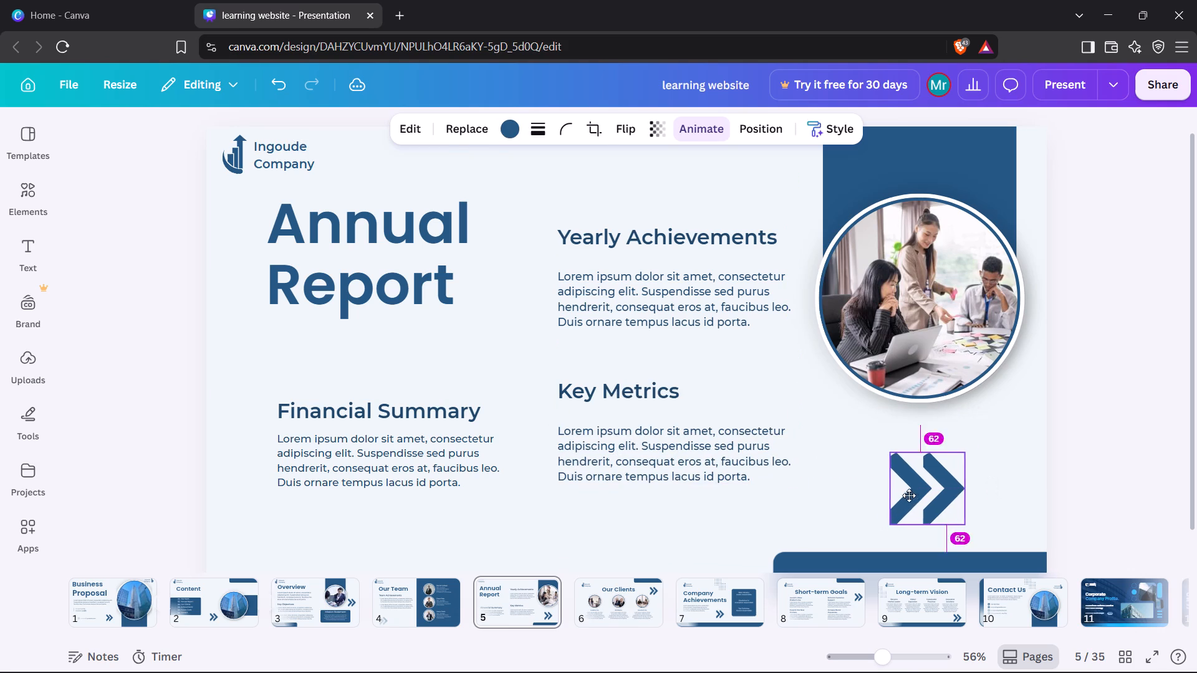
{"action": "left_click_drag", "start_coordinate": [909, 495], "coordinate": [916, 495]}
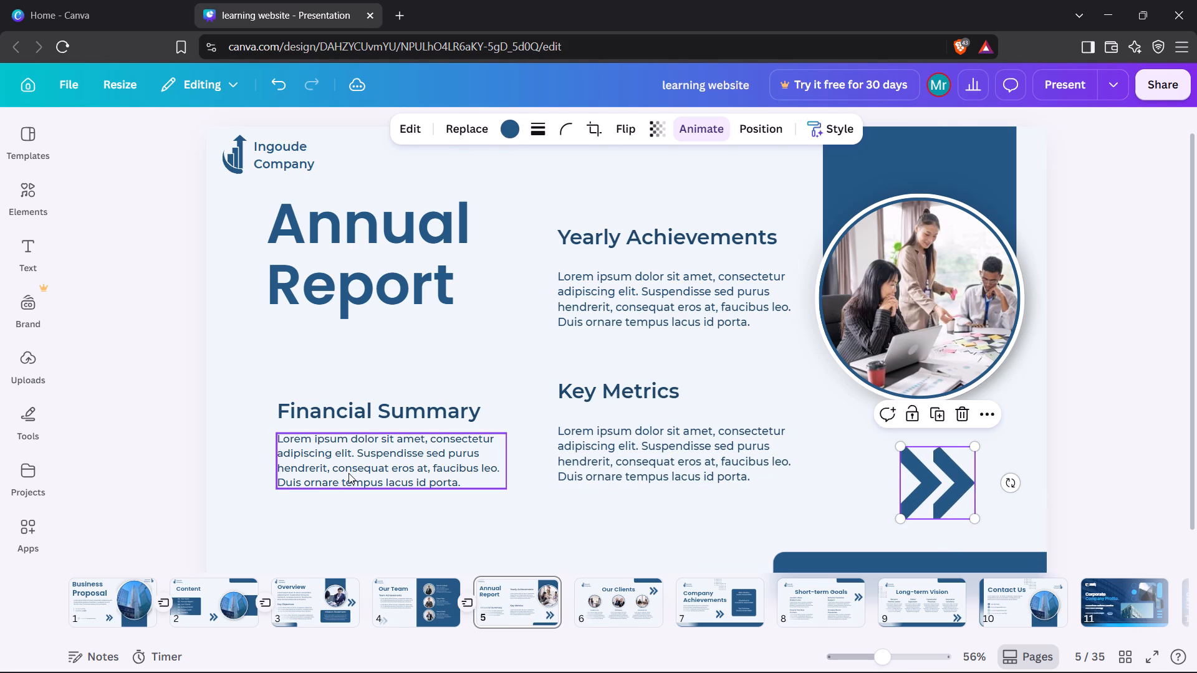
Move the Financial Summary paragraph left, enlarge it to font size 18.8, and align its heading to the paragraph's left edge.
{"action": "left_click_drag", "start_coordinate": [349, 473], "coordinate": [327, 474]}
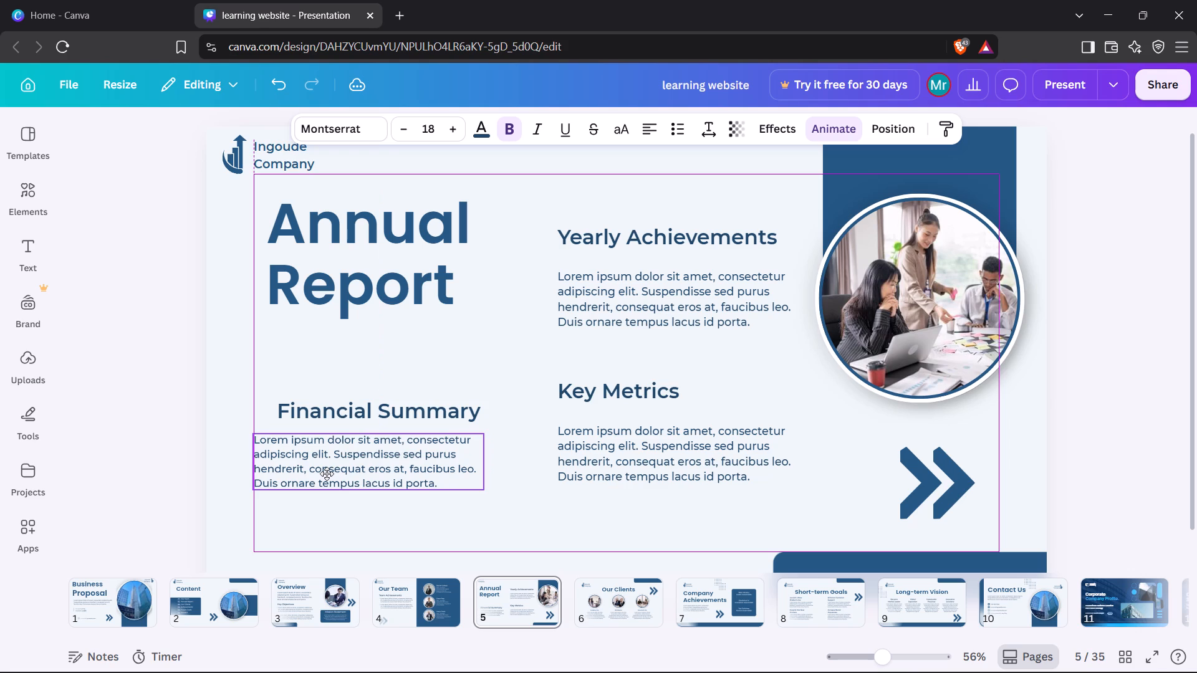
{"action": "left_click_drag", "start_coordinate": [327, 474], "coordinate": [328, 473]}
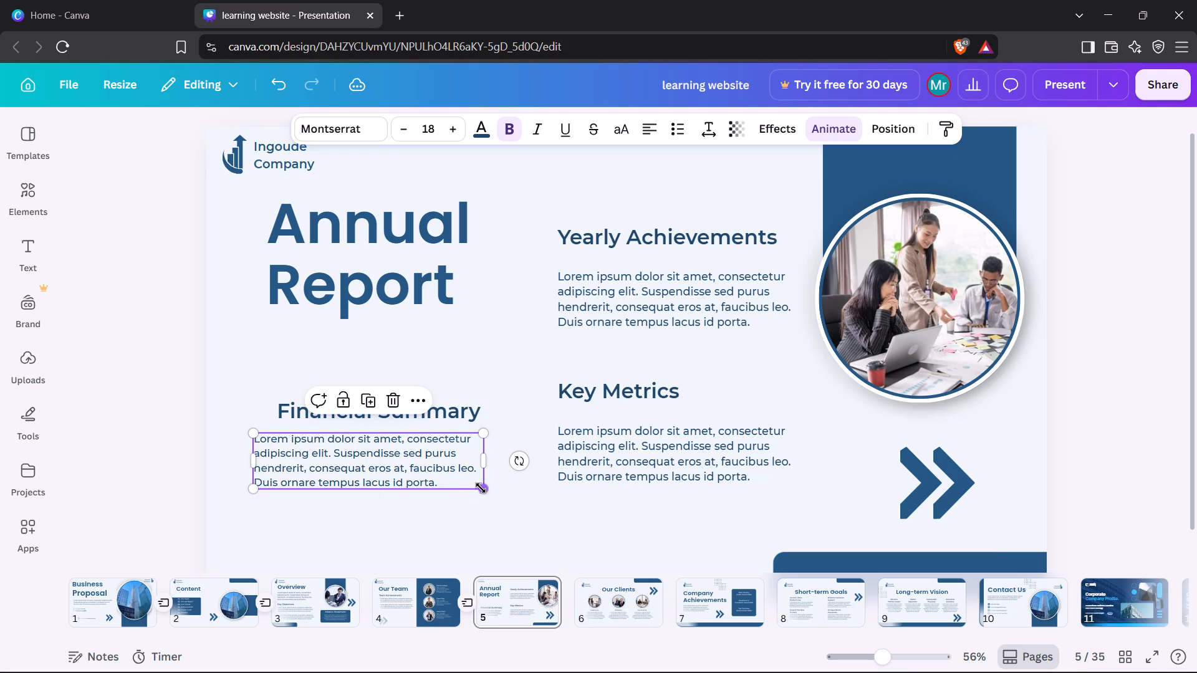
{"action": "left_click_drag", "start_coordinate": [481, 488], "coordinate": [496, 487]}
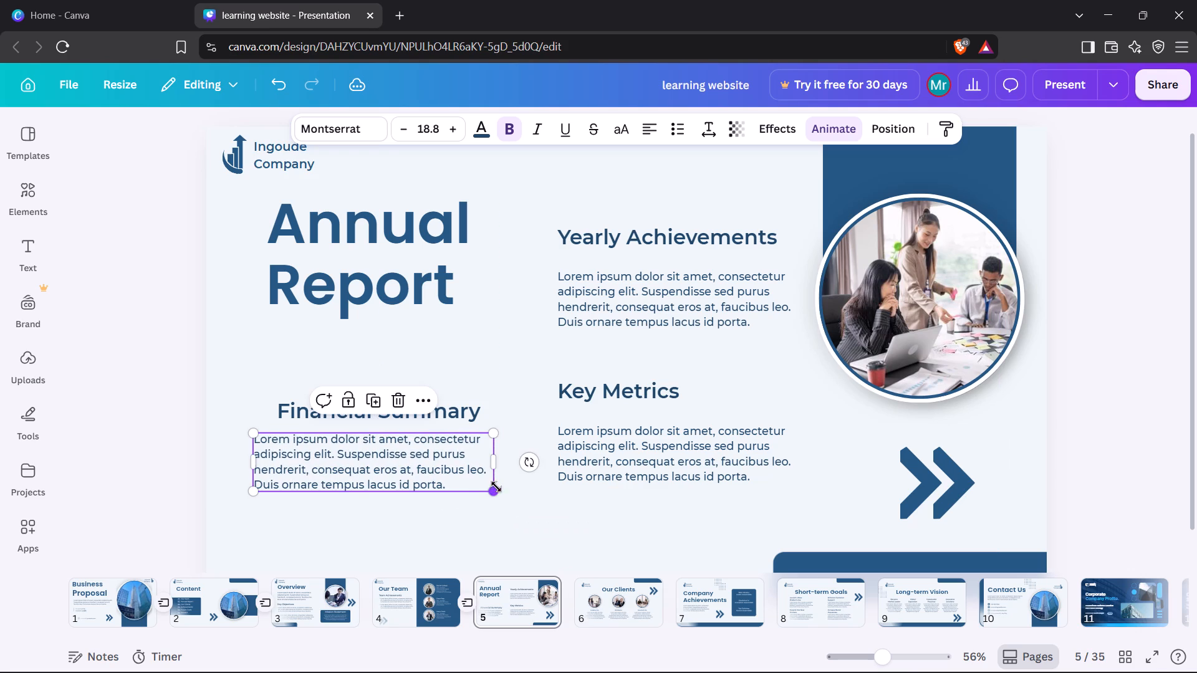
{"action": "left_click", "coordinate": [451, 417]}
{"action": "left_click_drag", "start_coordinate": [451, 417], "coordinate": [424, 418]}
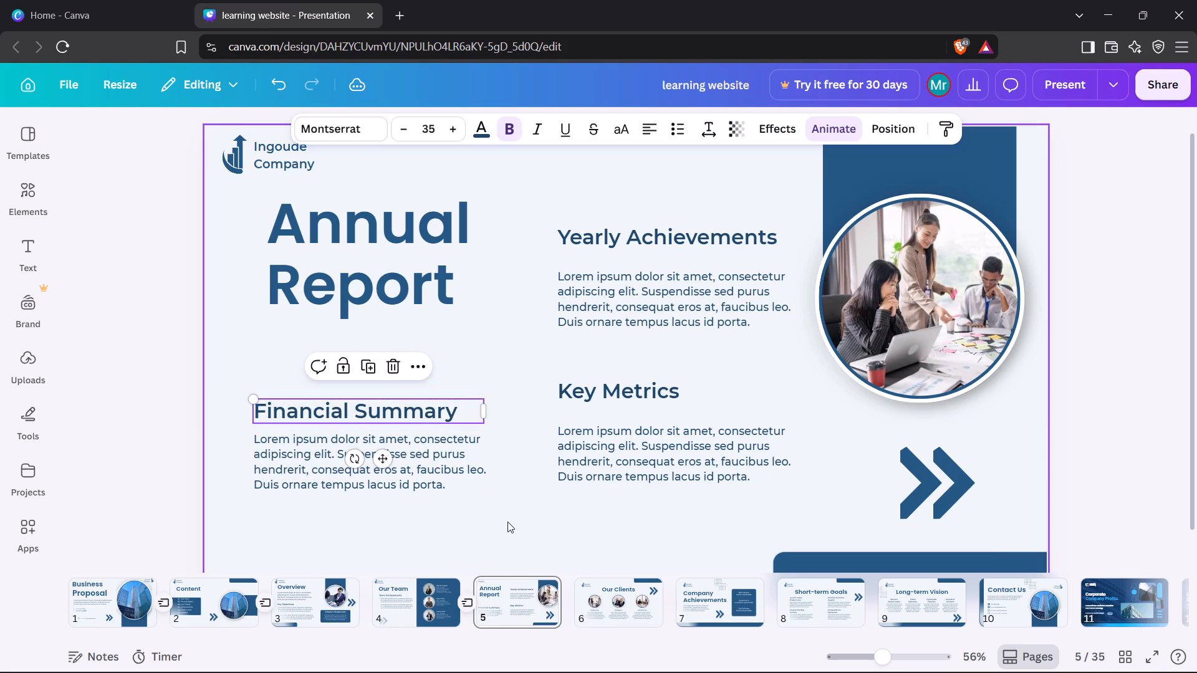
{"action": "left_click", "coordinate": [507, 522]}
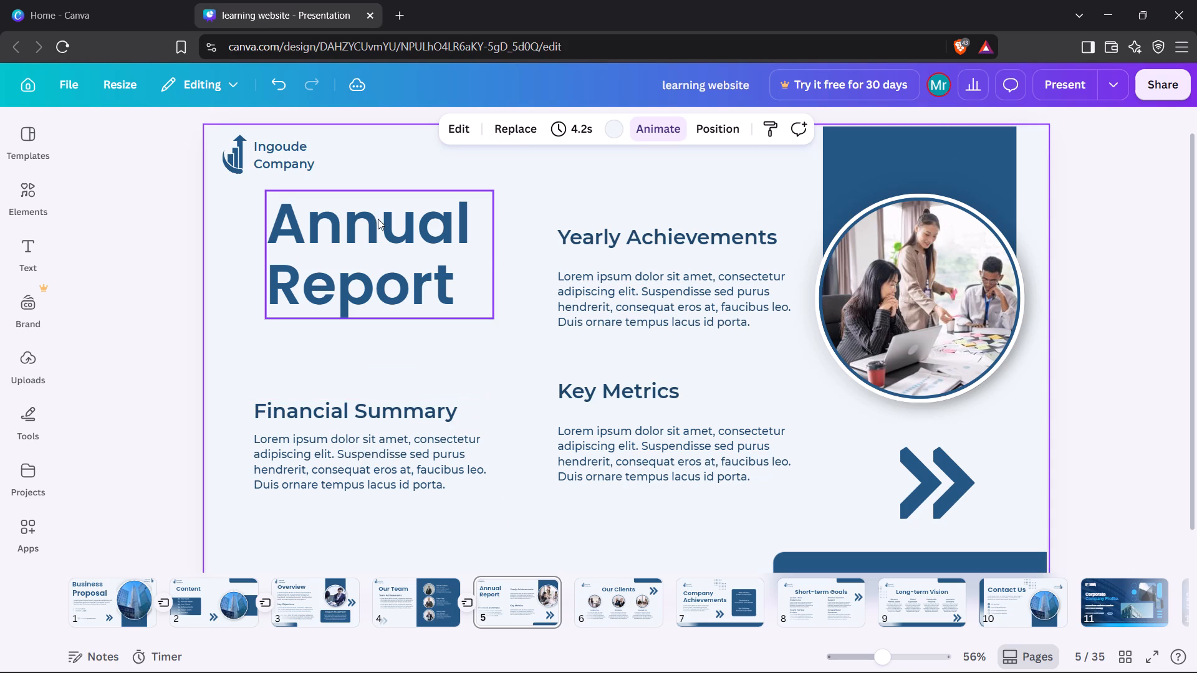
Move the Annual Report title down slightly.
{"action": "left_click_drag", "start_coordinate": [377, 219], "coordinate": [380, 237]}
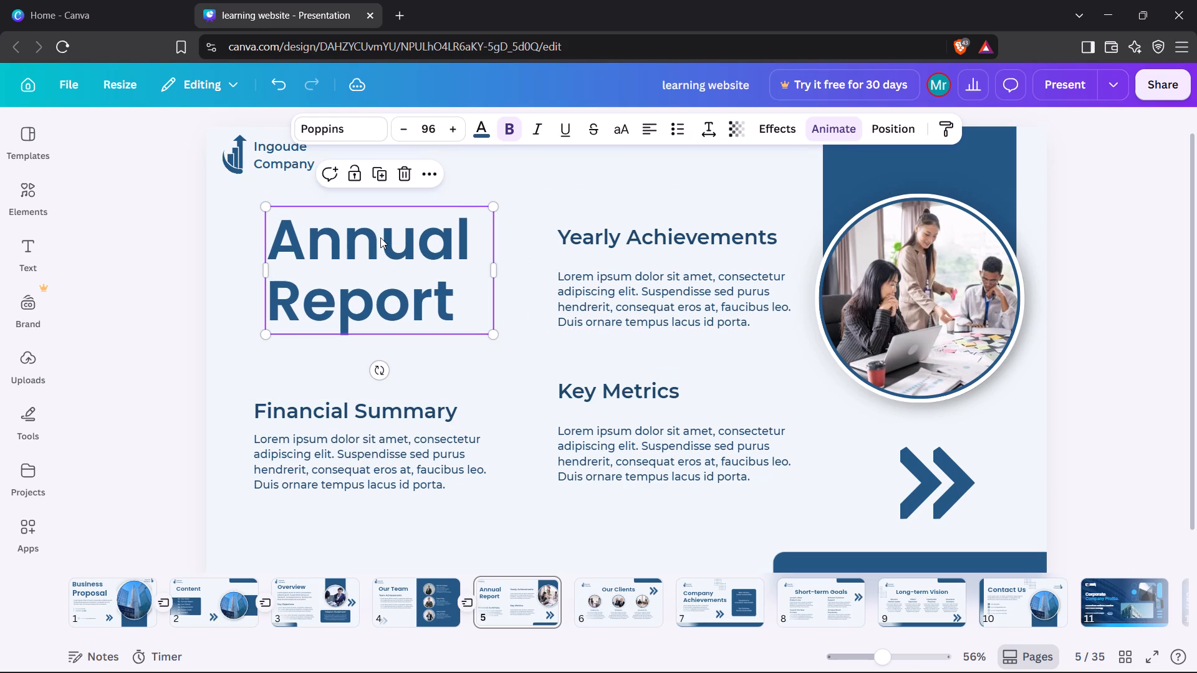
{"action": "left_click", "coordinate": [522, 465]}
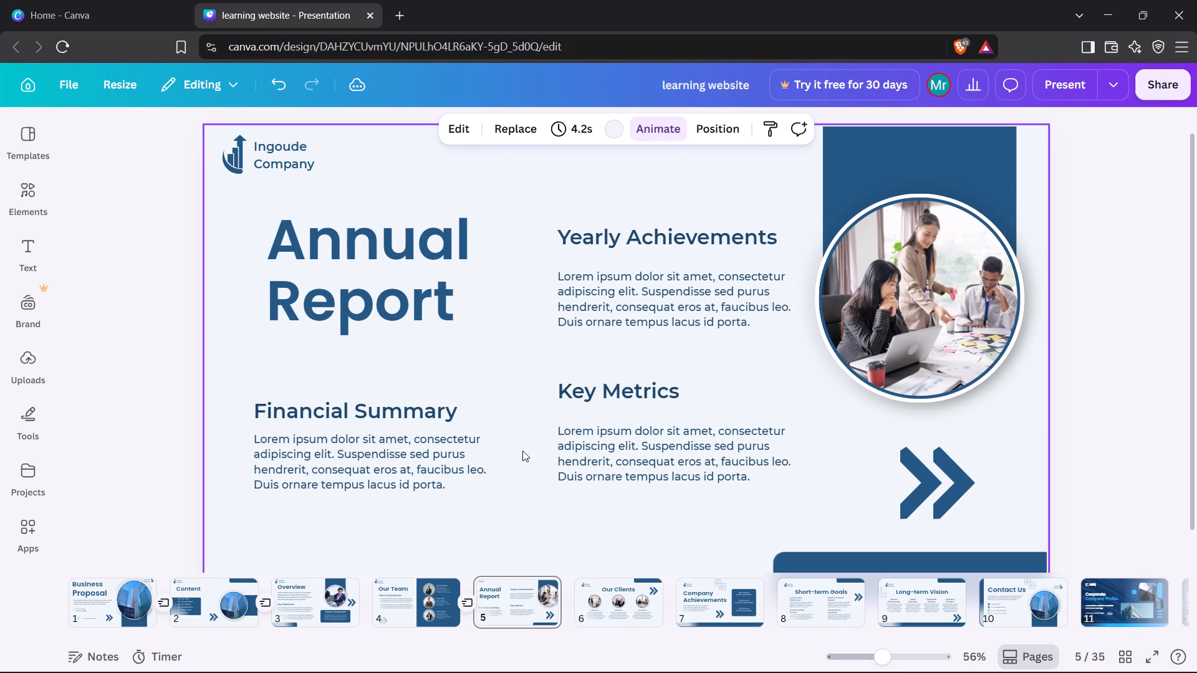
Apply the Wipe page animation to the Annual Report slide.
{"action": "left_click", "coordinate": [622, 189]}
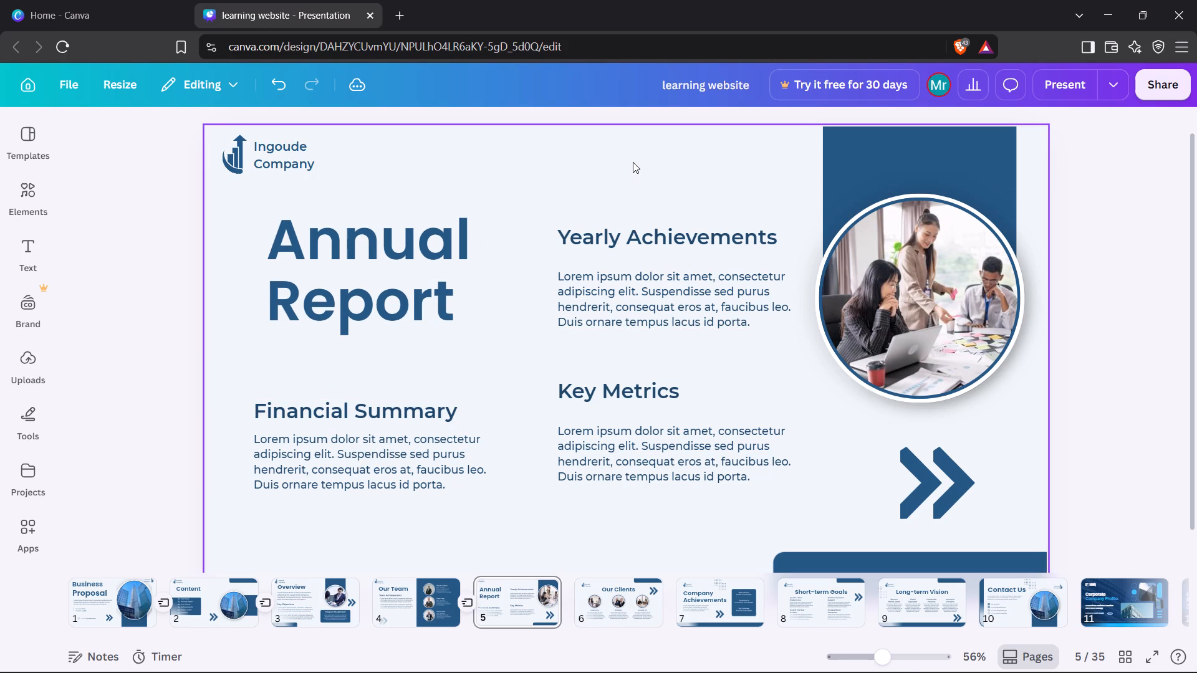
{"action": "left_click", "coordinate": [631, 169]}
{"action": "left_click", "coordinate": [657, 122]}
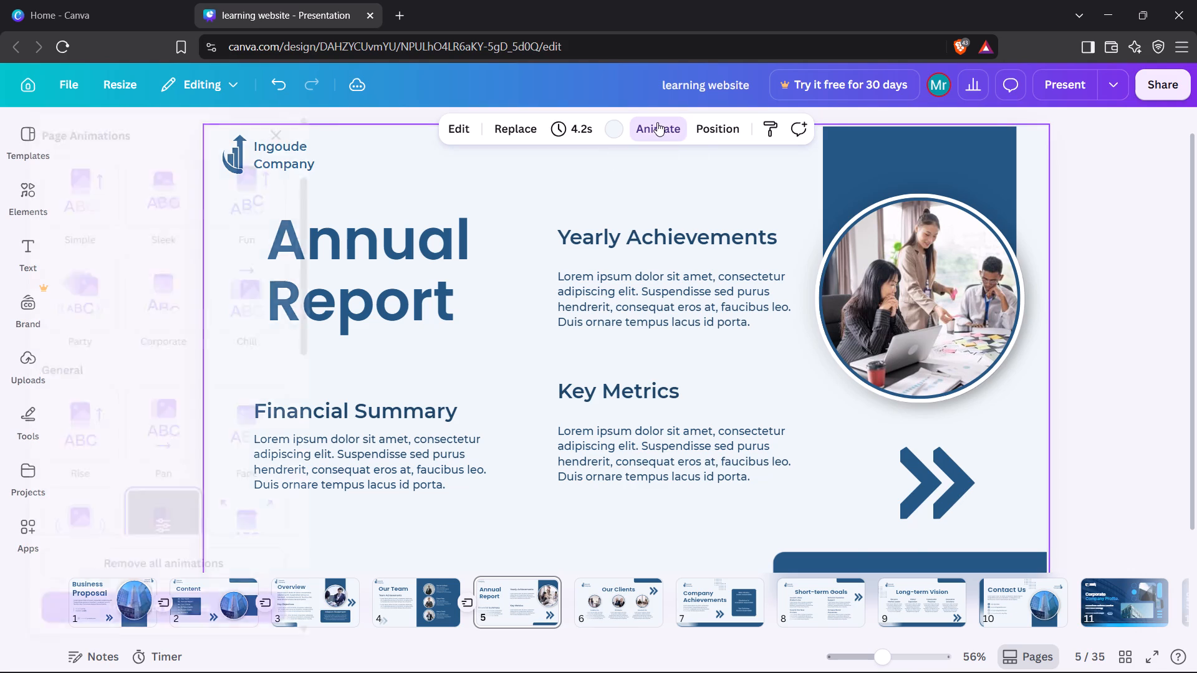
{"action": "left_click", "coordinate": [223, 302]}
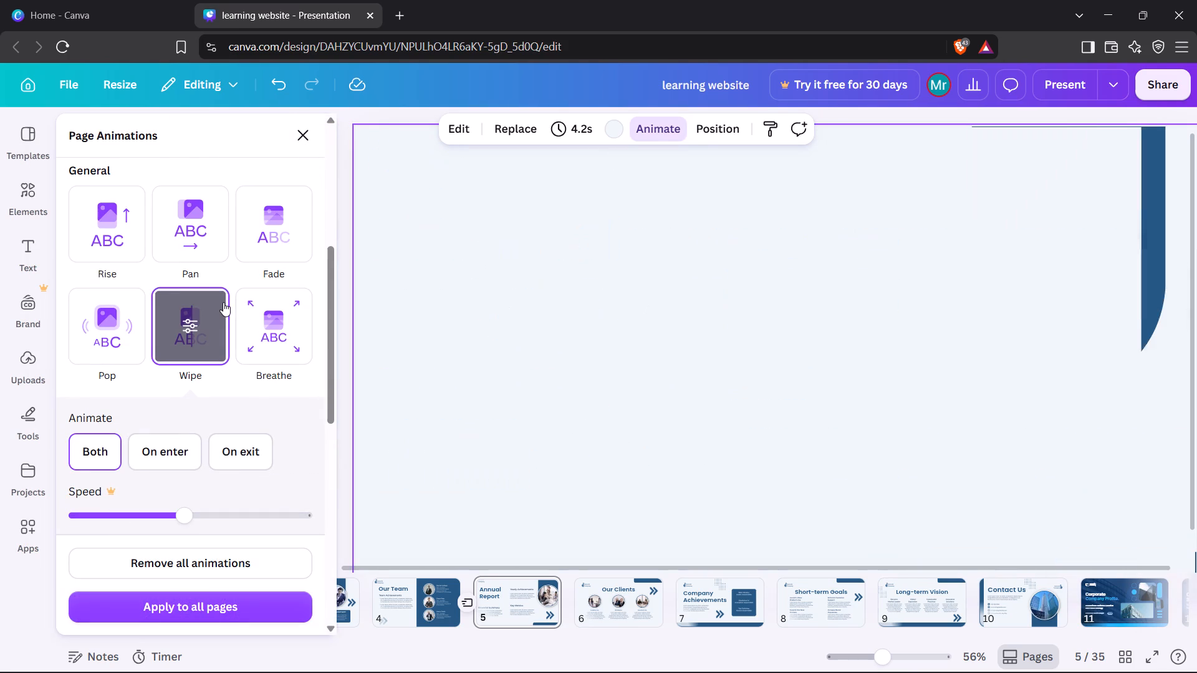
{"action": "left_click", "coordinate": [304, 144]}
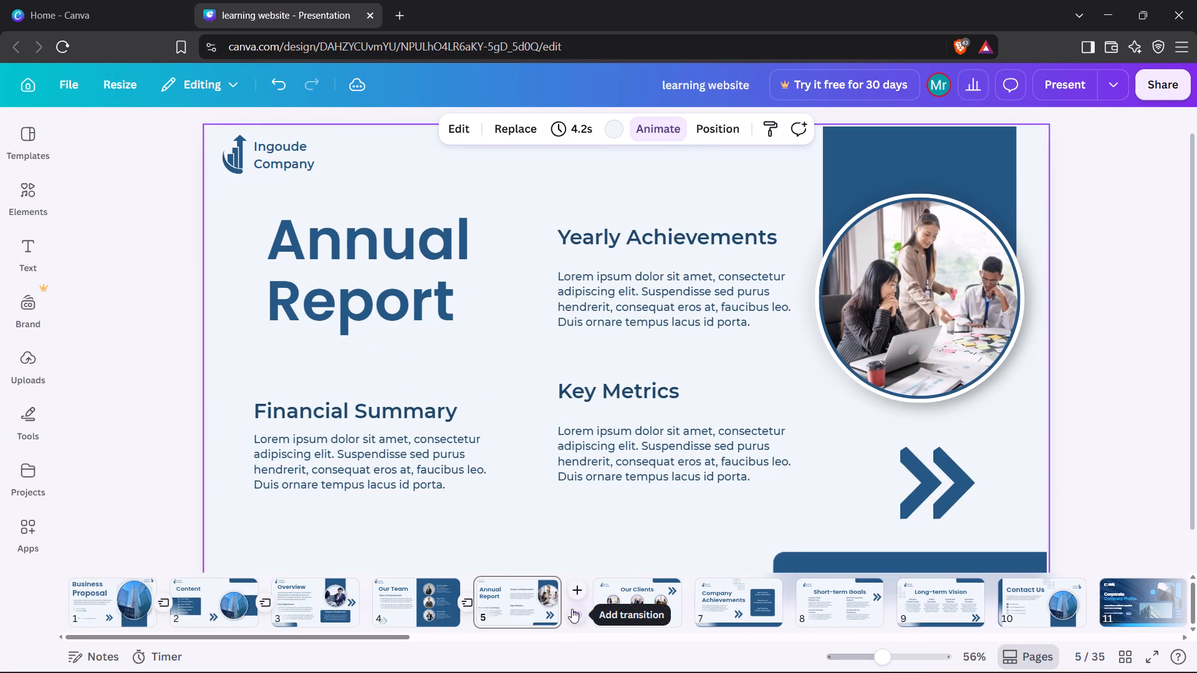
Add a Flow transition between the Annual Report and Our Clients slides.
{"action": "left_click", "coordinate": [572, 609]}
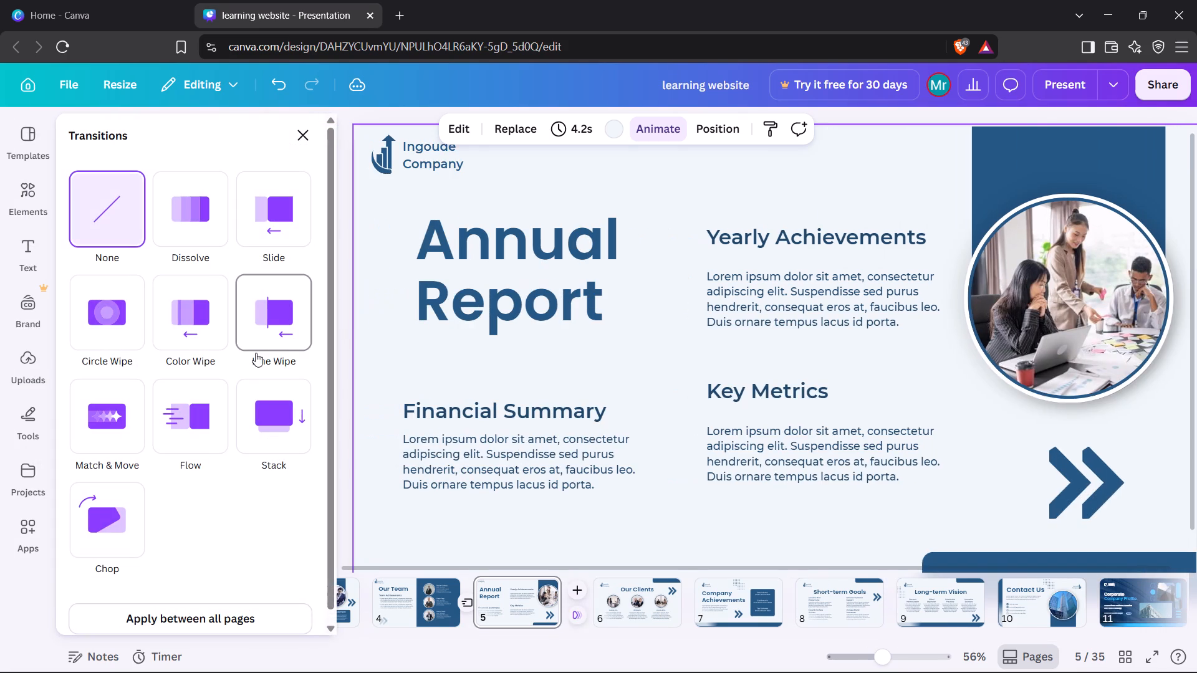
{"action": "right_click", "coordinate": [208, 411]}
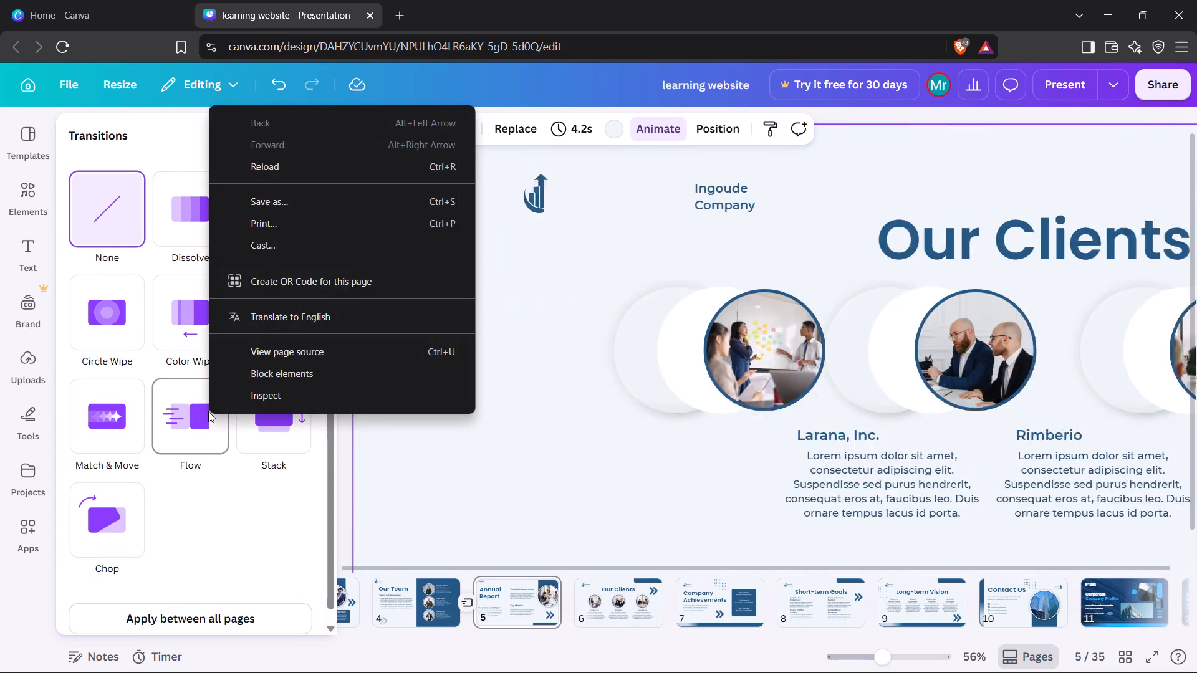
{"action": "left_click", "coordinate": [208, 411]}
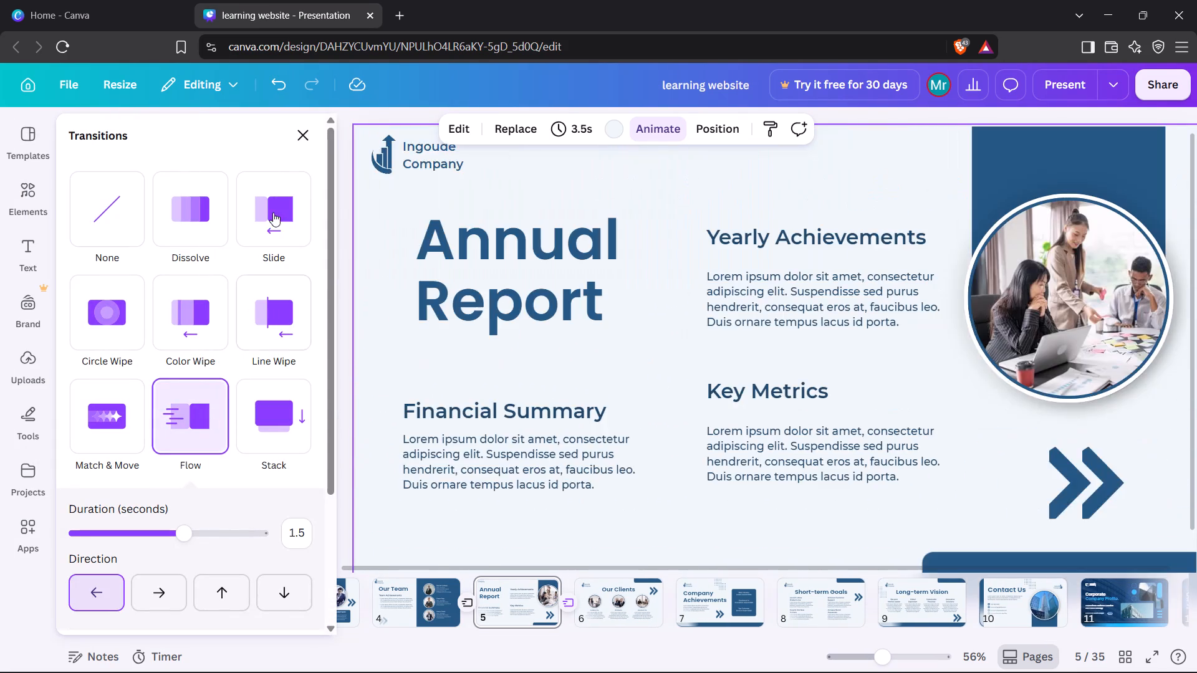
{"action": "left_click", "coordinate": [304, 136]}
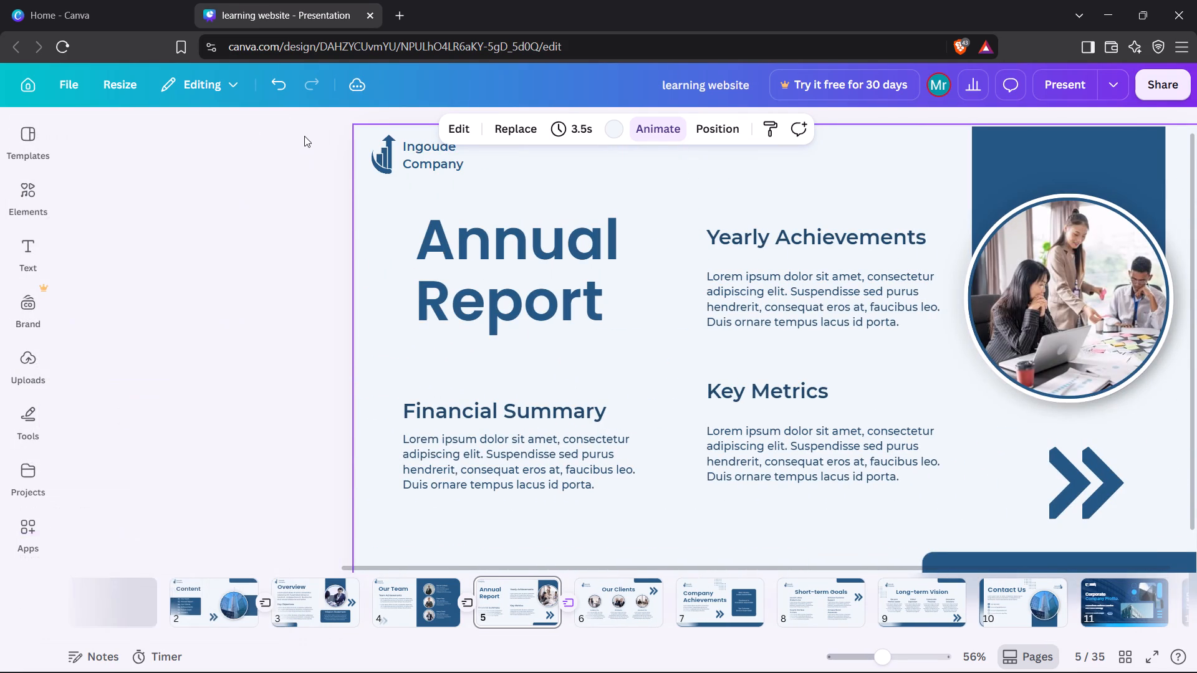
{"action": "left_click", "coordinate": [163, 172]}
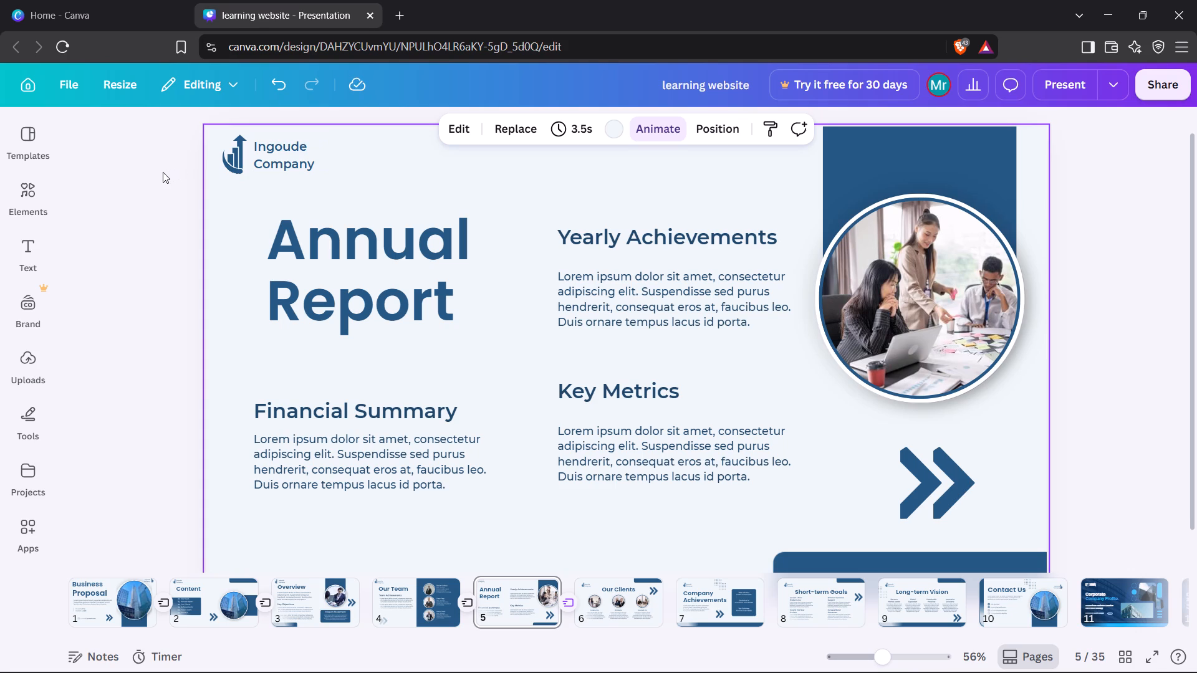
On the Our Clients slide, move the title up slightly while keeping it horizontally centred.
{"action": "key", "text": "Right"}
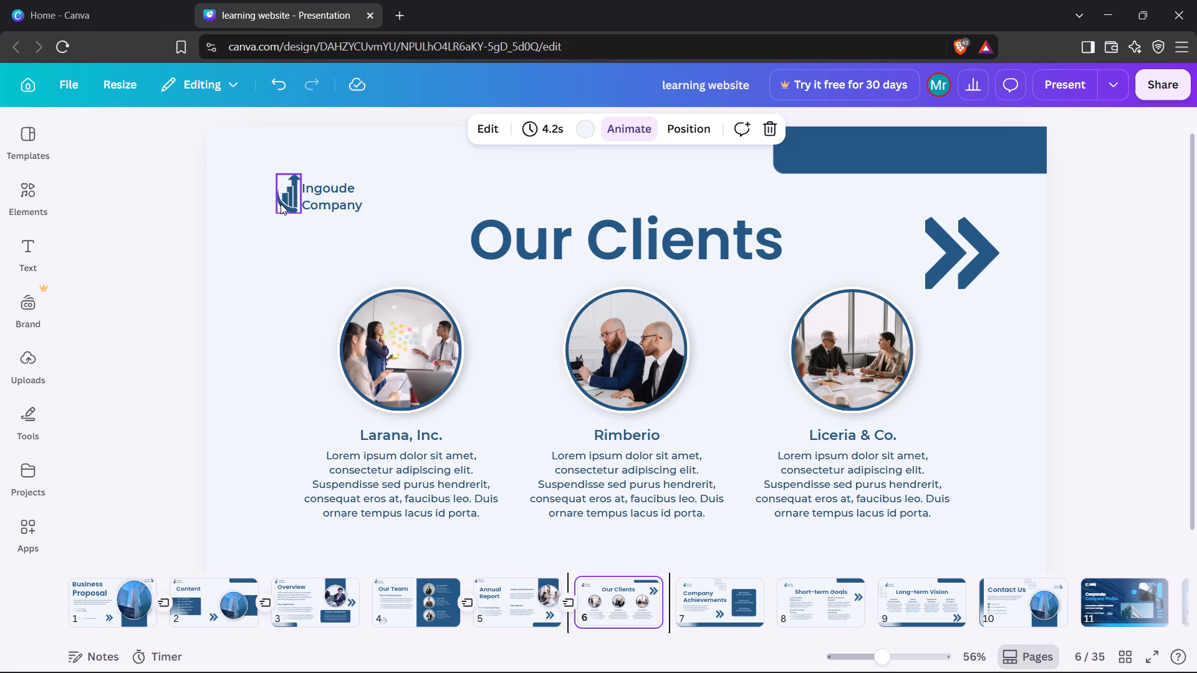
{"action": "left_click_drag", "start_coordinate": [578, 249], "coordinate": [572, 229]}
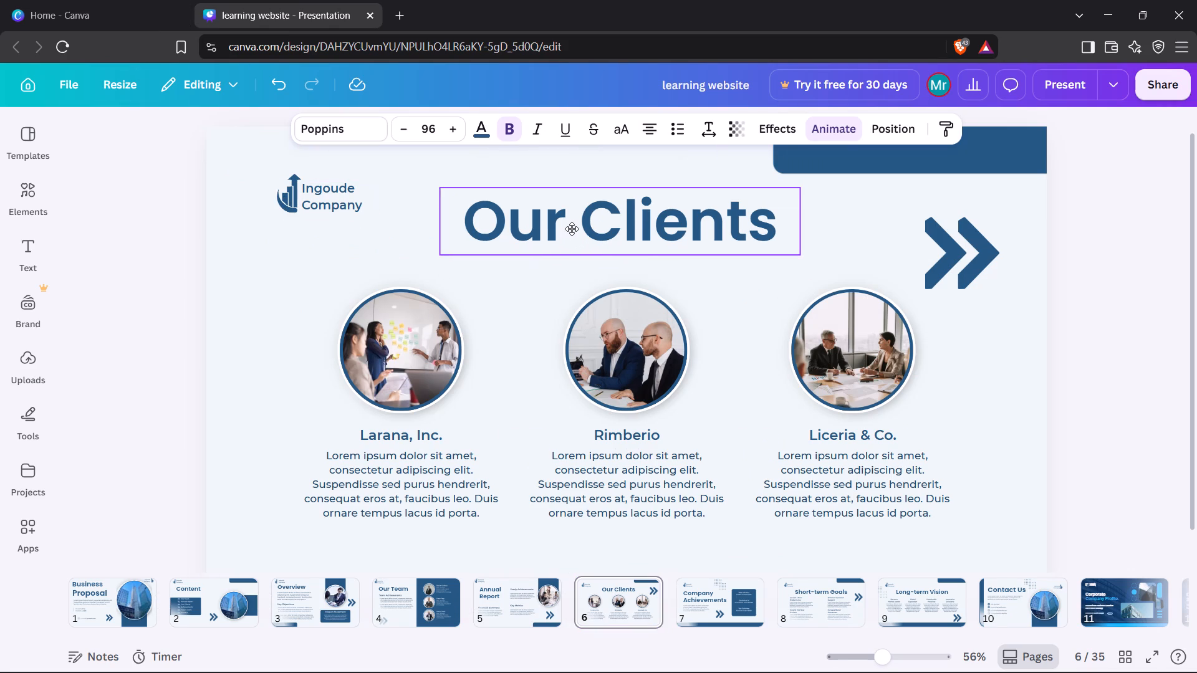
{"action": "left_click_drag", "start_coordinate": [572, 229], "coordinate": [573, 226]}
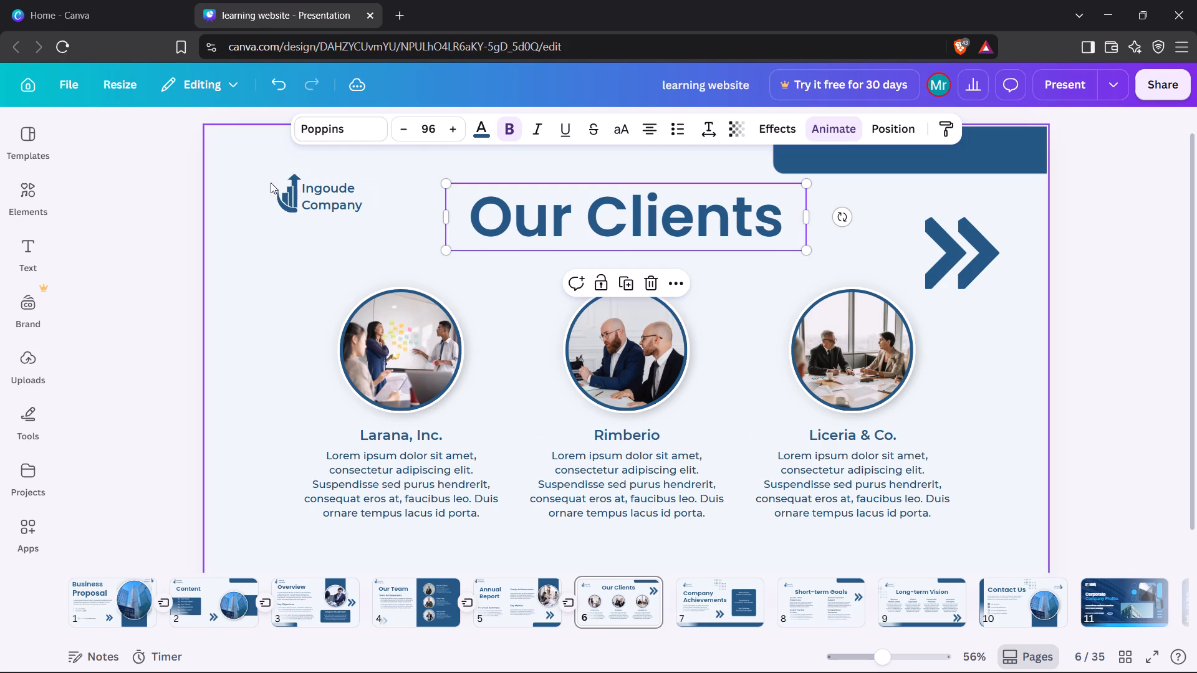
Move the logo and the Ingoude Company name into the upper-left corner of the Our Clients slide.
{"action": "left_click_drag", "start_coordinate": [286, 191], "coordinate": [238, 156]}
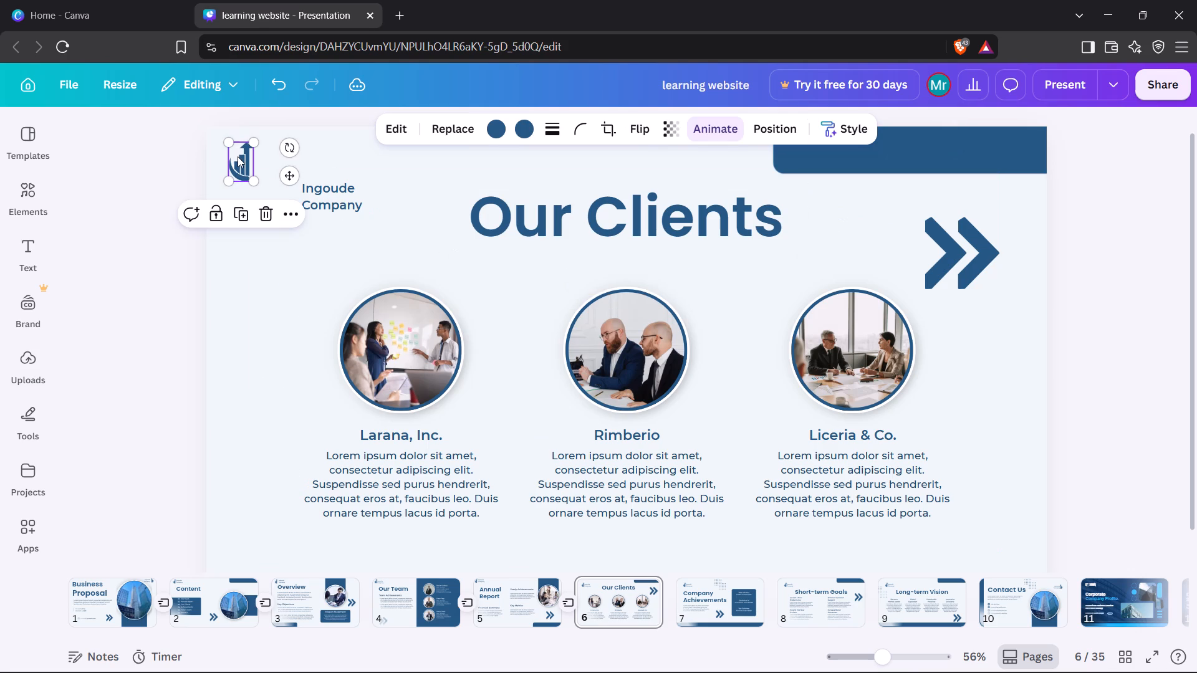
{"action": "left_click_drag", "start_coordinate": [327, 186], "coordinate": [289, 156]}
Move the Larana, Inc. photo up and slightly left, and move its white backing circle behind it.
{"action": "left_click_drag", "start_coordinate": [435, 328], "coordinate": [426, 282]}
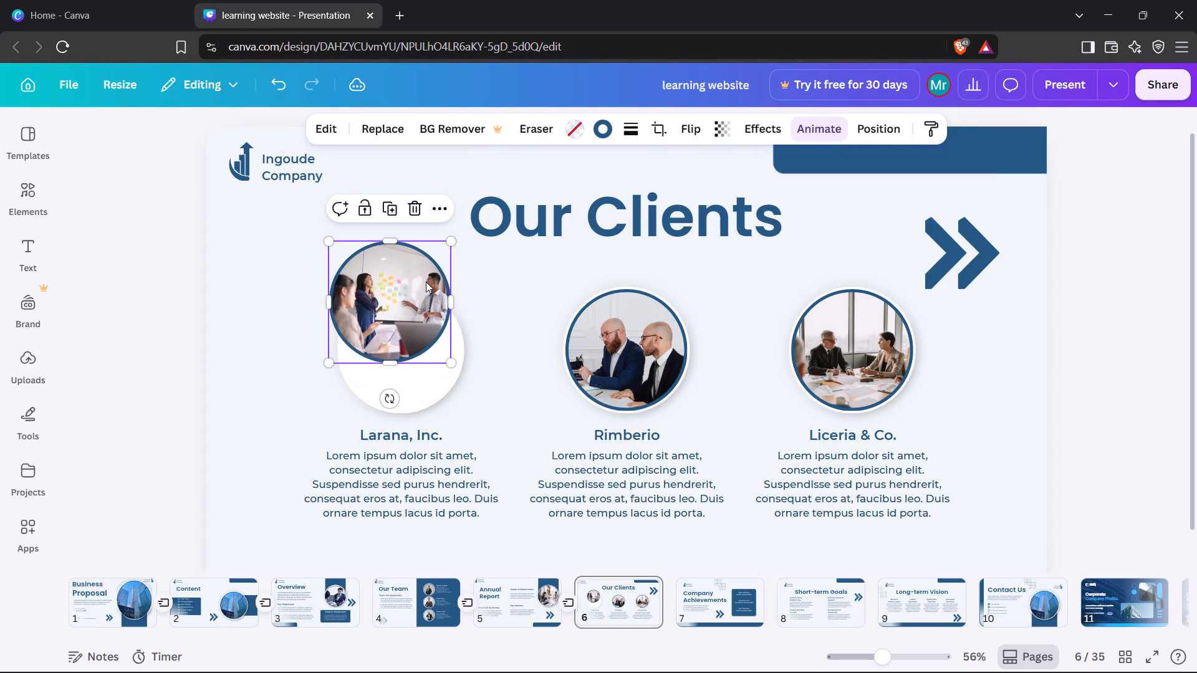
{"action": "left_click_drag", "start_coordinate": [435, 388], "coordinate": [424, 330]}
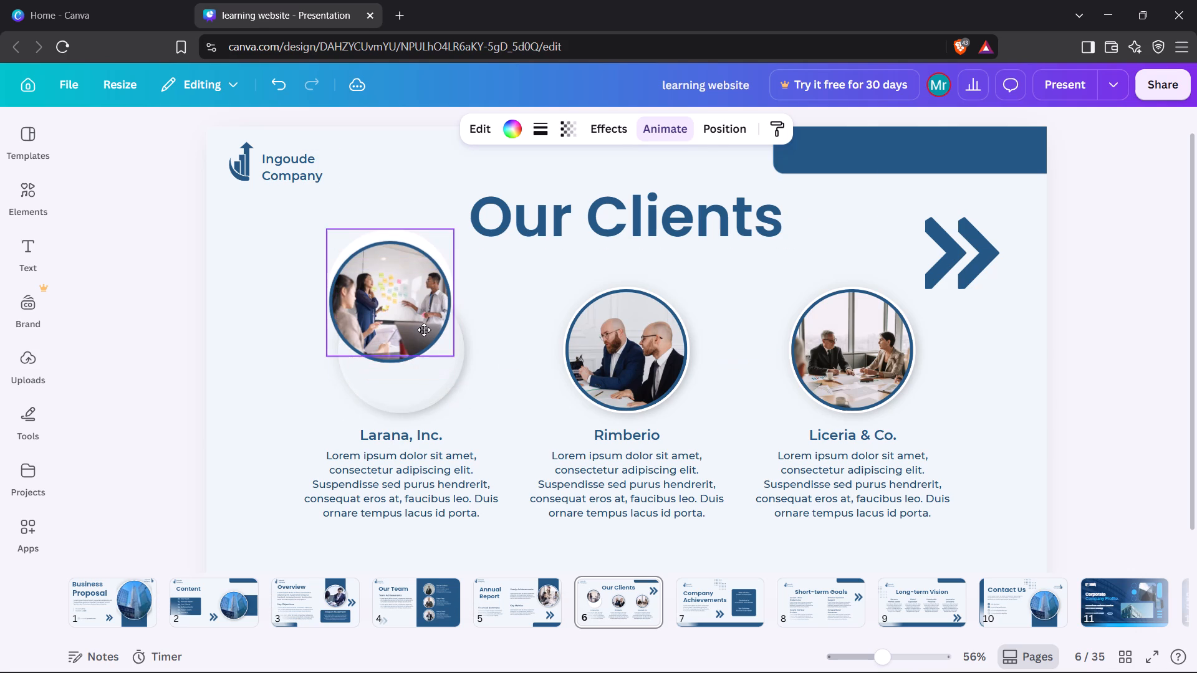
{"action": "left_click_drag", "start_coordinate": [424, 330], "coordinate": [421, 333]}
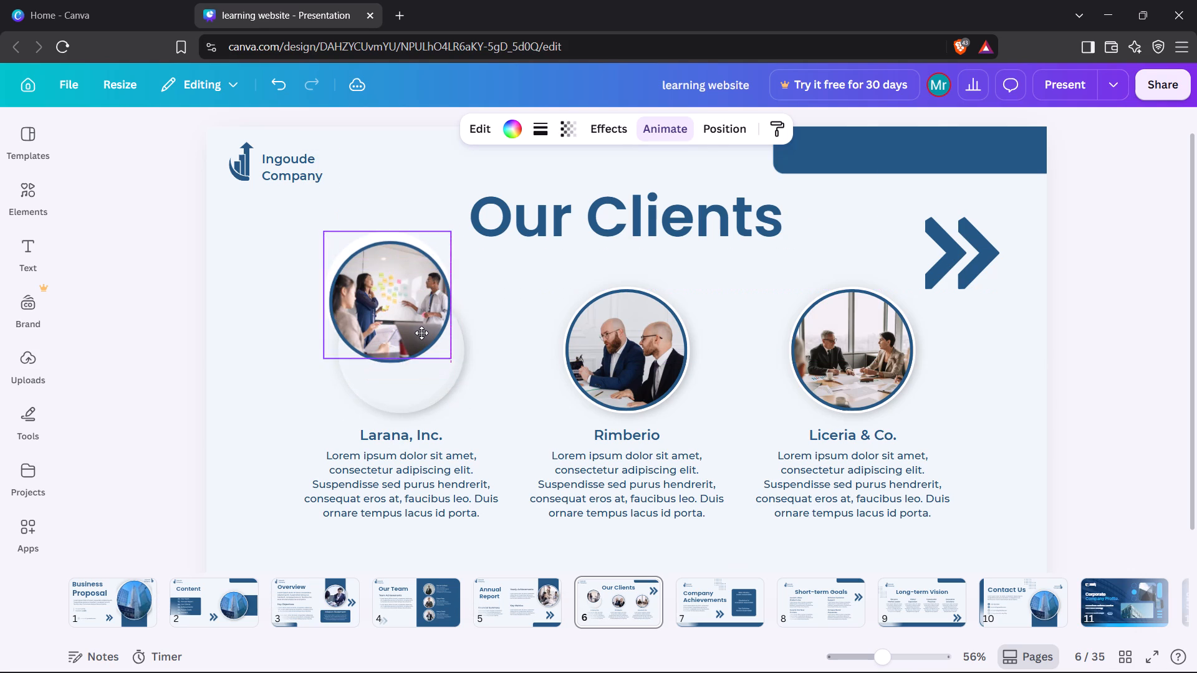
{"action": "left_click_drag", "start_coordinate": [421, 333], "coordinate": [425, 334]}
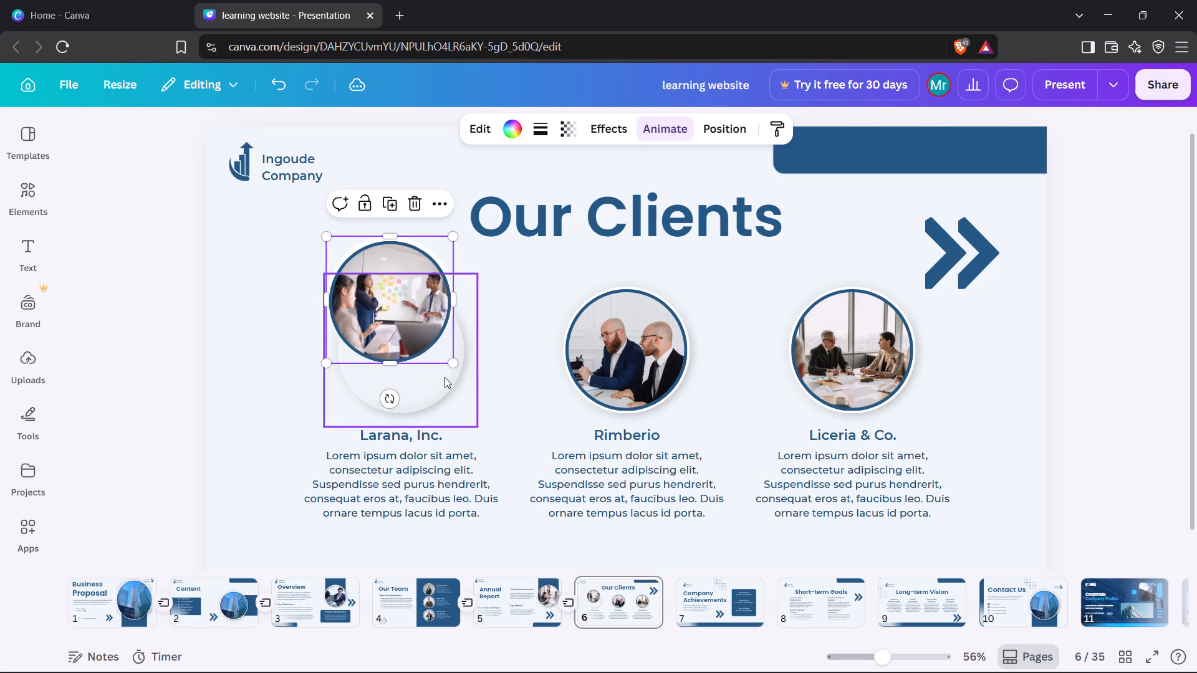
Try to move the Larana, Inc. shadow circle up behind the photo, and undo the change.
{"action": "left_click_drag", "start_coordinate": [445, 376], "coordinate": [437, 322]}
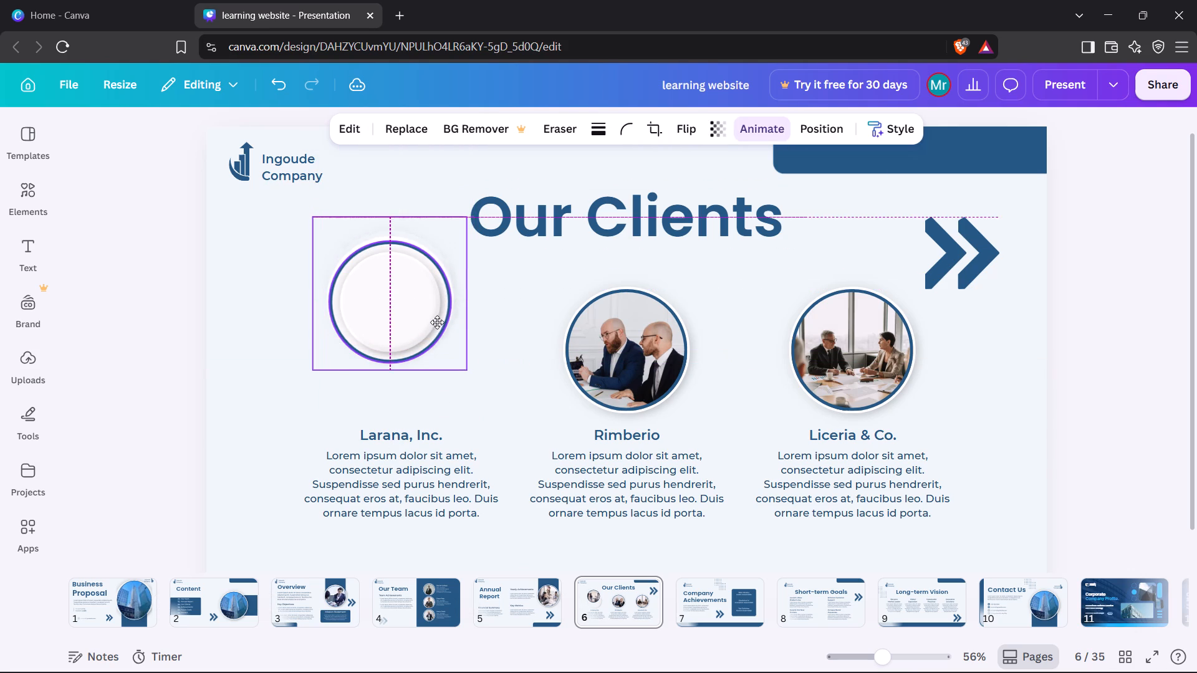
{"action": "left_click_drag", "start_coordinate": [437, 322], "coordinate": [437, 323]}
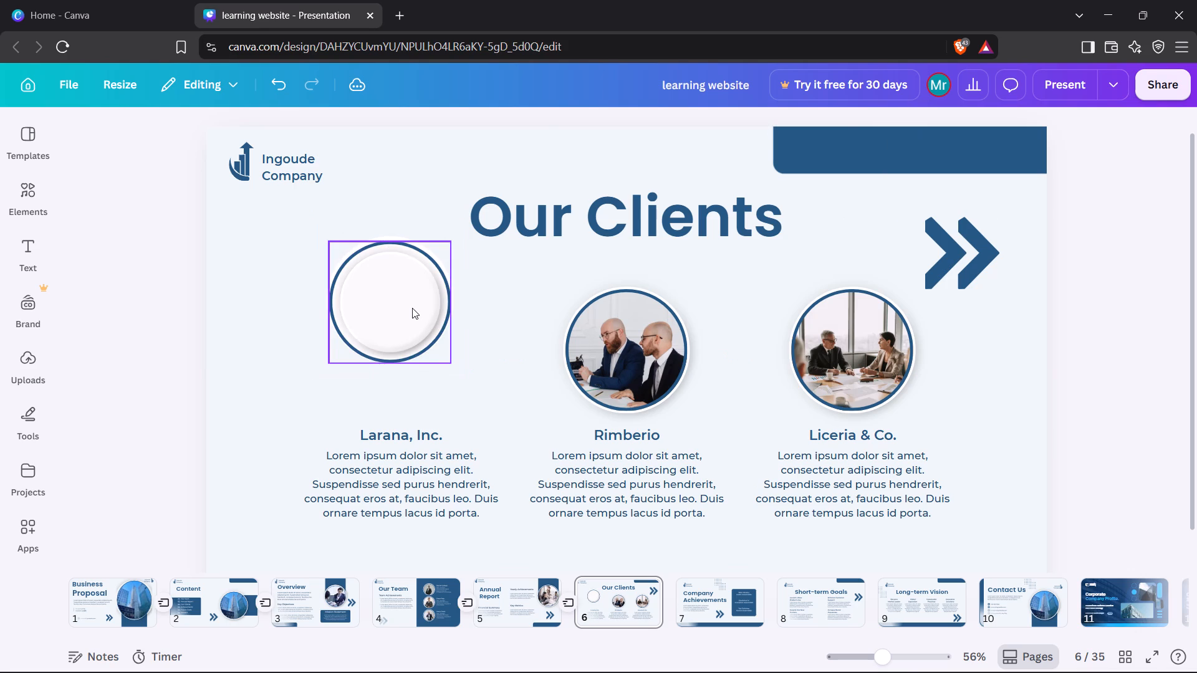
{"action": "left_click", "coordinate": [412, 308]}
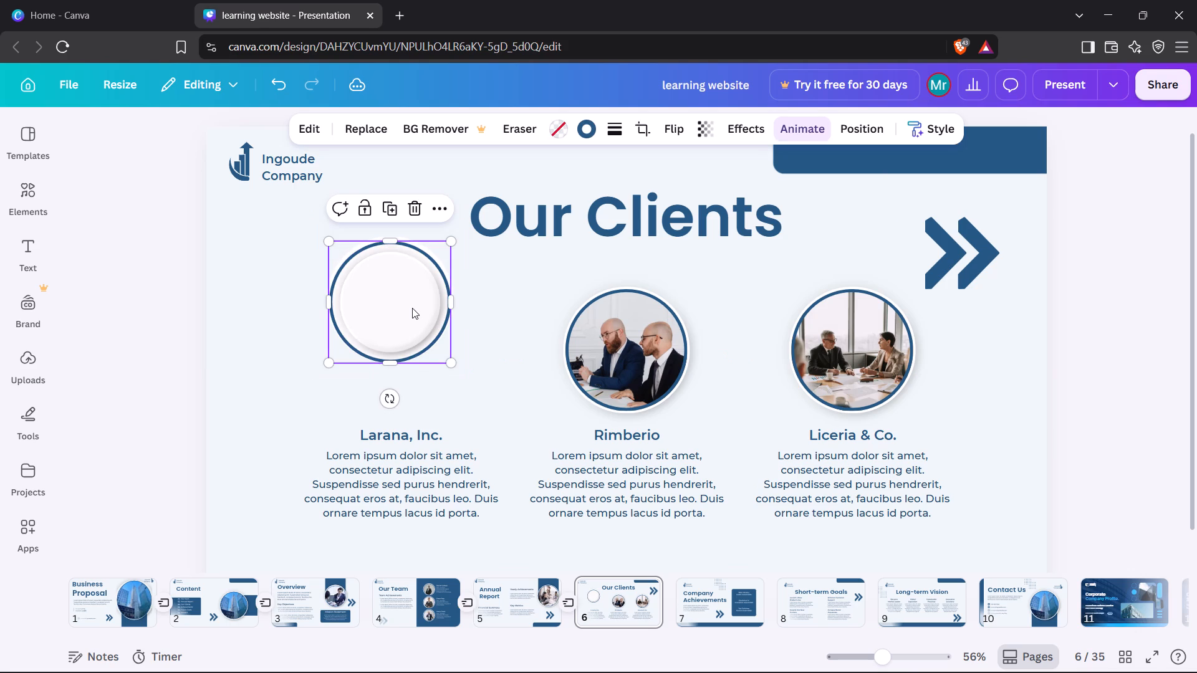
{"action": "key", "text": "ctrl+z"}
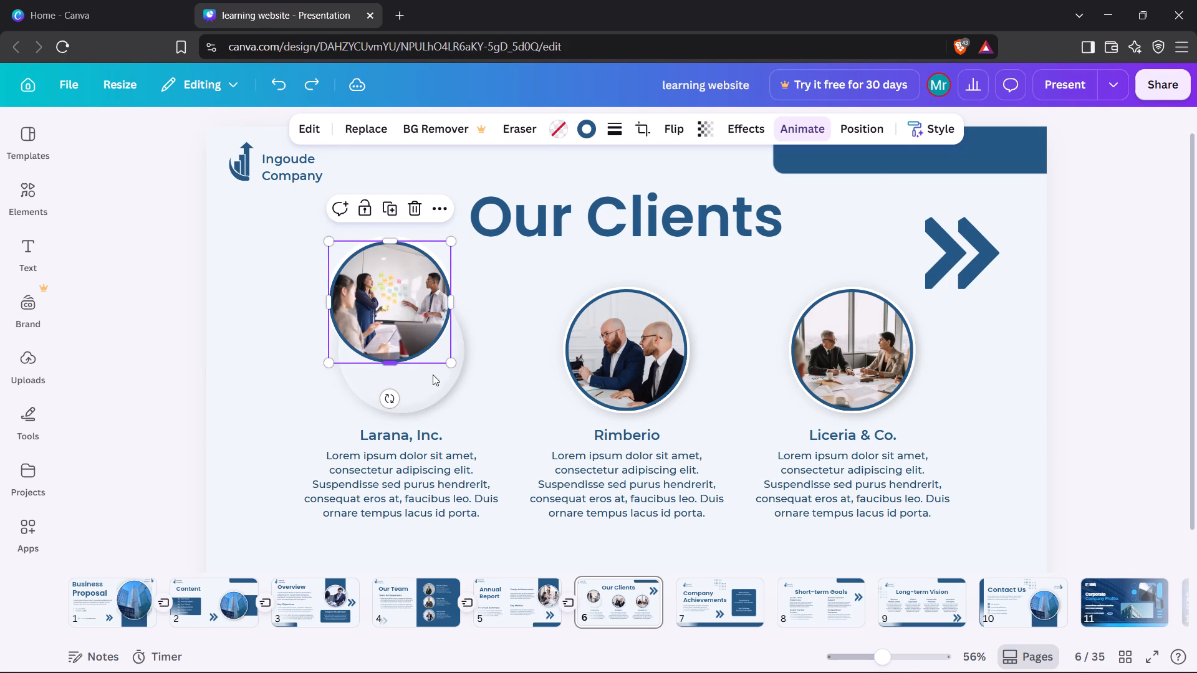
Move the Larana, Inc. shadow circle slightly down and to the right.
{"action": "left_click_drag", "start_coordinate": [432, 377], "coordinate": [464, 393]}
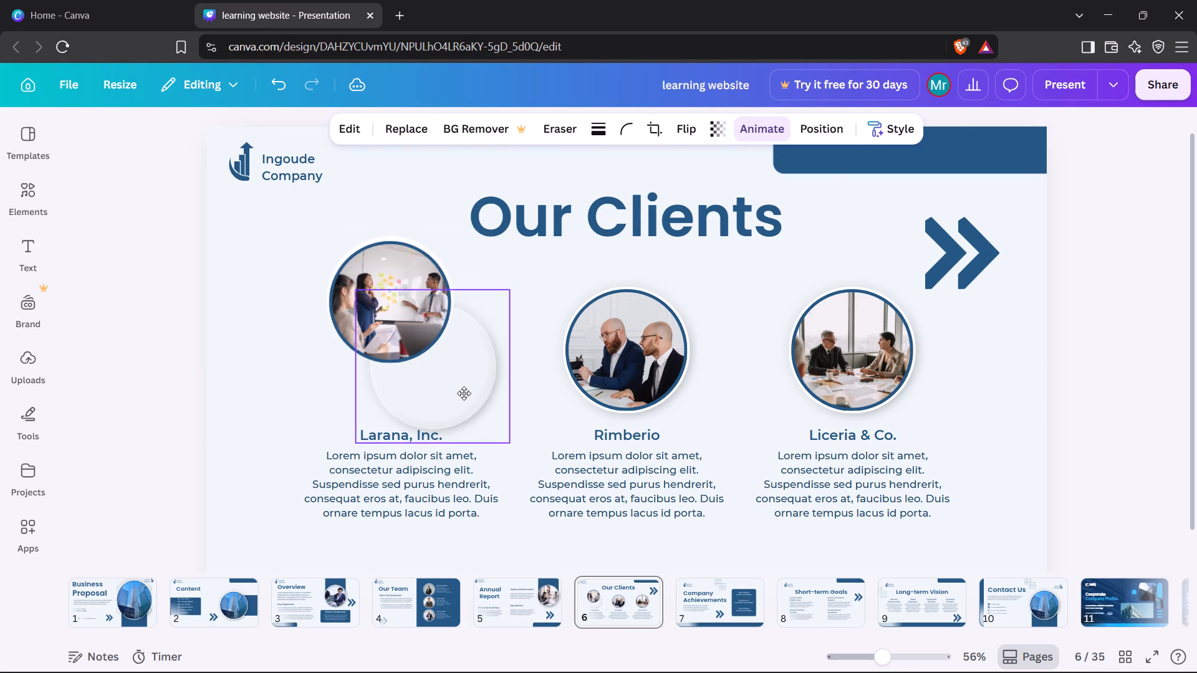
{"action": "left_click_drag", "start_coordinate": [464, 393], "coordinate": [462, 393]}
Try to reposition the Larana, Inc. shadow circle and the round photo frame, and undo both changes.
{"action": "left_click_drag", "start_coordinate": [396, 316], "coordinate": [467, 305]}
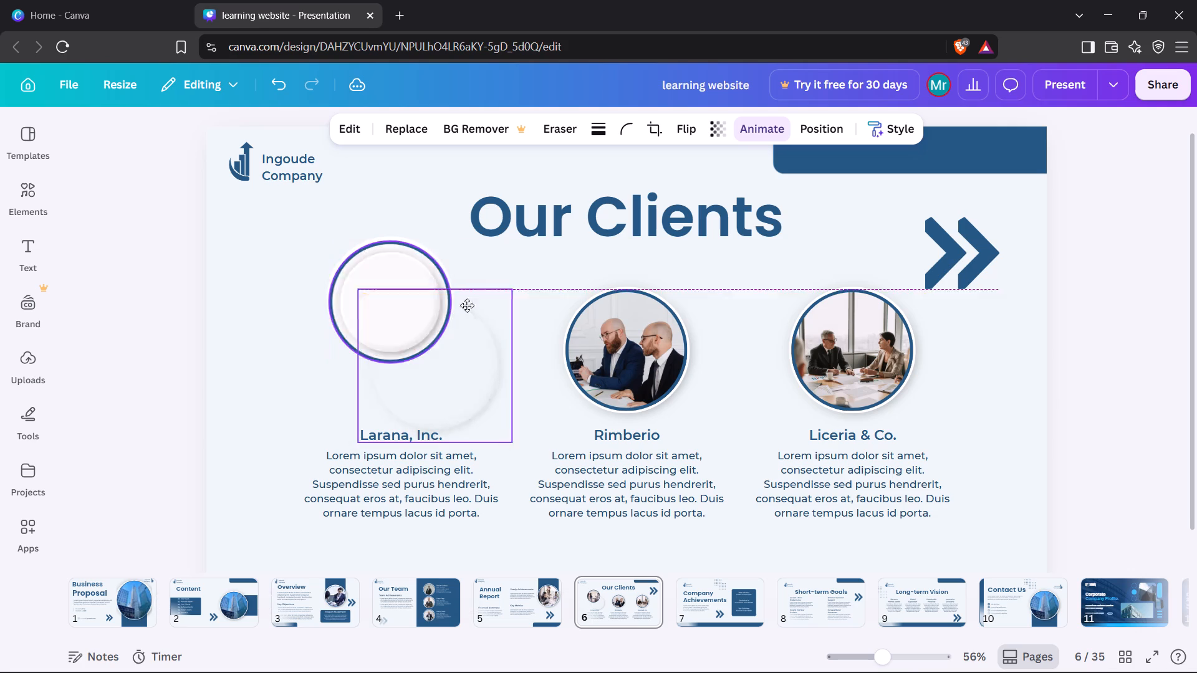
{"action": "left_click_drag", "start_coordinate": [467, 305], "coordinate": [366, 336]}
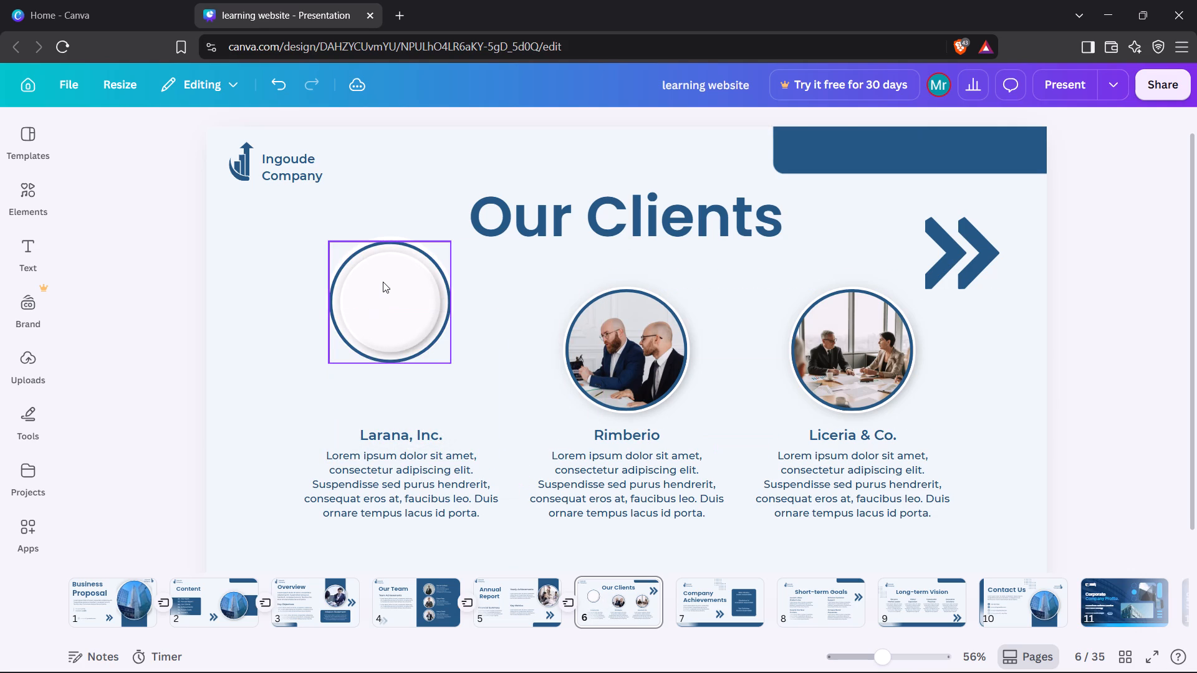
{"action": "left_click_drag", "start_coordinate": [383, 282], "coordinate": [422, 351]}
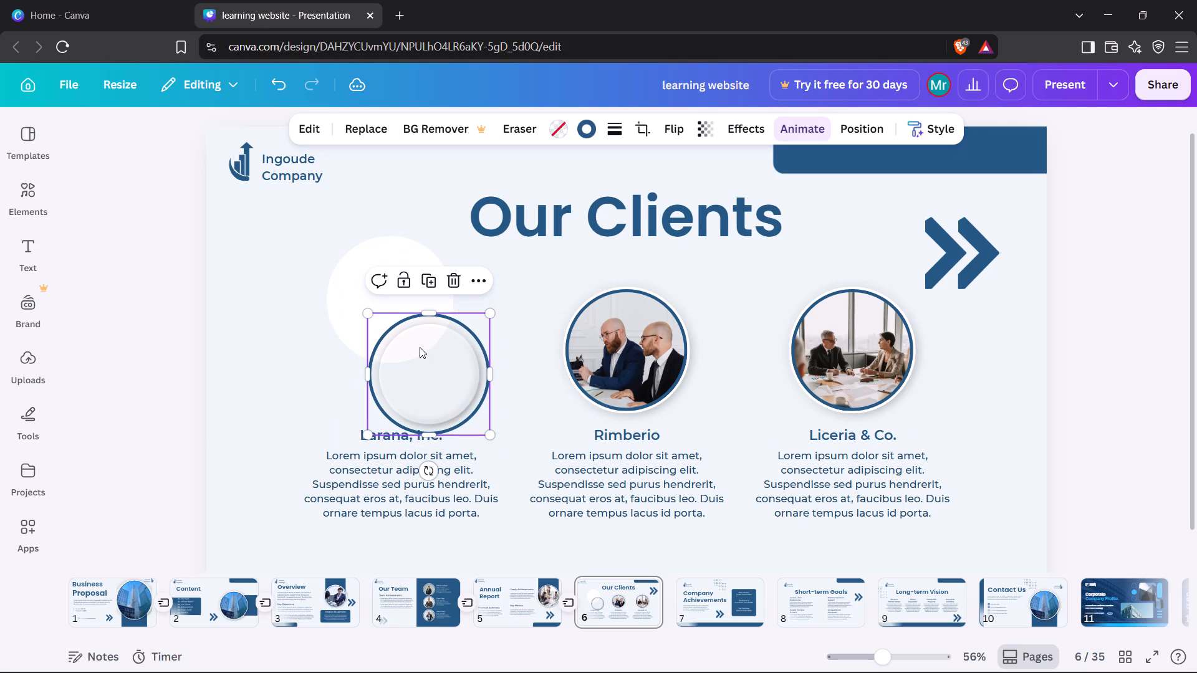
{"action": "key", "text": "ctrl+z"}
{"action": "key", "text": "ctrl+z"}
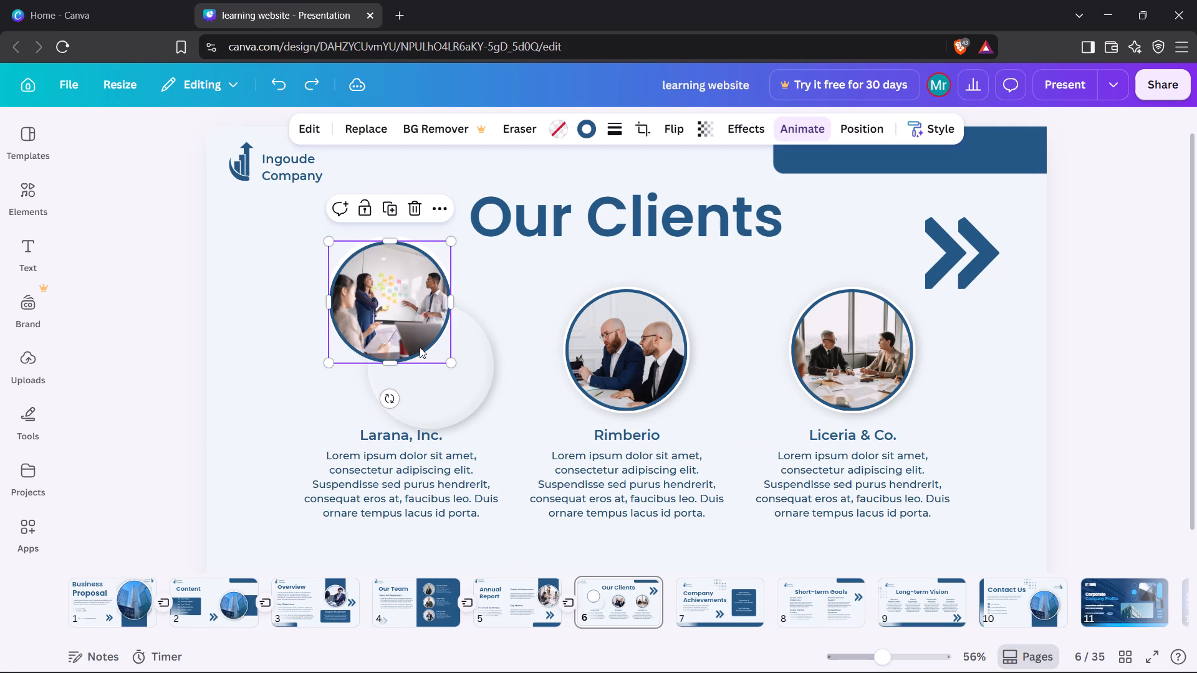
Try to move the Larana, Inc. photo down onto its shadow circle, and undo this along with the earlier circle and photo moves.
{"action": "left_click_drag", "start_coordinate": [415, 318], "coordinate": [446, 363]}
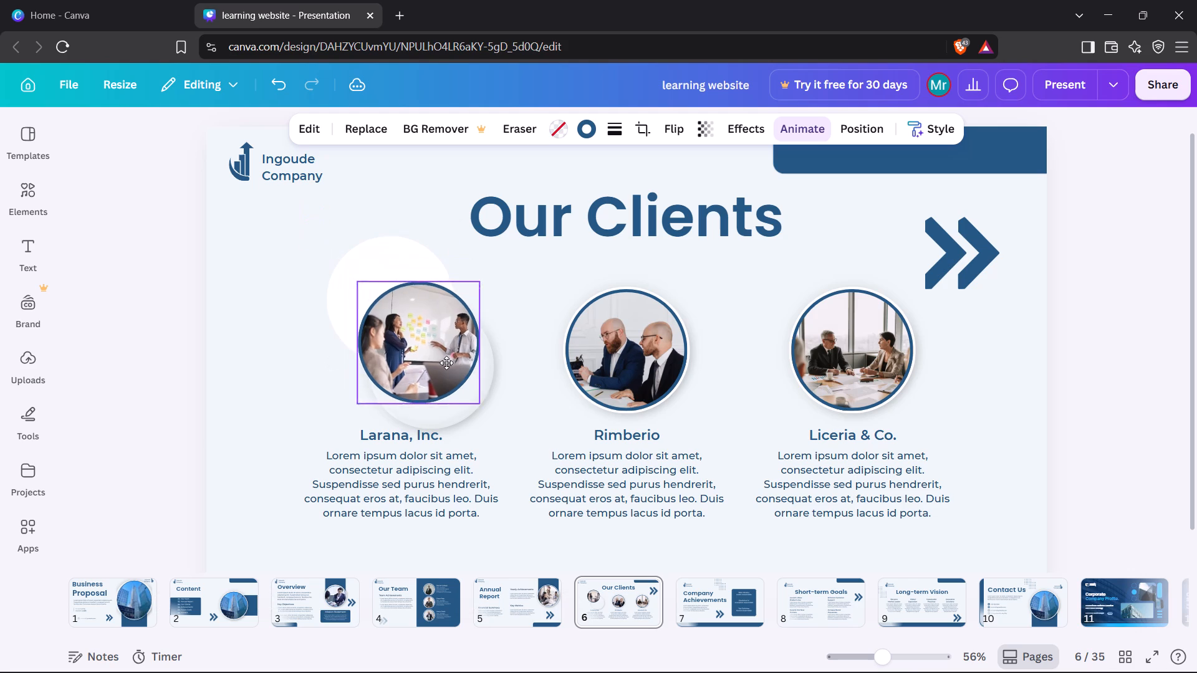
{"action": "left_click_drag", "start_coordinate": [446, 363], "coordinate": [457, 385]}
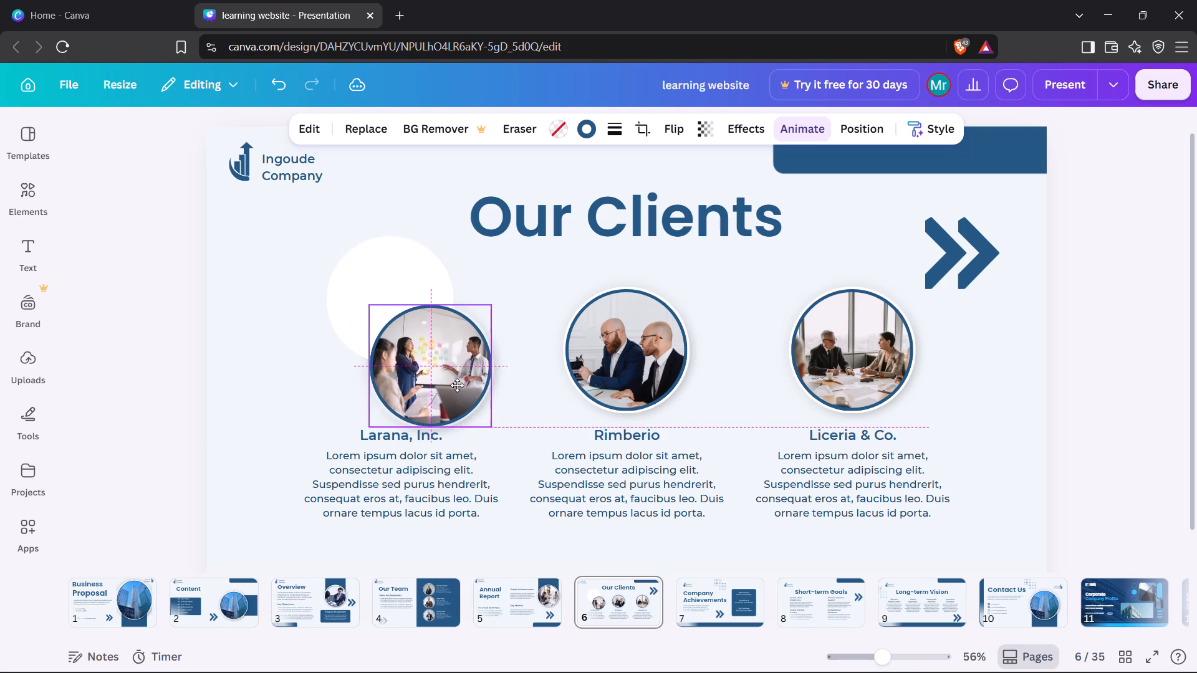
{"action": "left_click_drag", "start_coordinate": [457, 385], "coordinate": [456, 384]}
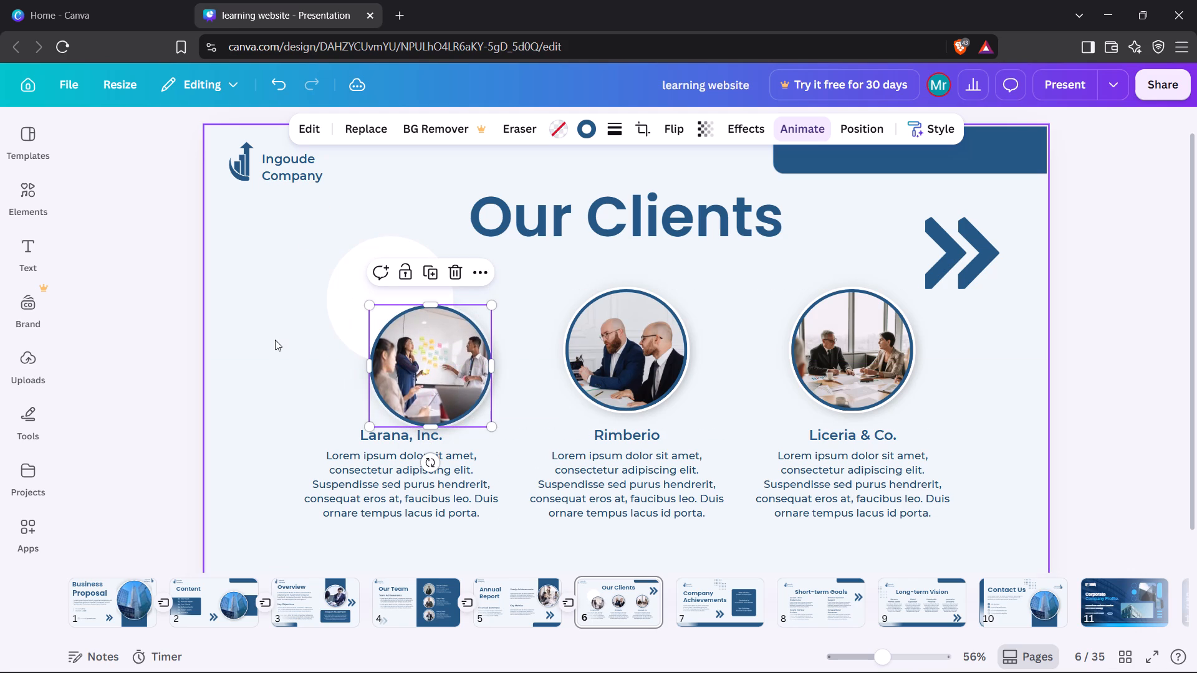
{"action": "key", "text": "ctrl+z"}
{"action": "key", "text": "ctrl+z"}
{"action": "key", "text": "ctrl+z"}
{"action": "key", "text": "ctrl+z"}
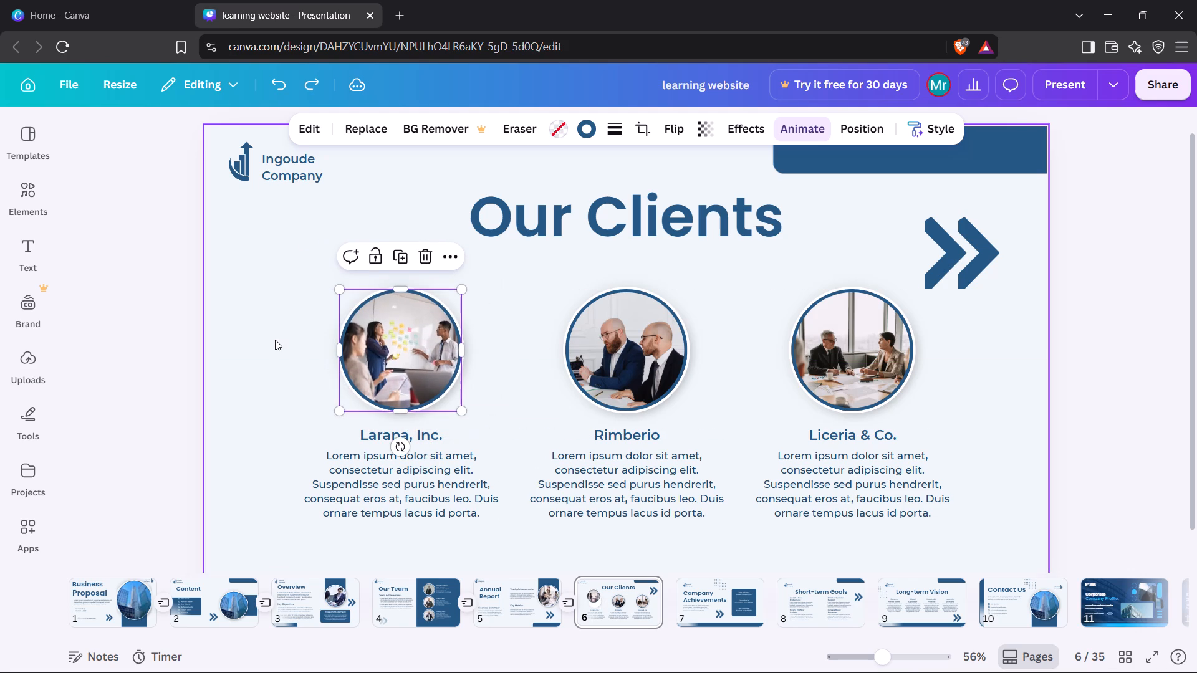
Move the Larana, Inc. and Rimberio photos, each together with its backing circles, up to the same height below the Our Clients title.
{"action": "left_click", "coordinate": [476, 271]}
{"action": "left_click_drag", "start_coordinate": [391, 251], "coordinate": [401, 425]}
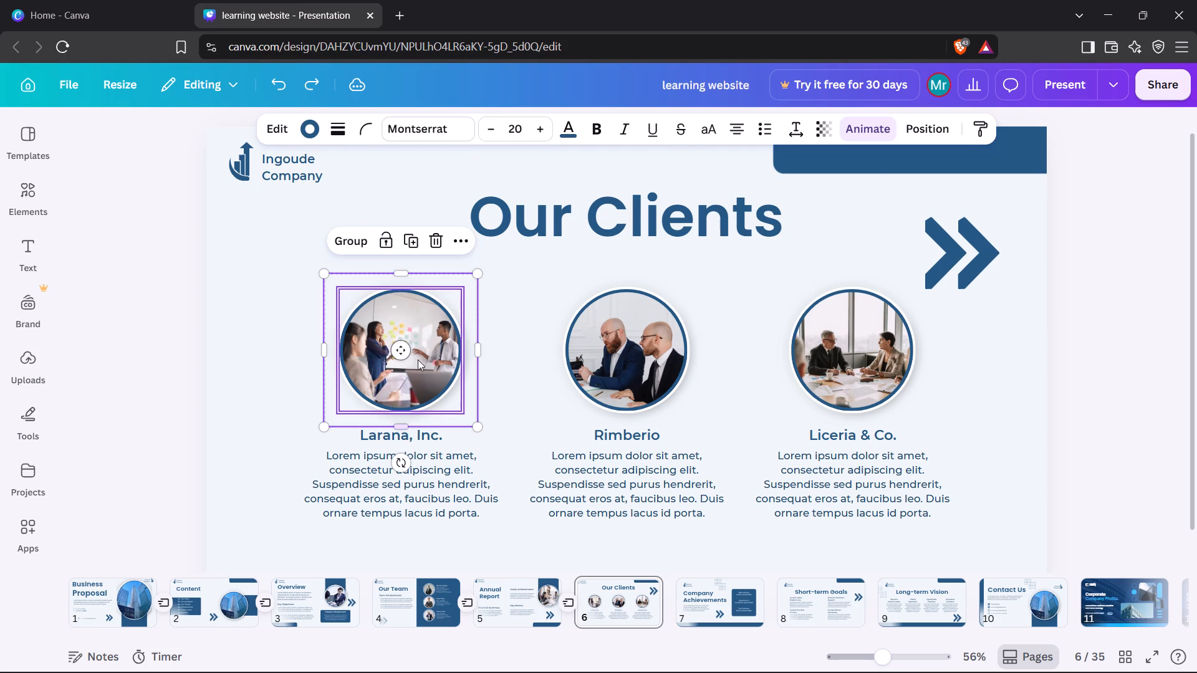
{"action": "left_click_drag", "start_coordinate": [418, 359], "coordinate": [418, 336]}
{"action": "left_click", "coordinate": [512, 434]}
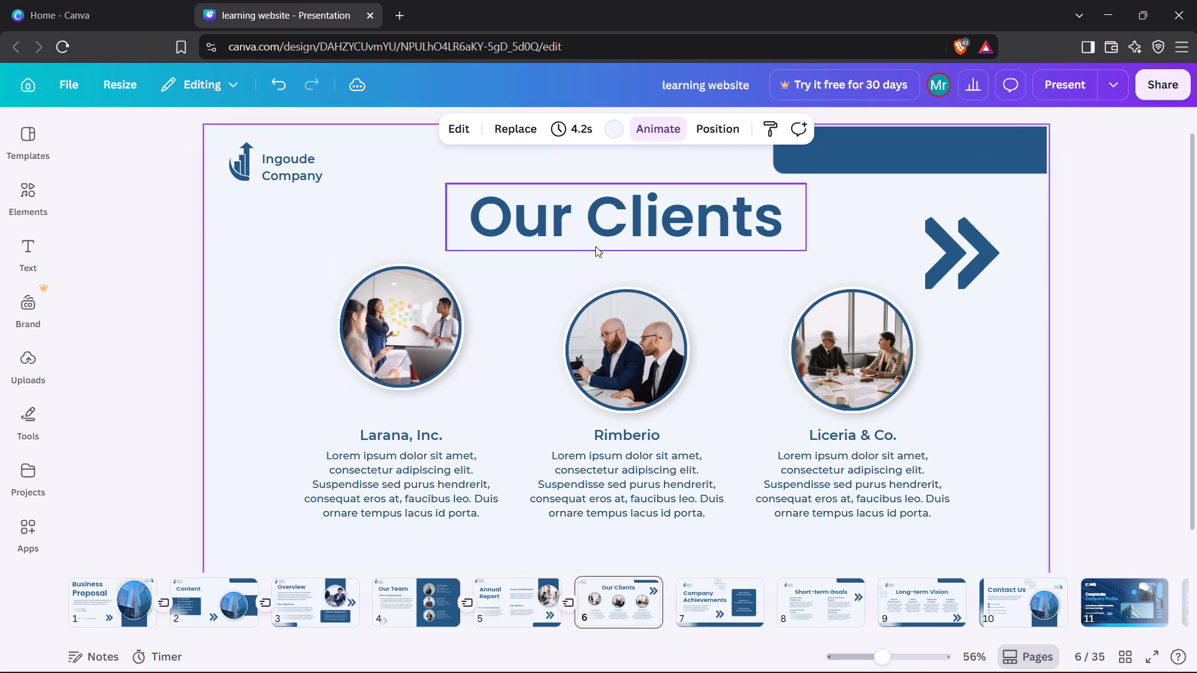
{"action": "left_click_drag", "start_coordinate": [598, 261], "coordinate": [642, 403]}
{"action": "left_click_drag", "start_coordinate": [642, 403], "coordinate": [642, 377]}
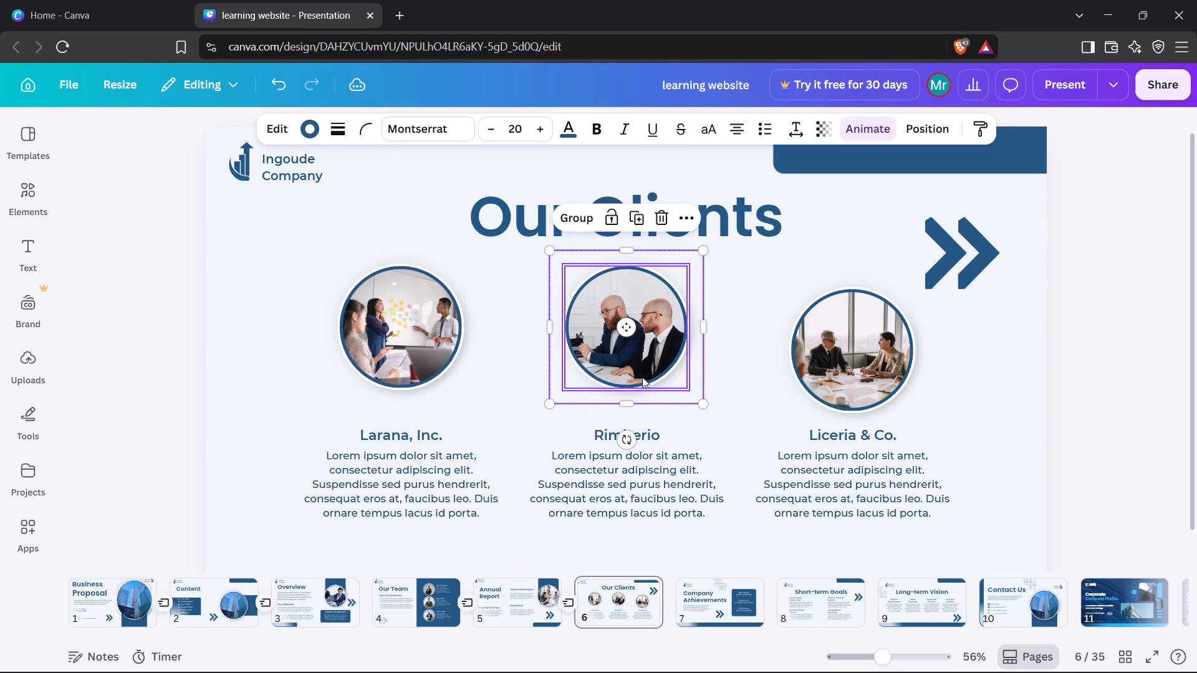
Move the Liceria & Co. photo, its backing circles and its name up so the photo lines up with the other two.
{"action": "left_click", "coordinate": [806, 276]}
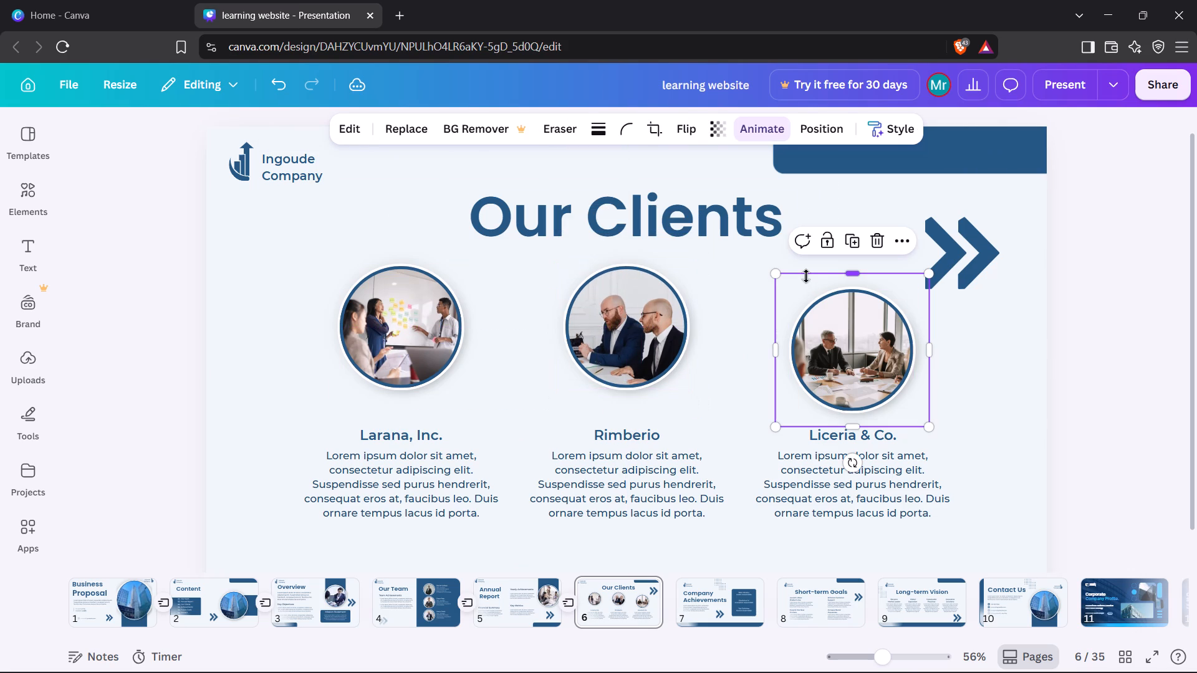
{"action": "left_click", "coordinate": [744, 259]}
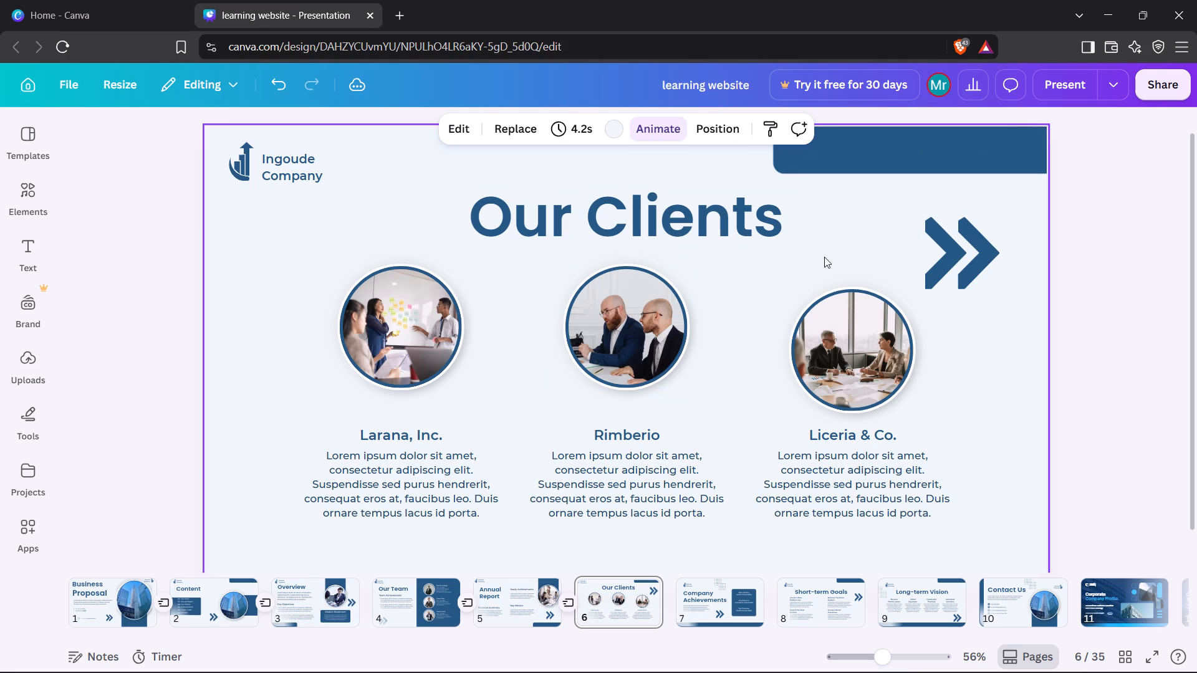
{"action": "left_click_drag", "start_coordinate": [826, 255], "coordinate": [875, 430]}
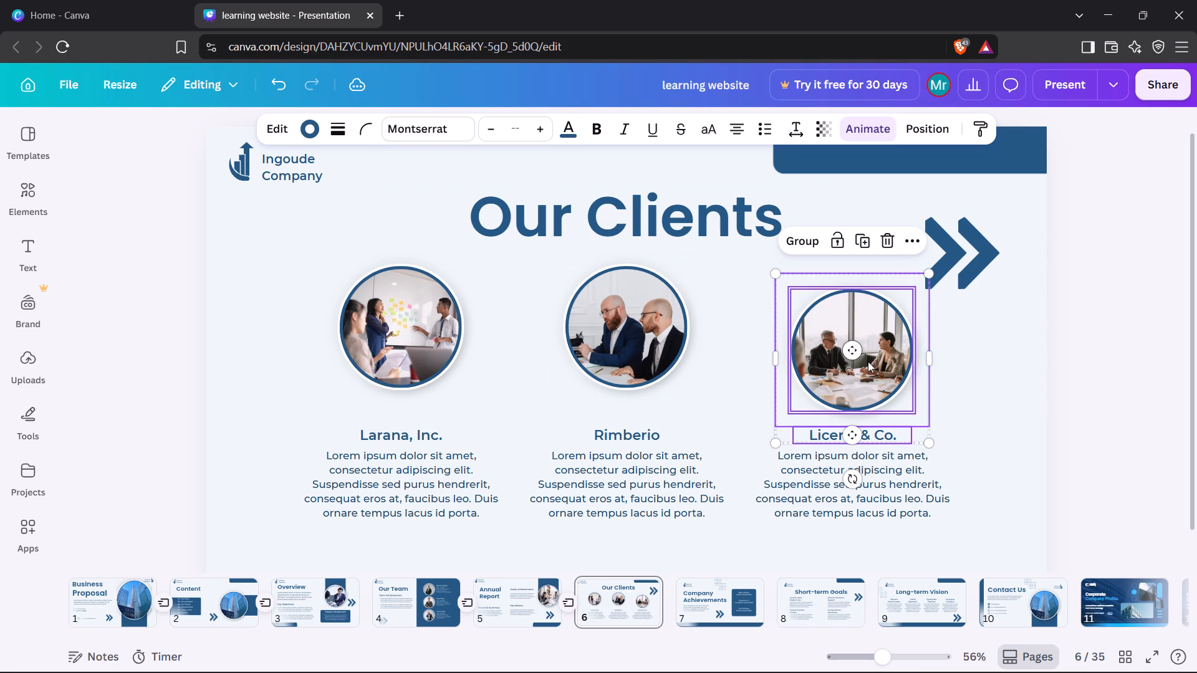
{"action": "left_click_drag", "start_coordinate": [868, 361], "coordinate": [867, 345]}
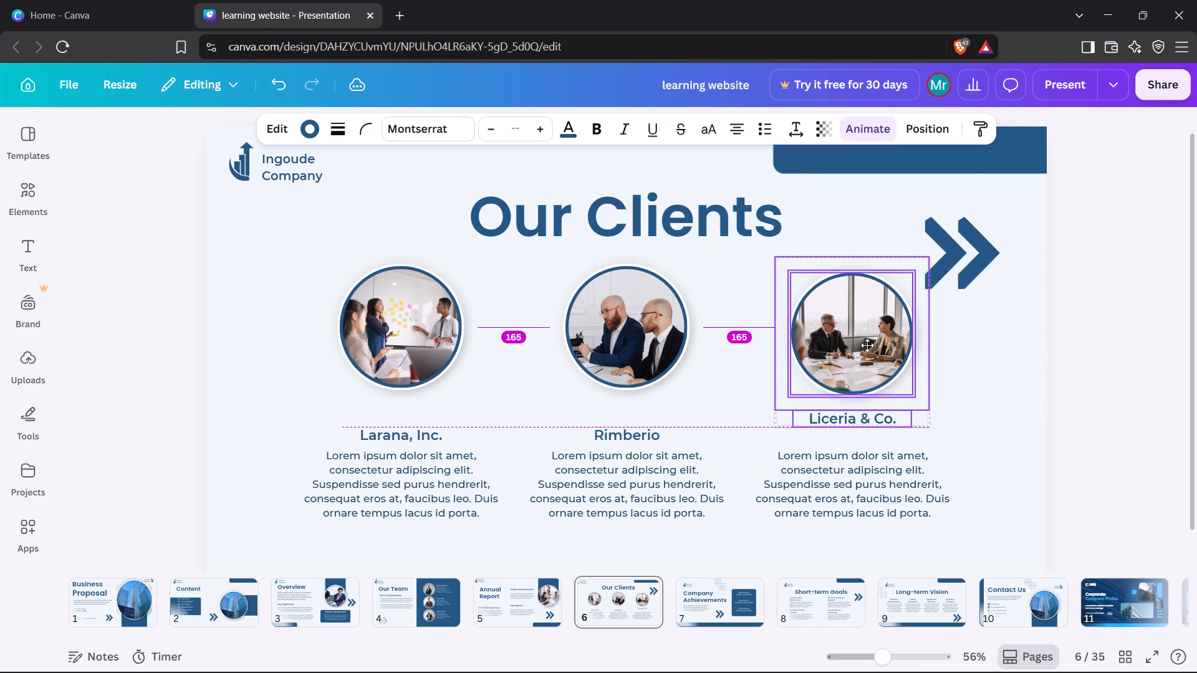
{"action": "left_click_drag", "start_coordinate": [867, 345], "coordinate": [865, 340]}
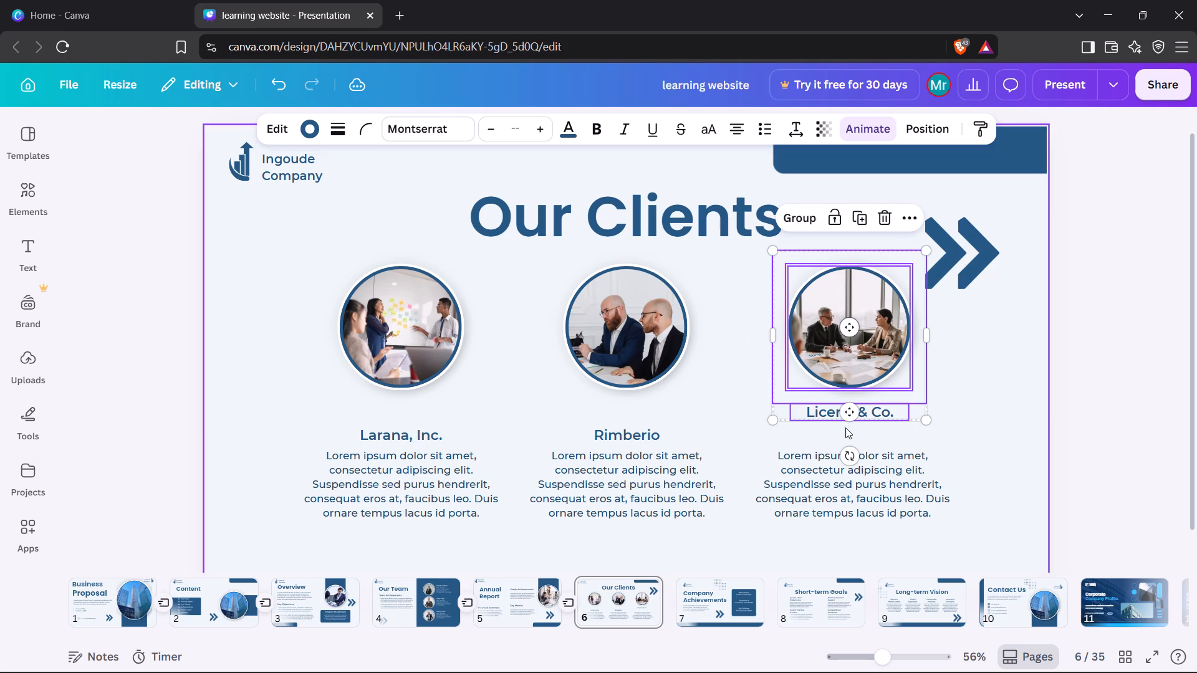
Reposition the three client names beneath their photos, with Rimberio and Liceria & Co. level and Larana, Inc. slightly higher.
{"action": "left_click", "coordinate": [827, 414]}
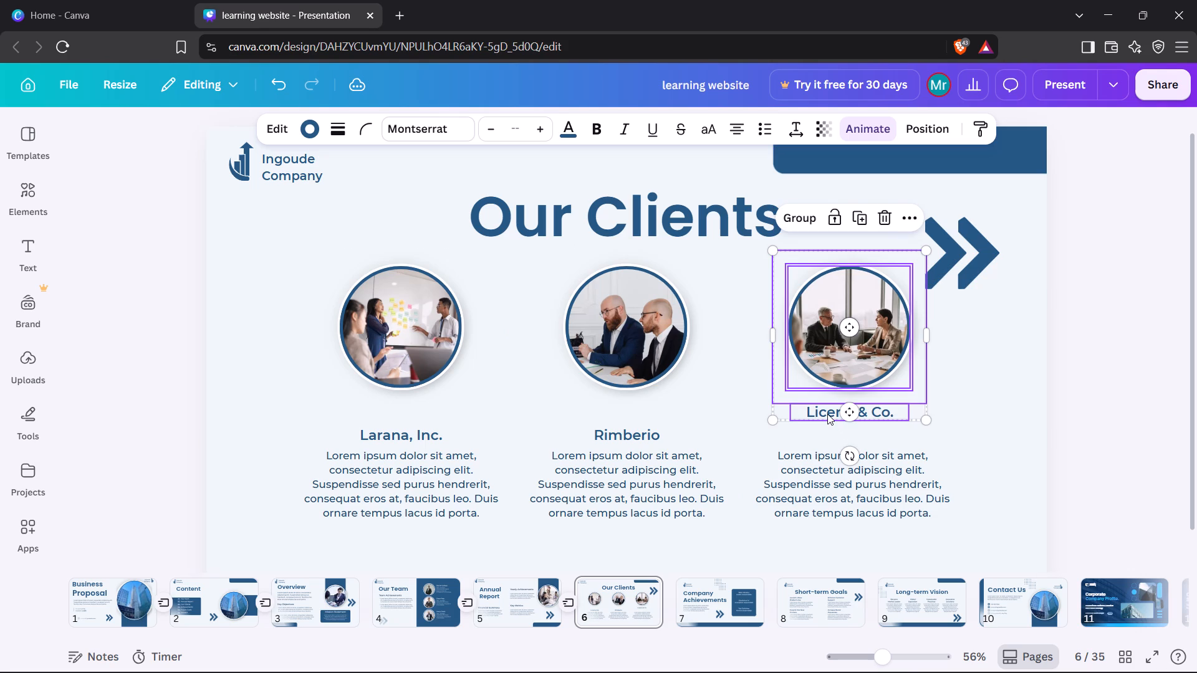
{"action": "left_click", "coordinate": [742, 362]}
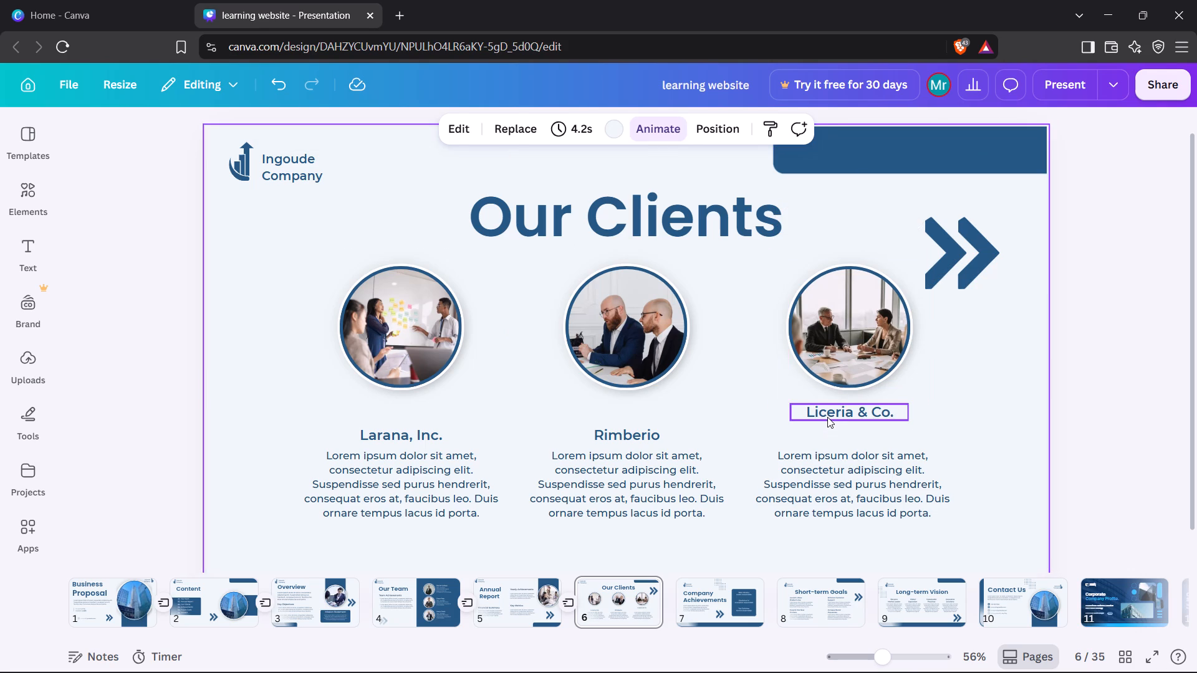
{"action": "left_click_drag", "start_coordinate": [827, 417], "coordinate": [829, 425]}
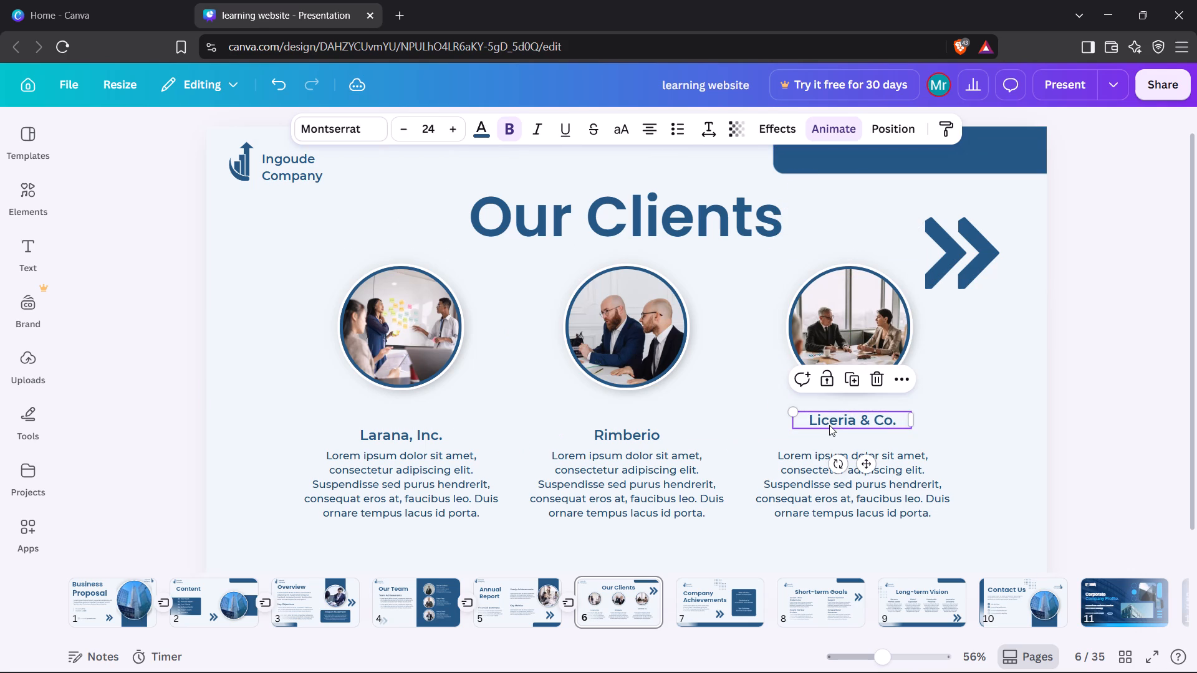
{"action": "left_click_drag", "start_coordinate": [660, 432], "coordinate": [661, 423]}
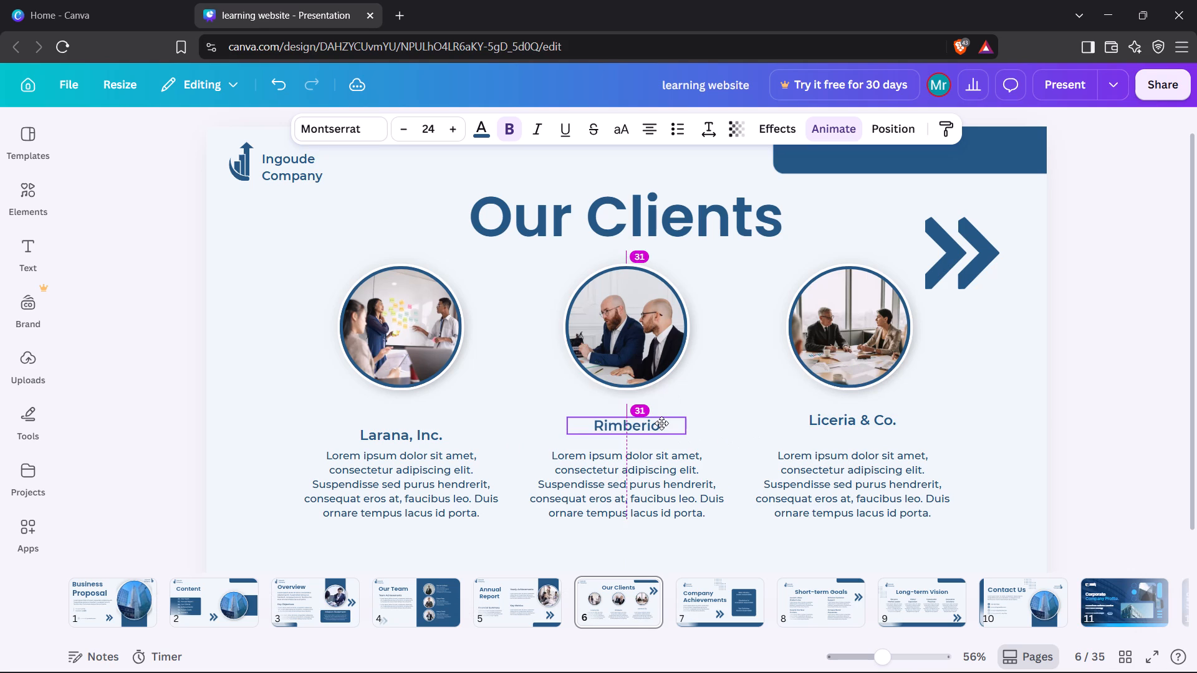
{"action": "left_click_drag", "start_coordinate": [661, 423], "coordinate": [660, 422]}
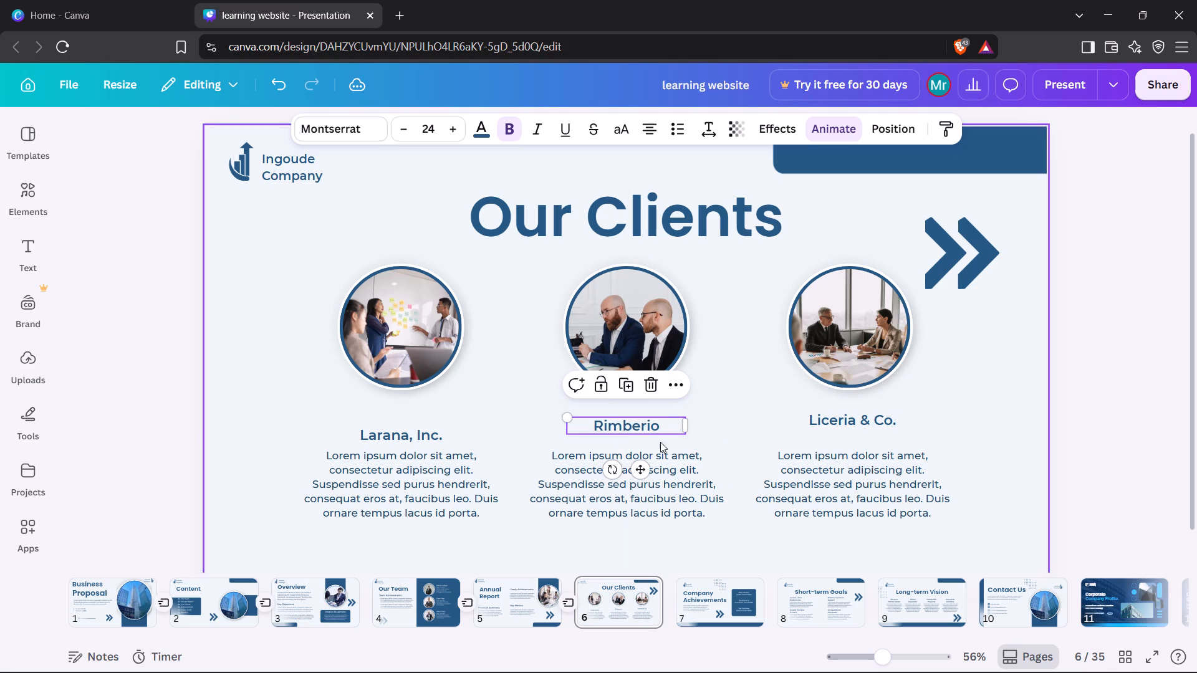
{"action": "left_click", "coordinate": [721, 413]}
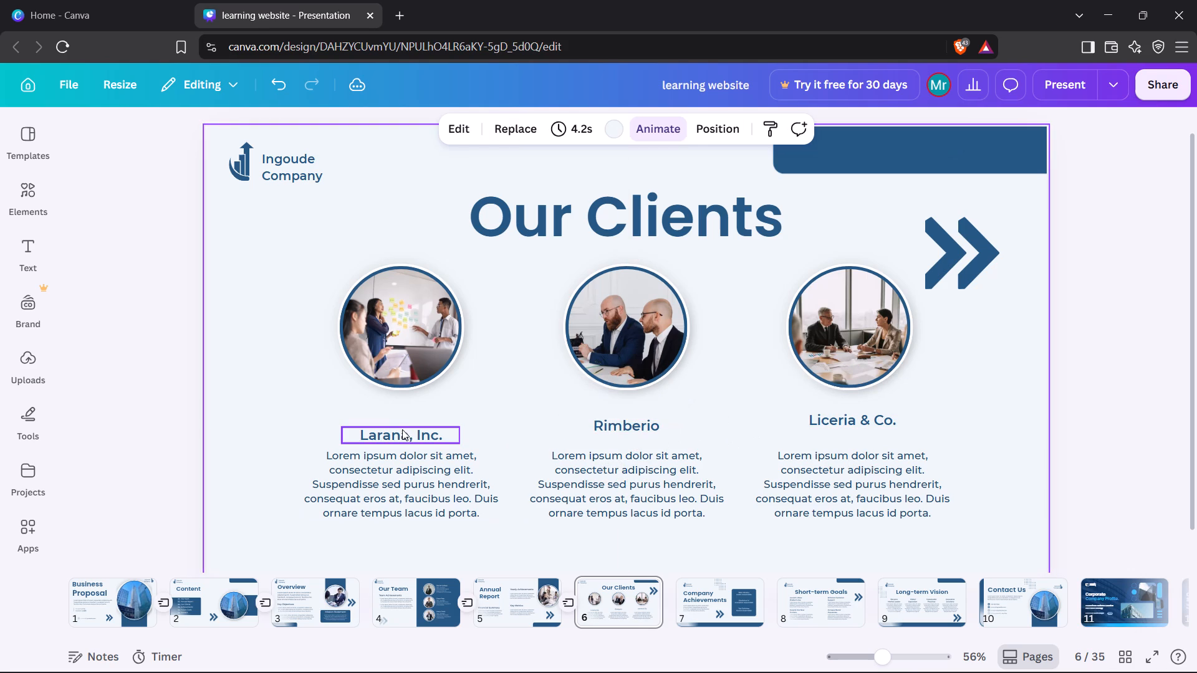
{"action": "left_click_drag", "start_coordinate": [408, 432], "coordinate": [410, 417]}
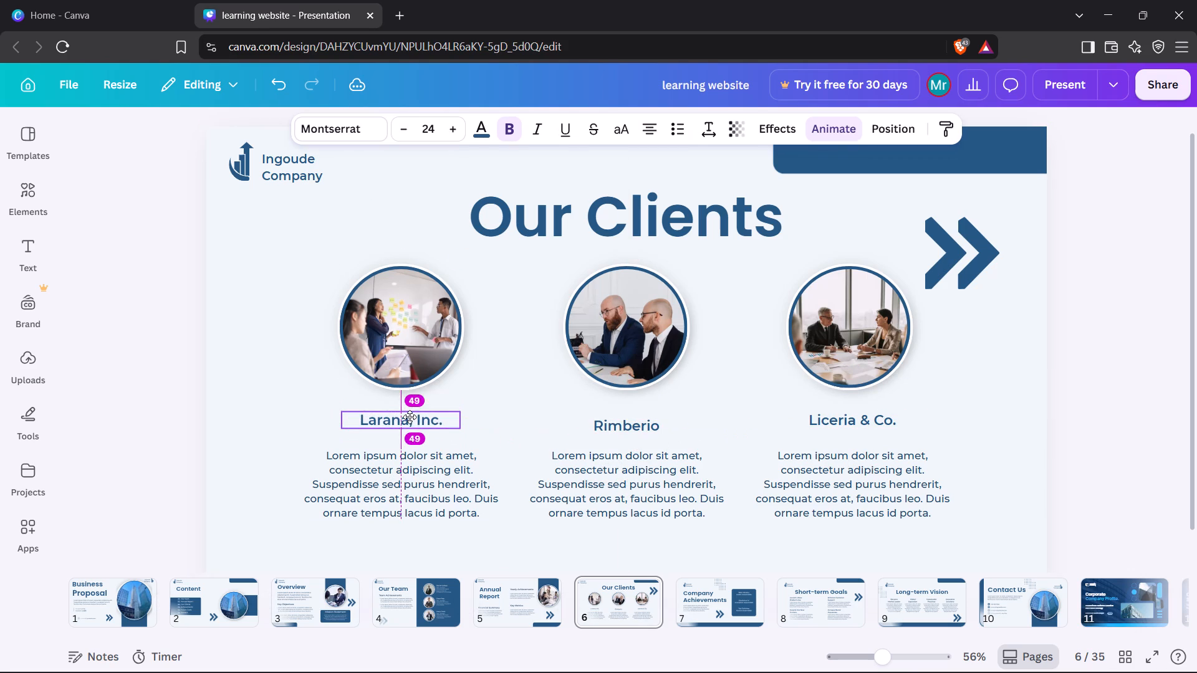
{"action": "left_click_drag", "start_coordinate": [410, 417], "coordinate": [407, 410]}
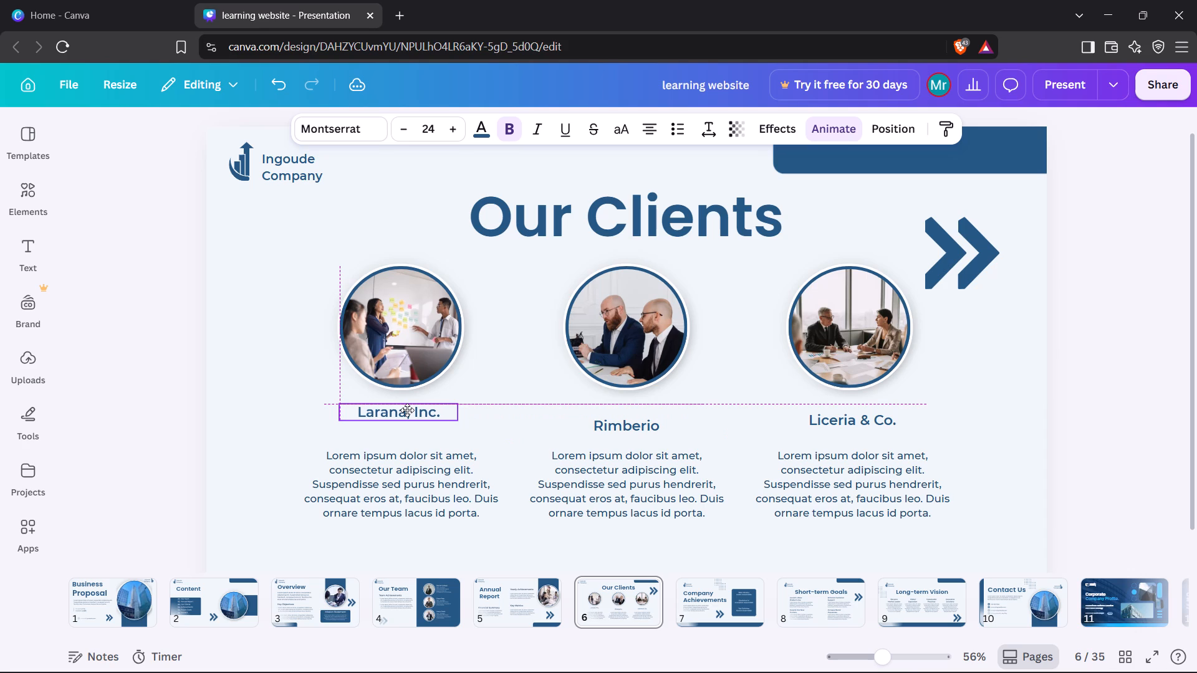
{"action": "left_click_drag", "start_coordinate": [407, 410], "coordinate": [408, 411]}
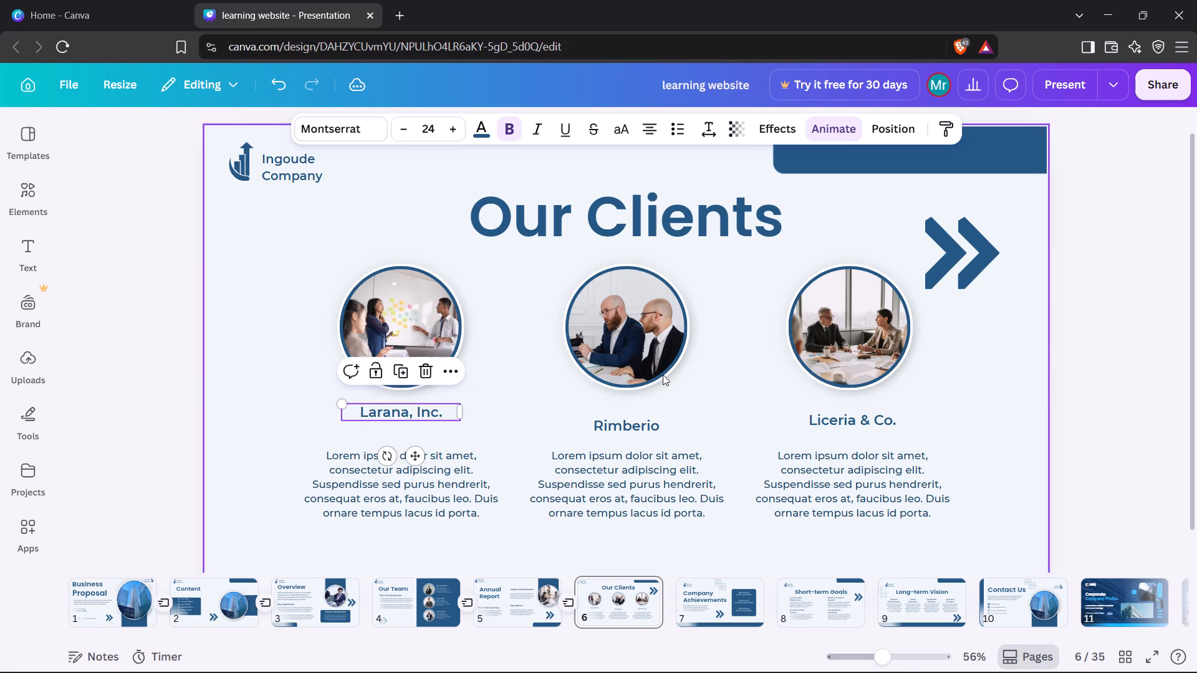
{"action": "left_click_drag", "start_coordinate": [633, 422], "coordinate": [636, 417]}
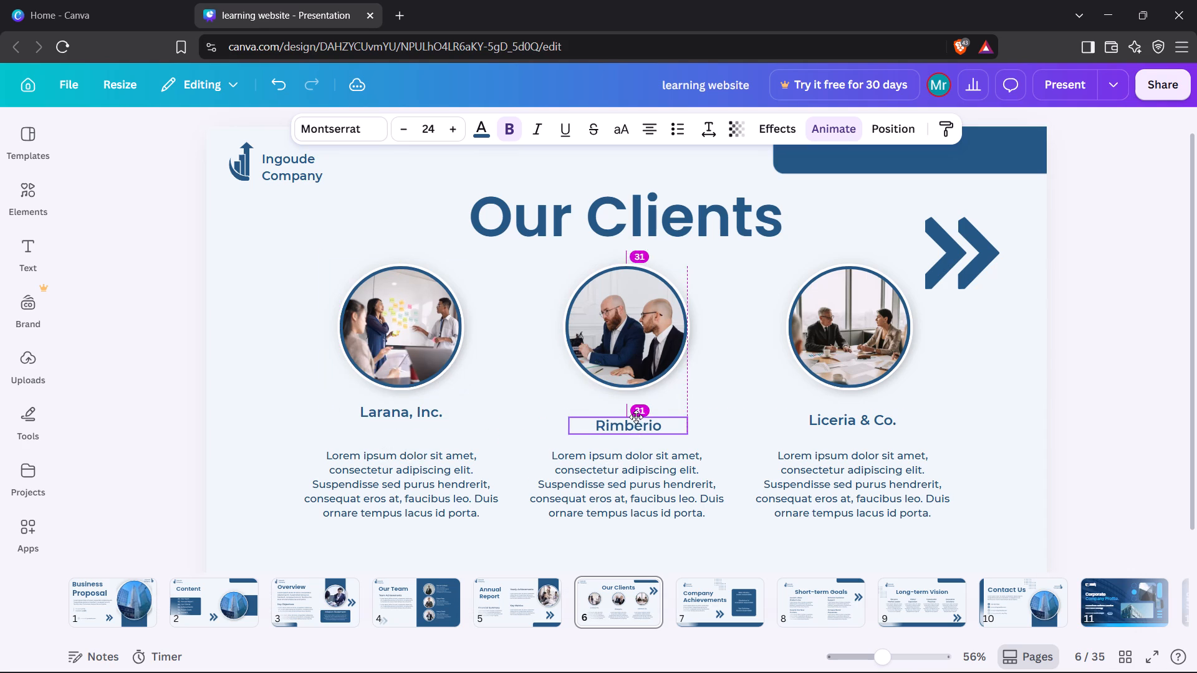
{"action": "left_click_drag", "start_coordinate": [636, 417], "coordinate": [634, 416]}
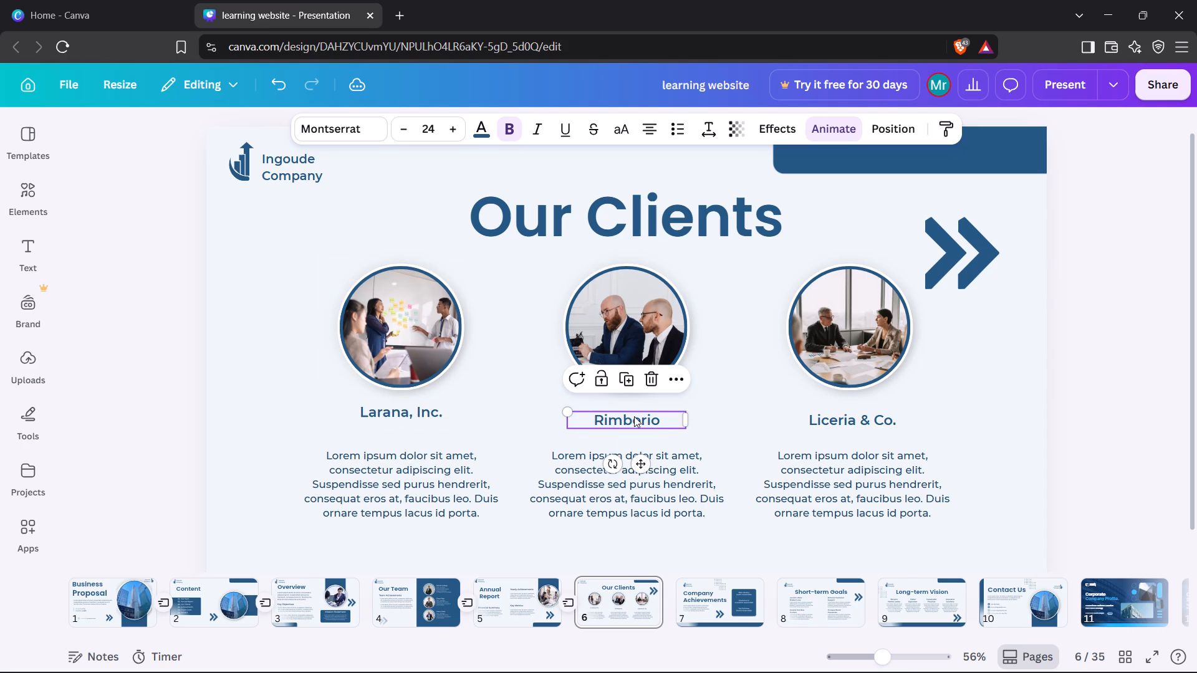
Move the Larana, Inc. description up slightly and enlarge all three client descriptions to a font size of about 19.5.
{"action": "left_click_drag", "start_coordinate": [401, 511], "coordinate": [397, 504]}
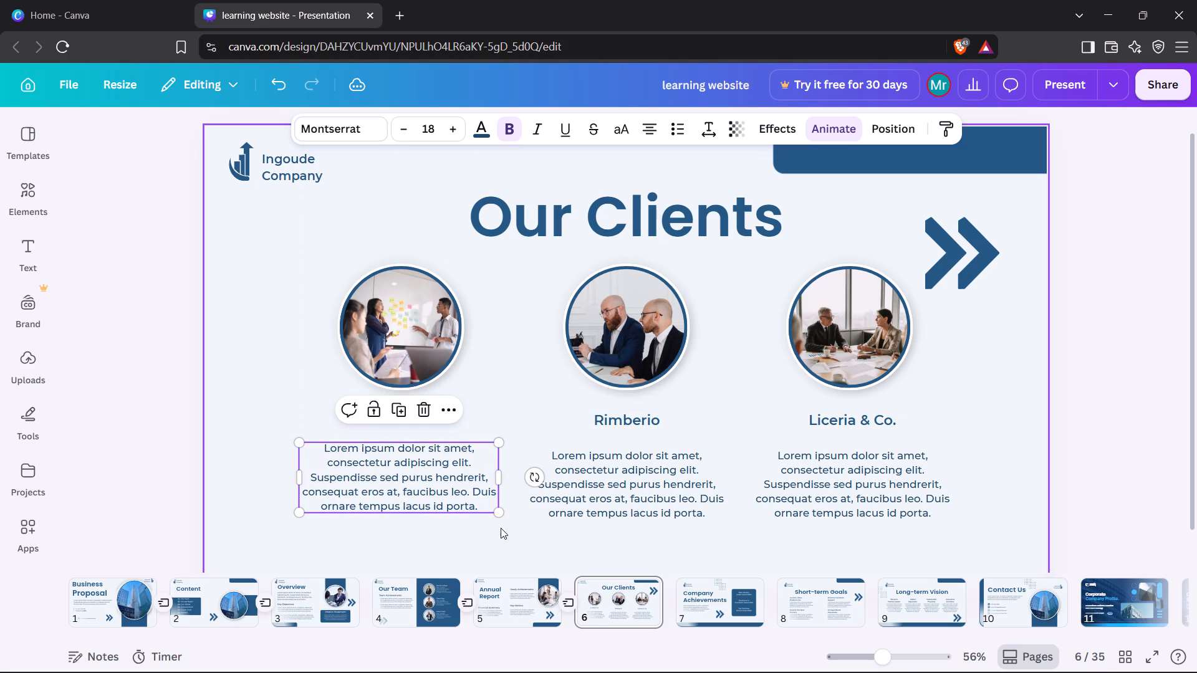
{"action": "left_click_drag", "start_coordinate": [500, 514], "coordinate": [512, 525]}
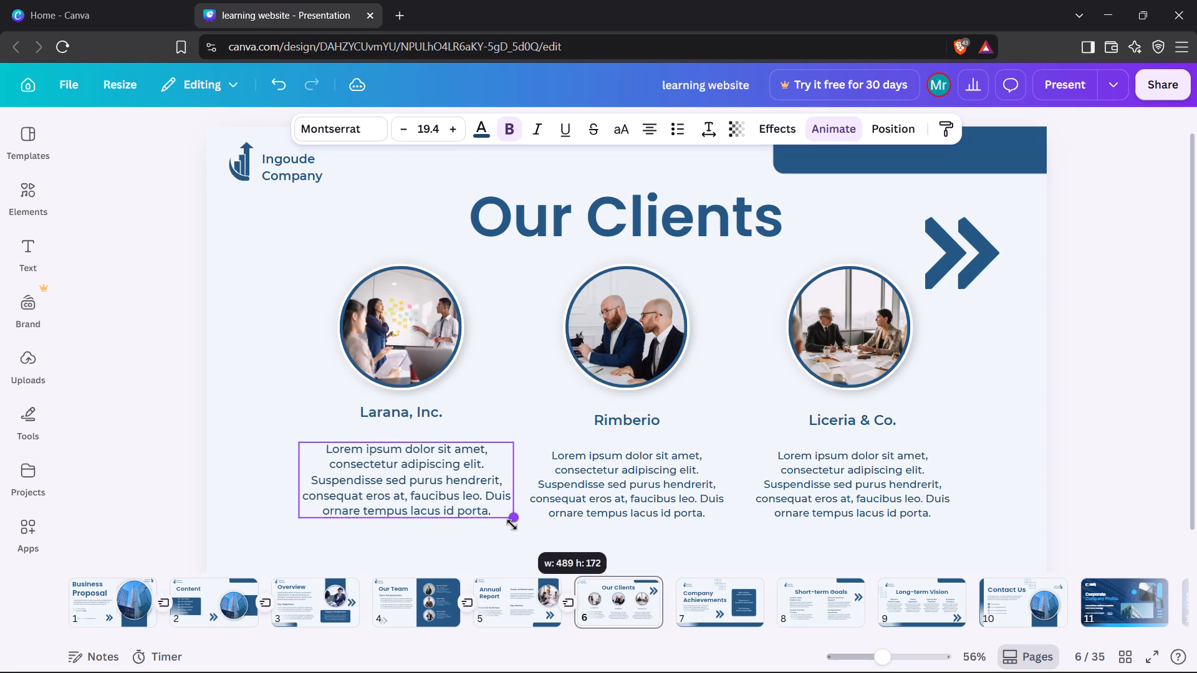
{"action": "left_click", "coordinate": [589, 507]}
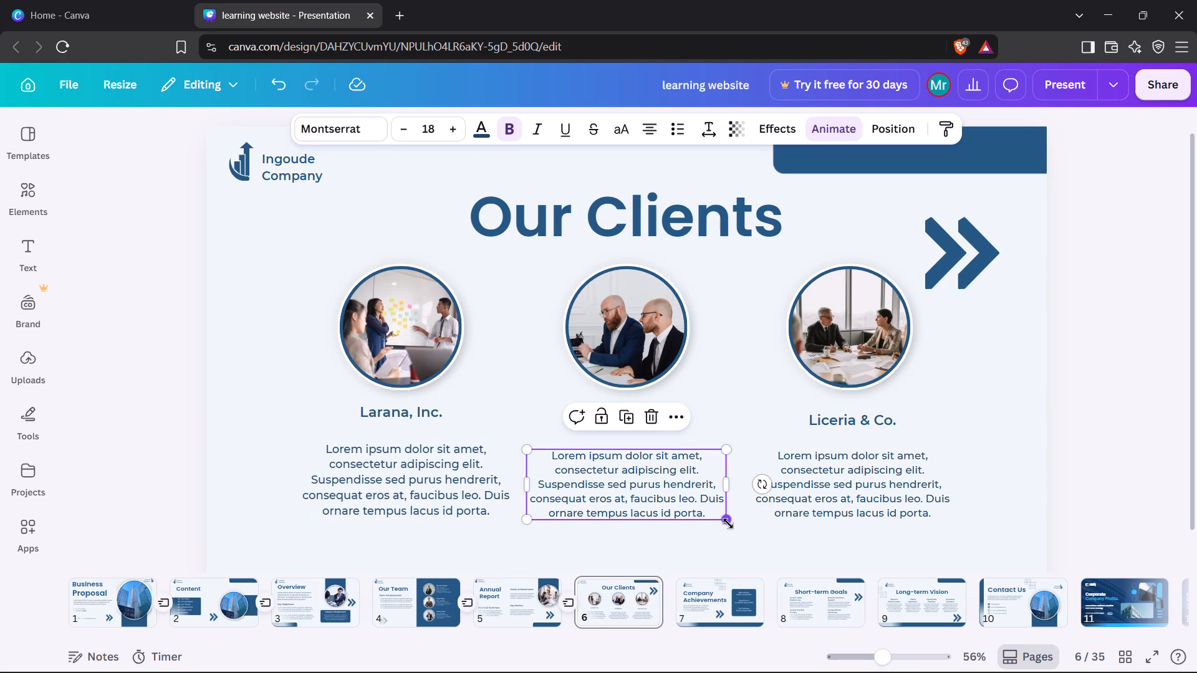
{"action": "left_click_drag", "start_coordinate": [728, 523], "coordinate": [746, 528]}
{"action": "left_click", "coordinate": [822, 494]}
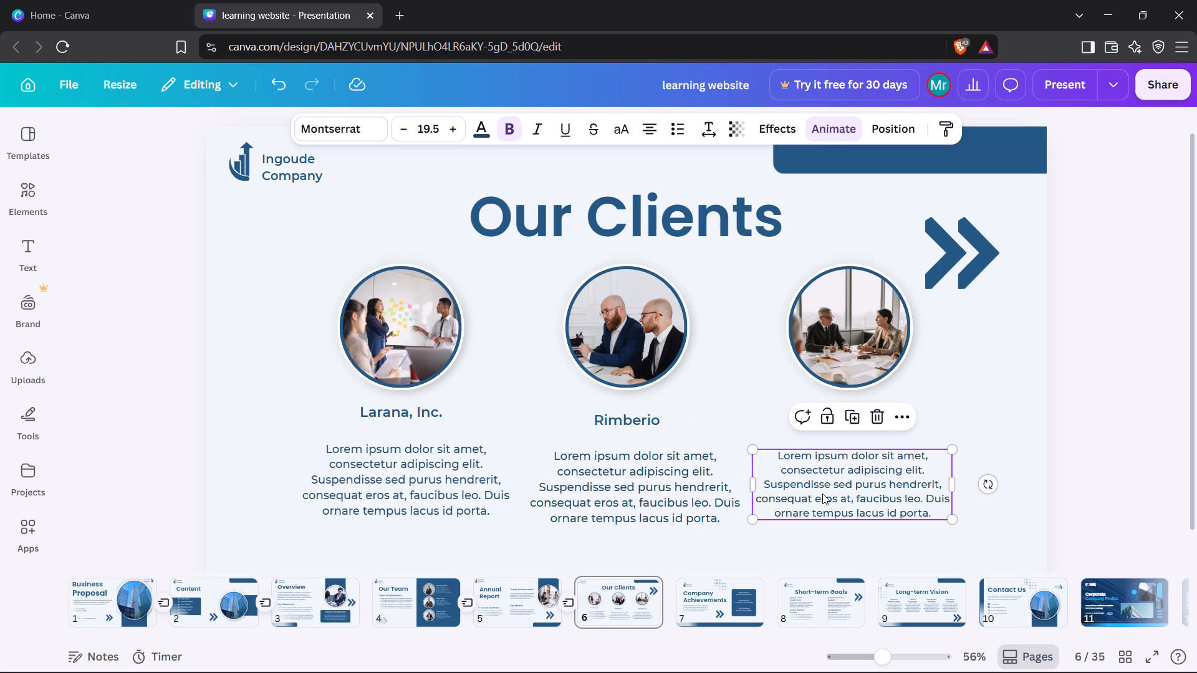
{"action": "left_click_drag", "start_coordinate": [953, 518], "coordinate": [971, 521]}
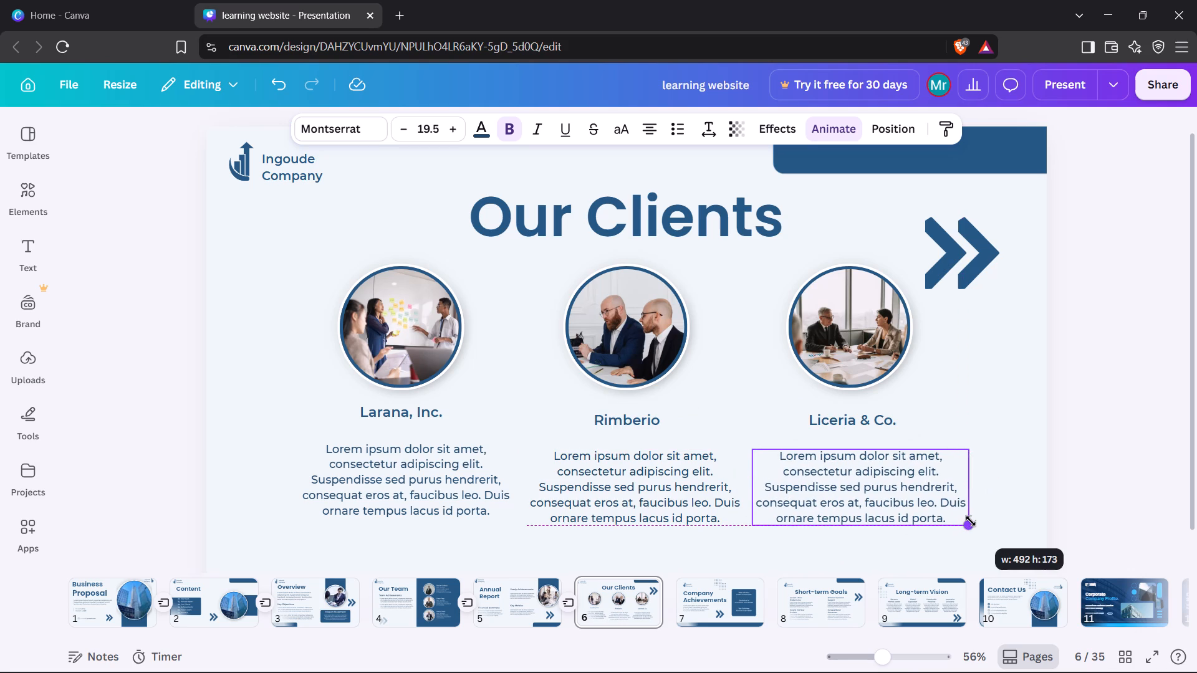
{"action": "left_click_drag", "start_coordinate": [971, 521], "coordinate": [976, 521]}
Apply the Pop page animation to the Our Clients slide on both enter and exit.
{"action": "left_click", "coordinate": [1003, 376]}
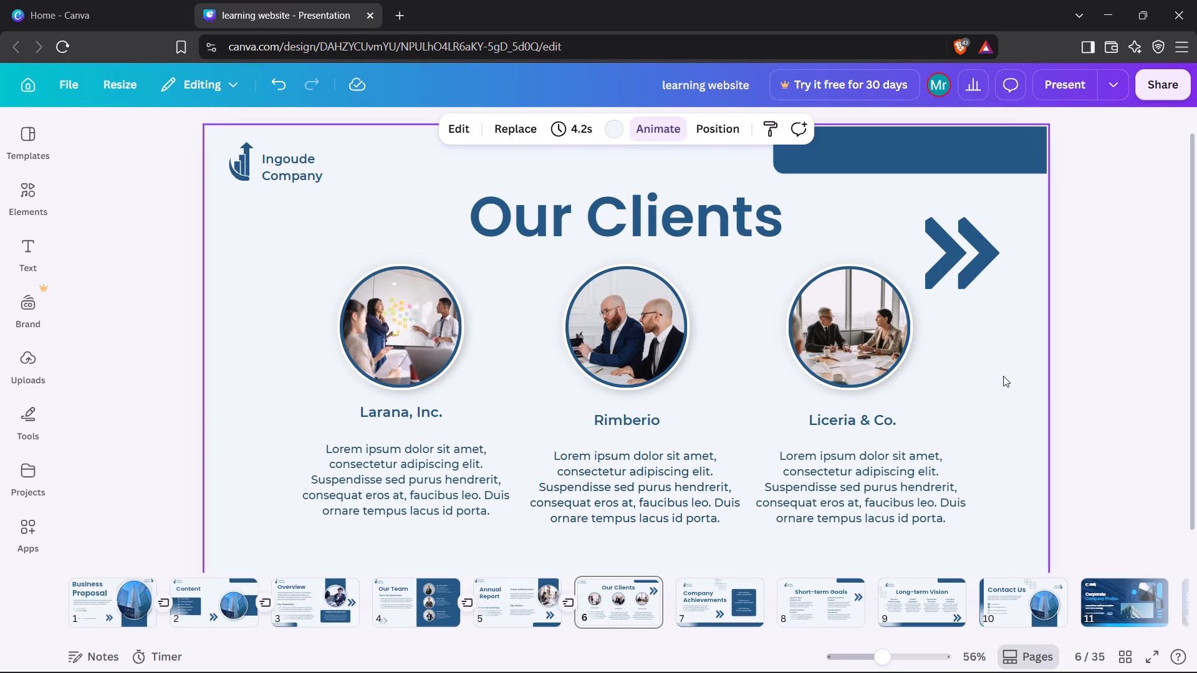
{"action": "left_click", "coordinate": [648, 120]}
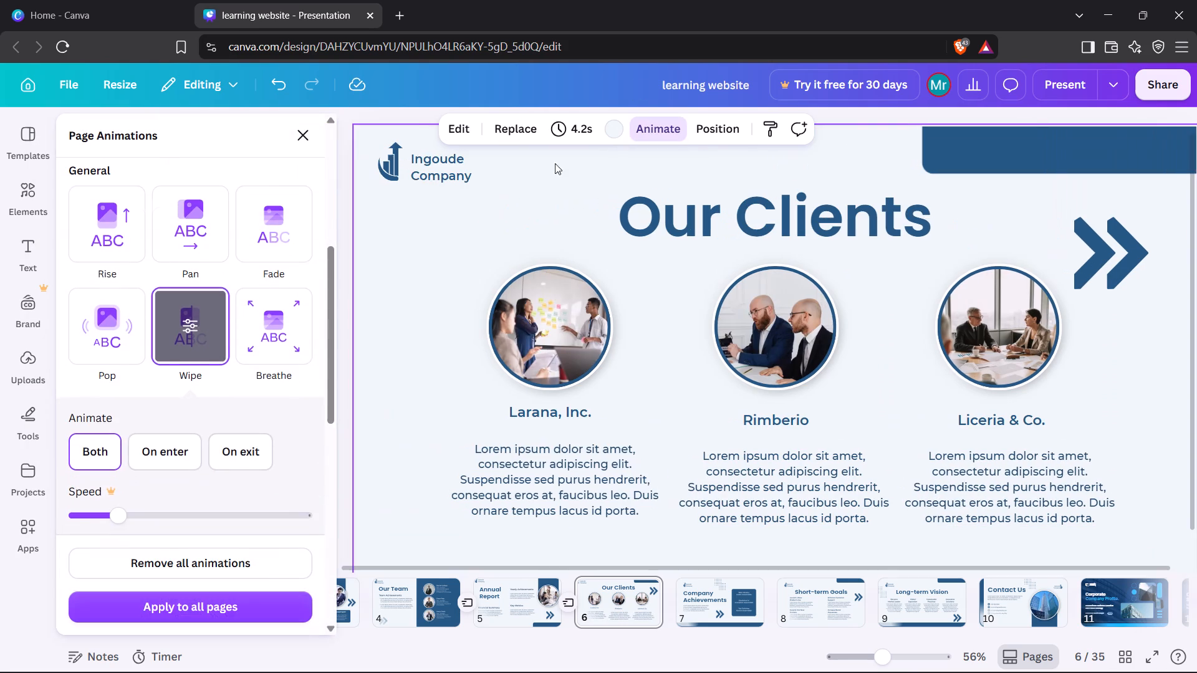
{"action": "left_click", "coordinate": [222, 350]}
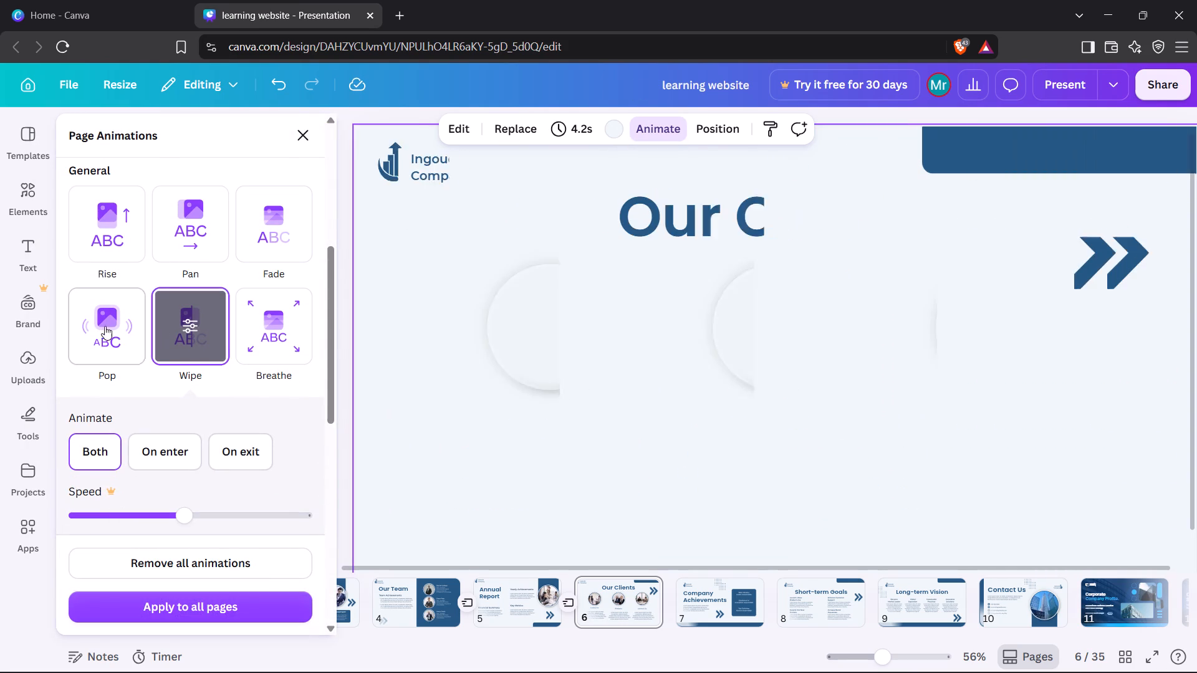
{"action": "left_click", "coordinate": [103, 325]}
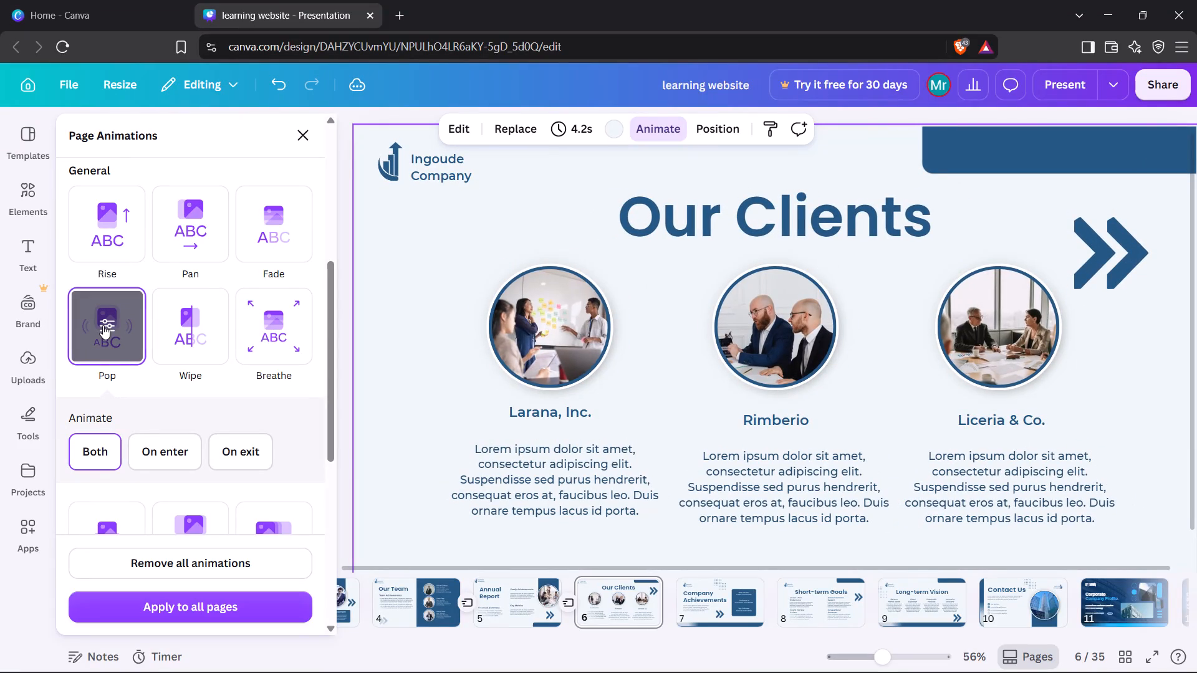
{"action": "left_click", "coordinate": [307, 132]}
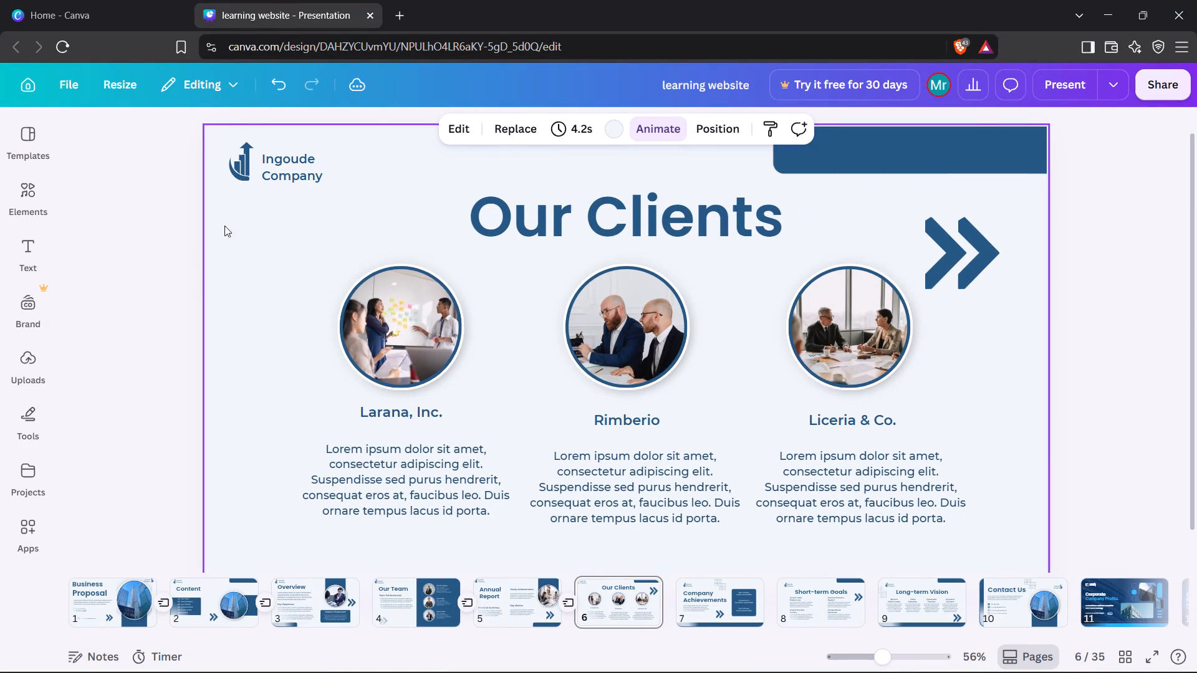
{"action": "left_click", "coordinate": [170, 312]}
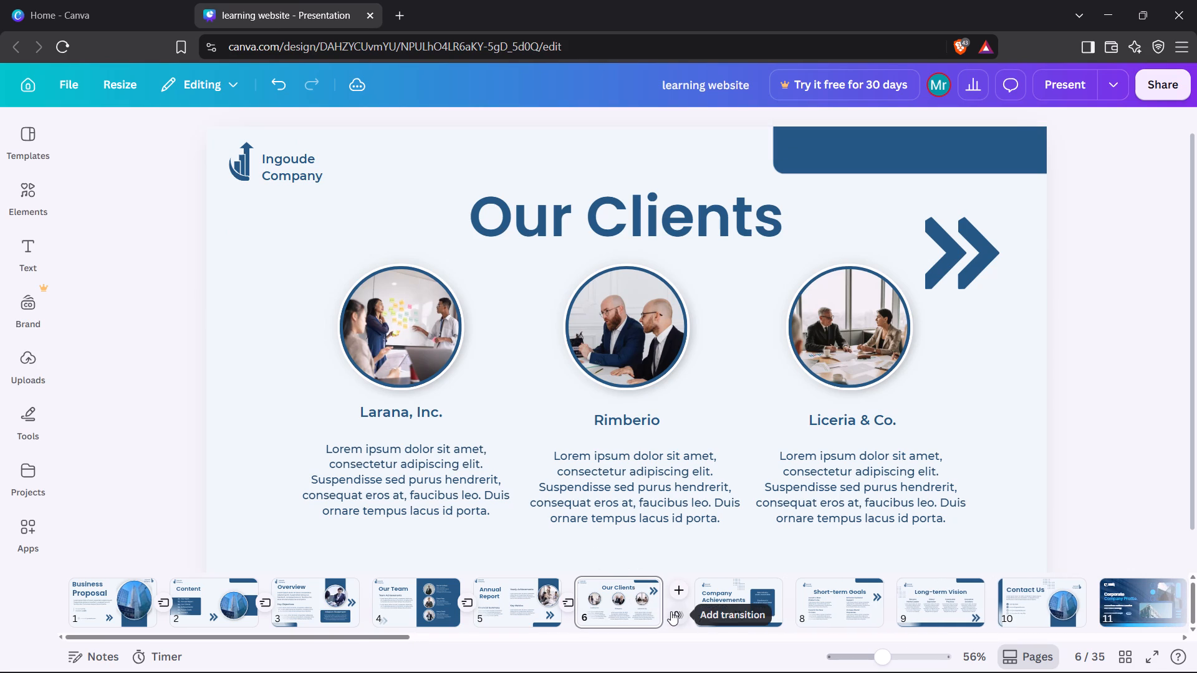
Add a Flow transition between the Our Clients and Company Achievements slides.
{"action": "left_click", "coordinate": [671, 611]}
{"action": "left_click", "coordinate": [191, 447]}
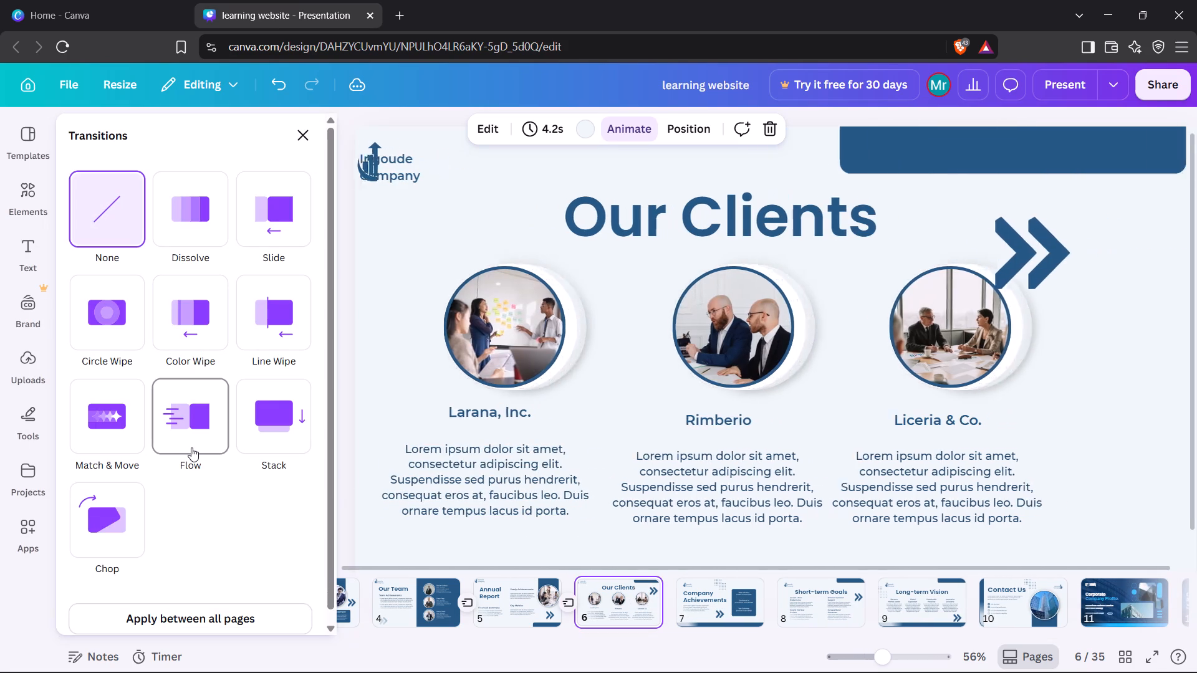
Go to the Company Achievements slide and remove the dot-grid decoration above the title.
{"action": "left_click", "coordinate": [307, 138]}
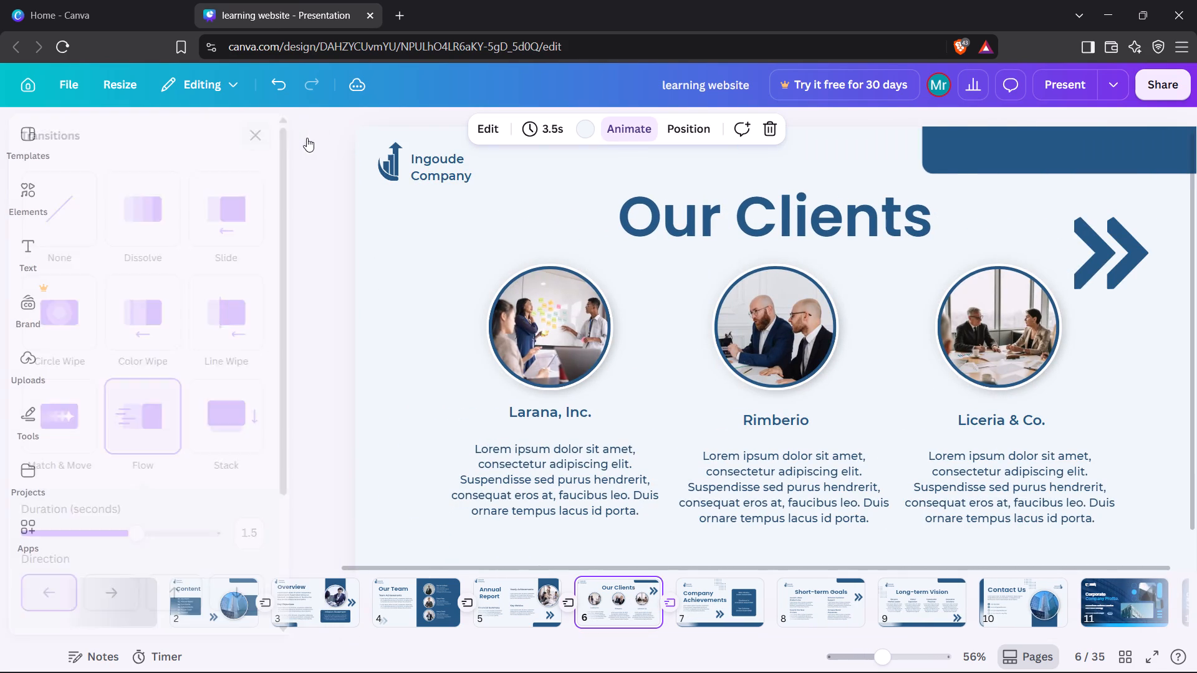
{"action": "left_click", "coordinate": [171, 323]}
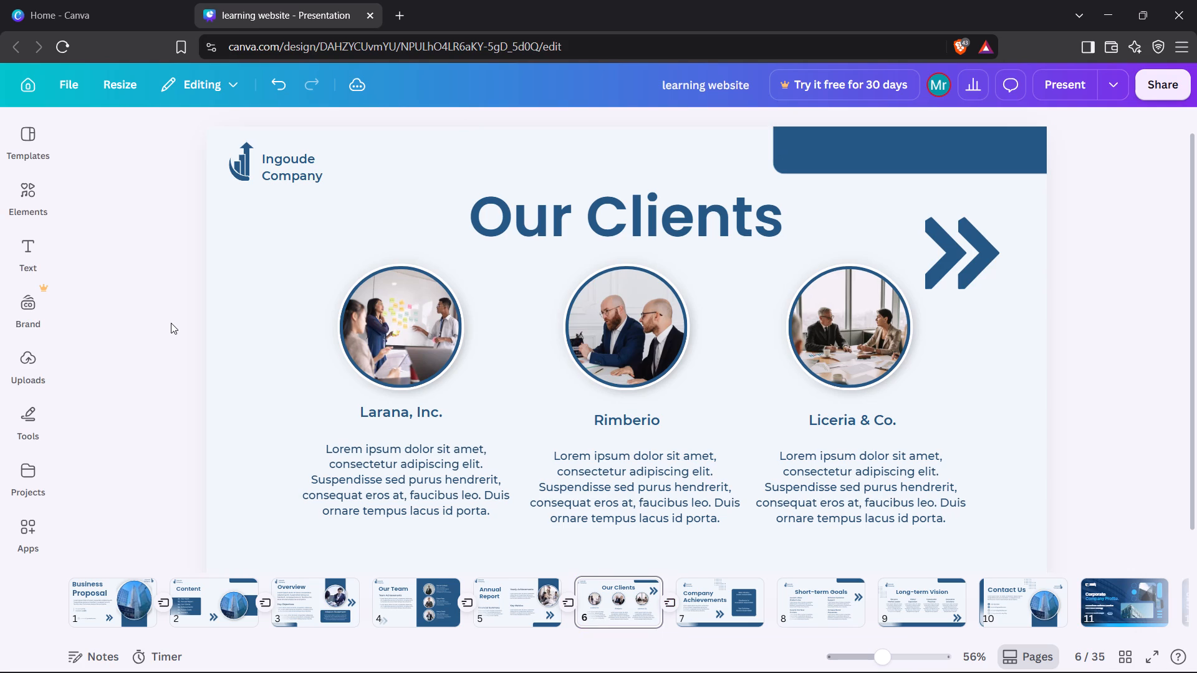
{"action": "key", "text": "Right"}
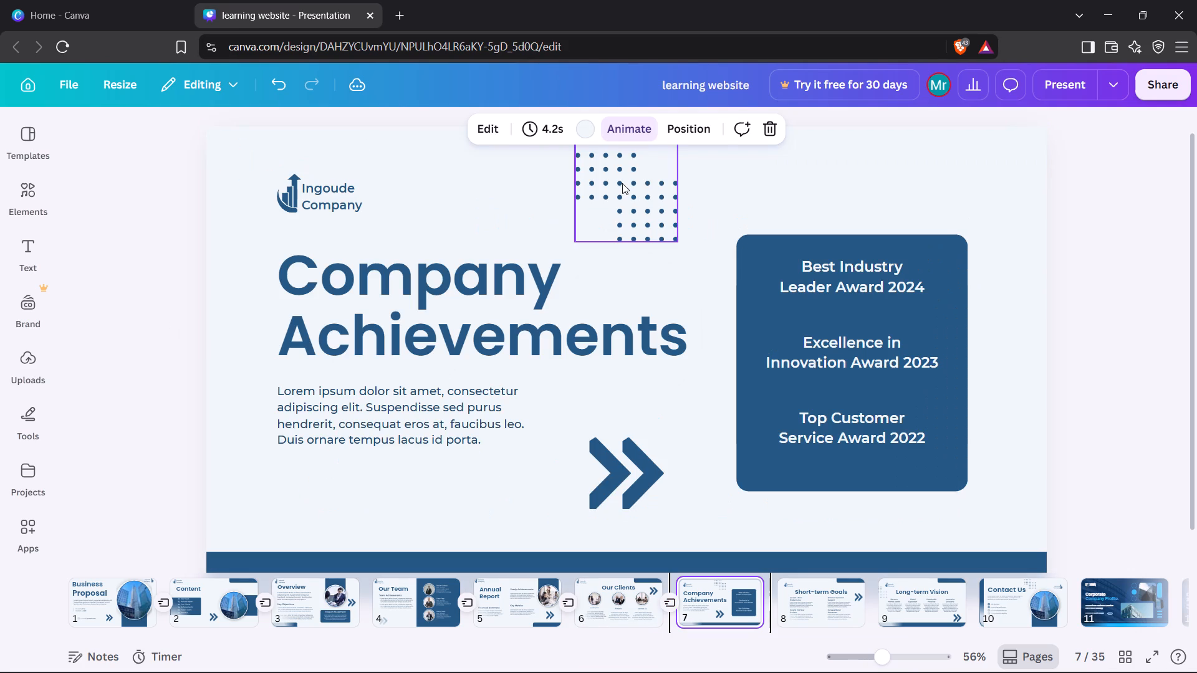
{"action": "left_click", "coordinate": [623, 183]}
{"action": "left_click", "coordinate": [645, 267]}
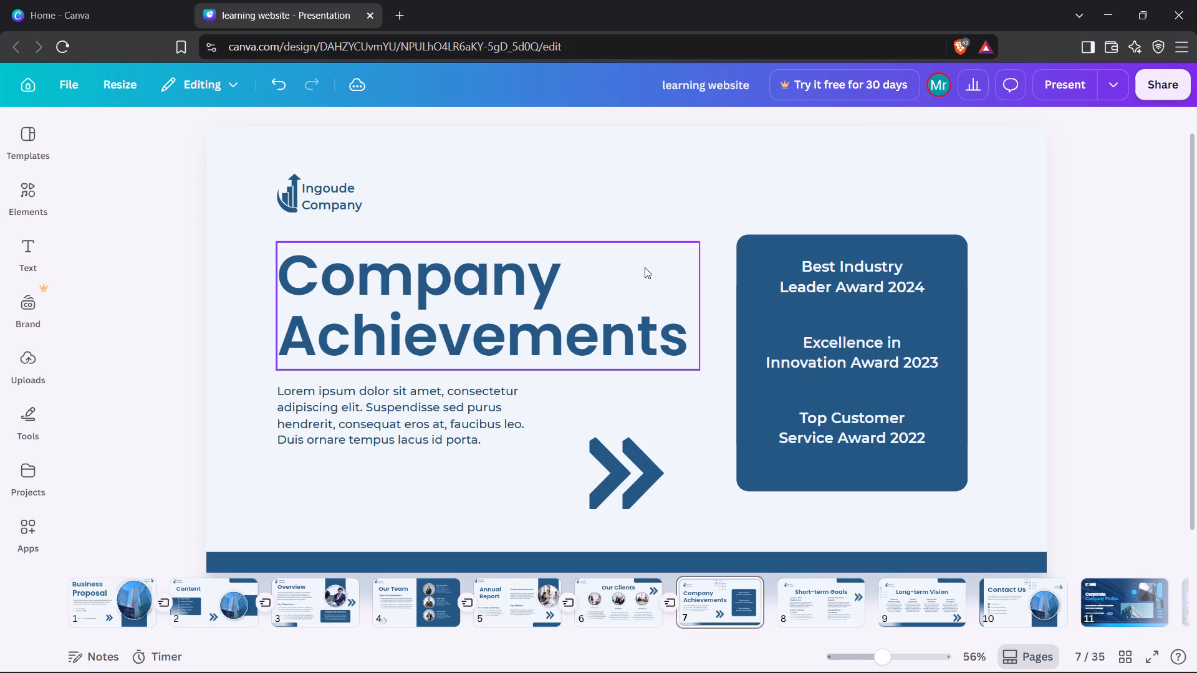
Move the Ingoude Company logo and company name into the upper-left corner of the Company Achievements slide.
{"action": "left_click_drag", "start_coordinate": [293, 198], "coordinate": [269, 185]}
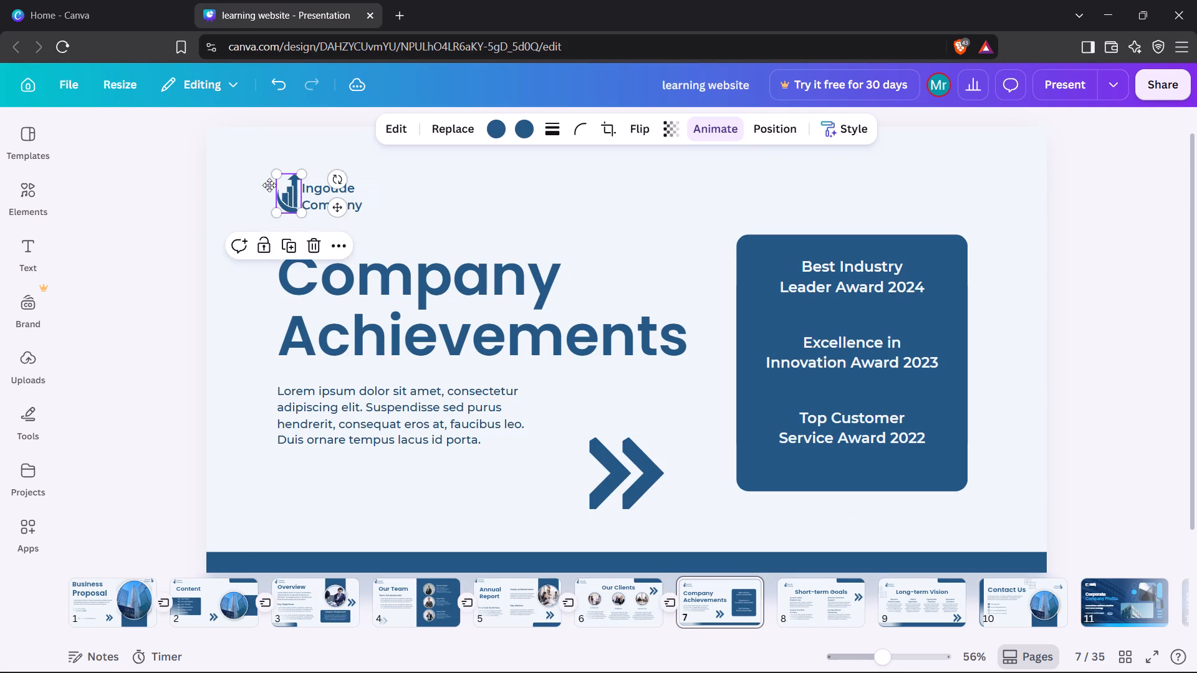
{"action": "left_click_drag", "start_coordinate": [269, 185], "coordinate": [246, 163]}
{"action": "left_click_drag", "start_coordinate": [335, 203], "coordinate": [292, 167]}
Move the Company Achievements title and its description up and slightly left, enlarging the description to a font size of about 24.2.
{"action": "left_click_drag", "start_coordinate": [431, 340], "coordinate": [414, 302]}
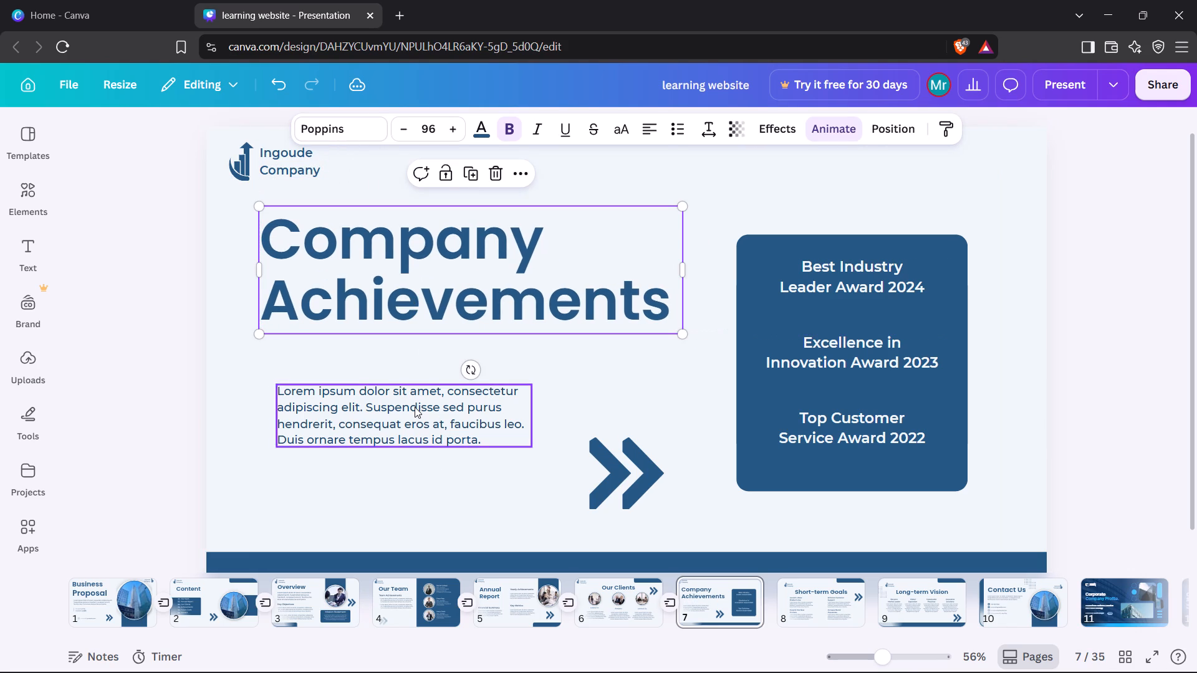
{"action": "left_click_drag", "start_coordinate": [415, 407], "coordinate": [404, 378]}
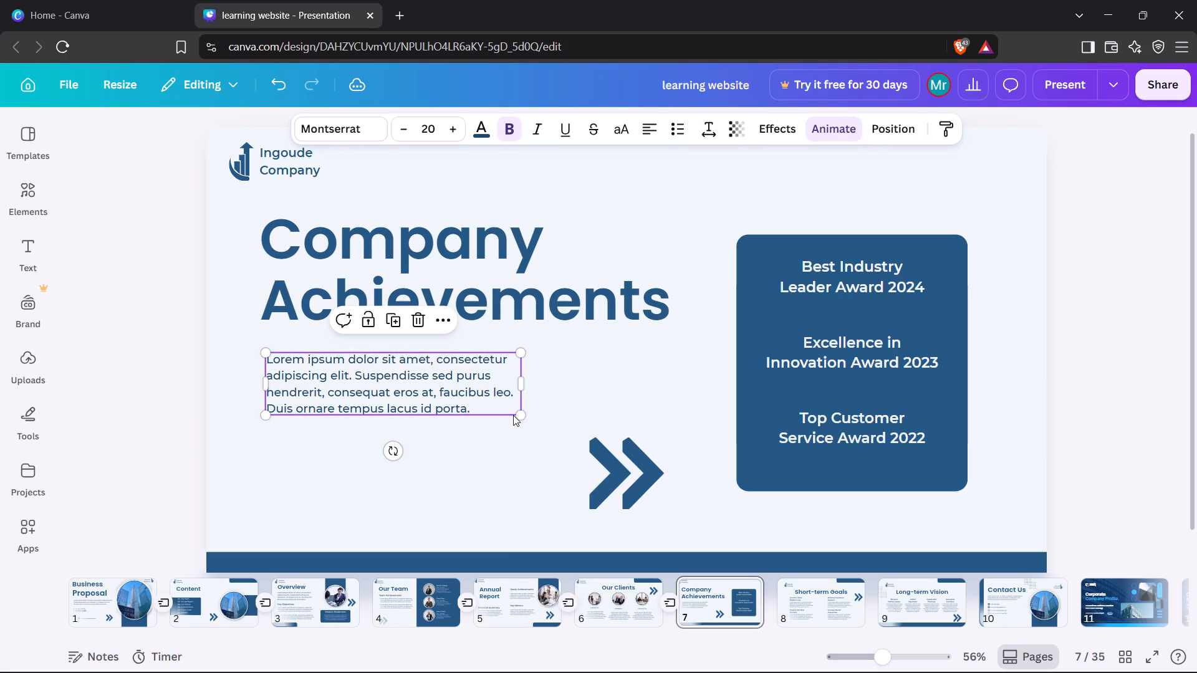
{"action": "left_click_drag", "start_coordinate": [519, 414], "coordinate": [567, 434]}
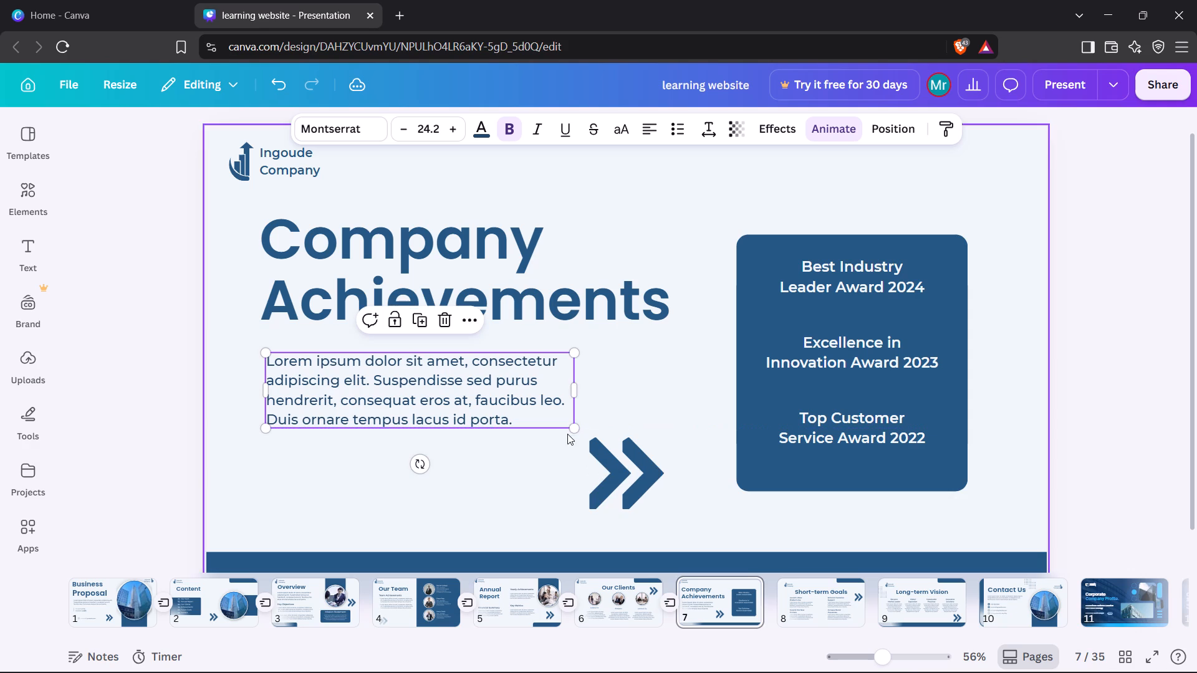
Move the blue awards panel up, extend its bottom edge downward, and shift the three award texts up to spread them evenly inside it.
{"action": "left_click_drag", "start_coordinate": [768, 258], "coordinate": [777, 206]}
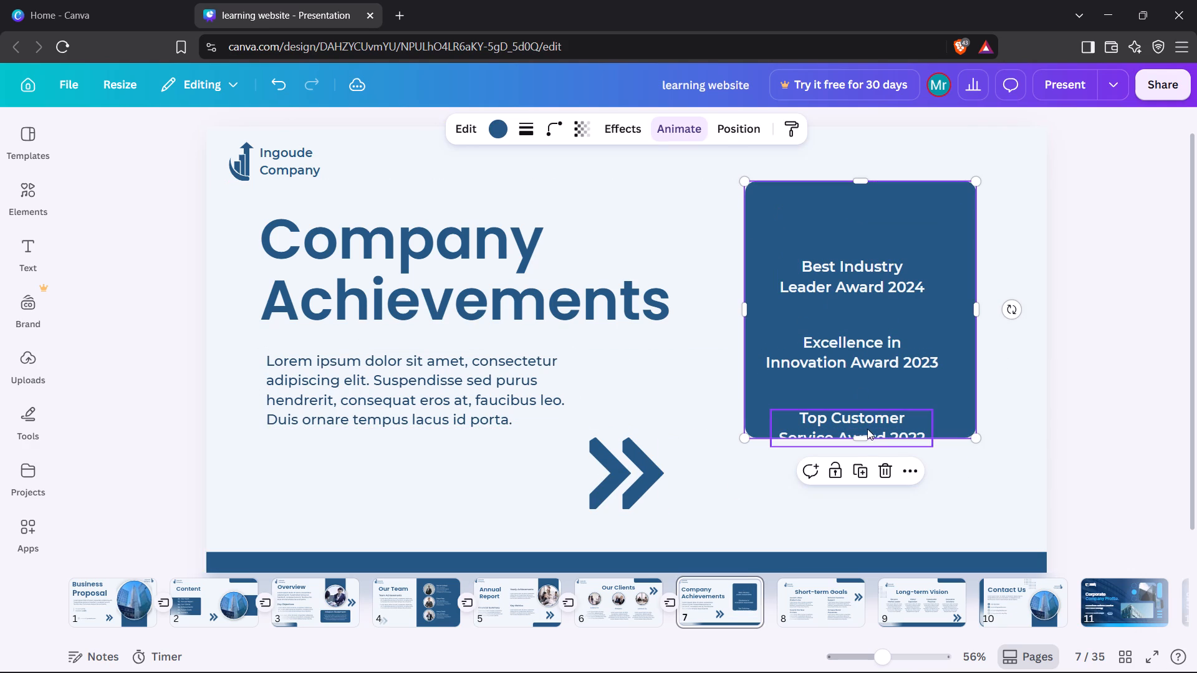
{"action": "left_click_drag", "start_coordinate": [864, 434], "coordinate": [872, 469]}
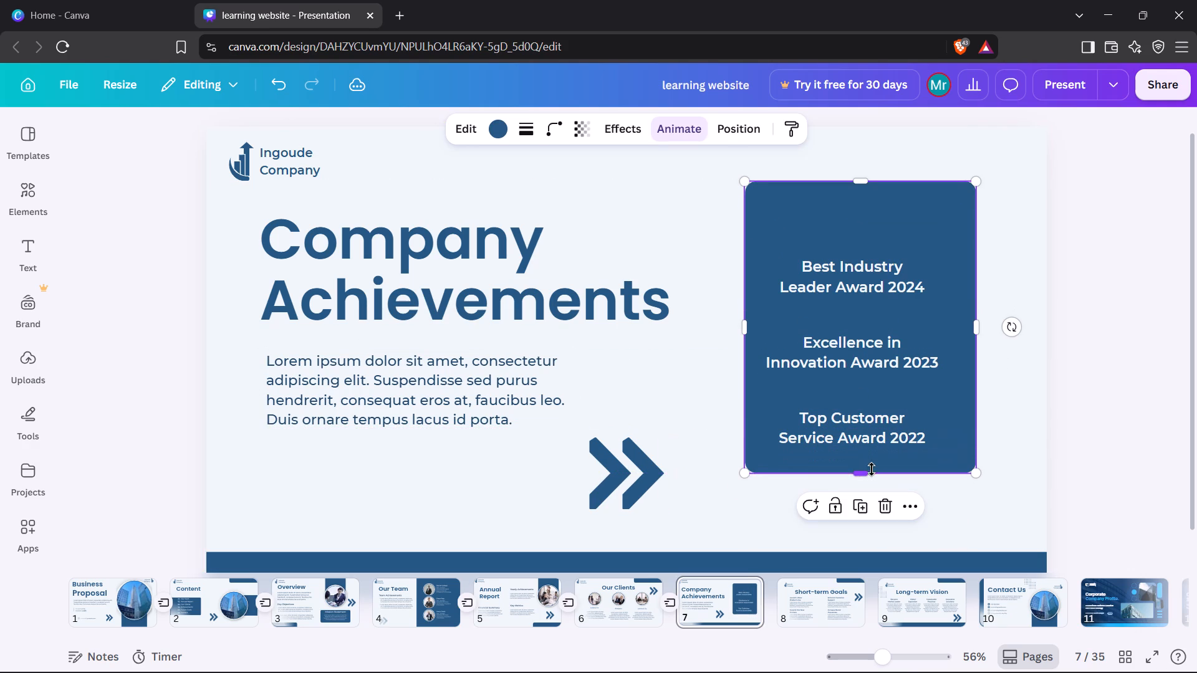
{"action": "left_click_drag", "start_coordinate": [845, 280], "coordinate": [832, 241]}
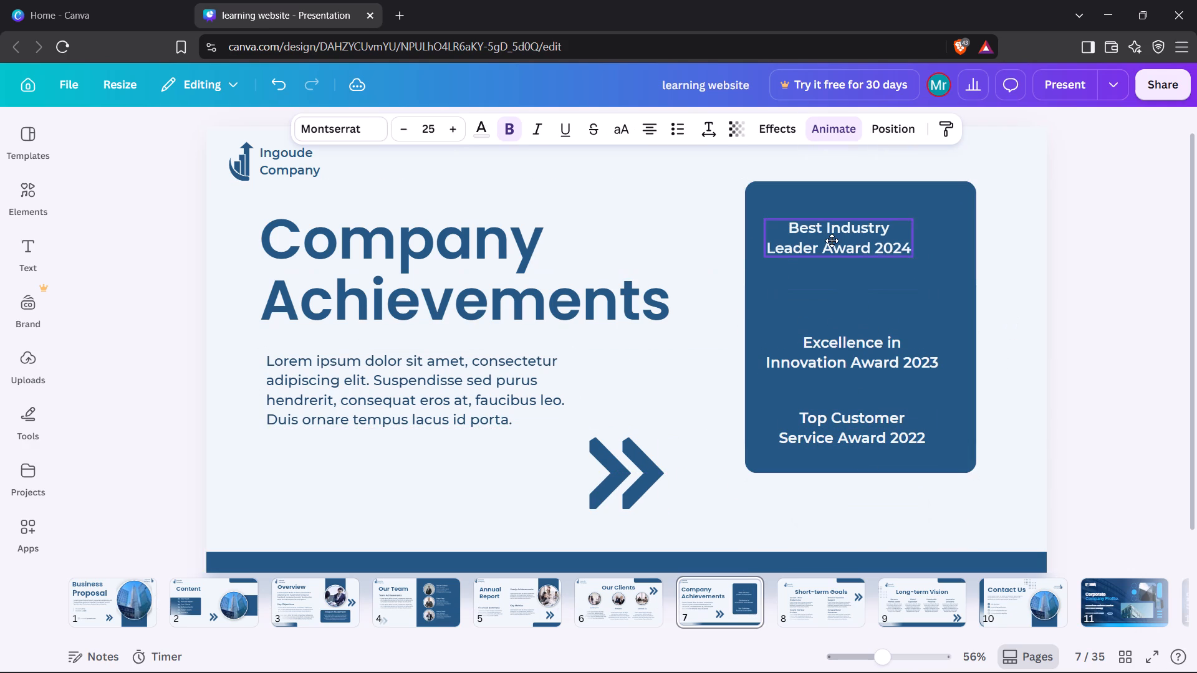
{"action": "left_click_drag", "start_coordinate": [832, 241], "coordinate": [847, 233]}
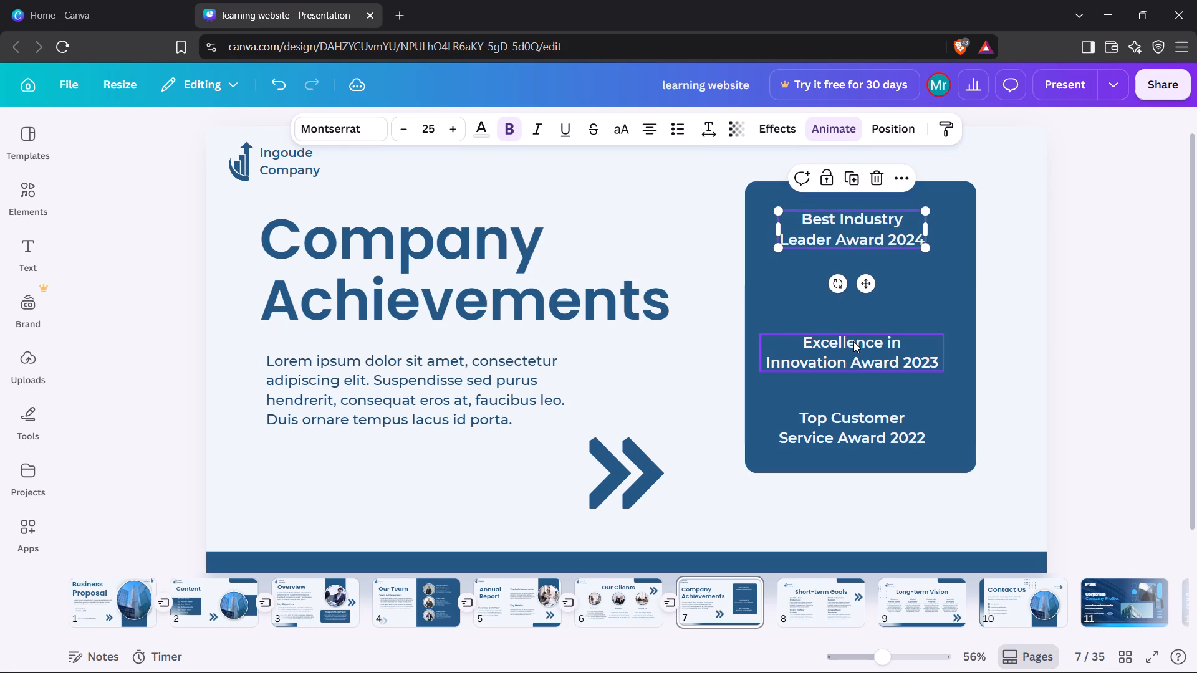
{"action": "left_click_drag", "start_coordinate": [854, 341], "coordinate": [852, 305]}
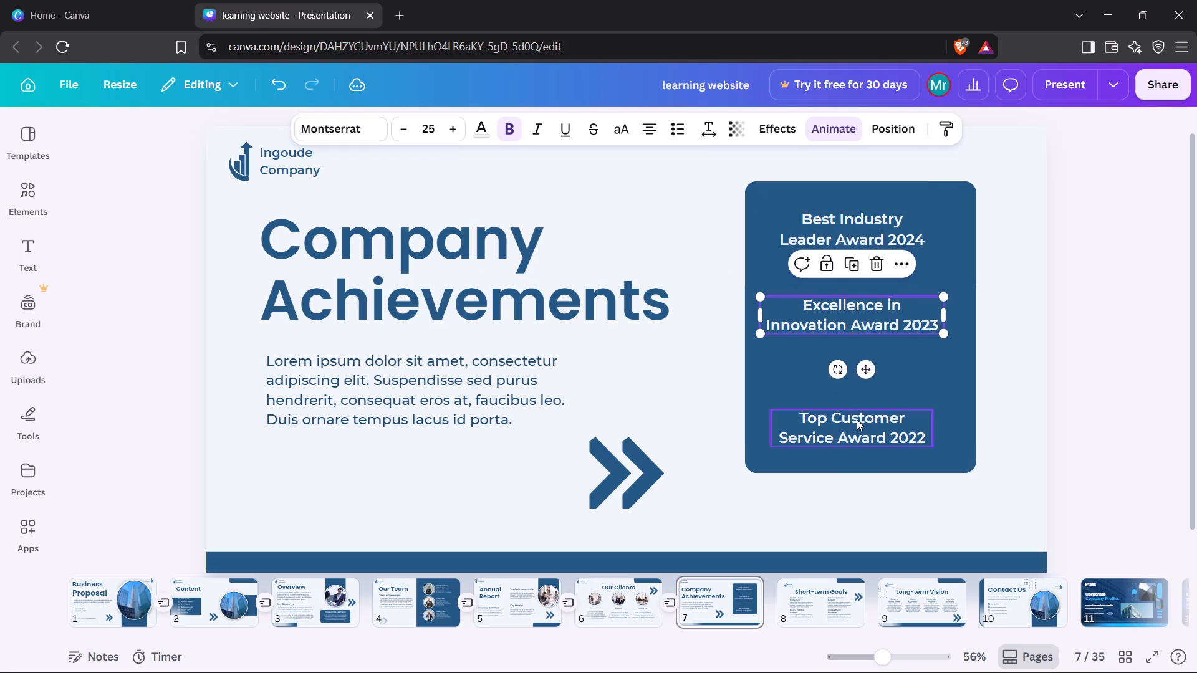
{"action": "left_click_drag", "start_coordinate": [857, 420], "coordinate": [855, 388]}
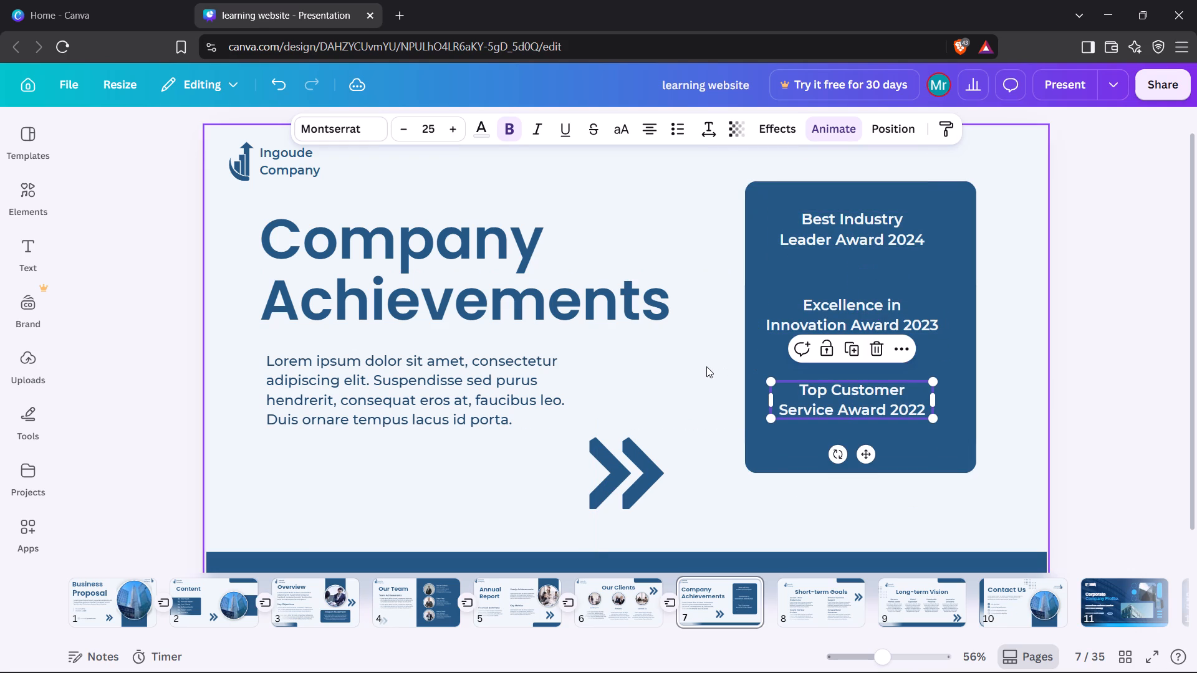
Apply the Party page animation to the Company Achievements slide on both enter and exit.
{"action": "left_click", "coordinate": [706, 366]}
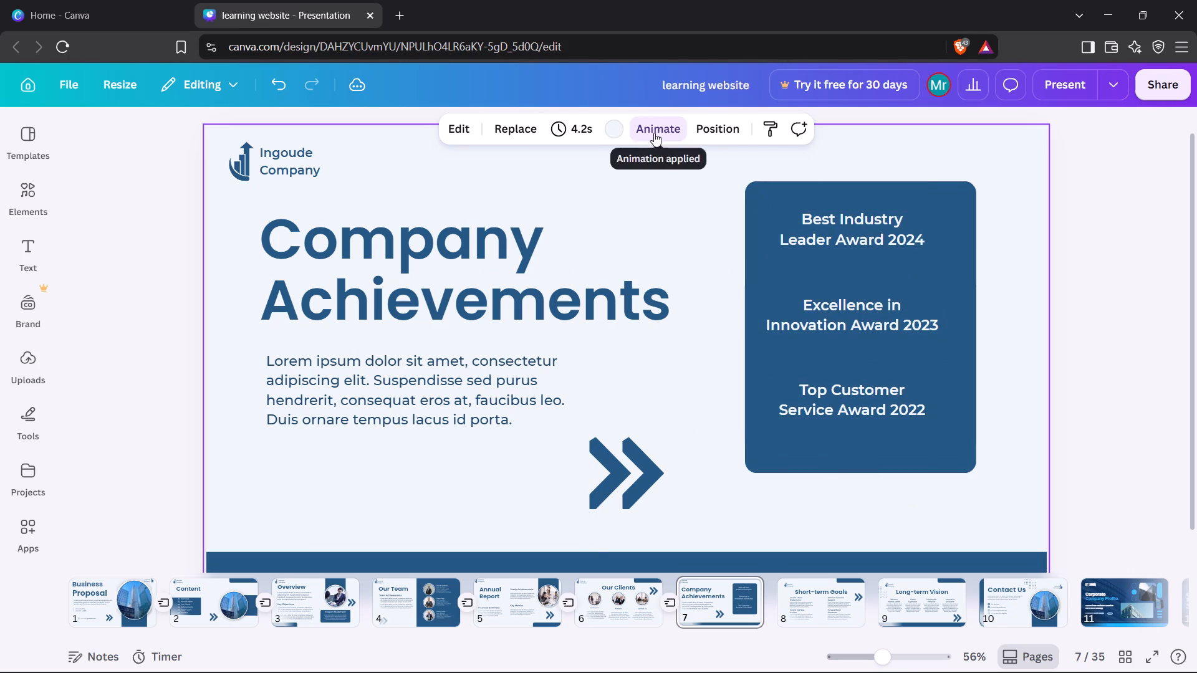
{"action": "left_click", "coordinate": [654, 131]}
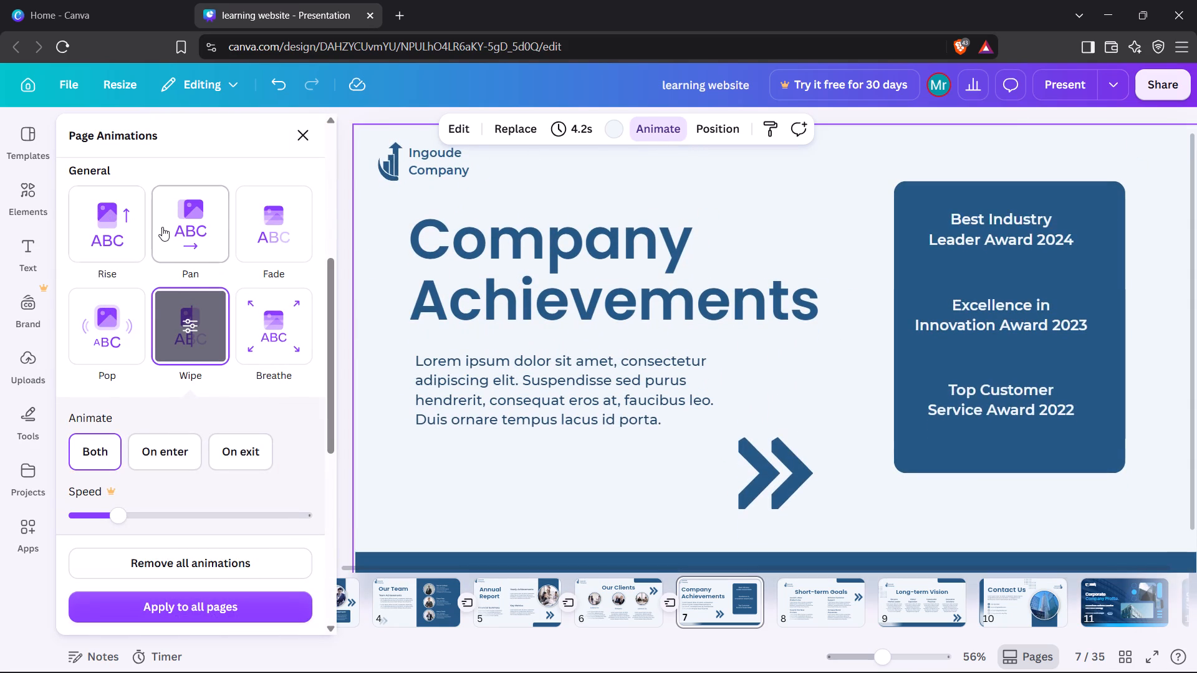
{"action": "scroll", "coordinate": [166, 228], "scroll_direction": "up", "scroll_amount": 2}
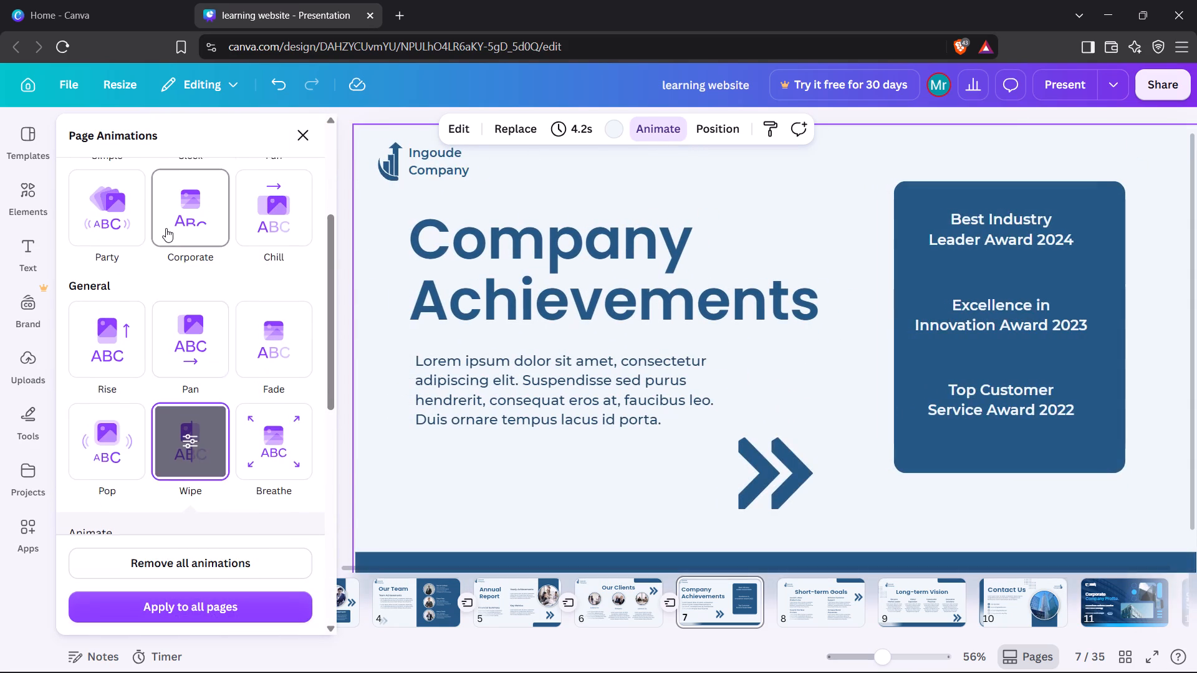
{"action": "scroll", "coordinate": [166, 228], "scroll_direction": "up", "scroll_amount": 1}
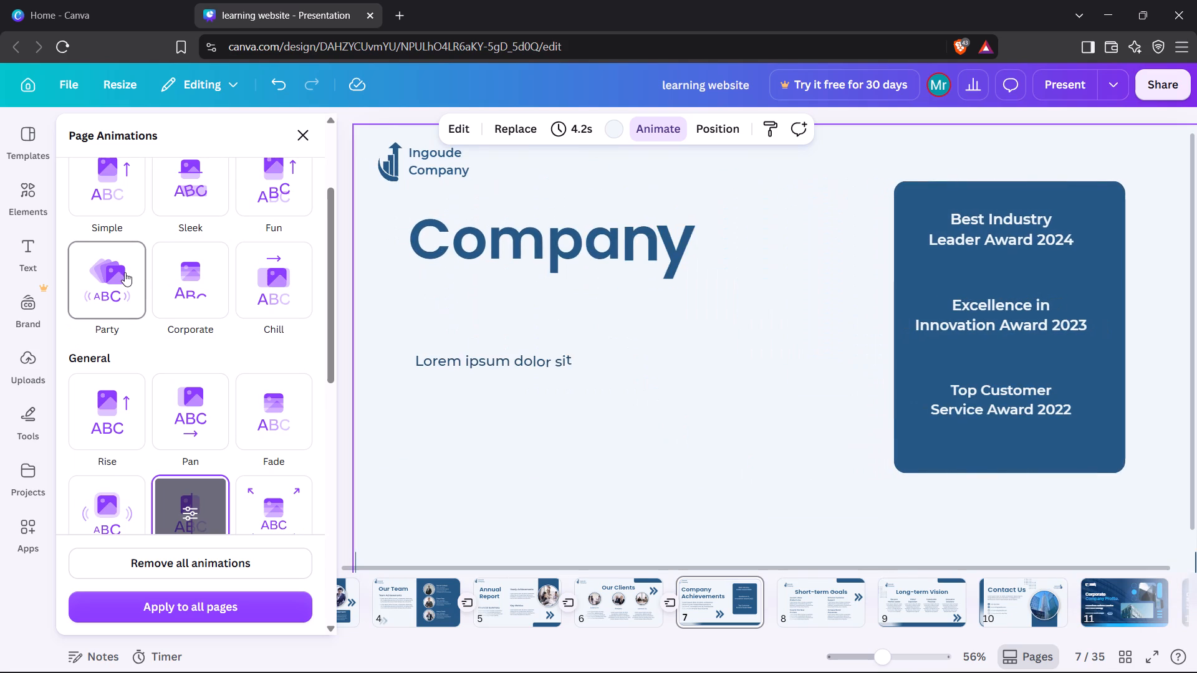
{"action": "left_click", "coordinate": [125, 272]}
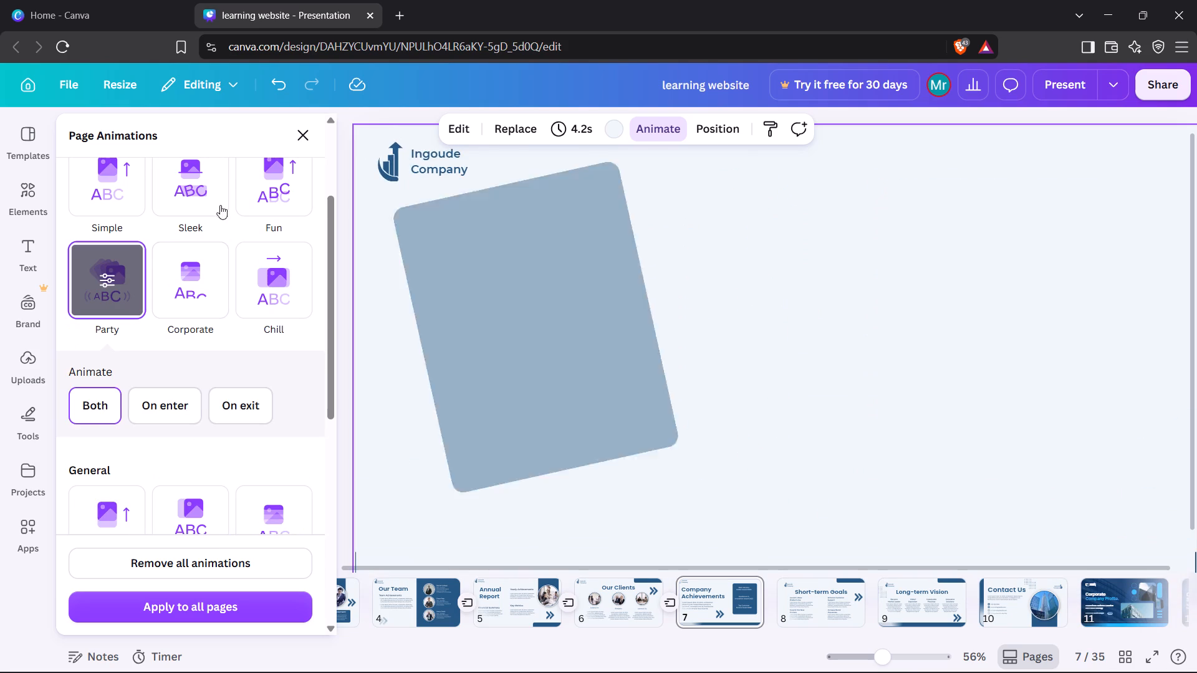
{"action": "left_click", "coordinate": [302, 140]}
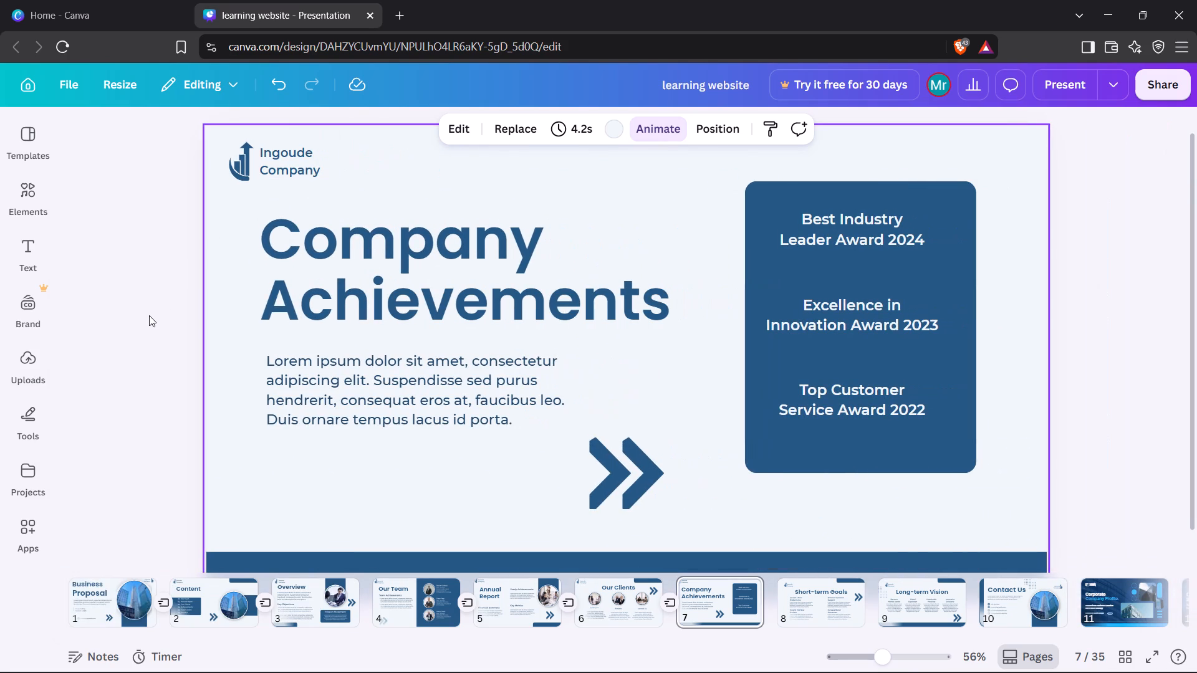
{"action": "left_click", "coordinate": [149, 315]}
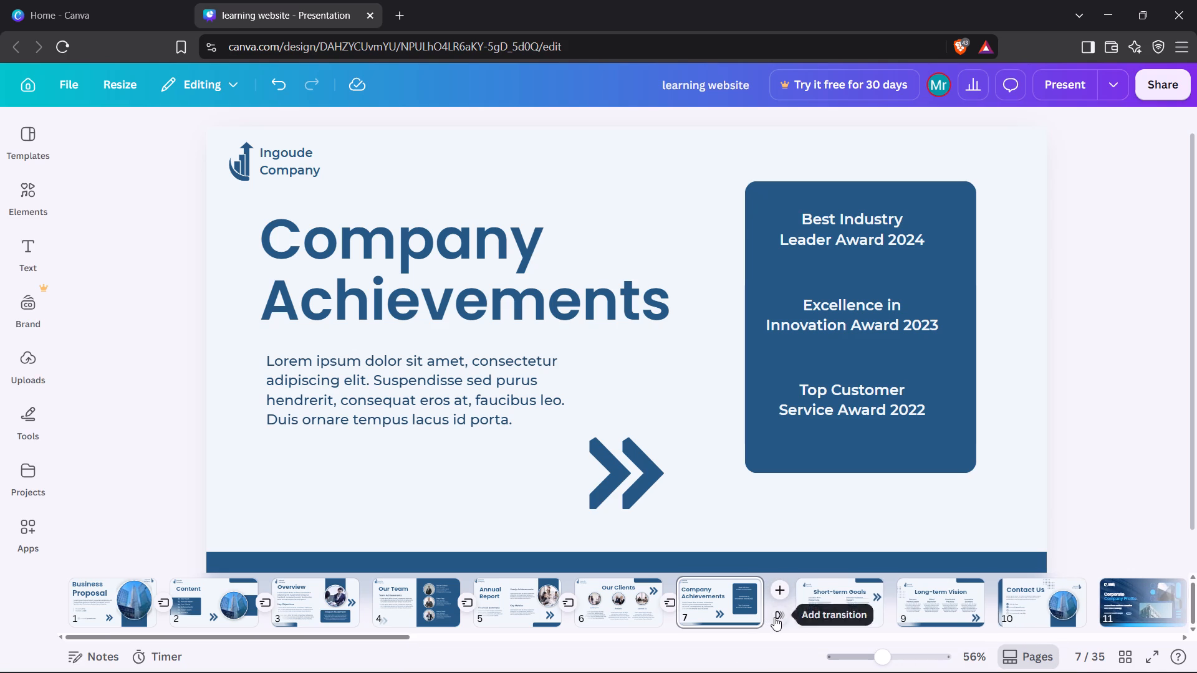
Add a Flow transition between the Company Achievements and Short-term Goals slides.
{"action": "left_click", "coordinate": [774, 617]}
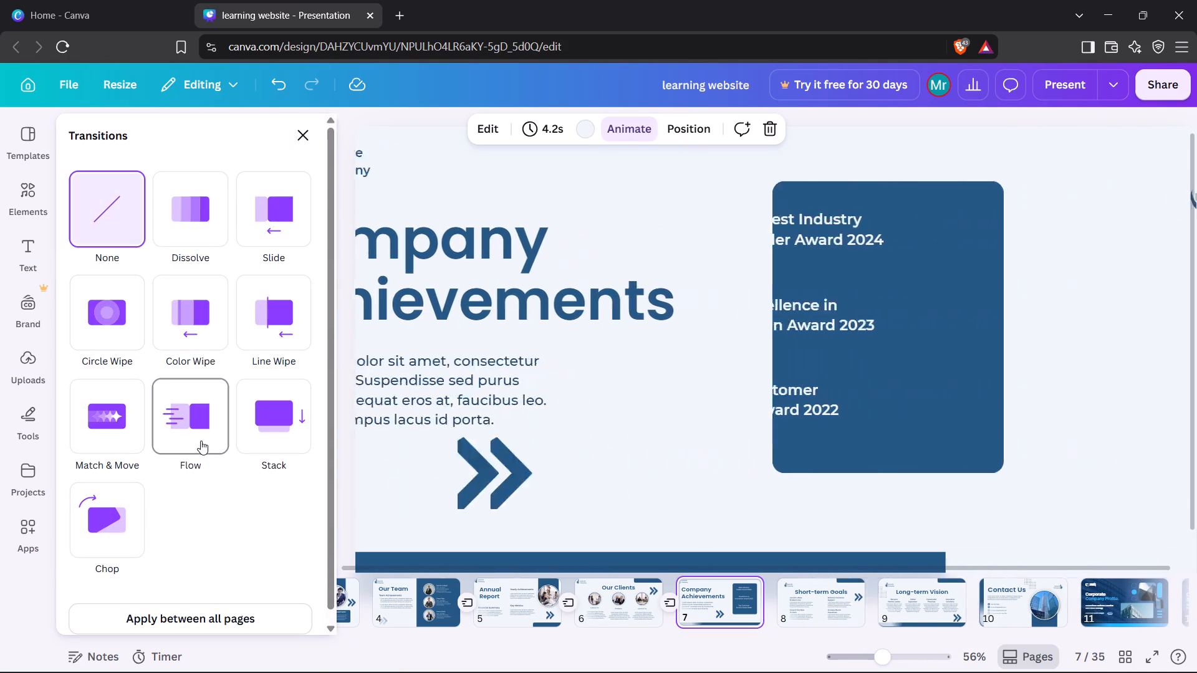
{"action": "left_click", "coordinate": [201, 441]}
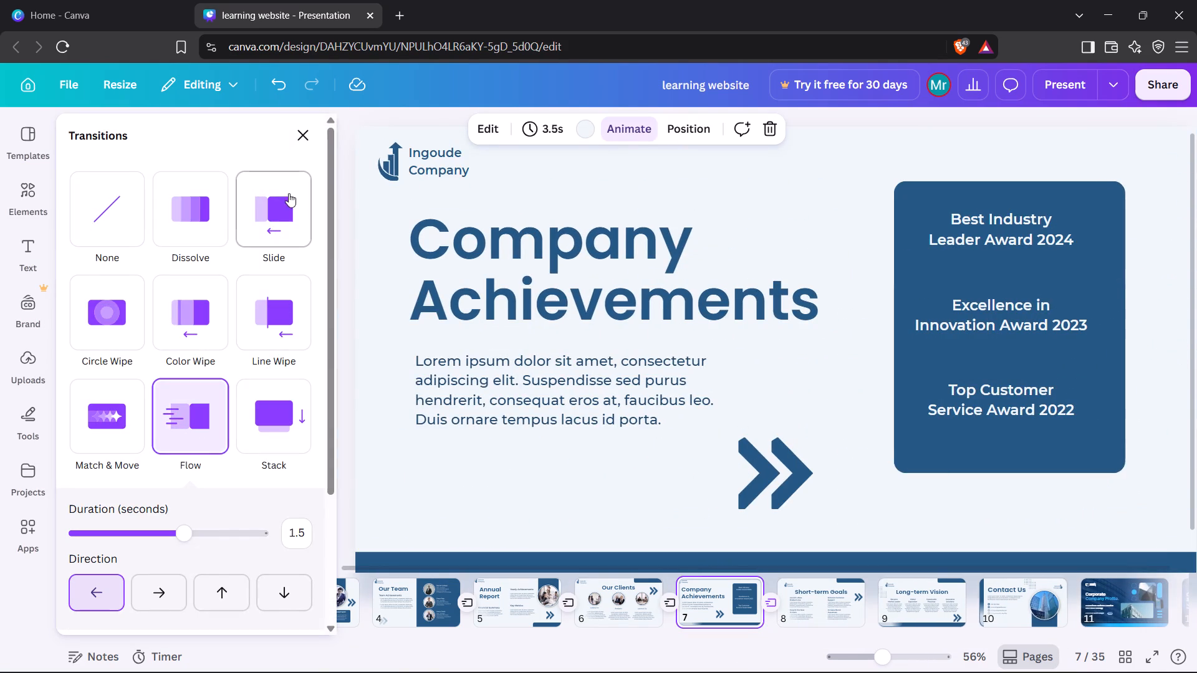
{"action": "left_click", "coordinate": [306, 138]}
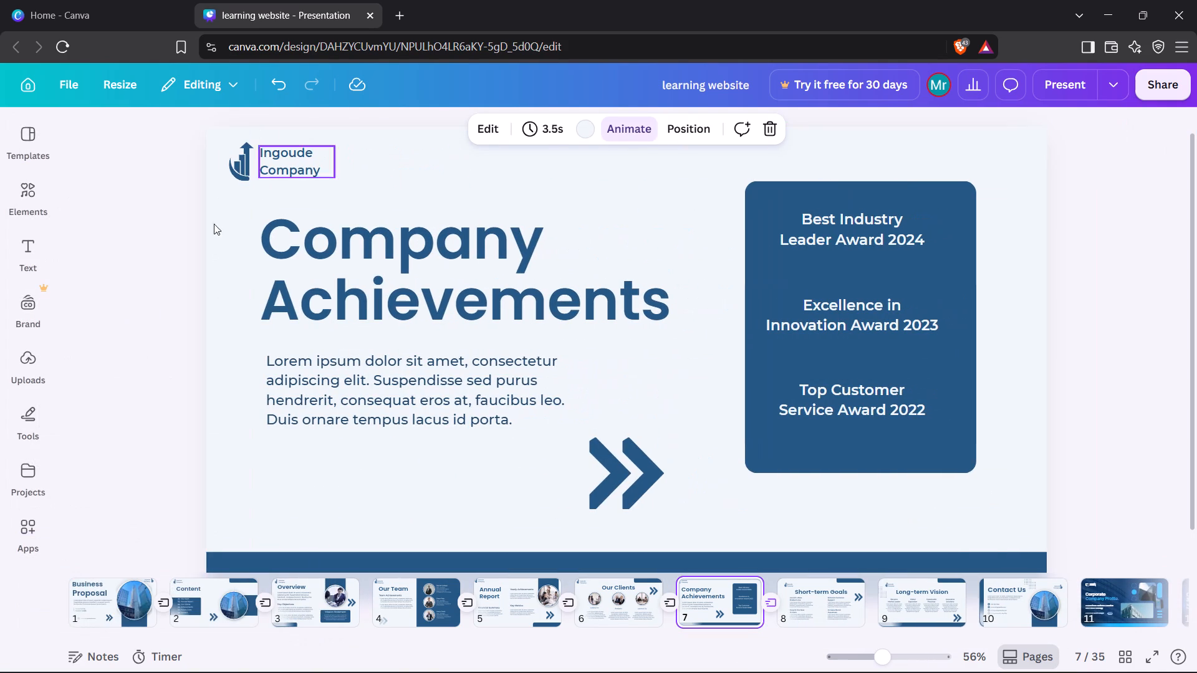
{"action": "left_click", "coordinate": [133, 322]}
On the Short-term Goals slide, move the logo and company name into the upper-left corner and shift the title up slightly.
{"action": "key", "text": "Right"}
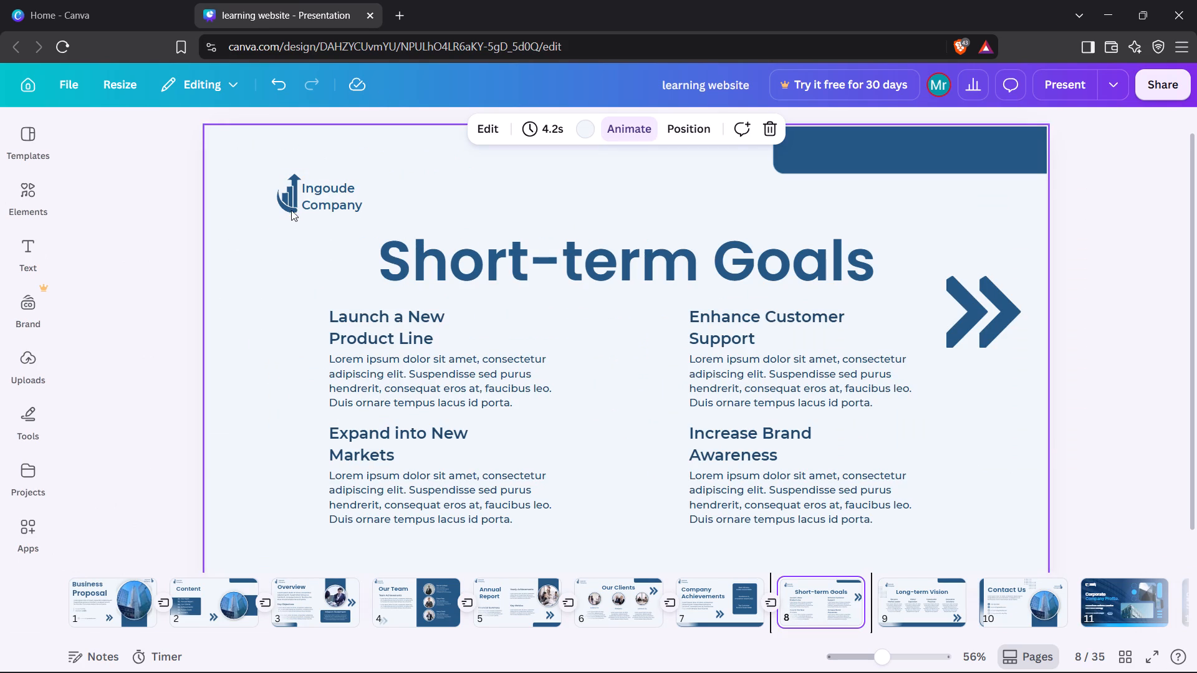
{"action": "left_click_drag", "start_coordinate": [291, 206], "coordinate": [241, 173]}
{"action": "left_click_drag", "start_coordinate": [327, 195], "coordinate": [290, 165]}
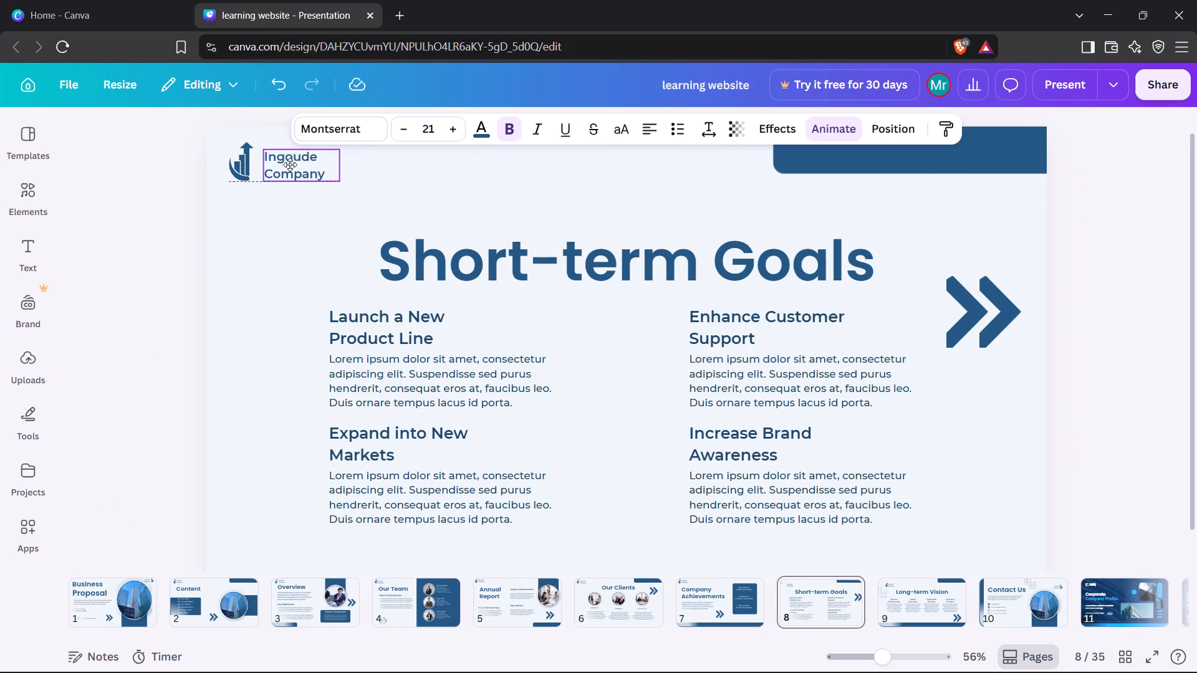
{"action": "left_click_drag", "start_coordinate": [290, 165], "coordinate": [291, 162]}
{"action": "left_click", "coordinate": [459, 196]}
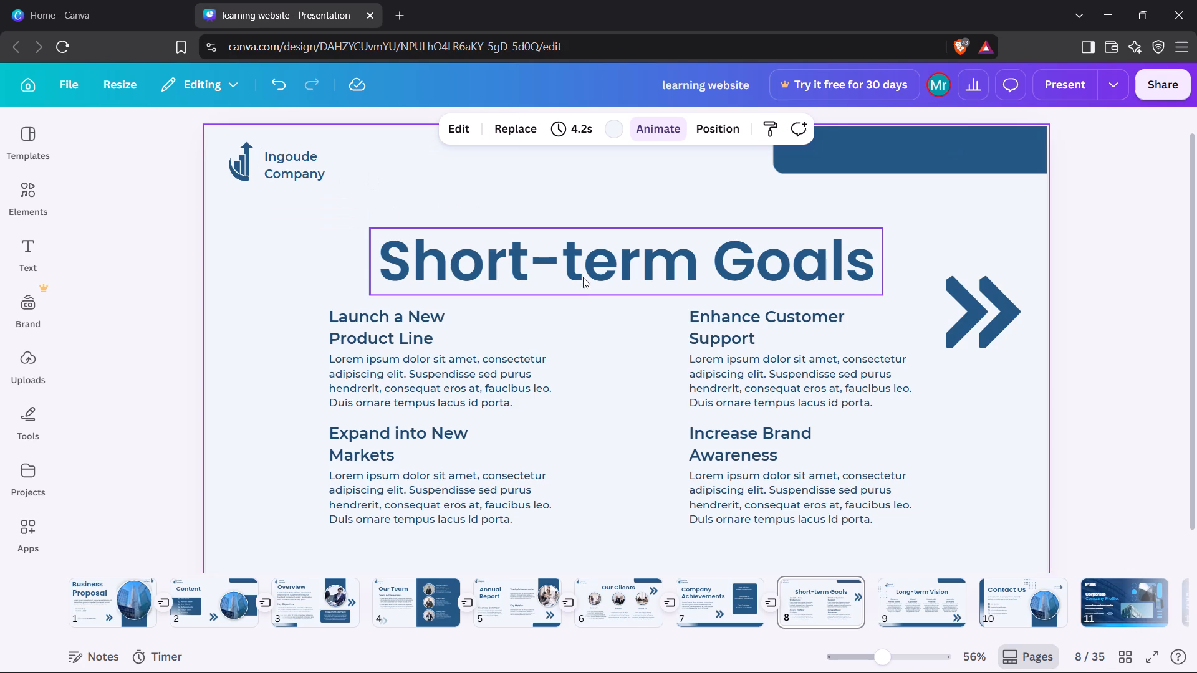
{"action": "left_click_drag", "start_coordinate": [583, 275], "coordinate": [569, 240]}
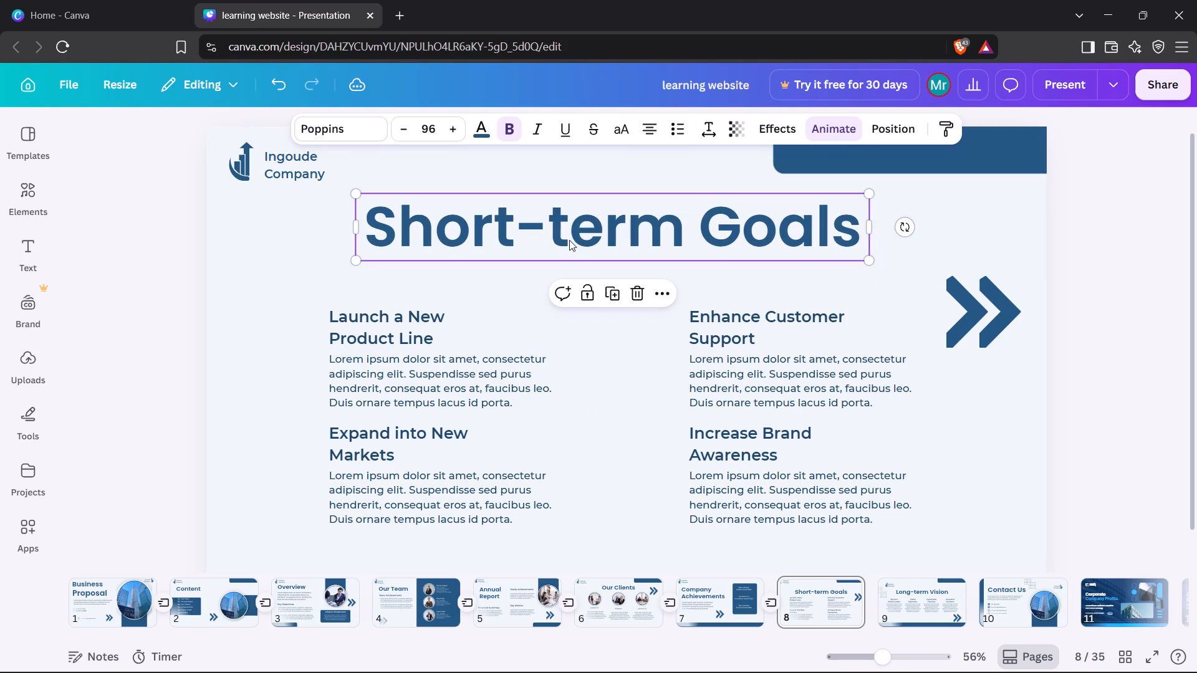
Move the Launch a New Product Line heading and description up, leaving a gap between them, and enlarge the description text.
{"action": "left_click_drag", "start_coordinate": [405, 339], "coordinate": [405, 307]}
{"action": "left_click_drag", "start_coordinate": [414, 384], "coordinate": [411, 361]}
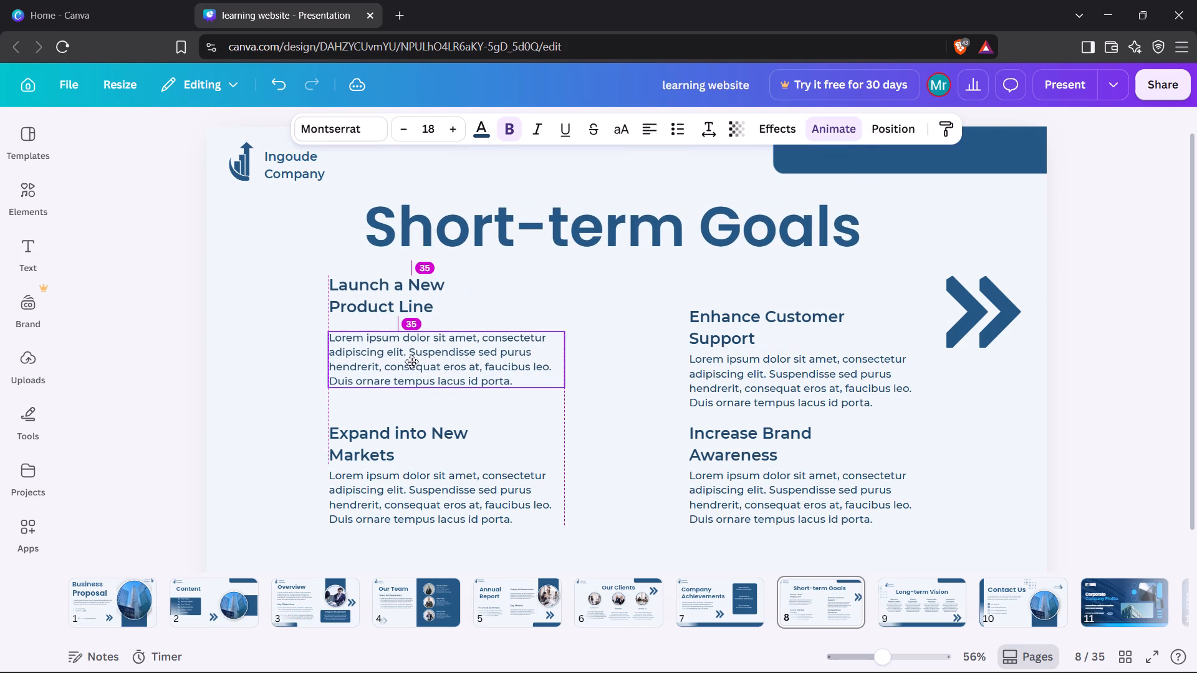
{"action": "left_click_drag", "start_coordinate": [411, 361], "coordinate": [413, 361]}
{"action": "left_click_drag", "start_coordinate": [566, 388], "coordinate": [618, 396]}
Move the Enhance Customer Support heading and description up and slightly left, enlarging the description to a font size of about 20.7.
{"action": "left_click_drag", "start_coordinate": [764, 335], "coordinate": [754, 301]}
{"action": "left_click_drag", "start_coordinate": [808, 369], "coordinate": [800, 348]}
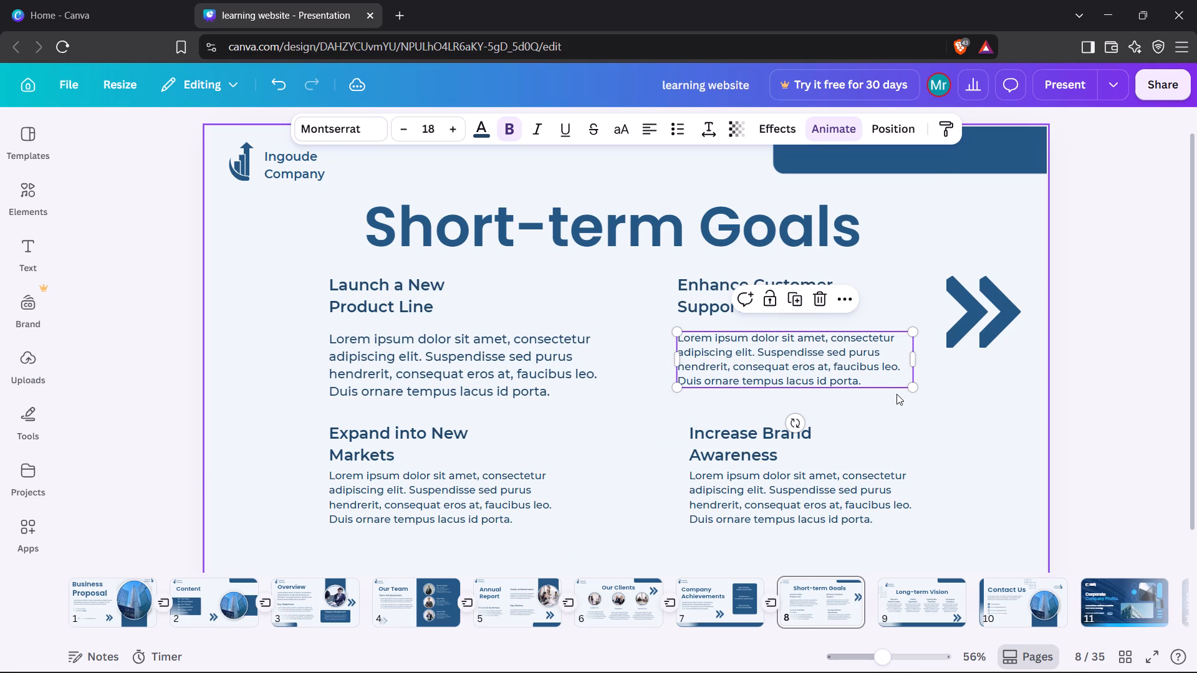
{"action": "left_click_drag", "start_coordinate": [913, 386], "coordinate": [946, 404]}
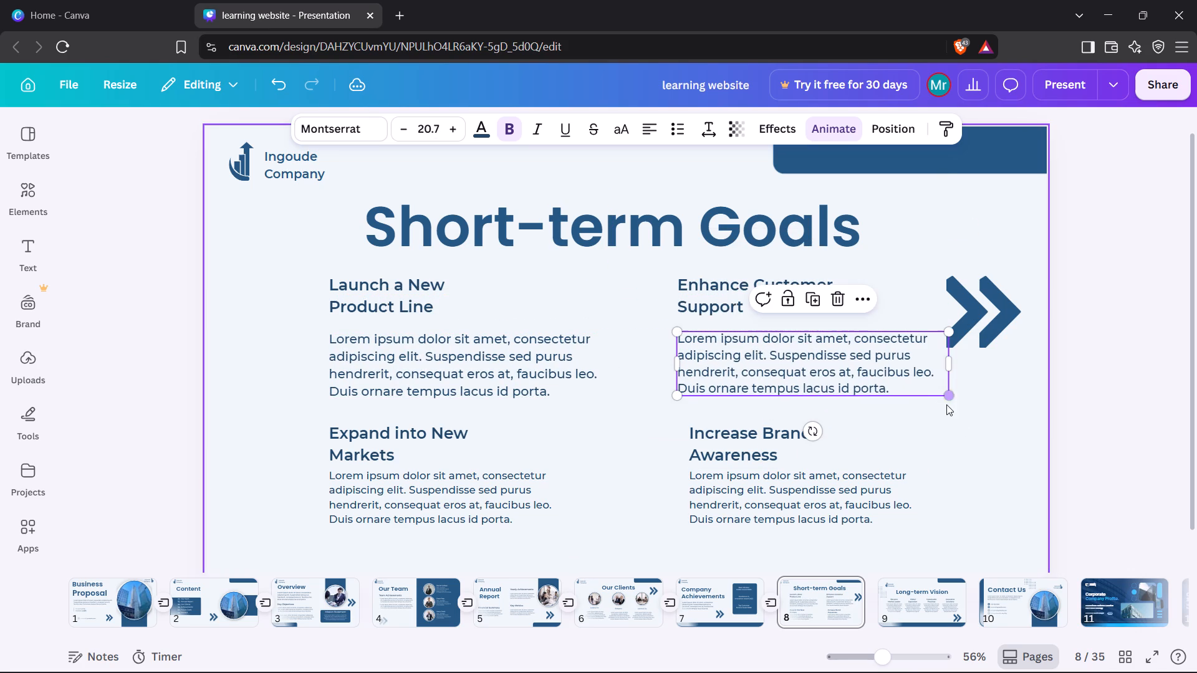
Move the Increase Brand Awareness heading up and left, align its description beneath it, and enlarge the description to about 22.2.
{"action": "left_click_drag", "start_coordinate": [766, 442], "coordinate": [753, 436]}
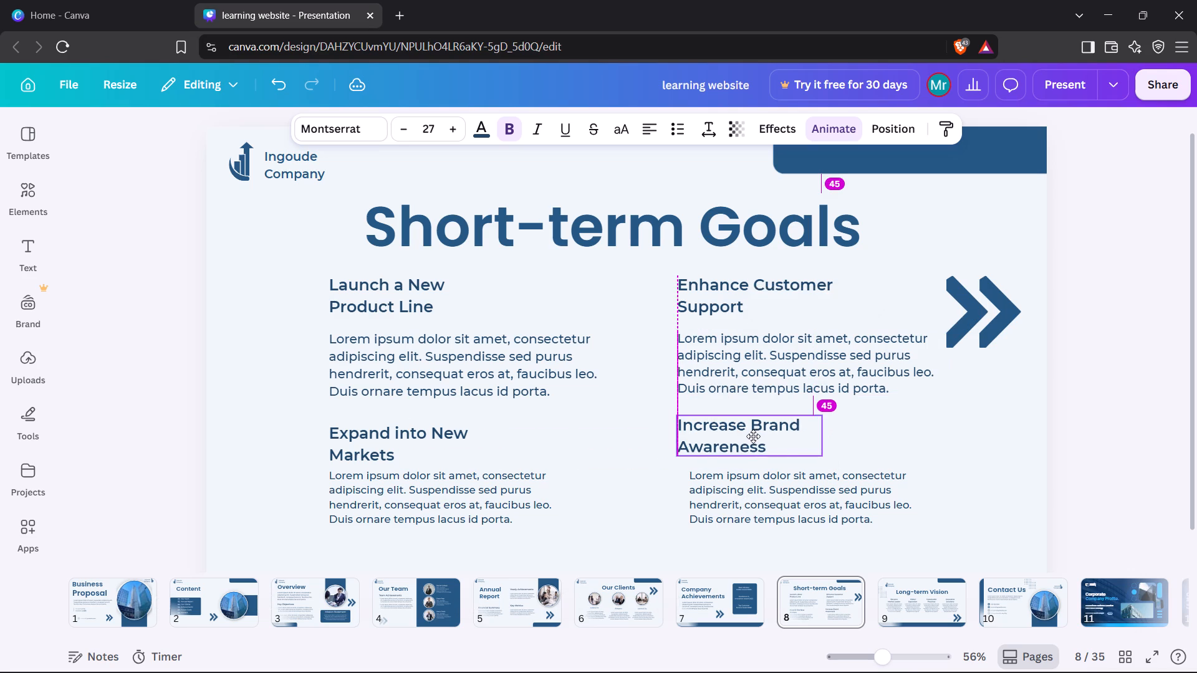
{"action": "left_click_drag", "start_coordinate": [753, 436], "coordinate": [752, 436]}
{"action": "left_click_drag", "start_coordinate": [718, 513], "coordinate": [712, 513]}
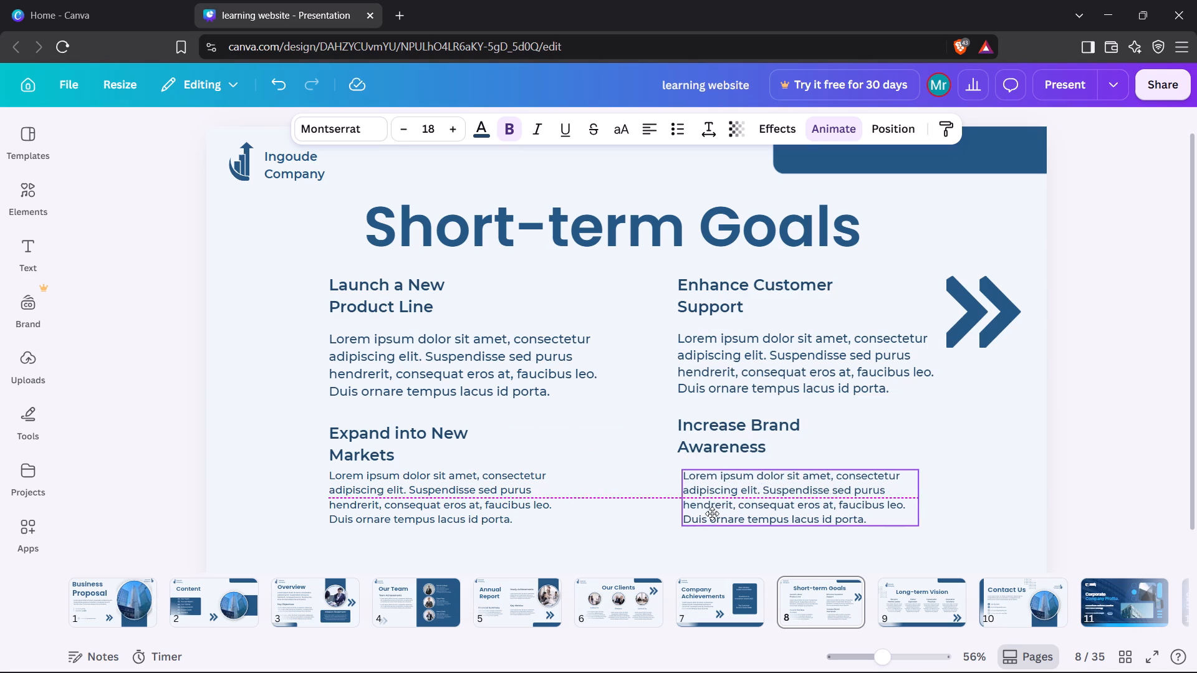
{"action": "left_click_drag", "start_coordinate": [712, 513], "coordinate": [709, 514]}
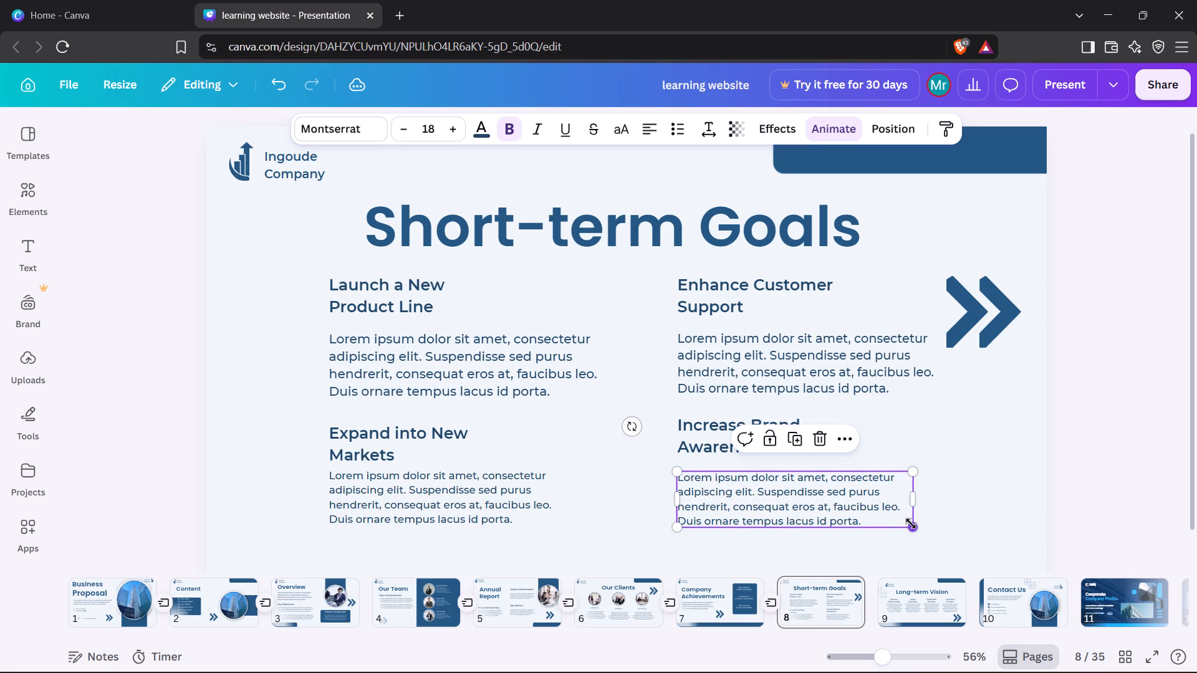
{"action": "left_click", "coordinate": [912, 522]}
{"action": "left_click_drag", "start_coordinate": [915, 525], "coordinate": [971, 535]}
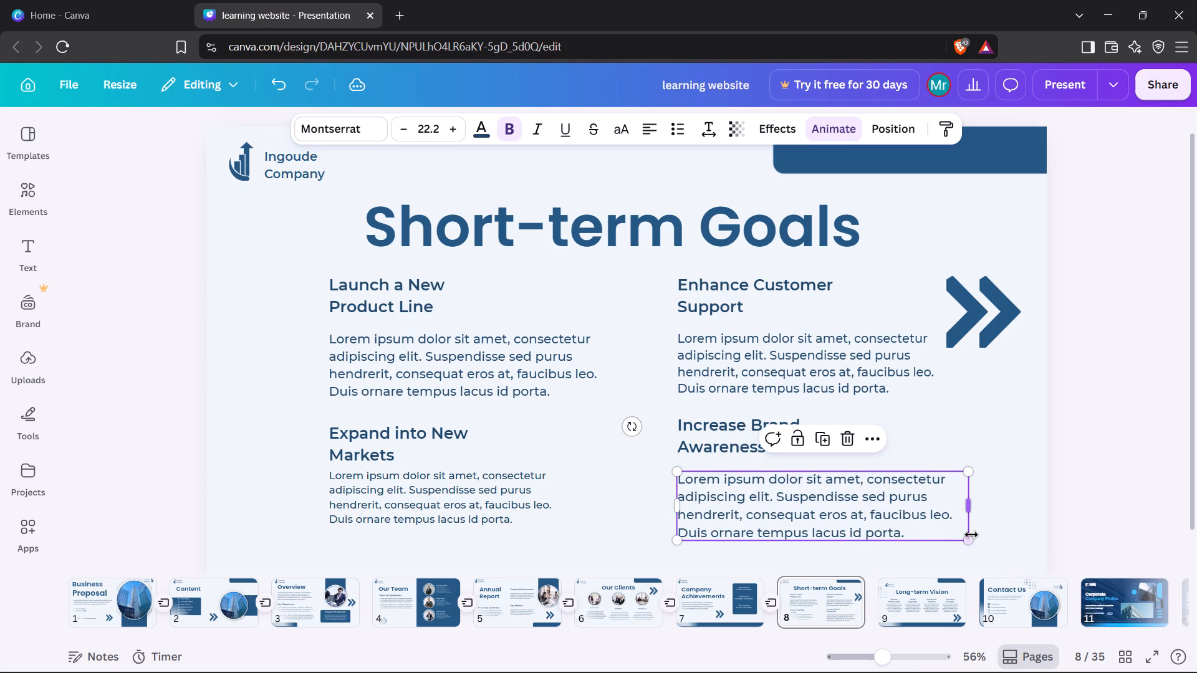
Move the Expand into New Markets heading up, align its description beneath it, and enlarge the description to about 21.8.
{"action": "left_click", "coordinate": [405, 444]}
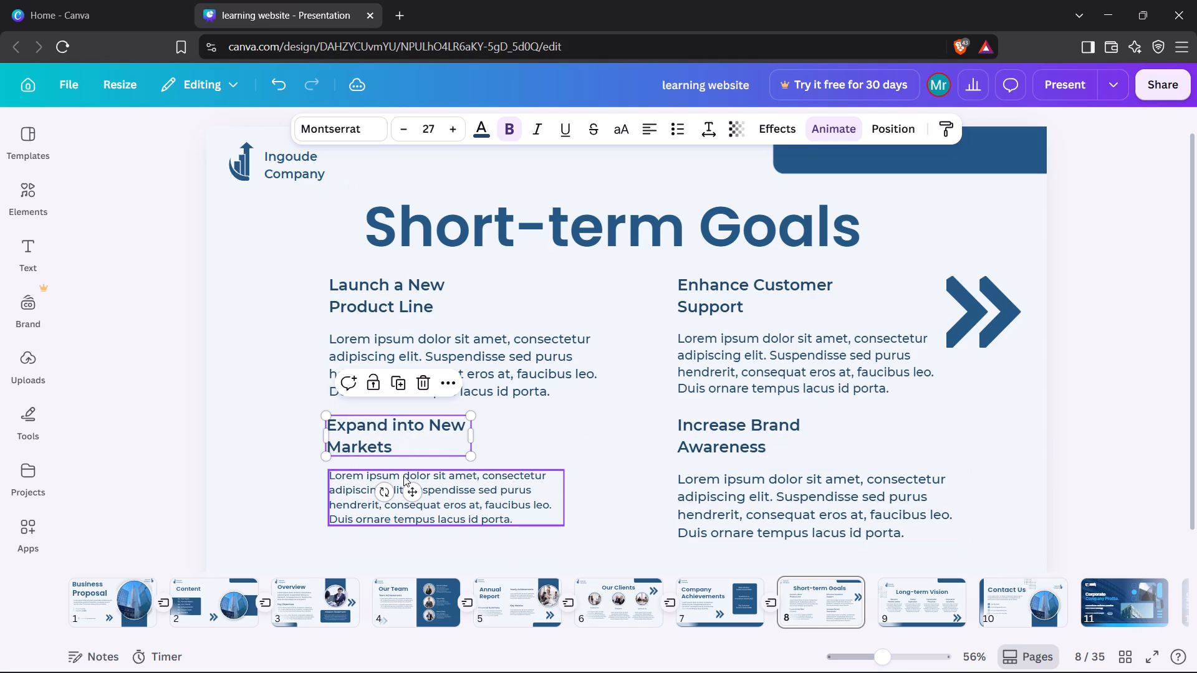
{"action": "left_click", "coordinate": [482, 494]}
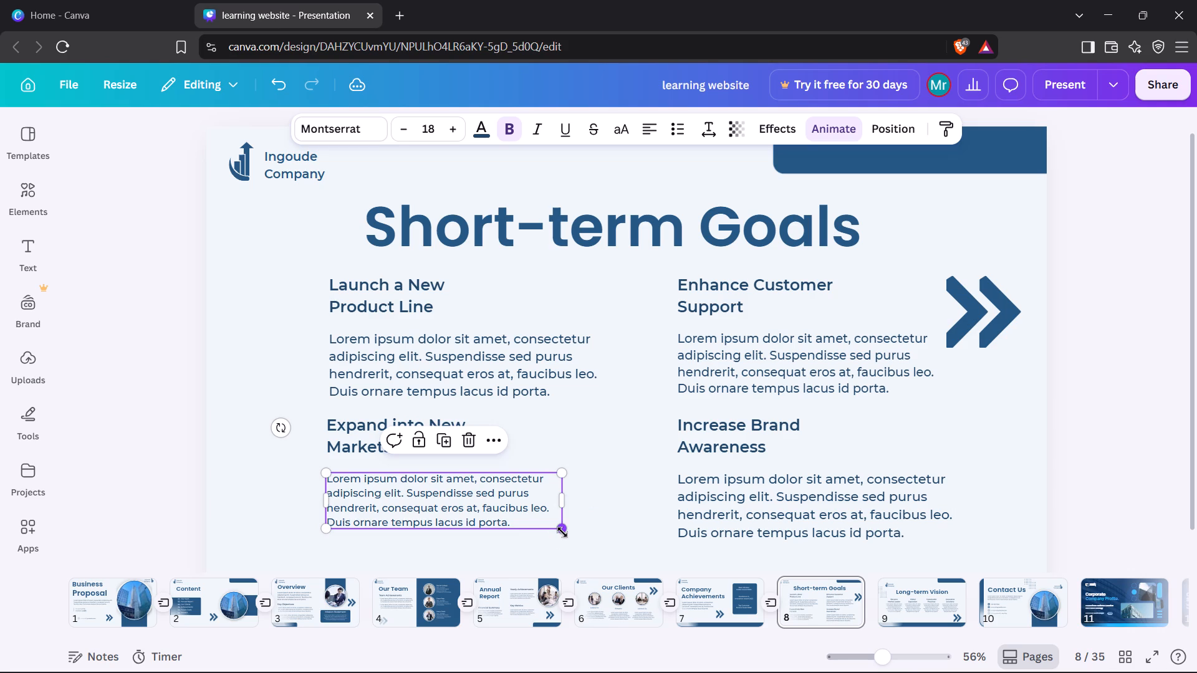
{"action": "left_click_drag", "start_coordinate": [562, 530], "coordinate": [611, 546]}
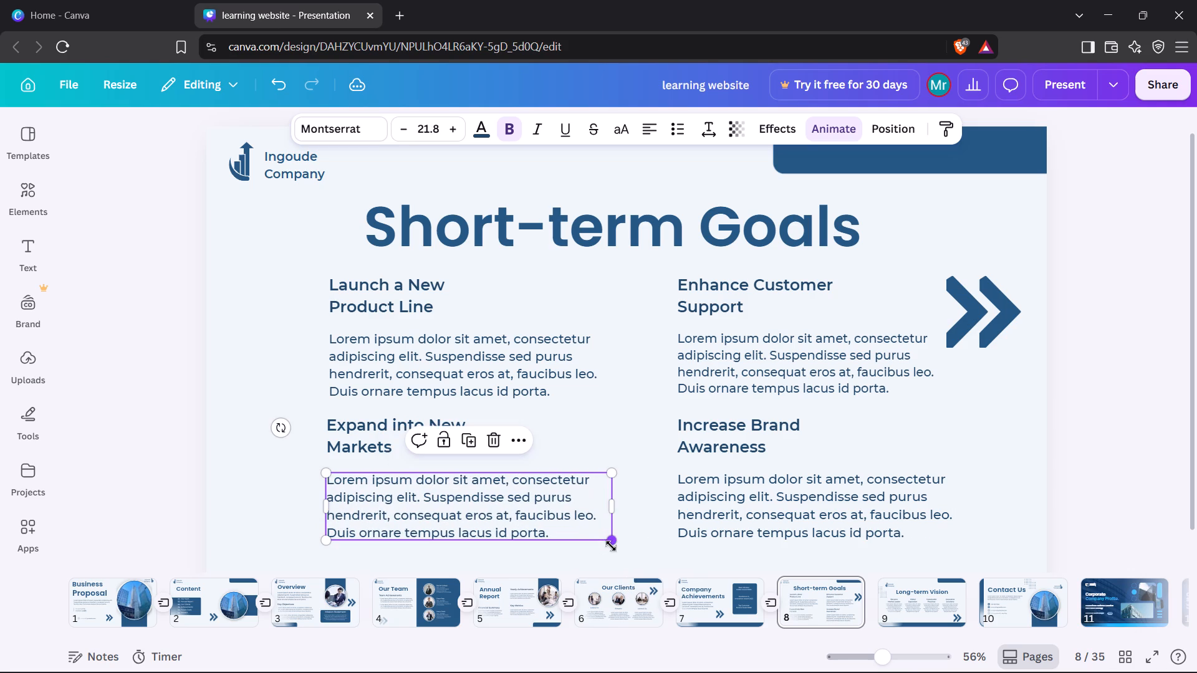
Apply the Pop page animation to the Short-term Goals slide.
{"action": "left_click", "coordinate": [969, 422]}
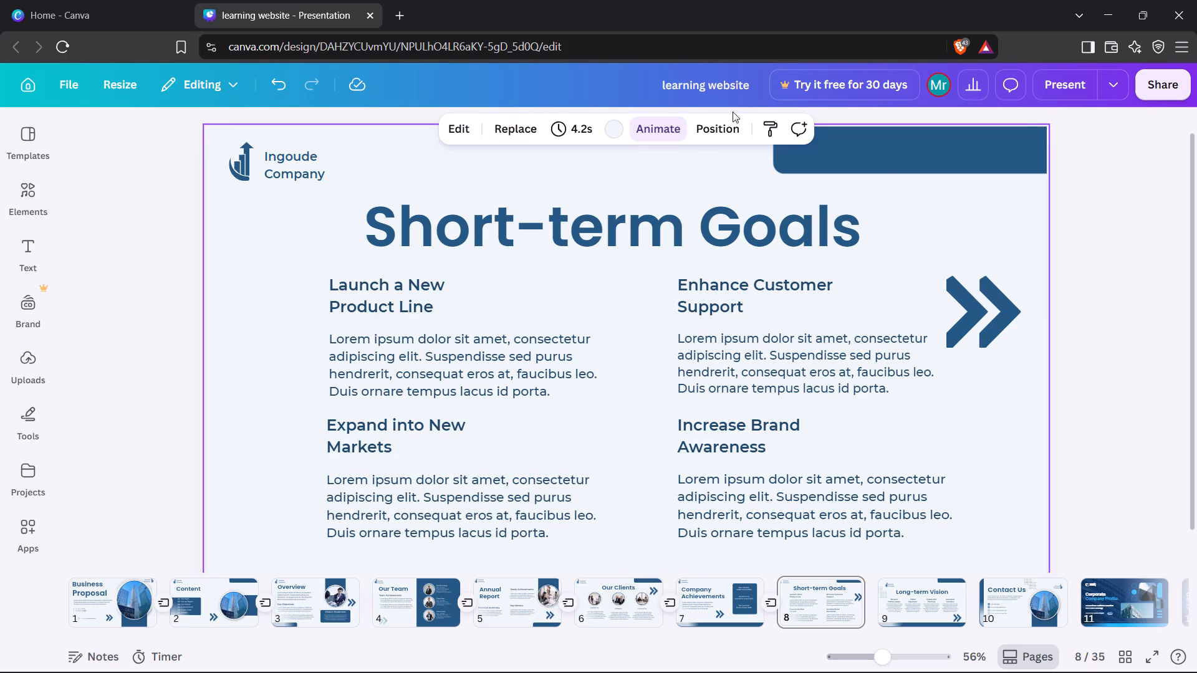
{"action": "left_click", "coordinate": [655, 137]}
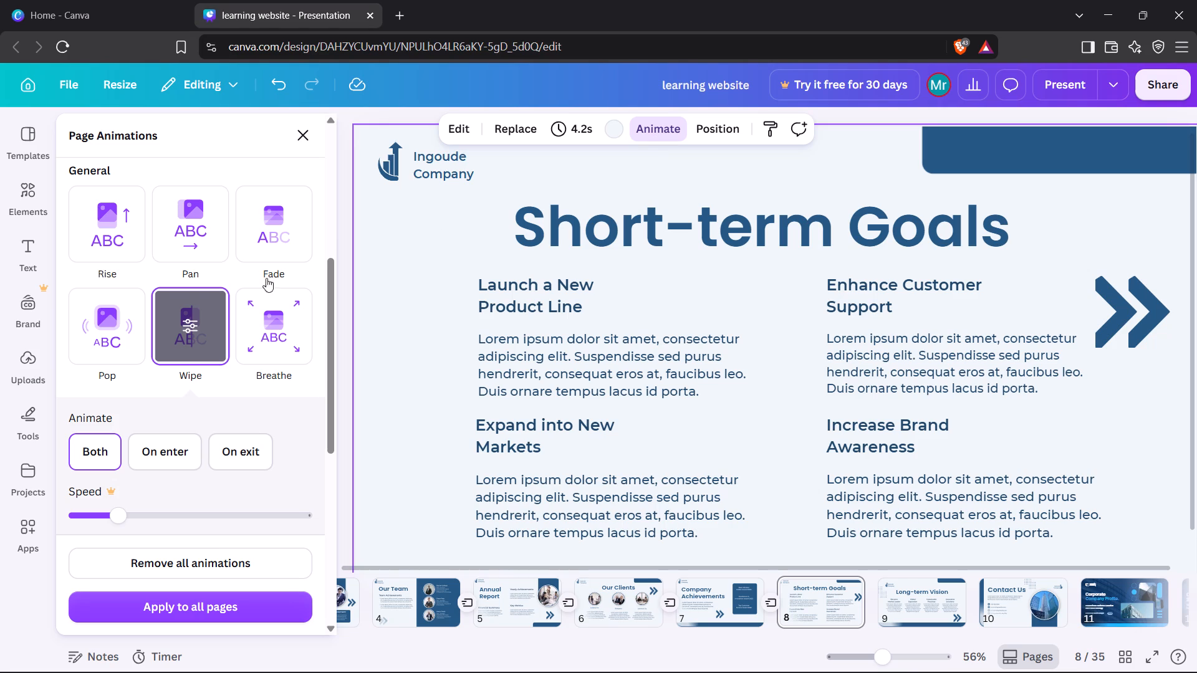
{"action": "left_click", "coordinate": [116, 322]}
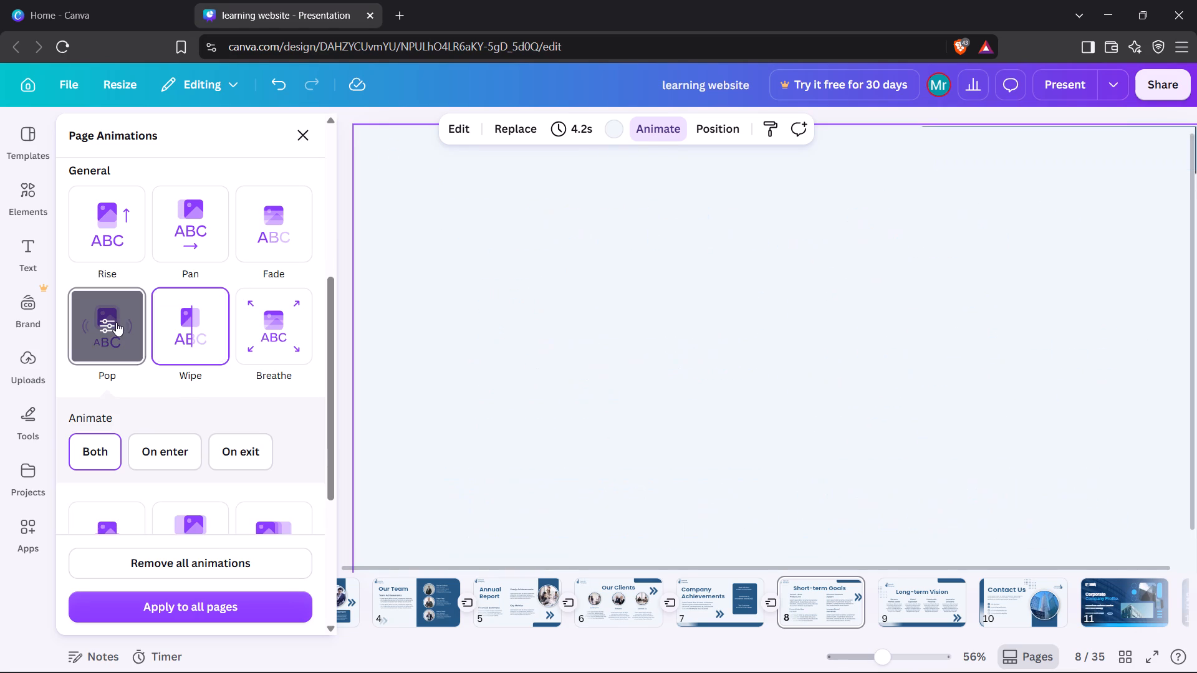
{"action": "left_click", "coordinate": [304, 135]}
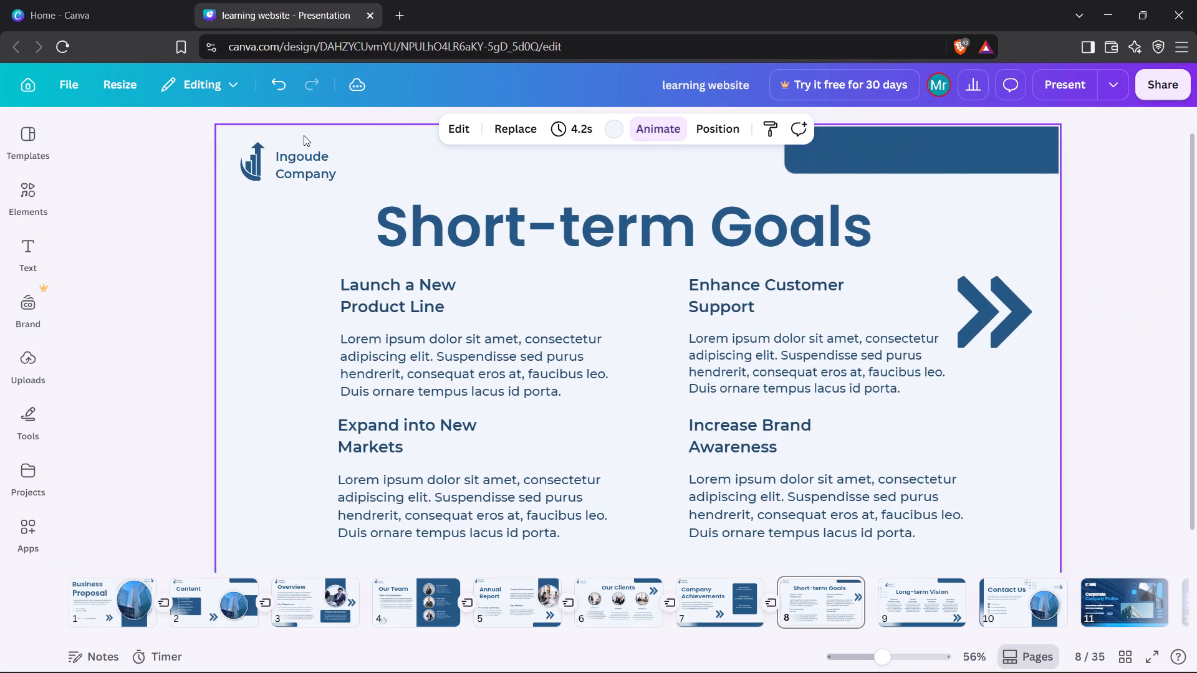
{"action": "left_click", "coordinate": [156, 323]}
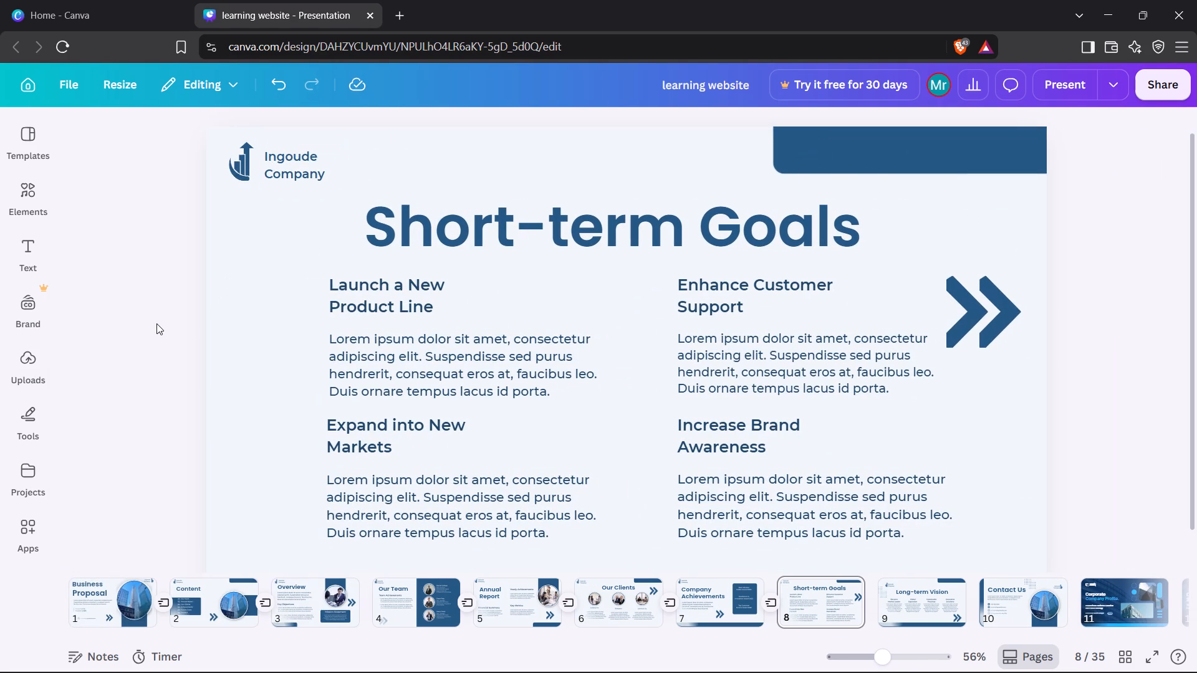
Add a Flow transition between the Short-term Goals and Long-term Vision slides.
{"action": "left_click", "coordinate": [873, 614]}
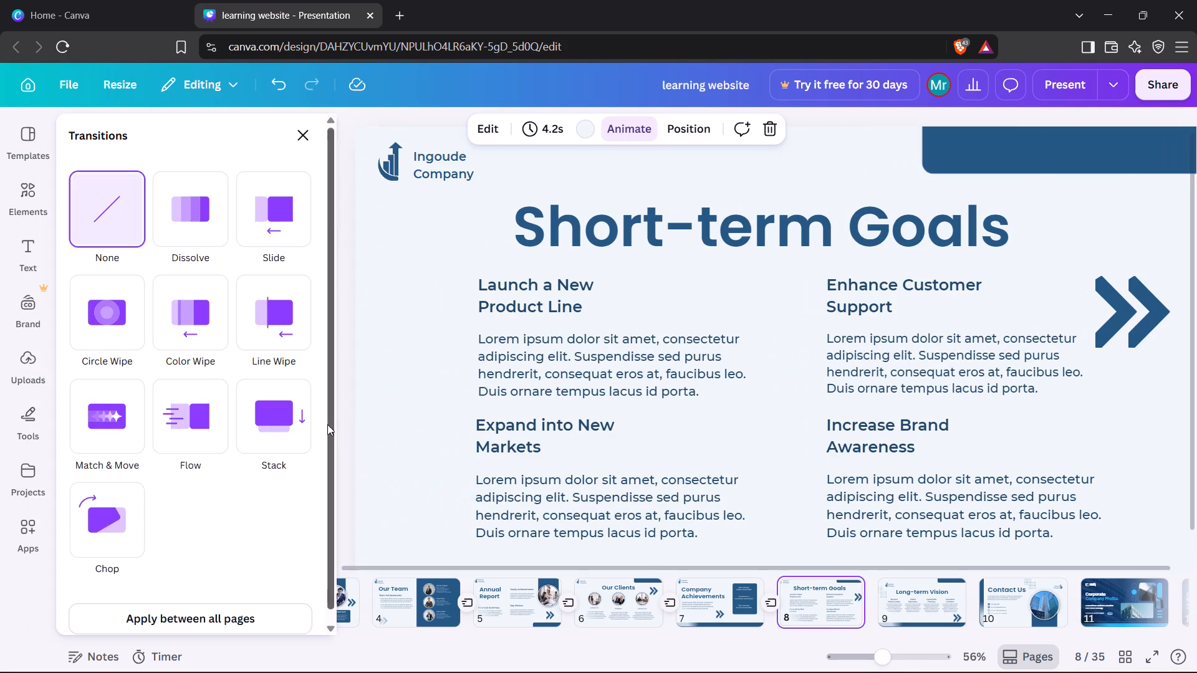
{"action": "left_click", "coordinate": [220, 418]}
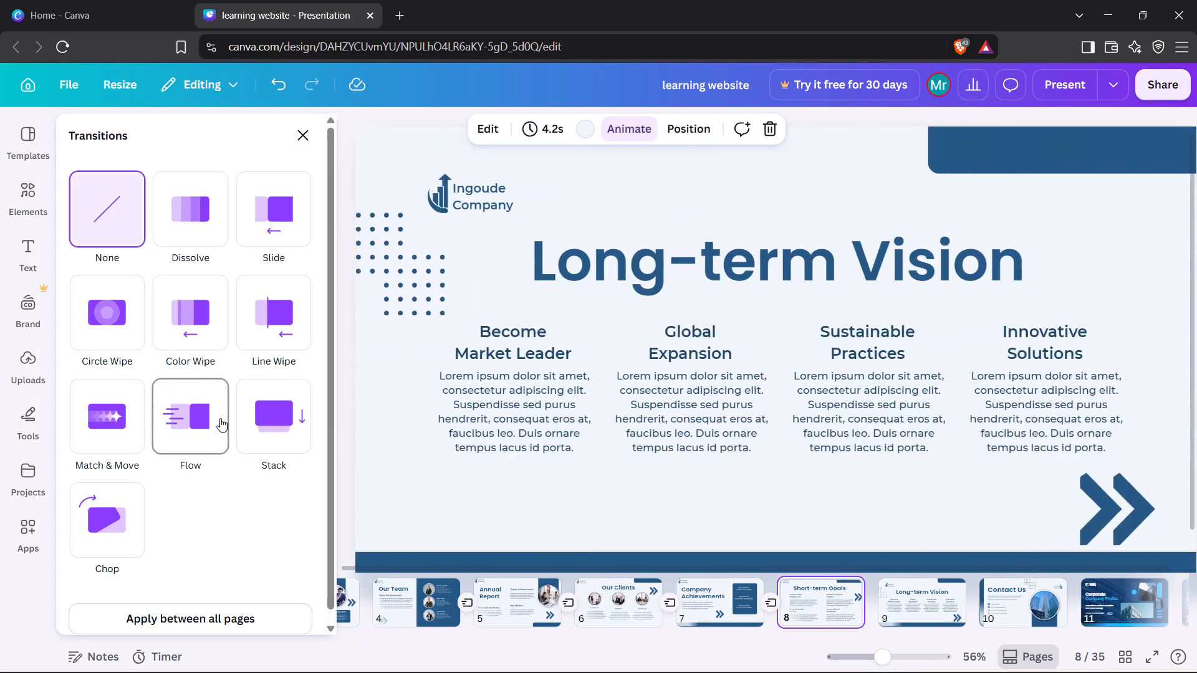
{"action": "left_click", "coordinate": [306, 144]}
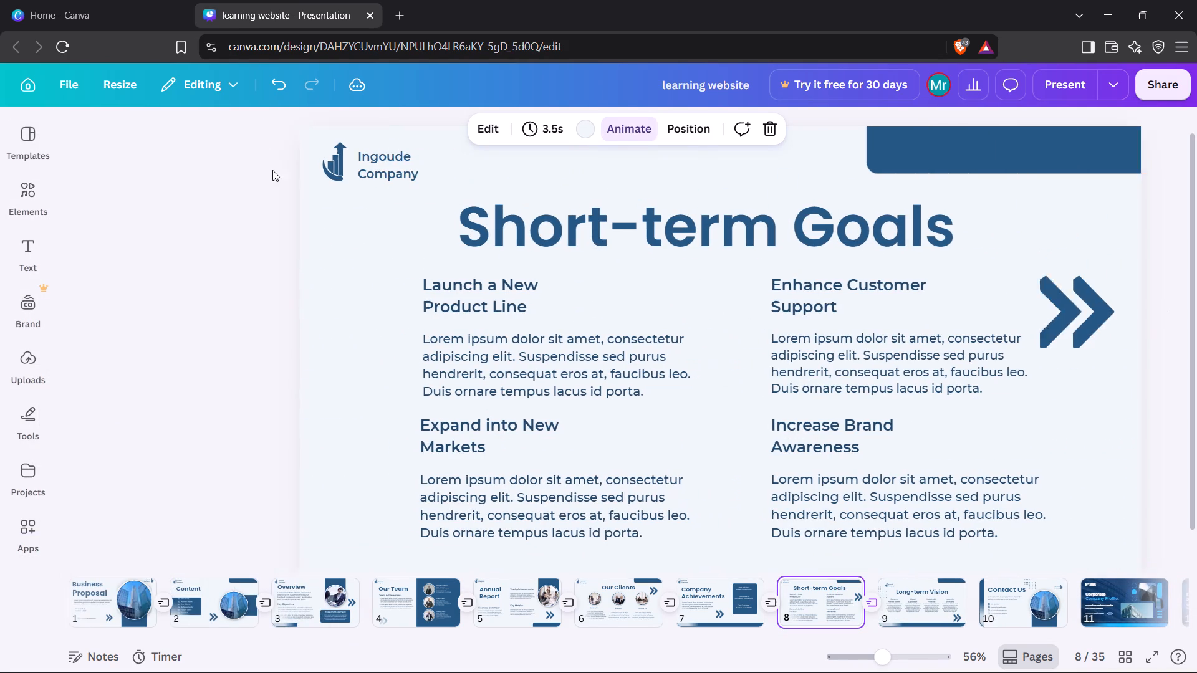
{"action": "left_click", "coordinate": [158, 301]}
Go to the Long-term Vision slide and delete the dot pattern beside the title.
{"action": "key", "text": "Right"}
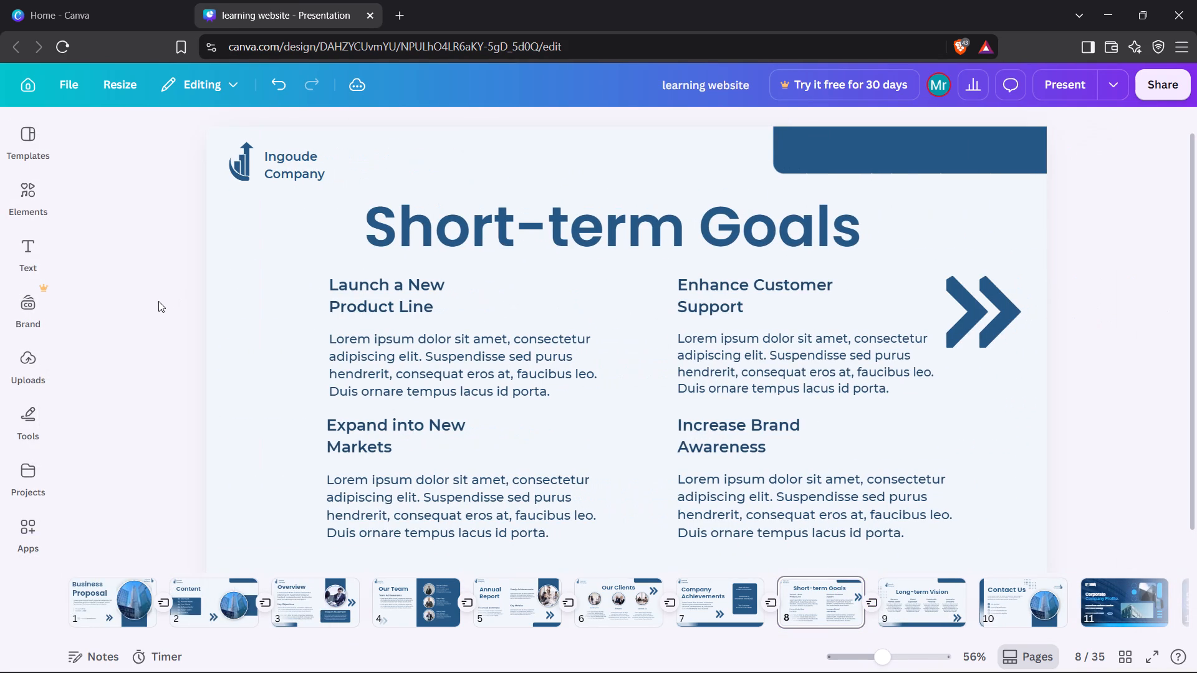
{"action": "left_click", "coordinate": [257, 269]}
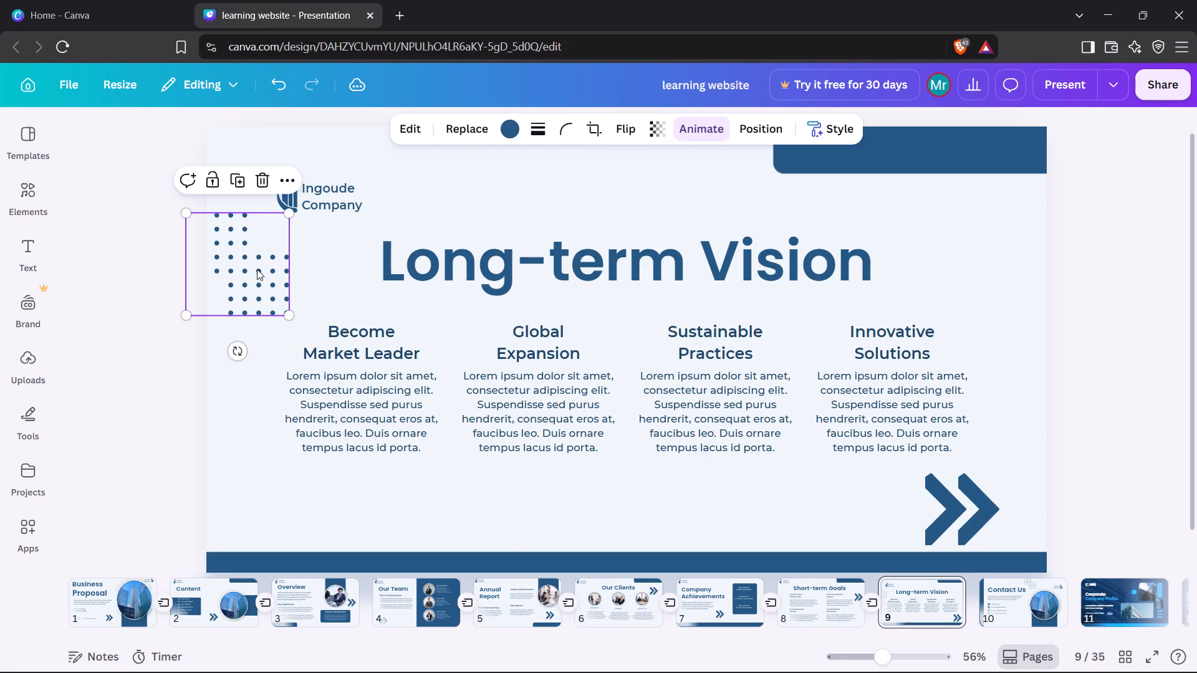
{"action": "left_click", "coordinate": [265, 187]}
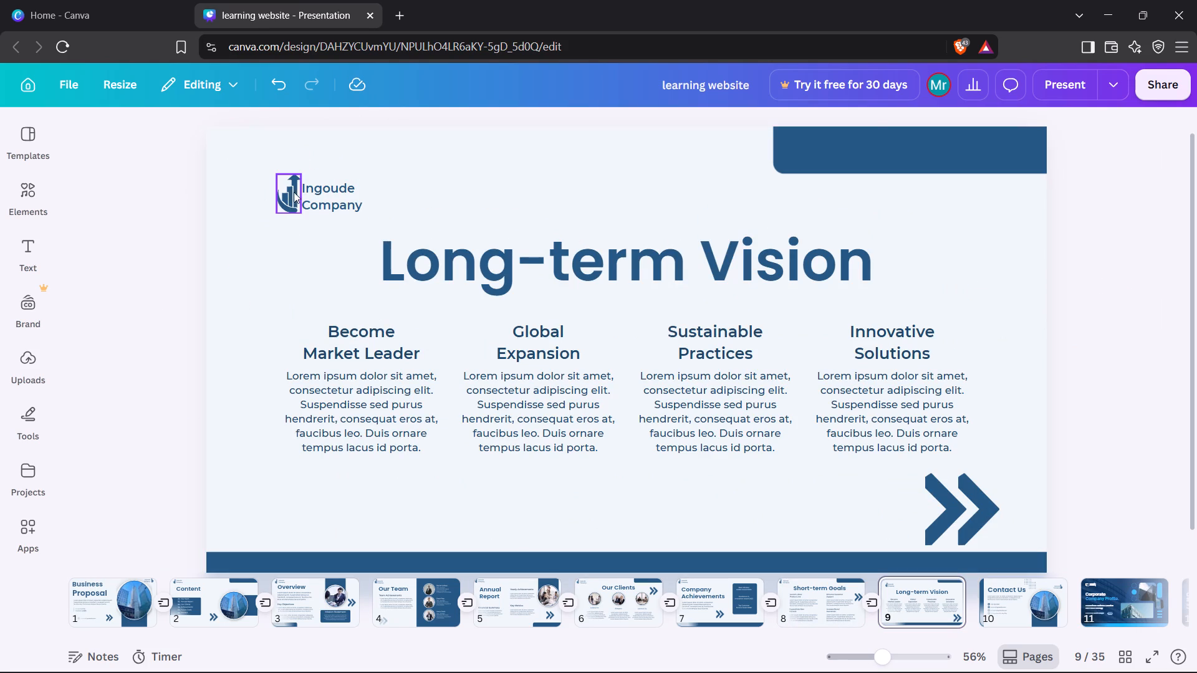
Move the logo and company name into the slide's upper-left corner and shift the Long-term Vision title up and slightly left.
{"action": "left_click_drag", "start_coordinate": [296, 193], "coordinate": [246, 160]}
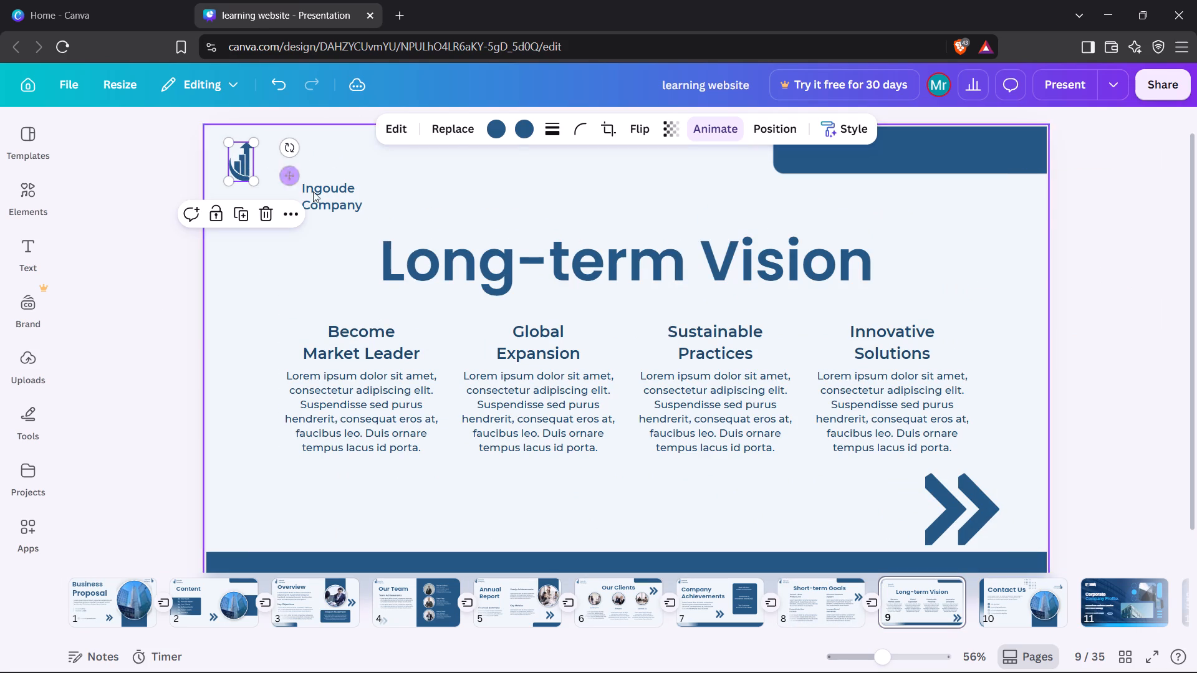
{"action": "left_click_drag", "start_coordinate": [337, 201], "coordinate": [288, 168]}
{"action": "left_click", "coordinate": [524, 211]}
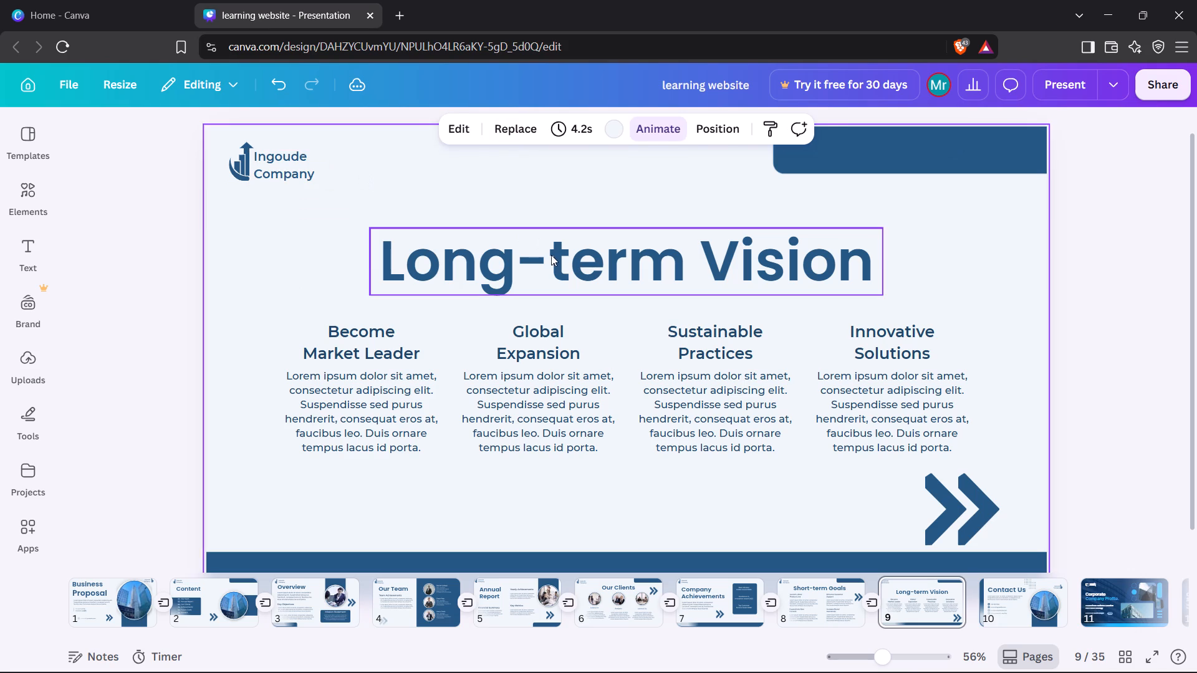
{"action": "left_click_drag", "start_coordinate": [557, 259], "coordinate": [538, 226]}
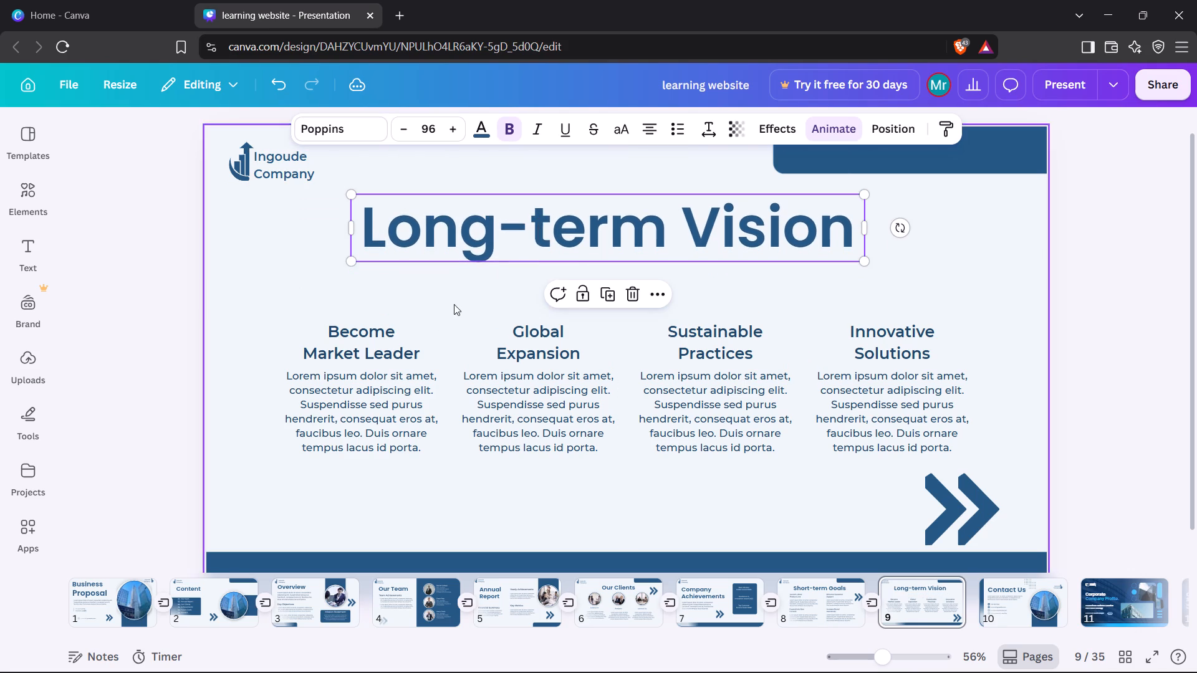
Move the four column headings, from Become Market Leader to Innovative Solutions, up to one aligned row, leaving a gap above their descriptions.
{"action": "left_click_drag", "start_coordinate": [370, 353], "coordinate": [371, 325]}
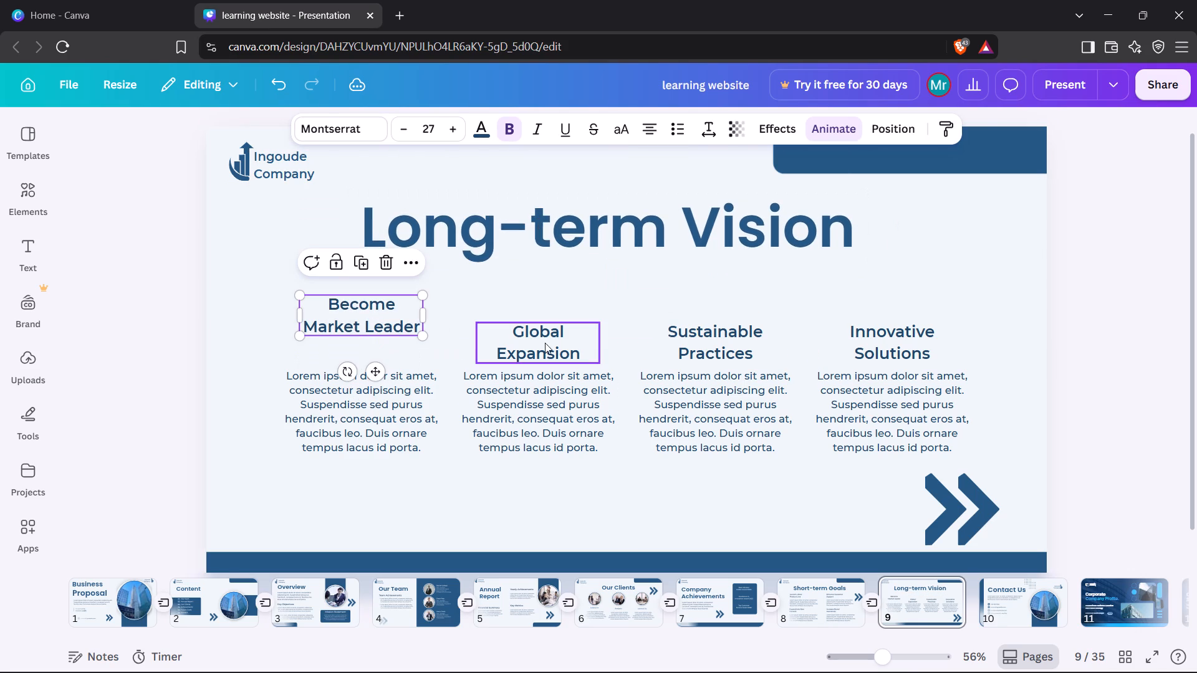
{"action": "left_click_drag", "start_coordinate": [554, 343], "coordinate": [552, 319]}
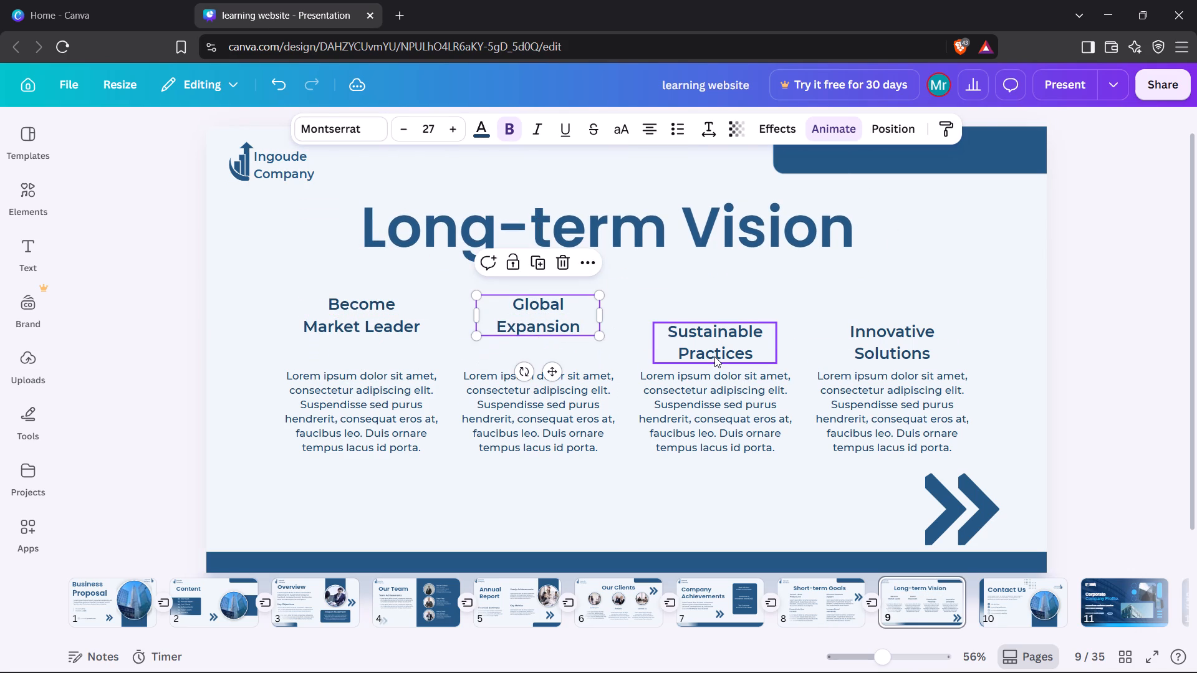
{"action": "left_click_drag", "start_coordinate": [714, 356], "coordinate": [707, 327]}
{"action": "left_click_drag", "start_coordinate": [873, 338], "coordinate": [868, 315]}
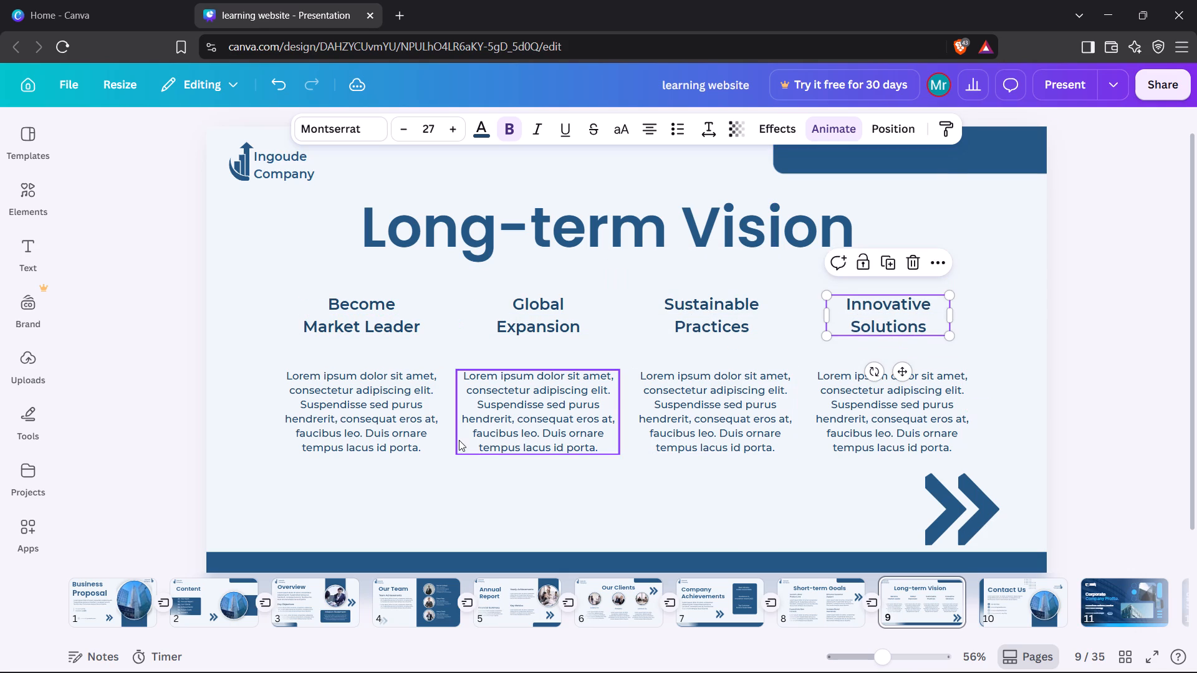
Enlarge the four column descriptions to font sizes of about 18.9, 18.8, 19.5 and 18.9, in column order.
{"action": "left_click", "coordinate": [383, 404]}
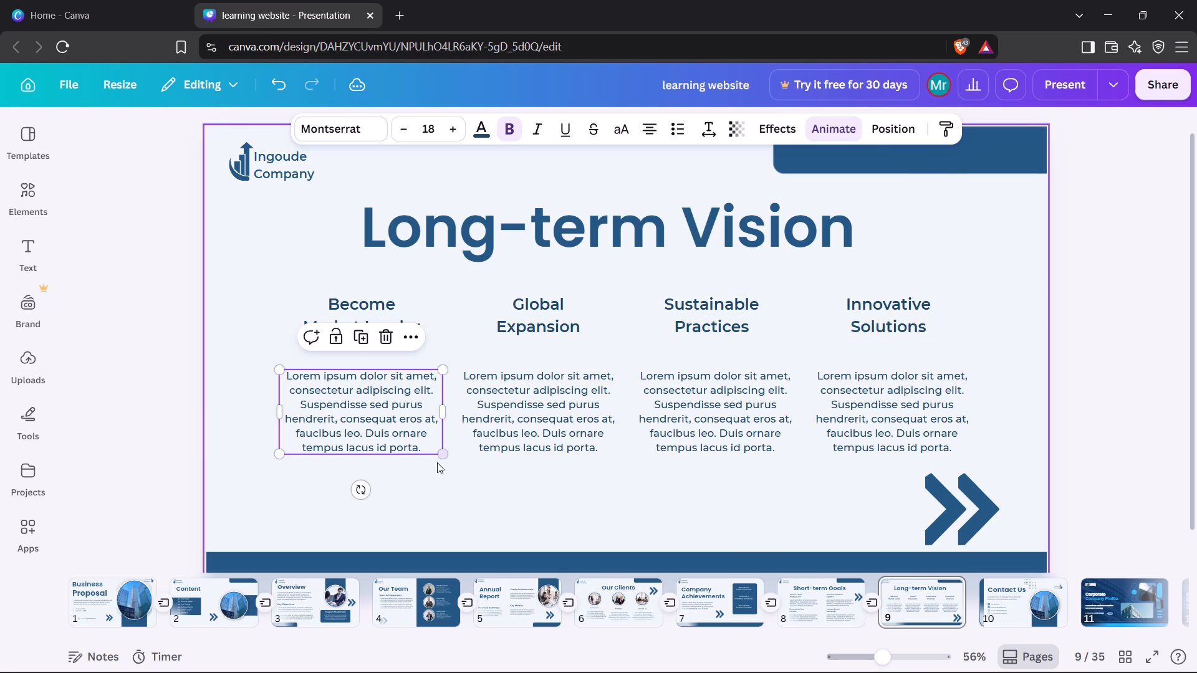
{"action": "left_click_drag", "start_coordinate": [443, 455], "coordinate": [450, 461]}
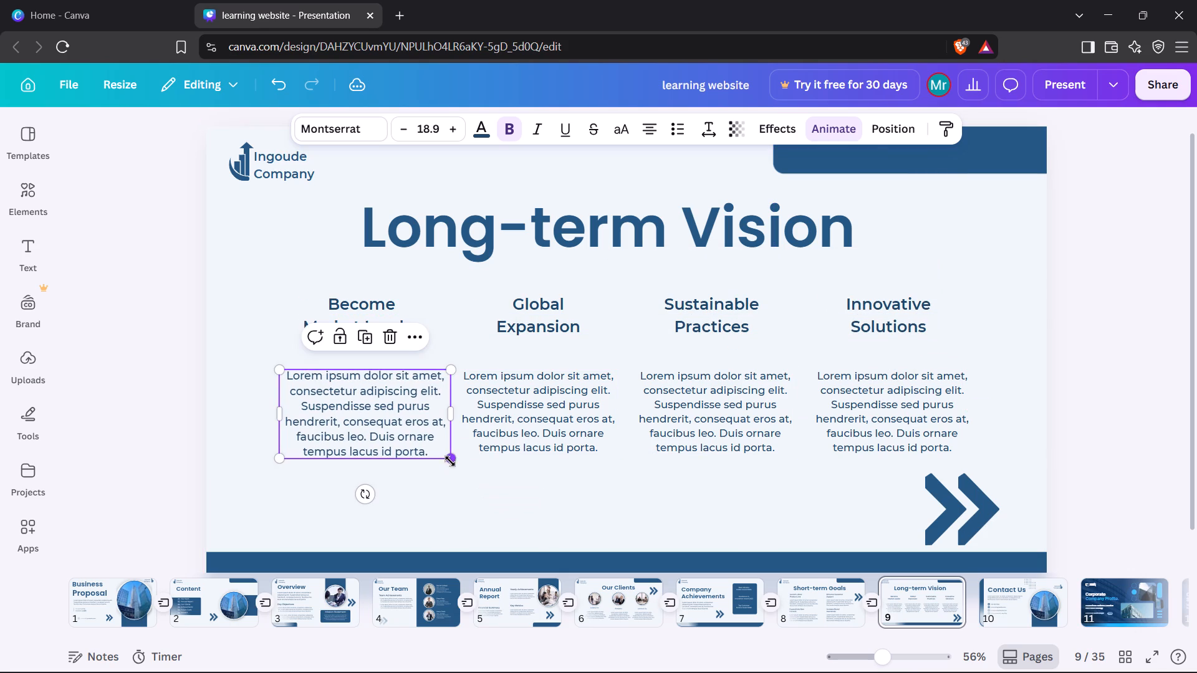
{"action": "left_click", "coordinate": [565, 429]}
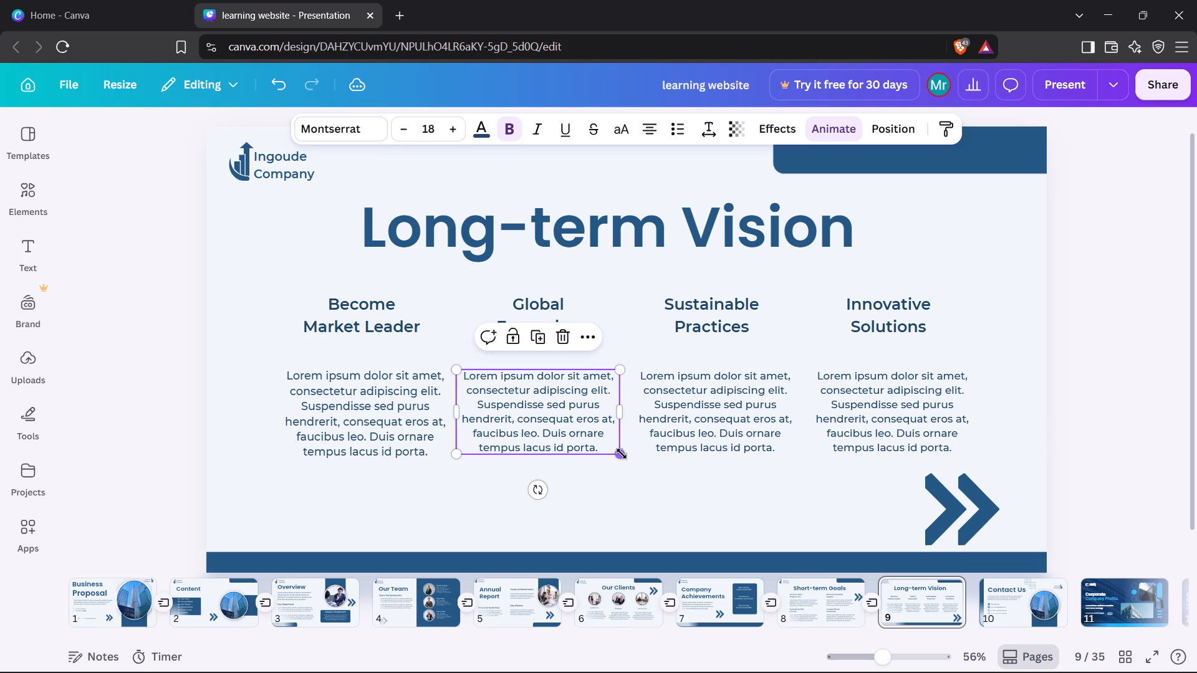
{"action": "left_click_drag", "start_coordinate": [622, 454], "coordinate": [628, 455]}
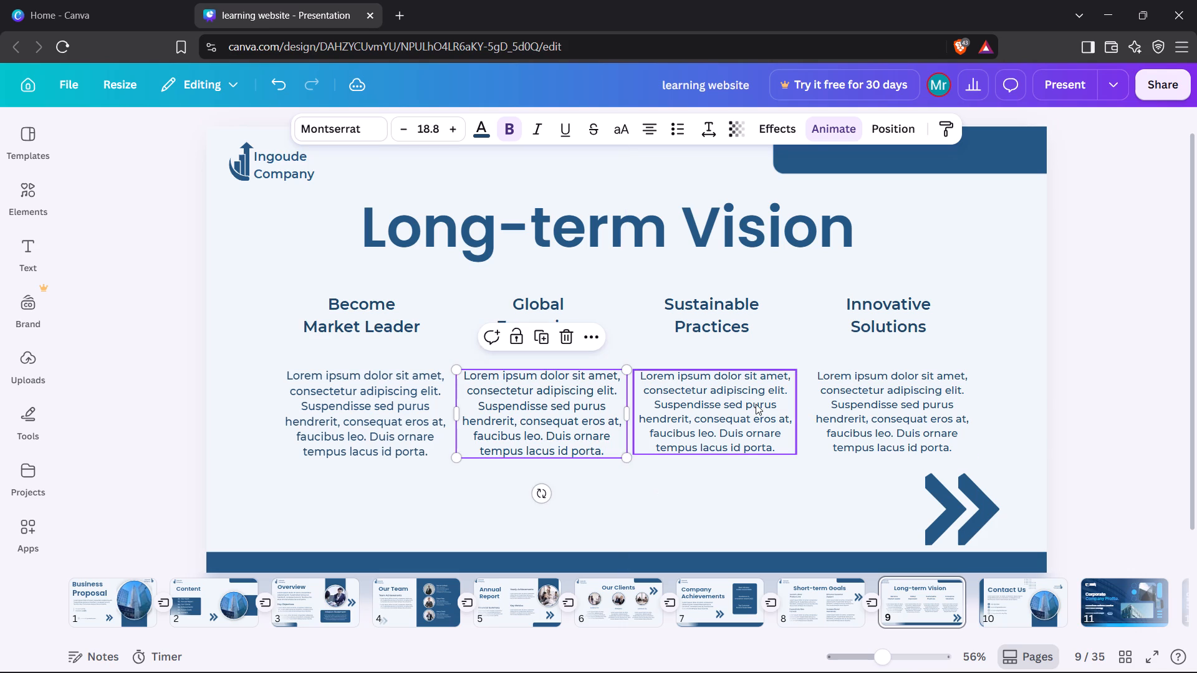
{"action": "double_click", "coordinate": [754, 404]}
{"action": "left_click", "coordinate": [795, 308]}
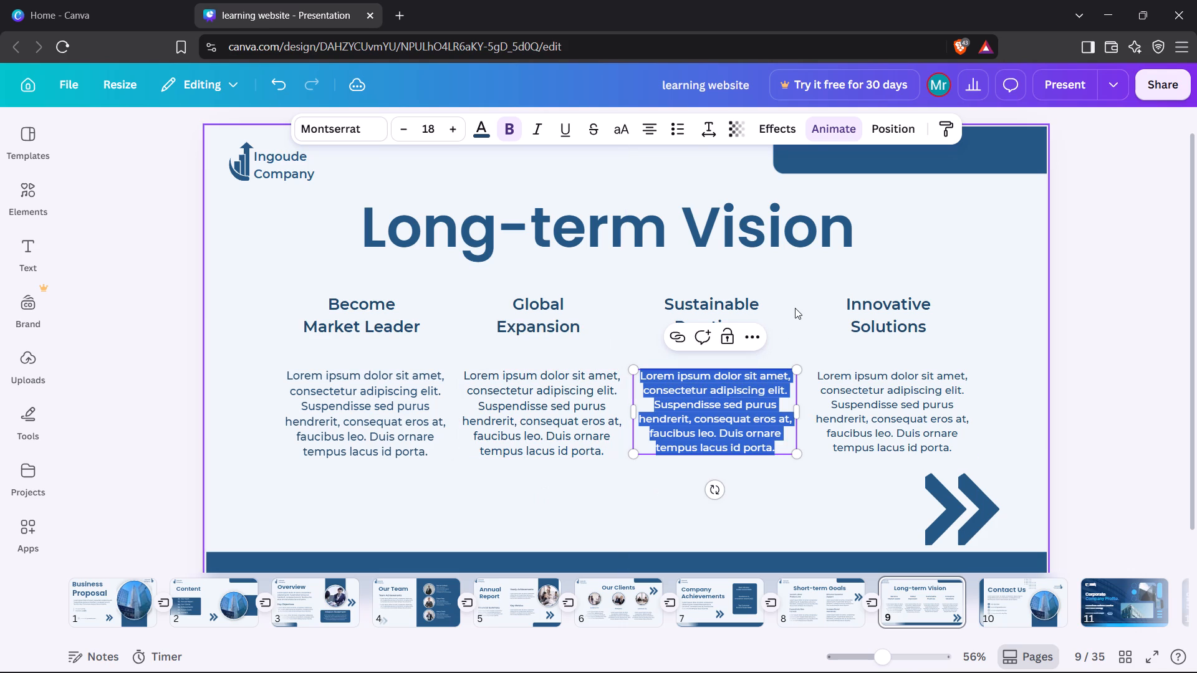
{"action": "left_click", "coordinate": [742, 437]}
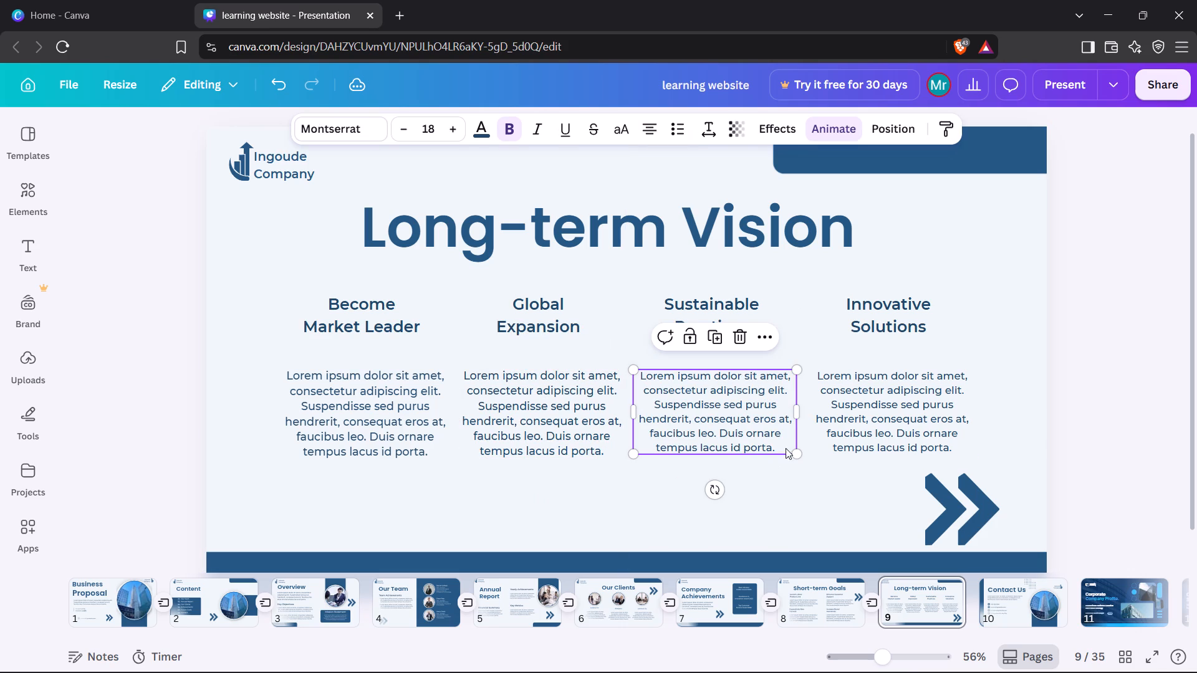
{"action": "left_click_drag", "start_coordinate": [796, 452], "coordinate": [812, 457]}
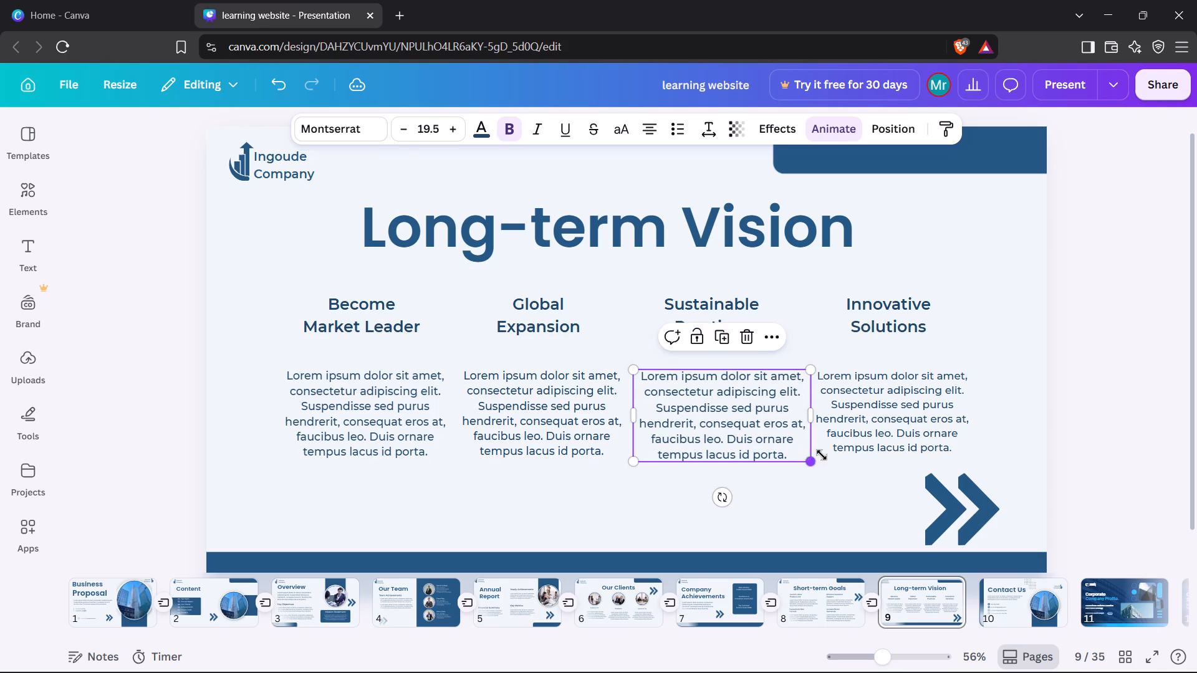
{"action": "left_click", "coordinate": [885, 438]}
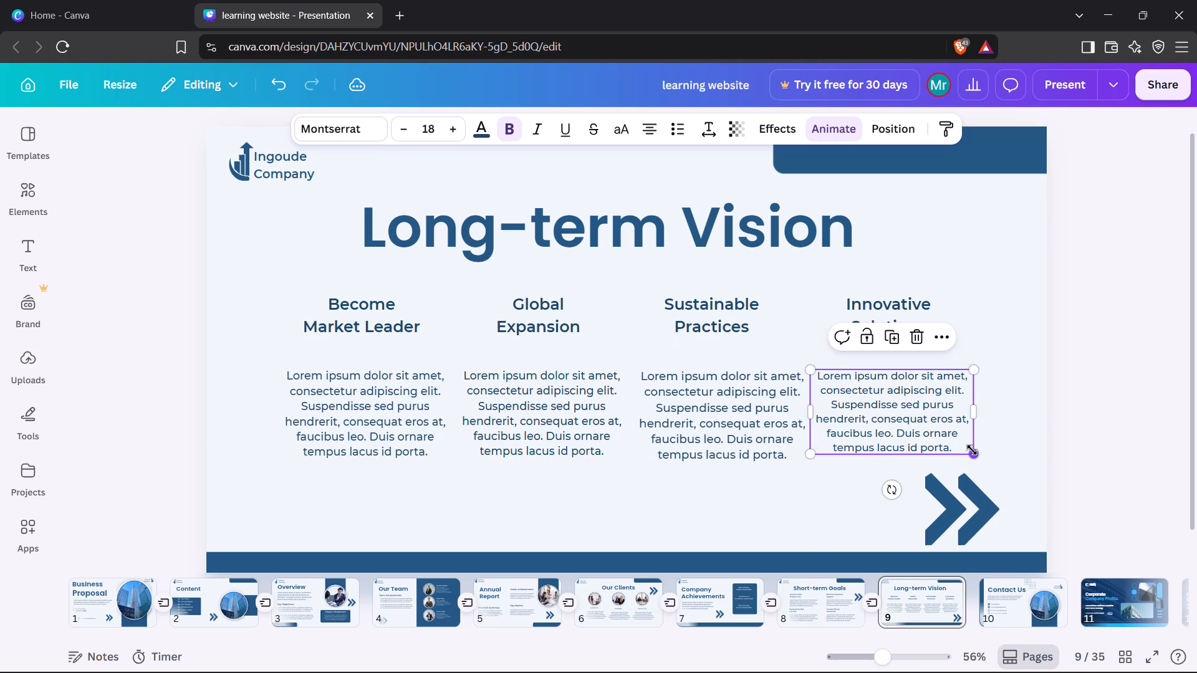
{"action": "left_click", "coordinate": [972, 450]}
{"action": "left_click_drag", "start_coordinate": [978, 454], "coordinate": [988, 458]}
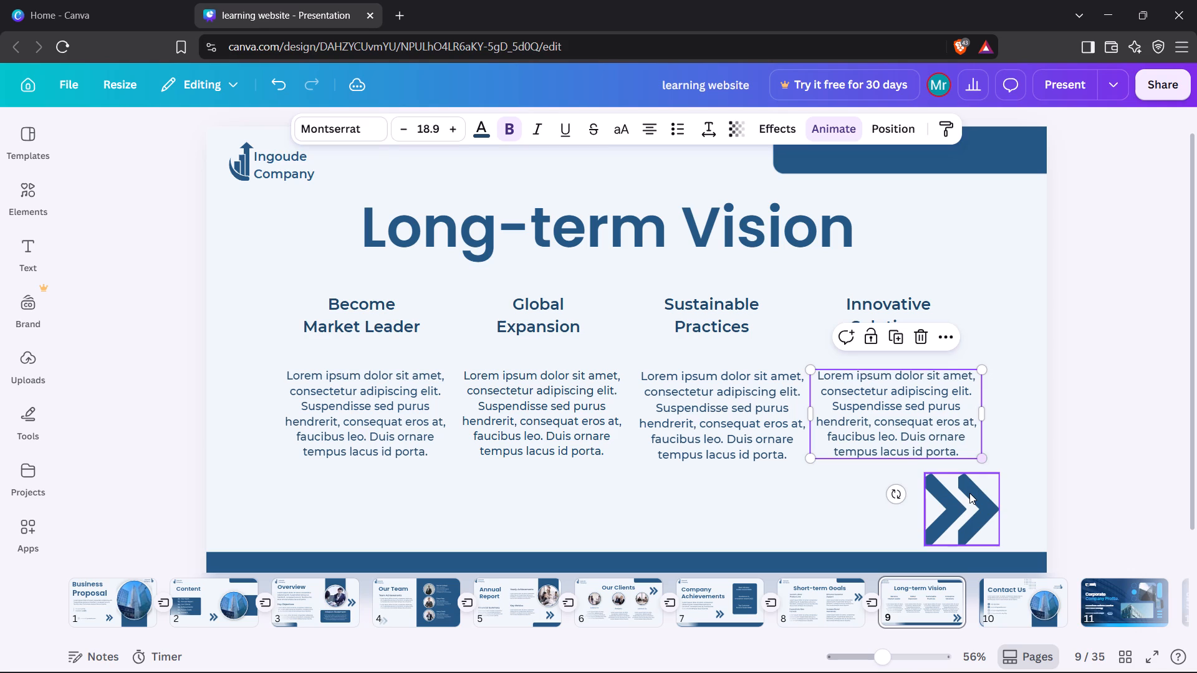
Shrink the double-arrow graphic in the lower-right corner of the Long-term Vision slide slightly.
{"action": "left_click", "coordinate": [969, 493]}
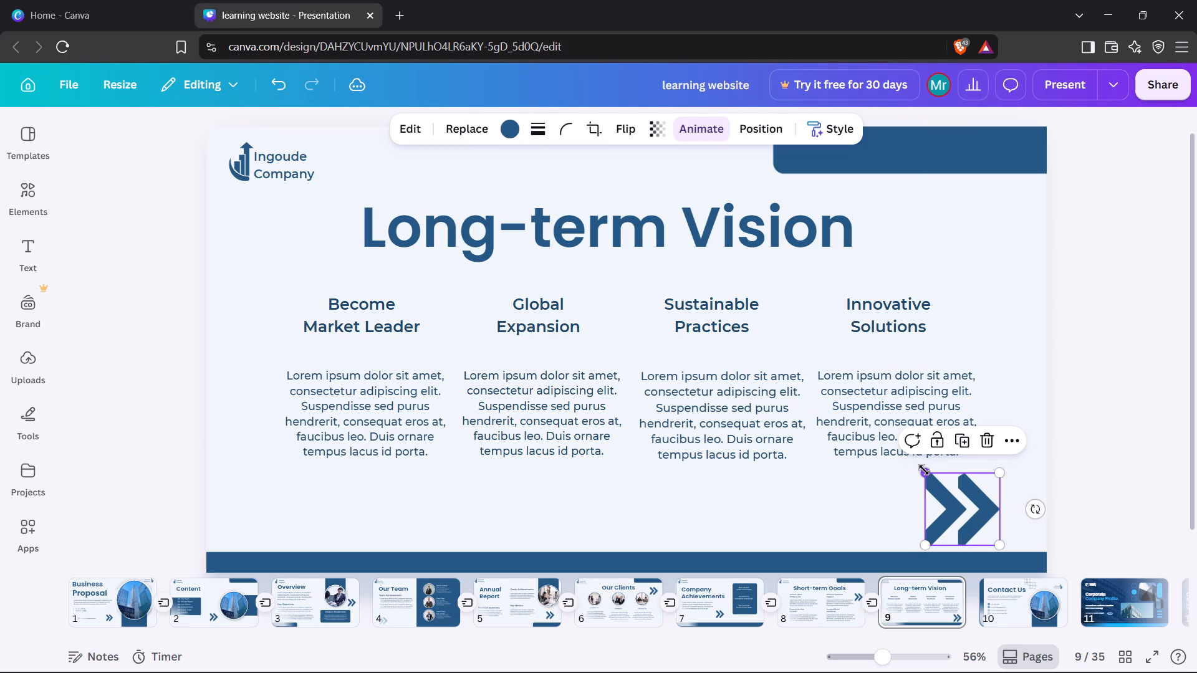
{"action": "left_click_drag", "start_coordinate": [924, 470], "coordinate": [935, 489]}
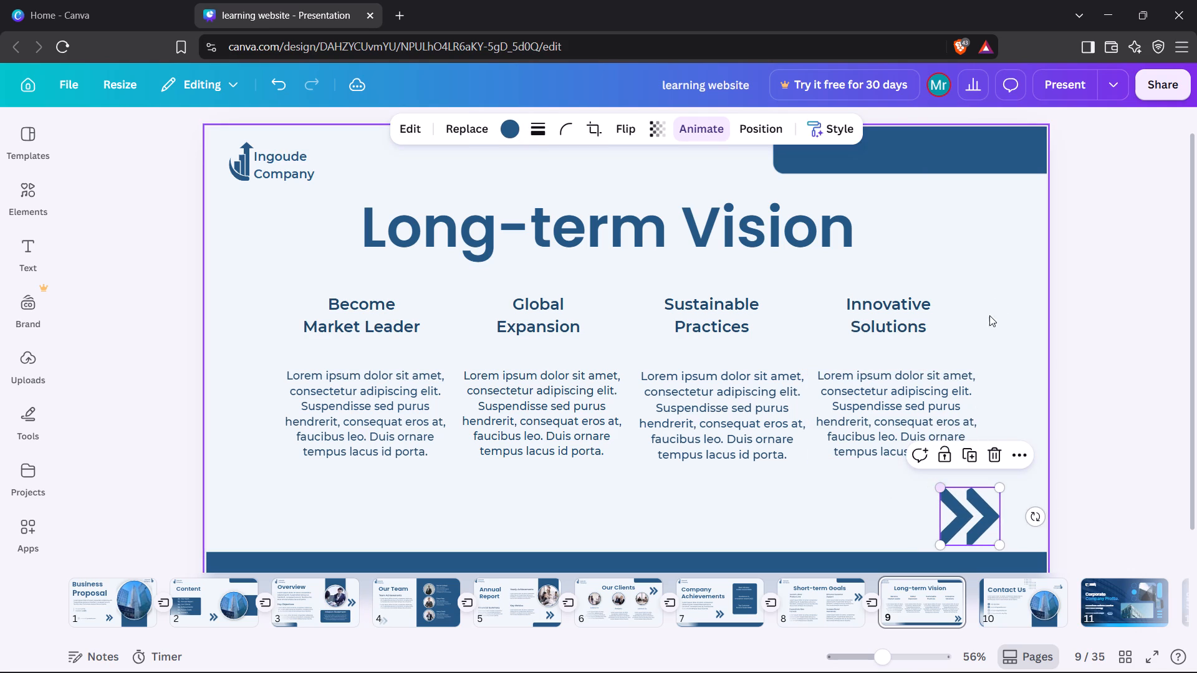
Apply the Rise page animation to the Long-term Vision slide, keeping it on both enter and exit.
{"action": "left_click", "coordinate": [1006, 285]}
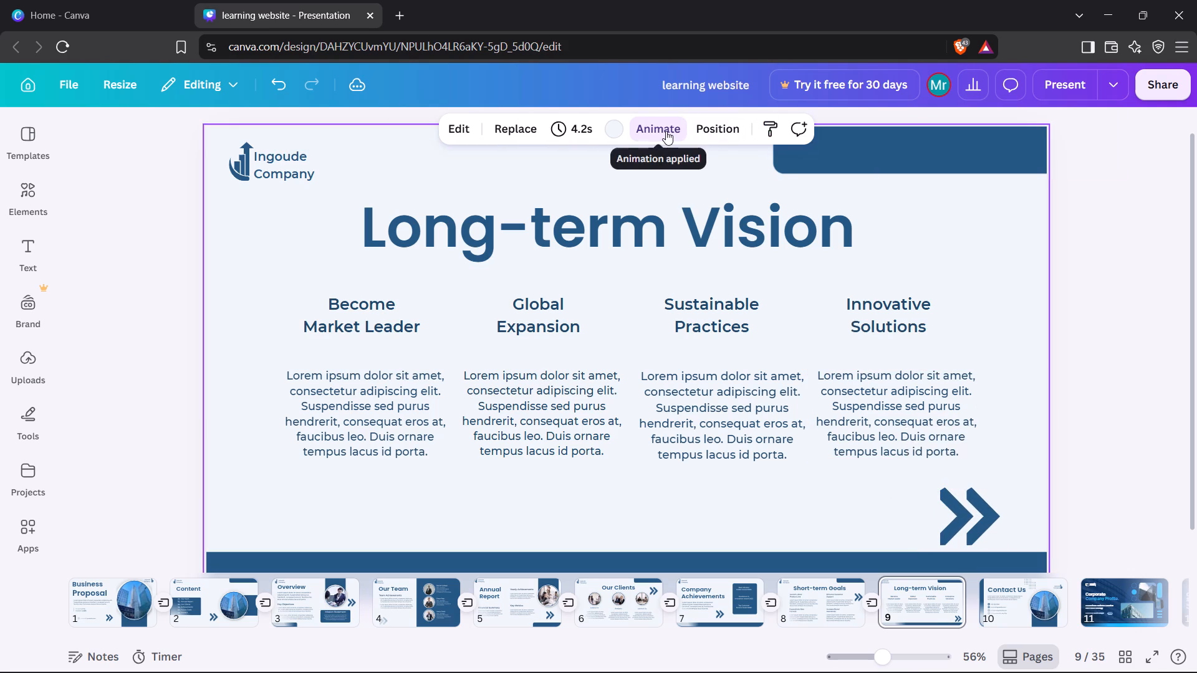
{"action": "left_click", "coordinate": [666, 131]}
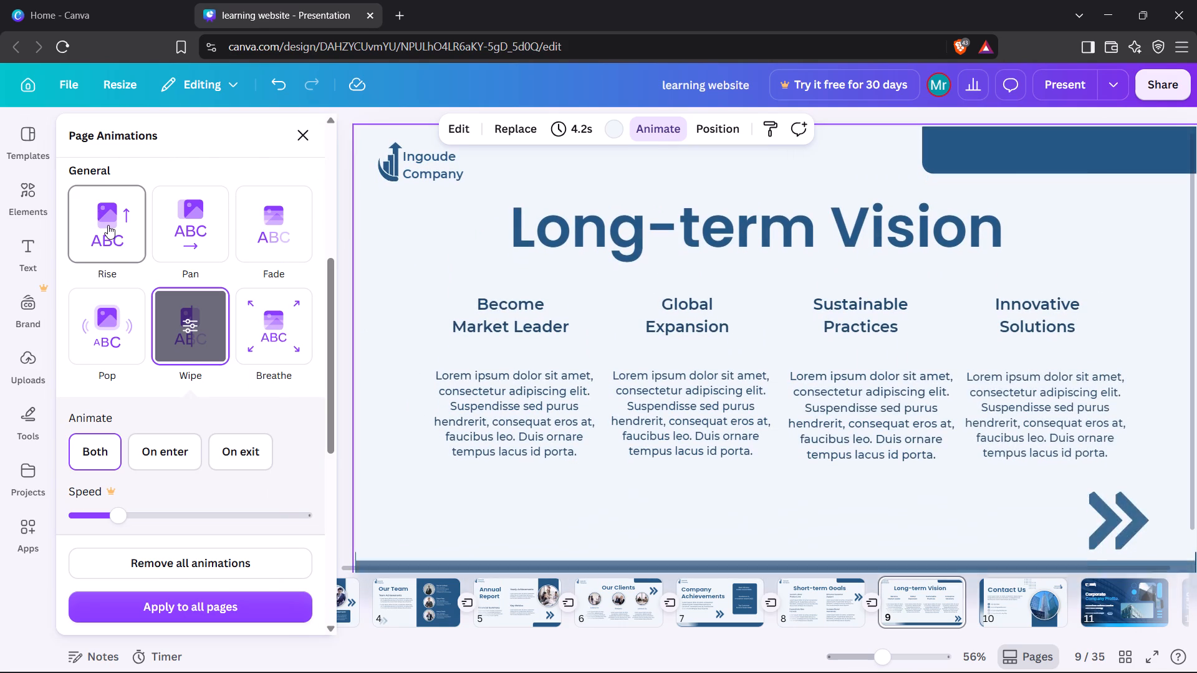
{"action": "left_click", "coordinate": [108, 225]}
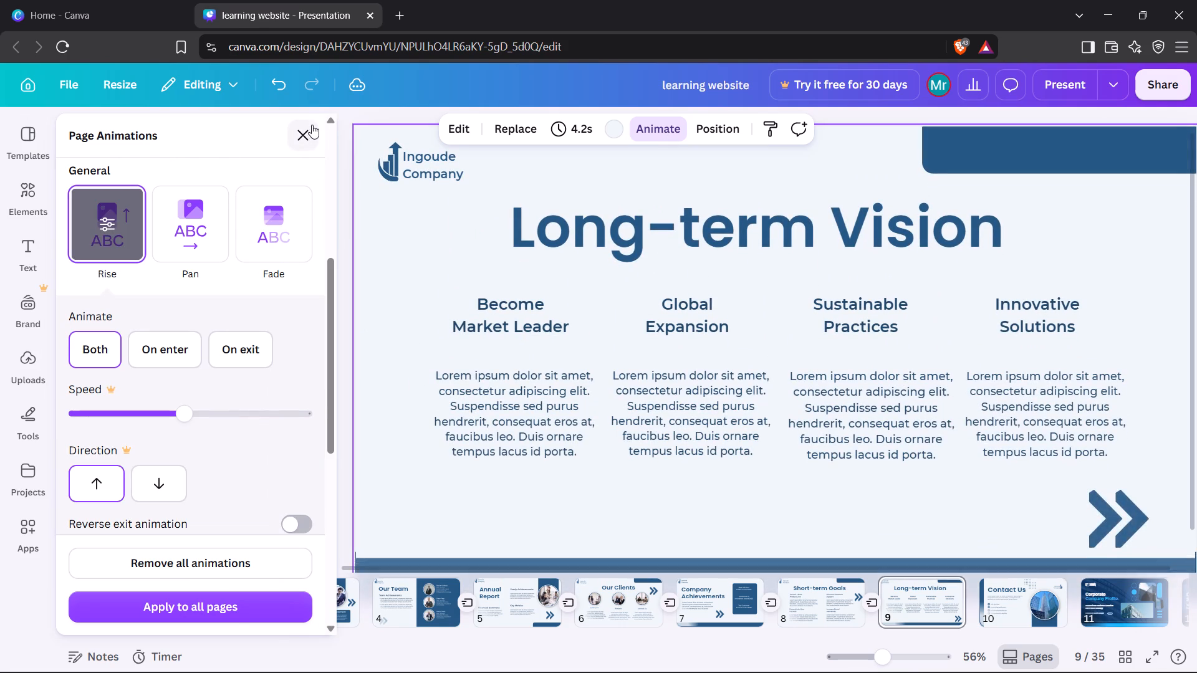
{"action": "left_click", "coordinate": [312, 125]}
{"action": "left_click", "coordinate": [145, 282]}
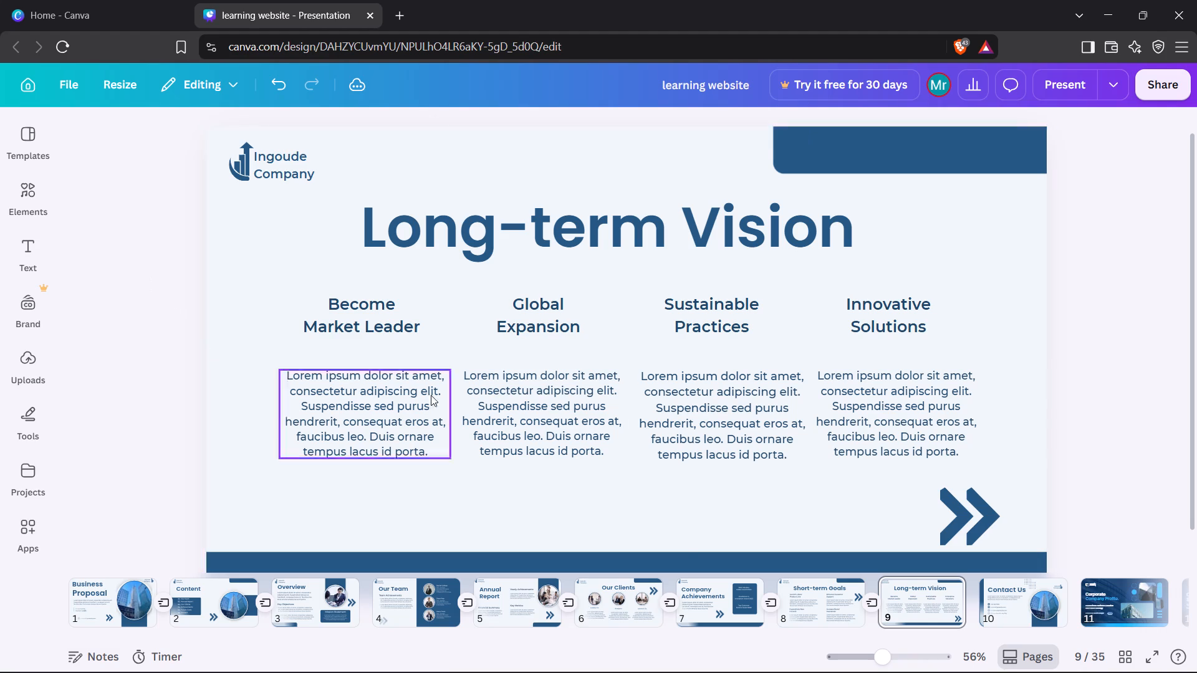
Add a Flow transition between the Long-term Vision and Contact Us slides.
{"action": "left_click", "coordinate": [975, 613]}
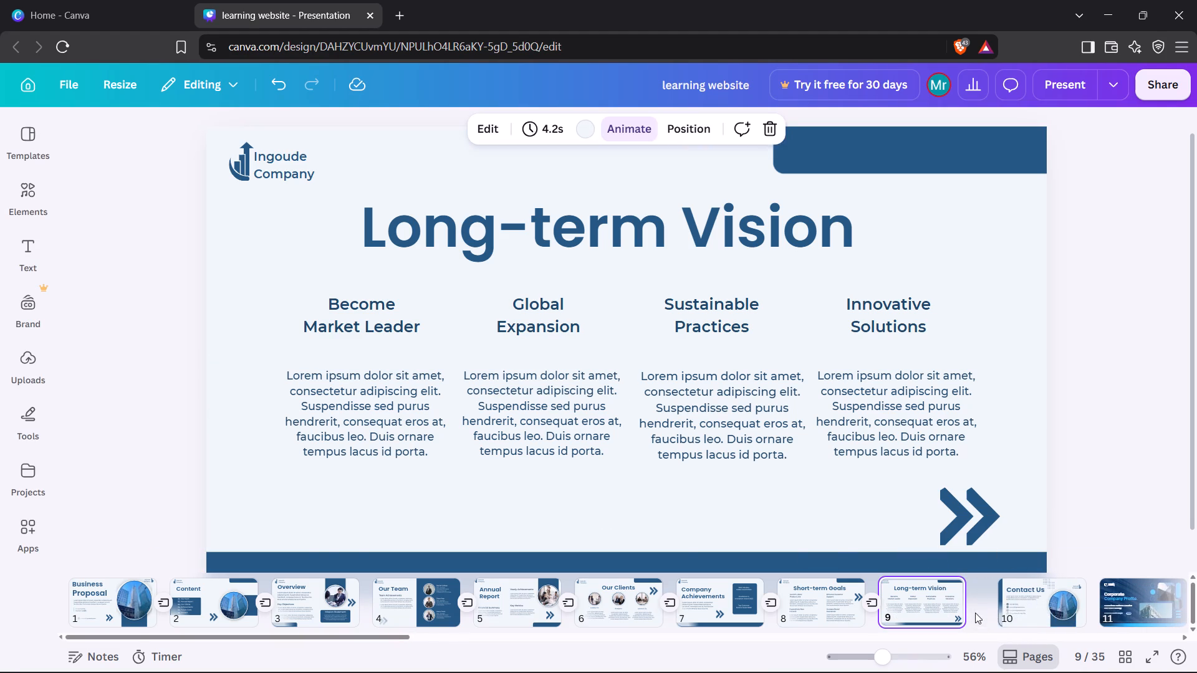
{"action": "left_click", "coordinate": [184, 447]}
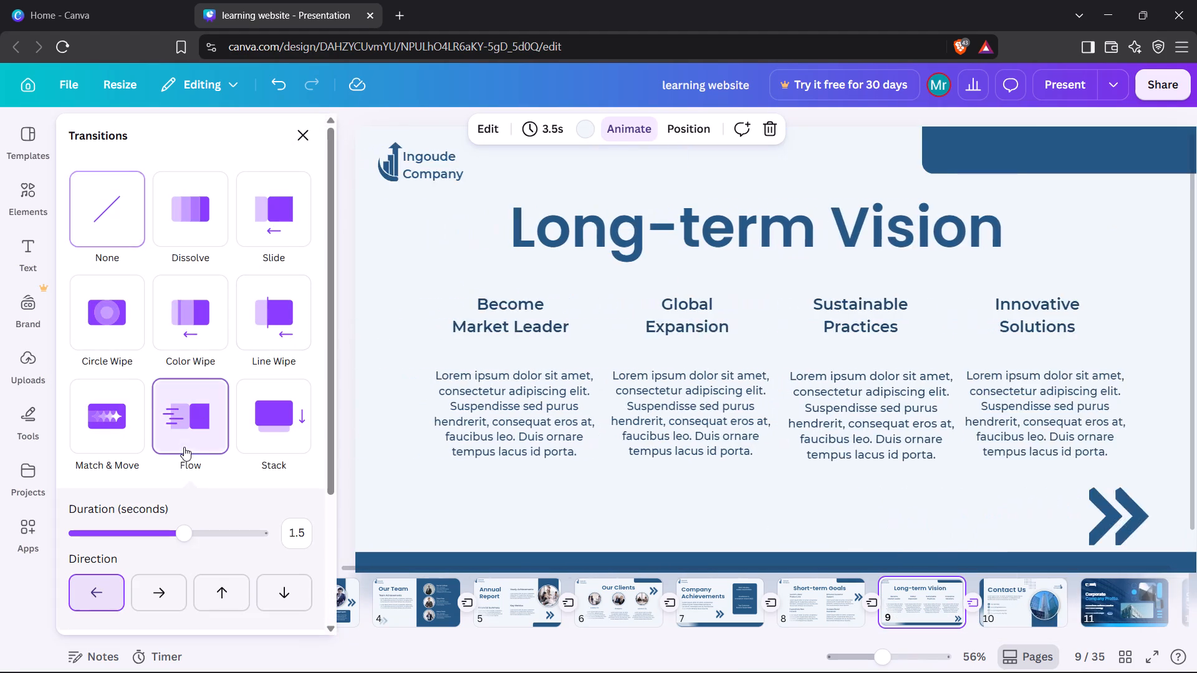
{"action": "left_click", "coordinate": [297, 136]}
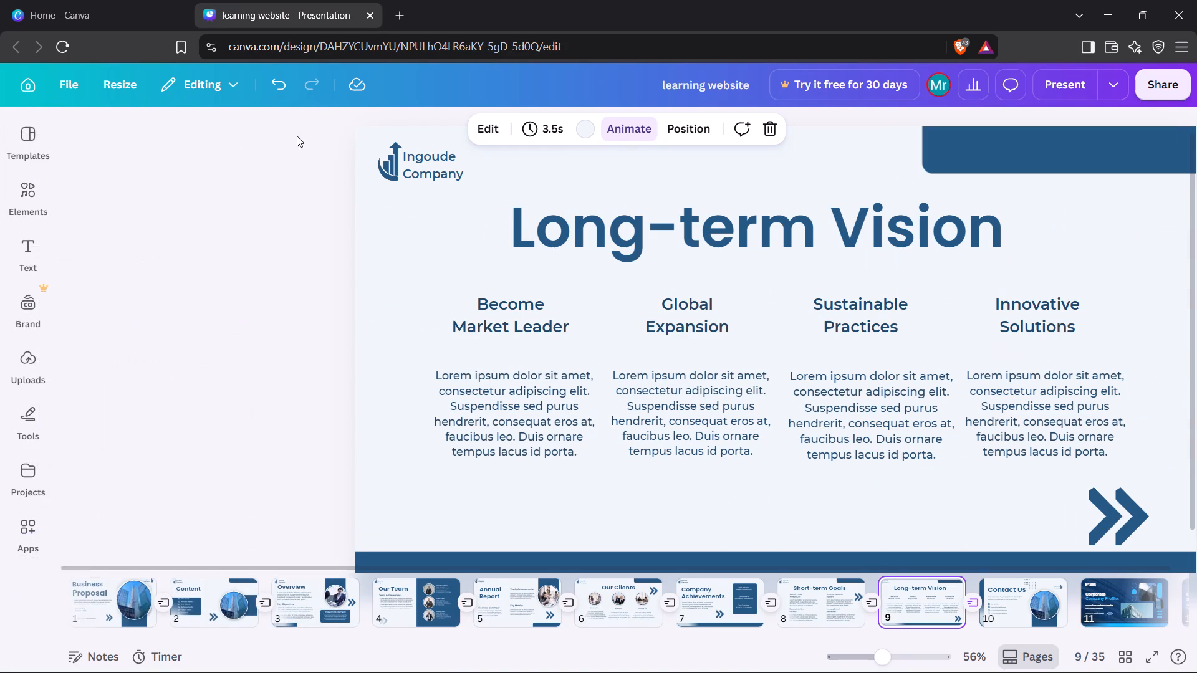
{"action": "left_click", "coordinate": [115, 335]}
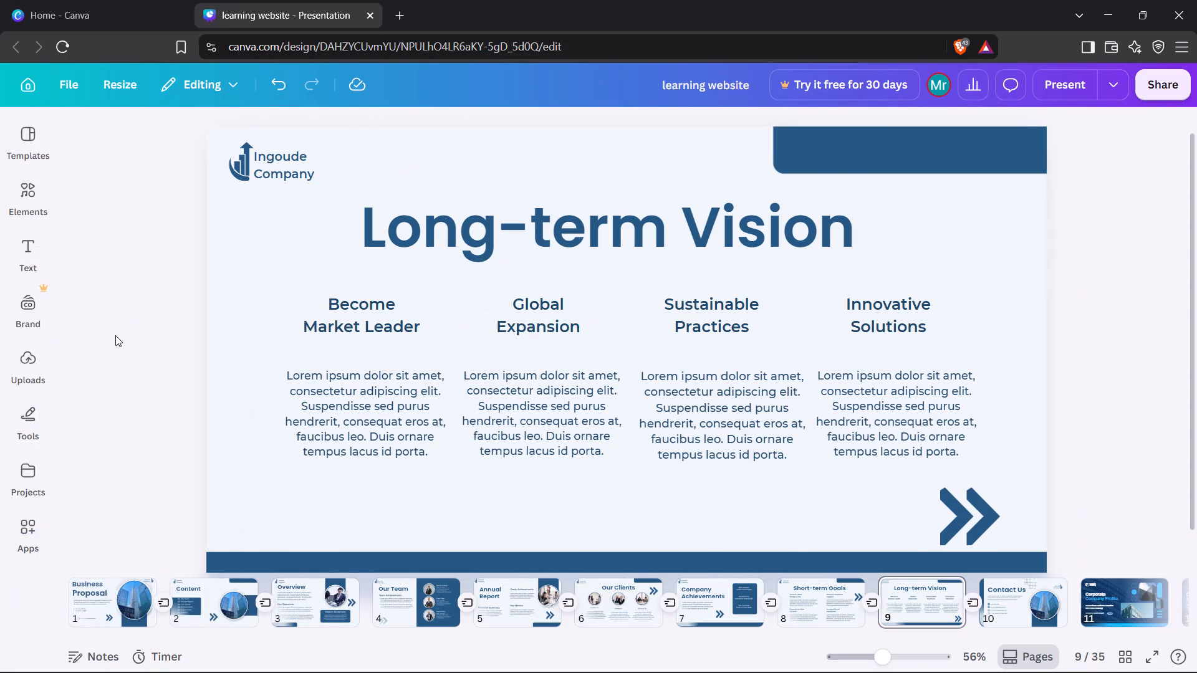
Go to the Contact Us slide and delete the dot pattern beside the title.
{"action": "key", "text": "Right"}
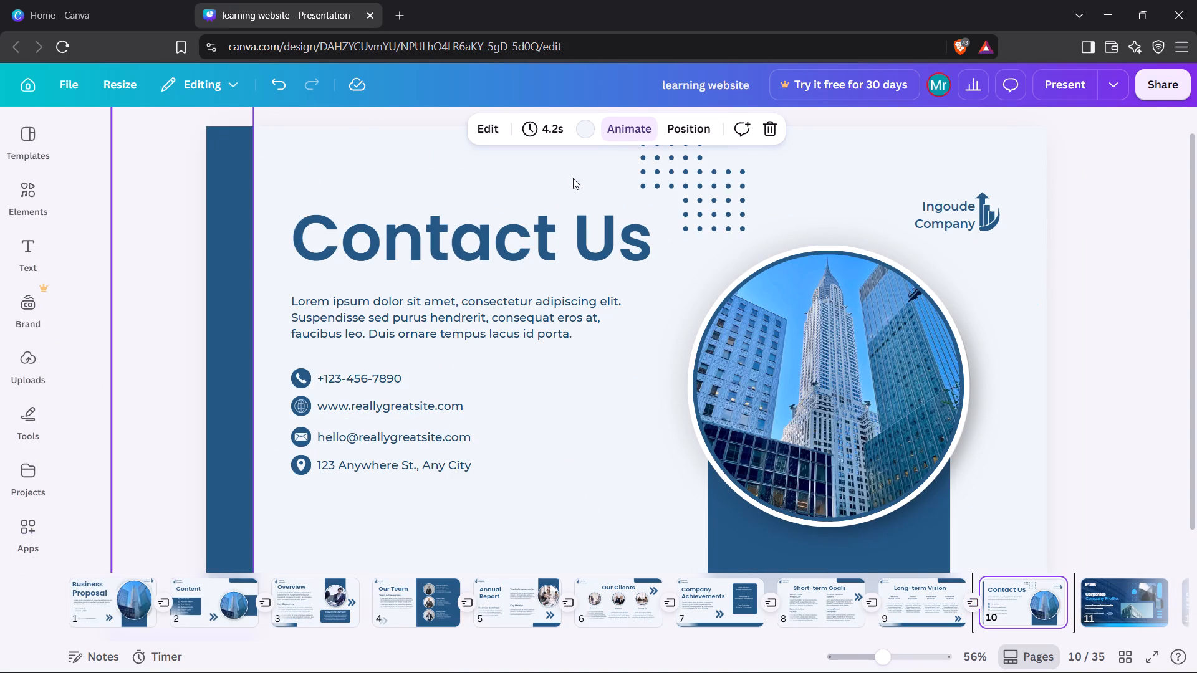
{"action": "left_click", "coordinate": [668, 189]}
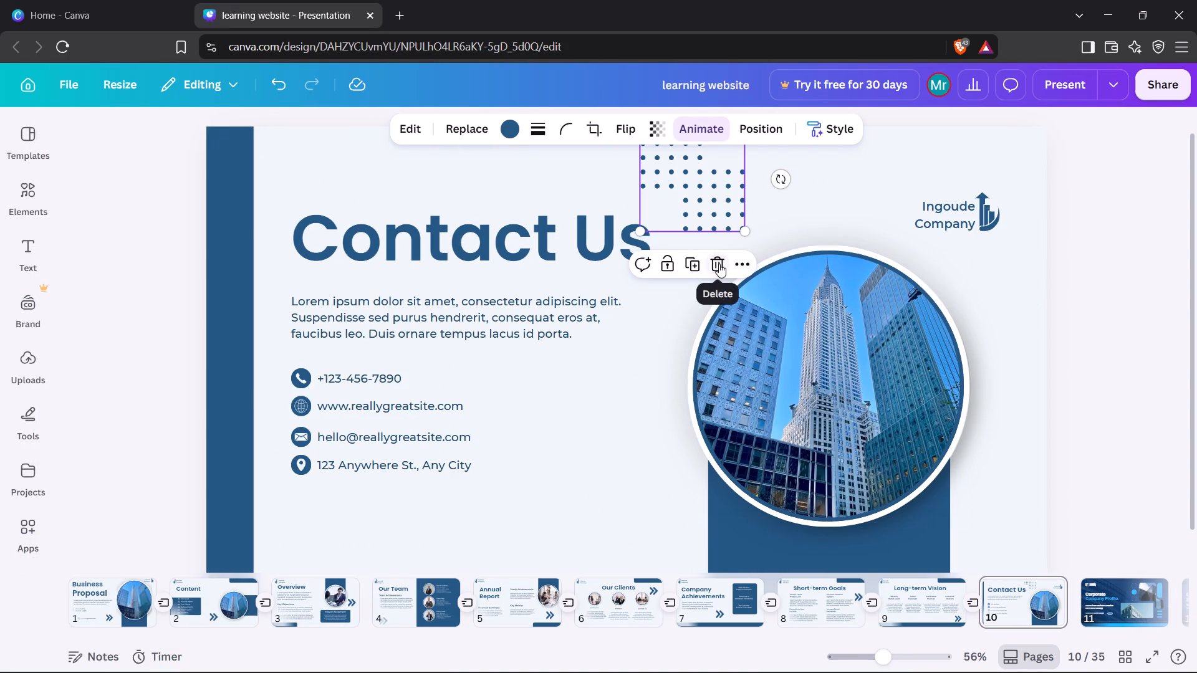
{"action": "left_click", "coordinate": [719, 264]}
Move the Contact Us title and the paragraph beneath it up and slightly left, keeping a small gap between them.
{"action": "left_click_drag", "start_coordinate": [457, 257], "coordinate": [427, 198]}
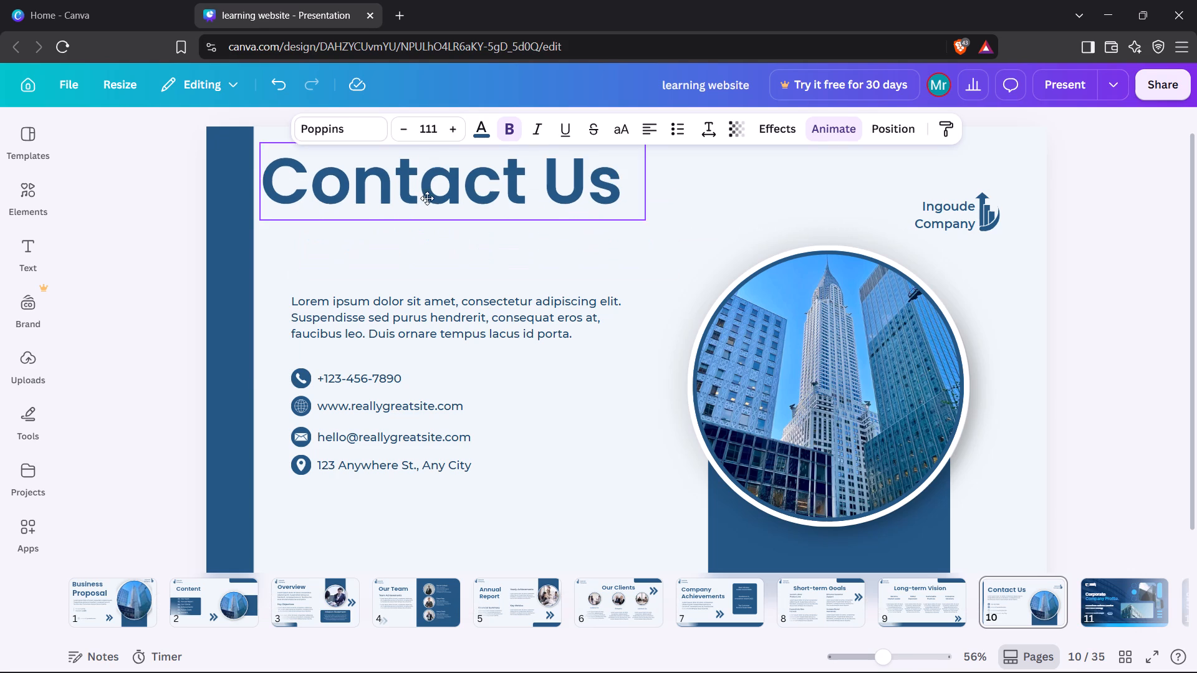
{"action": "left_click_drag", "start_coordinate": [427, 198], "coordinate": [438, 206]}
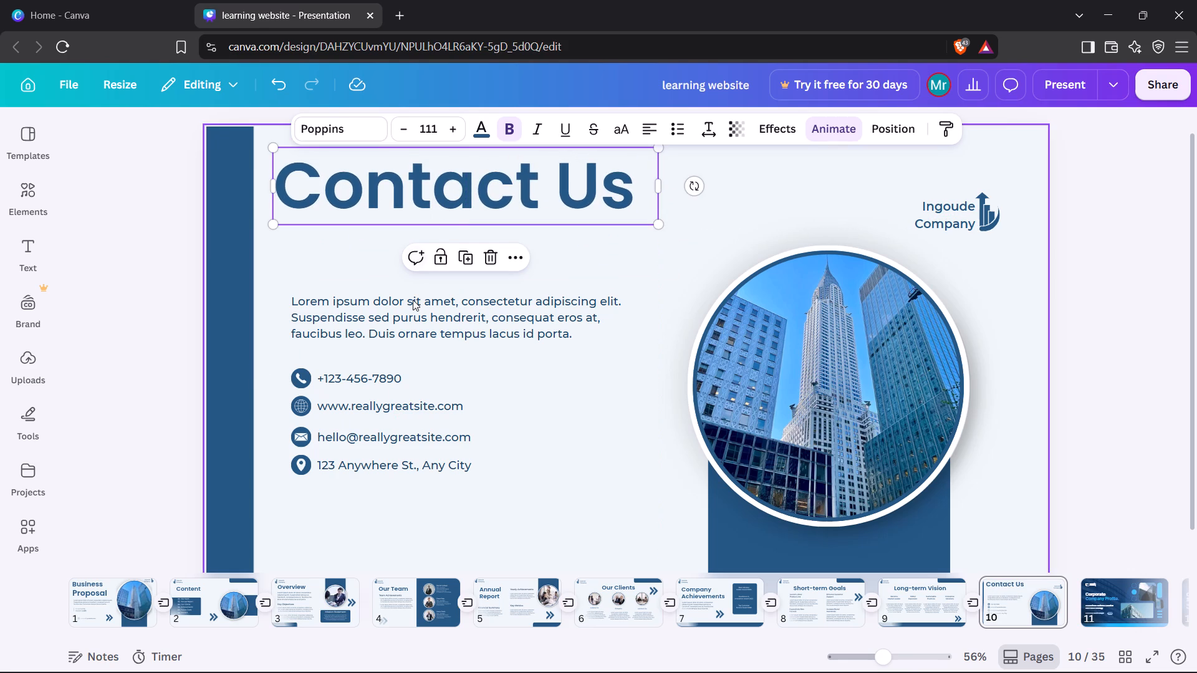
{"action": "left_click_drag", "start_coordinate": [413, 300], "coordinate": [400, 246]}
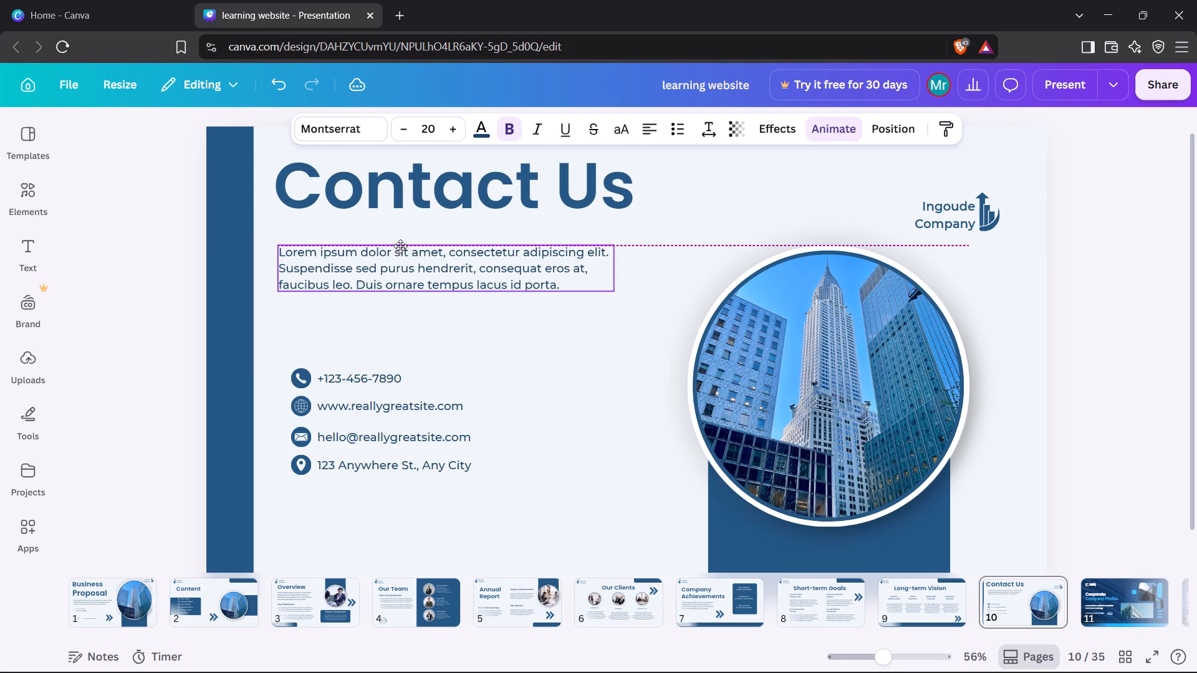
{"action": "left_click_drag", "start_coordinate": [400, 246], "coordinate": [402, 246]}
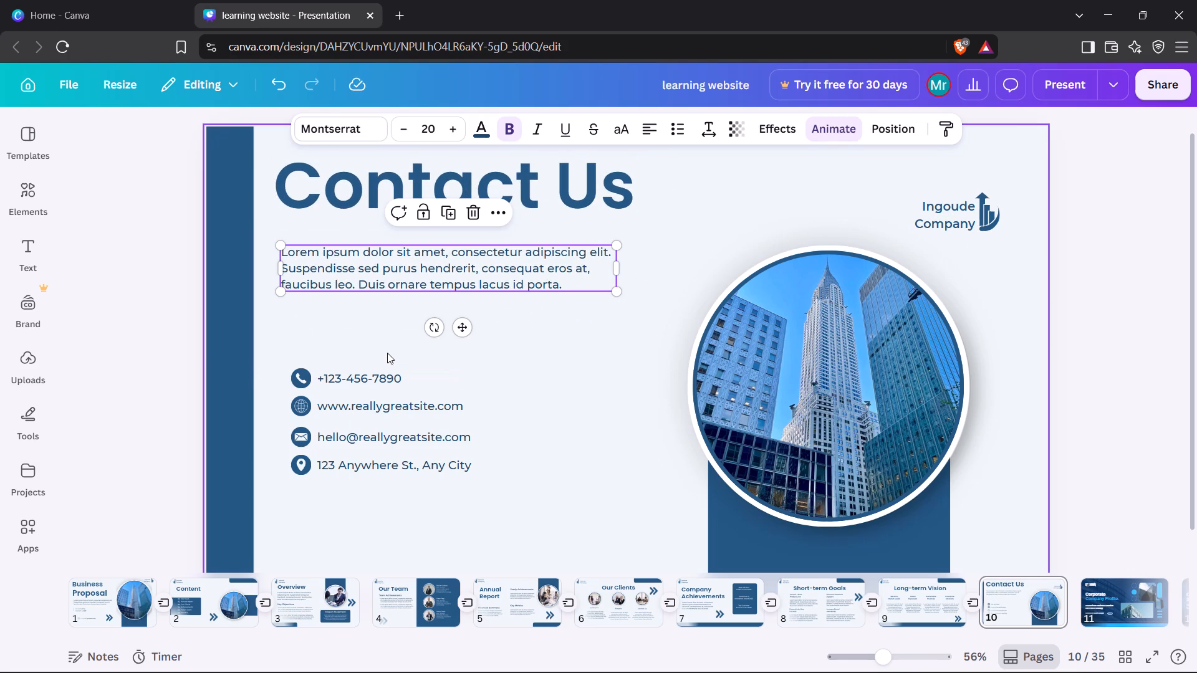
Enlarge the four contact detail lines together to a font size of about 24.3.
{"action": "left_click_drag", "start_coordinate": [387, 353], "coordinate": [393, 486]}
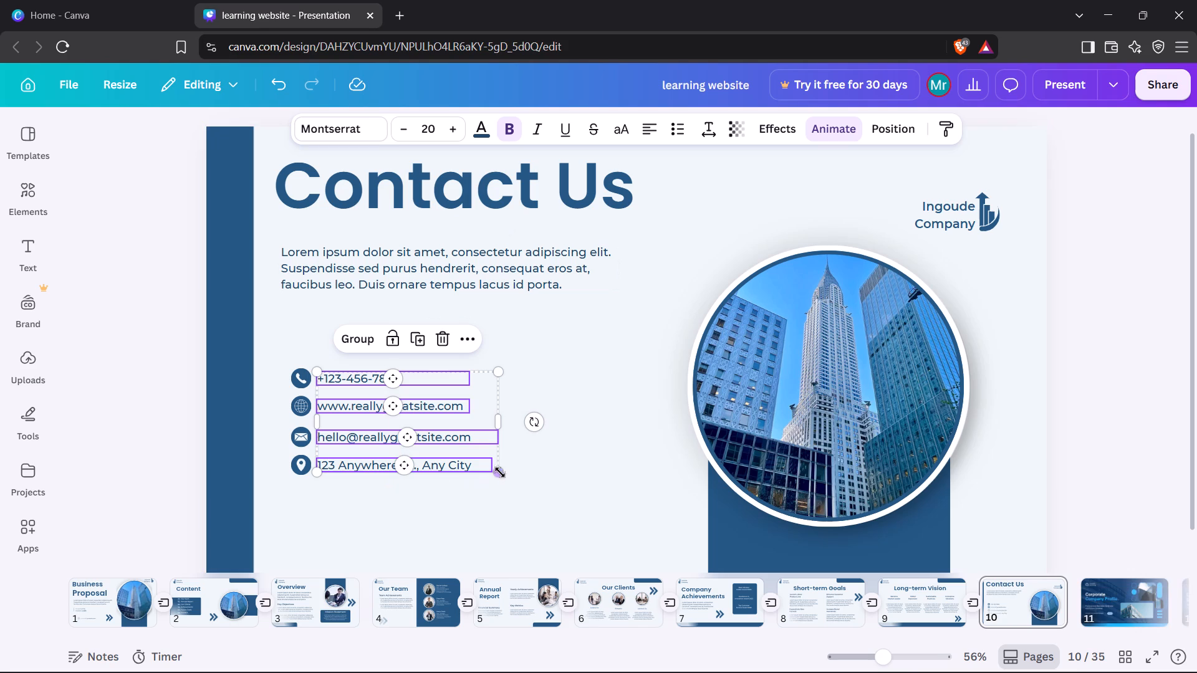
{"action": "left_click_drag", "start_coordinate": [502, 467], "coordinate": [550, 473]}
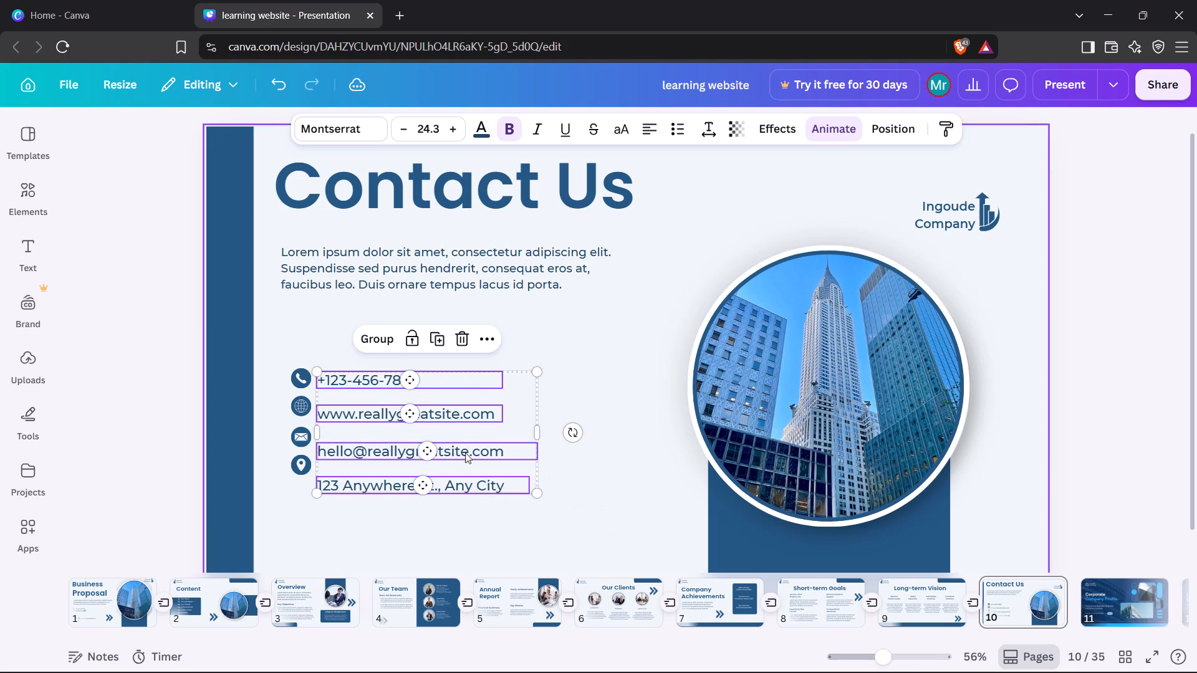
Enlarge the four contact icons together to about 55 wide by 286 high so they line up with their text lines.
{"action": "left_click_drag", "start_coordinate": [304, 358], "coordinate": [299, 472]}
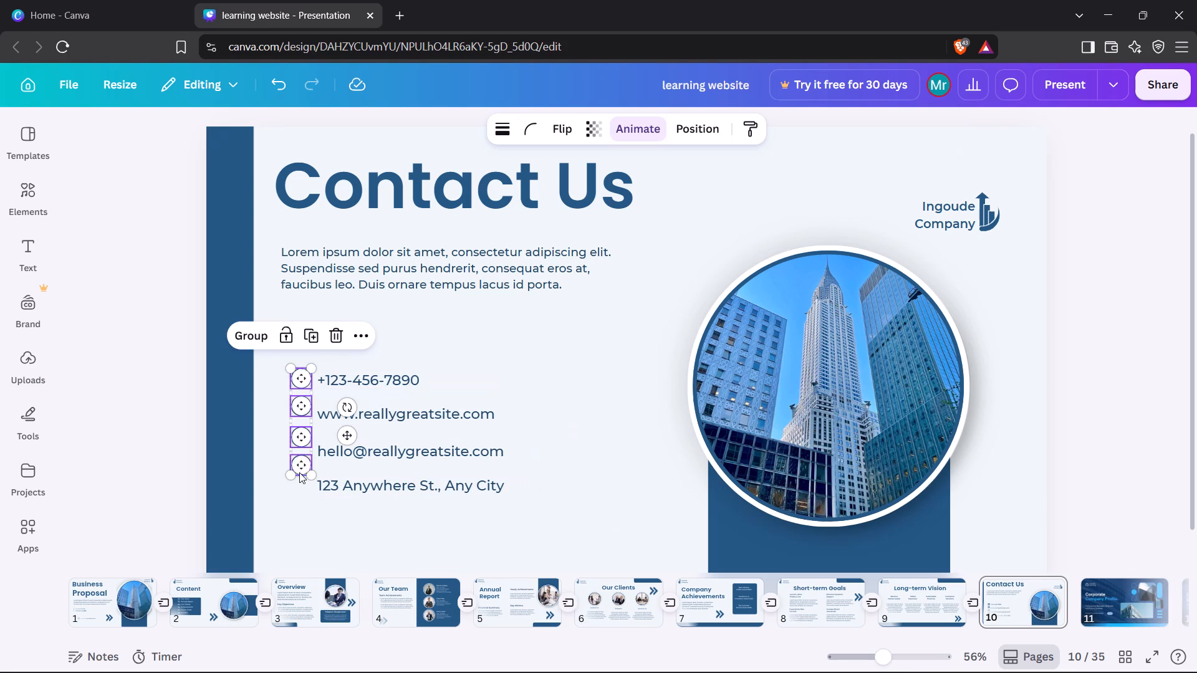
{"action": "left_click_drag", "start_coordinate": [289, 474], "coordinate": [289, 484]}
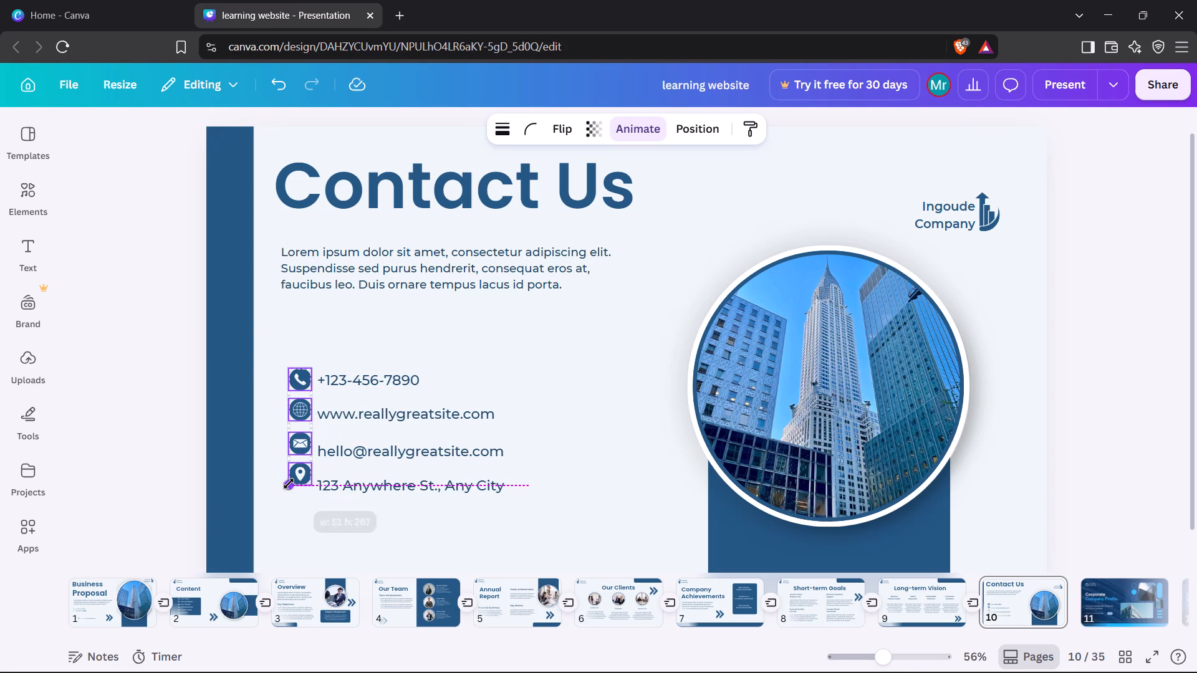
{"action": "left_click_drag", "start_coordinate": [289, 484], "coordinate": [289, 493]}
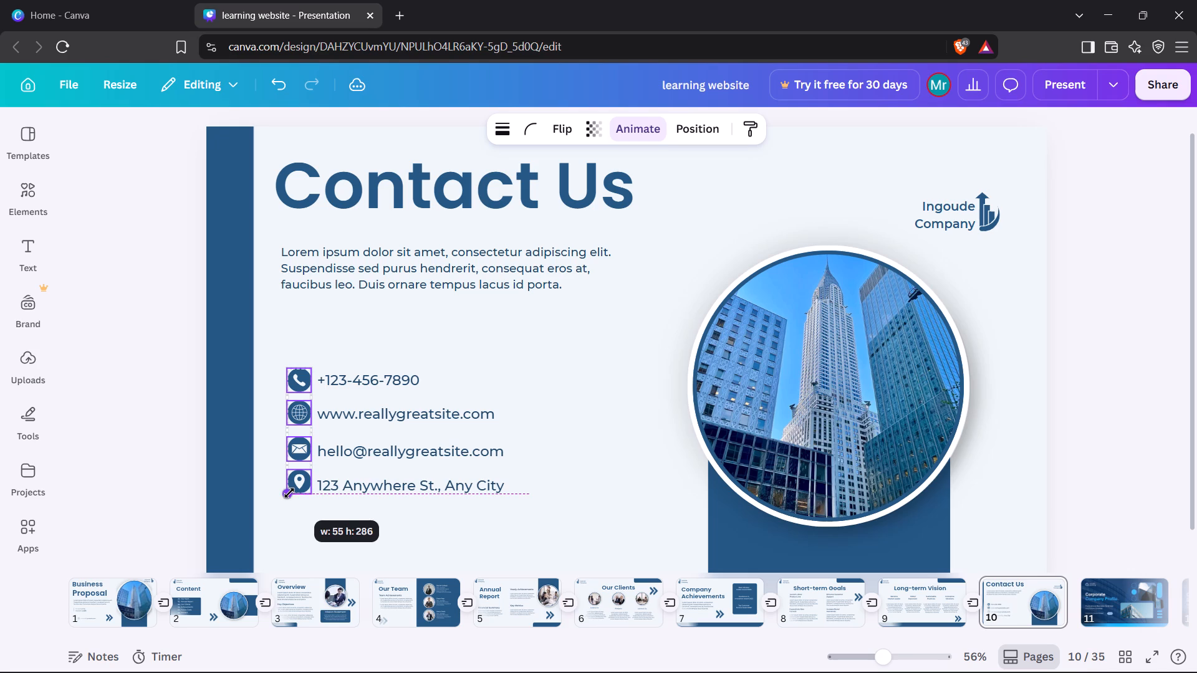
{"action": "left_click_drag", "start_coordinate": [289, 493], "coordinate": [289, 495]}
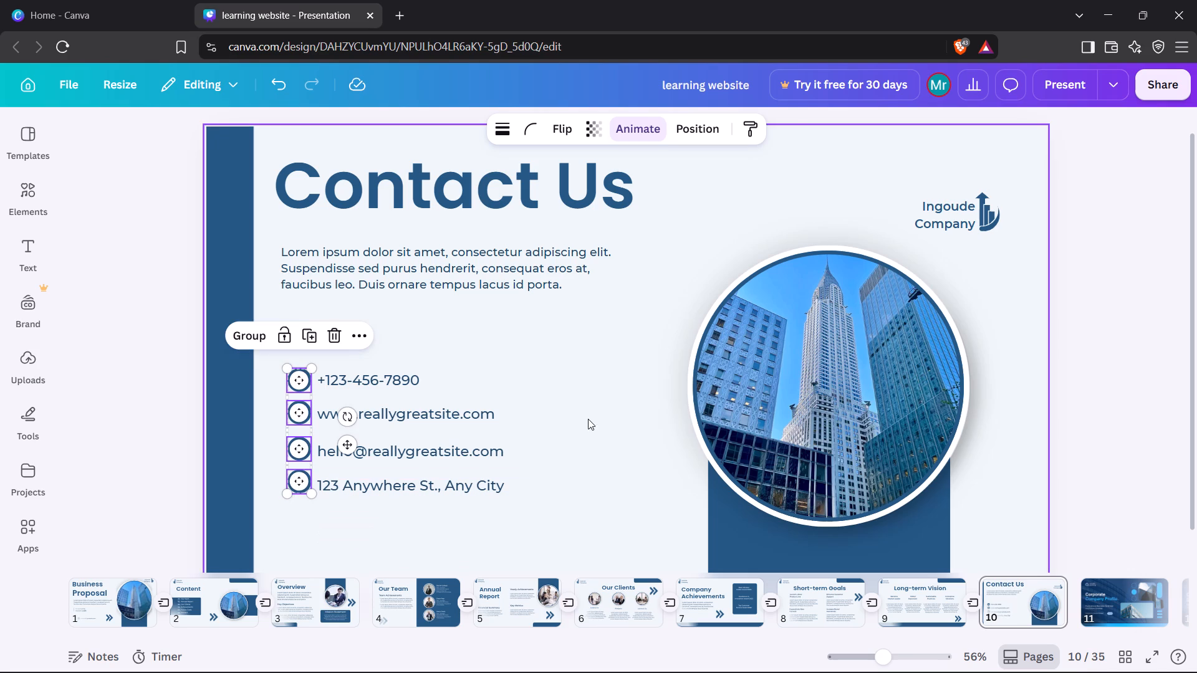
{"action": "left_click", "coordinate": [588, 419]}
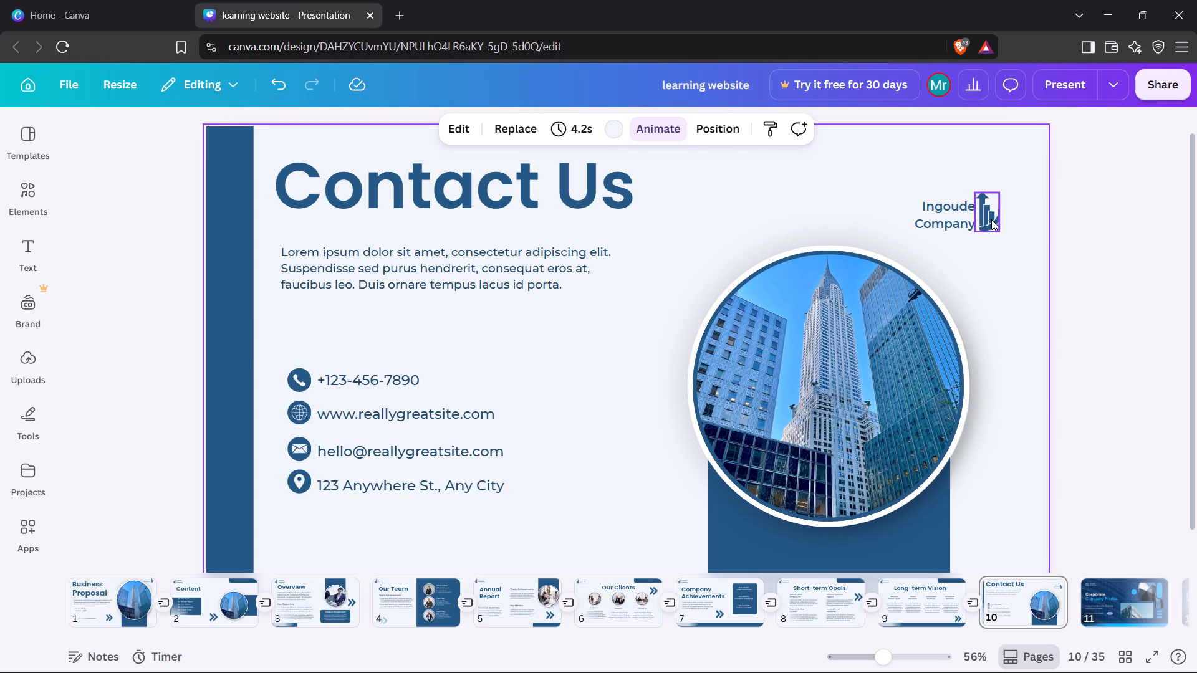
Move the logo and the Ingoude Company name up into the Contact Us slide's upper-right corner.
{"action": "left_click_drag", "start_coordinate": [991, 219], "coordinate": [1016, 171]}
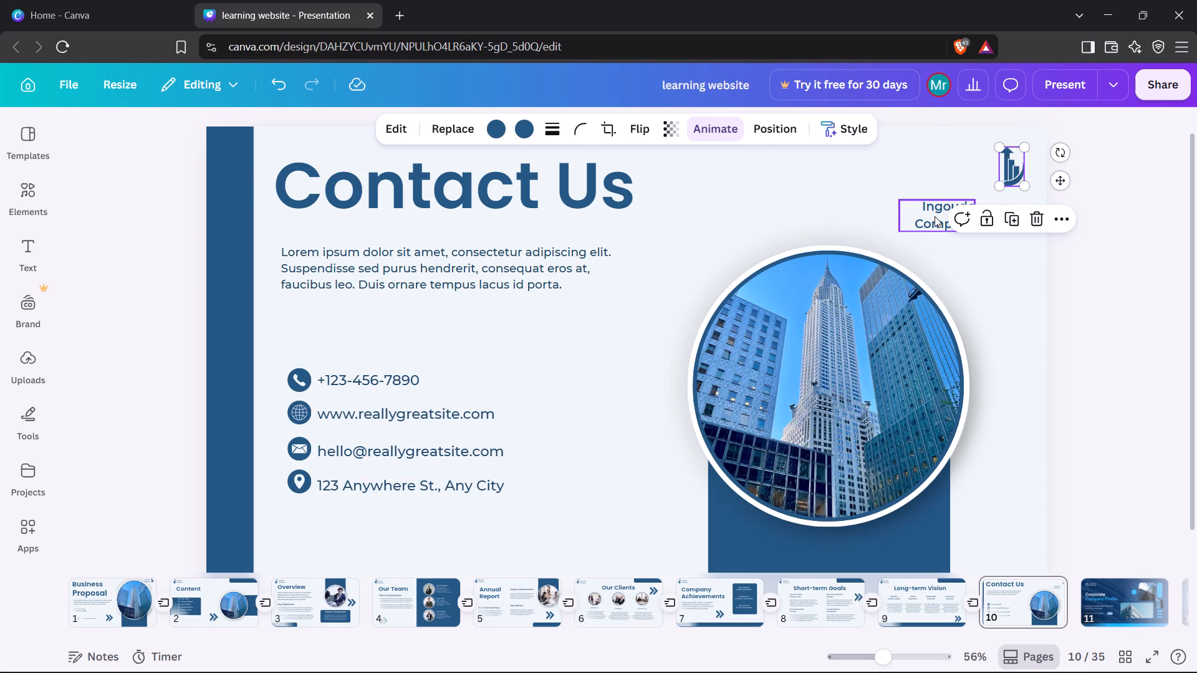
{"action": "left_click_drag", "start_coordinate": [935, 216], "coordinate": [954, 165]}
Apply the Pop page animation to the Contact Us slide.
{"action": "left_click", "coordinate": [853, 194]}
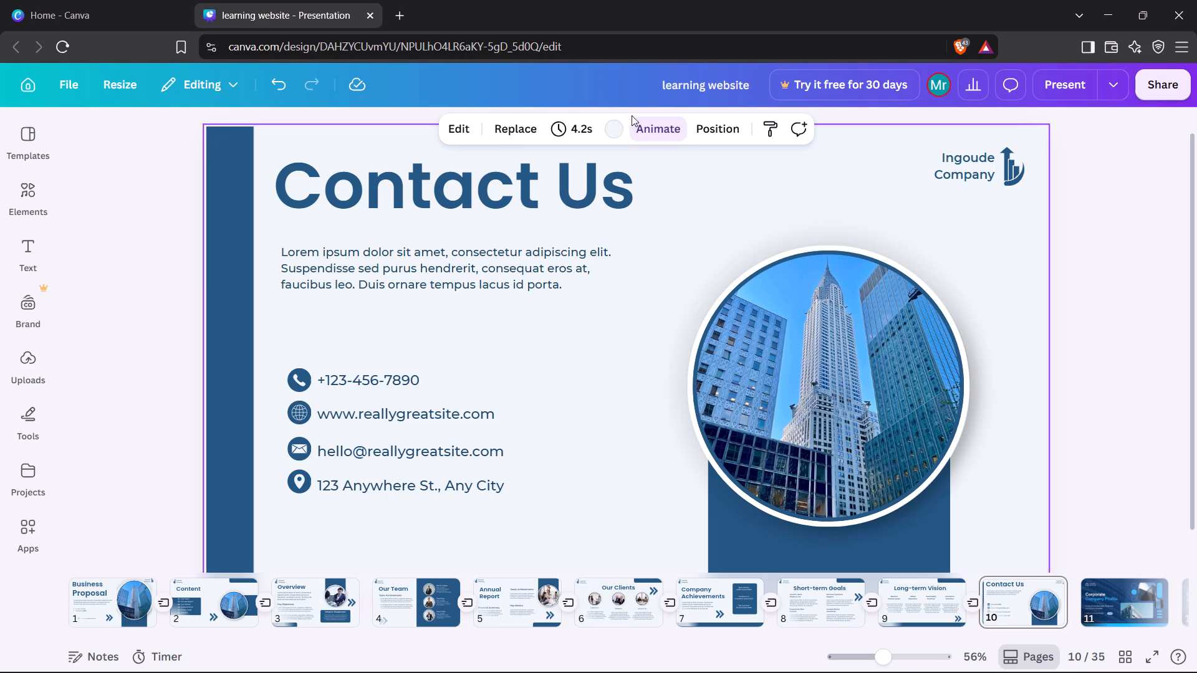
{"action": "left_click", "coordinate": [679, 133]}
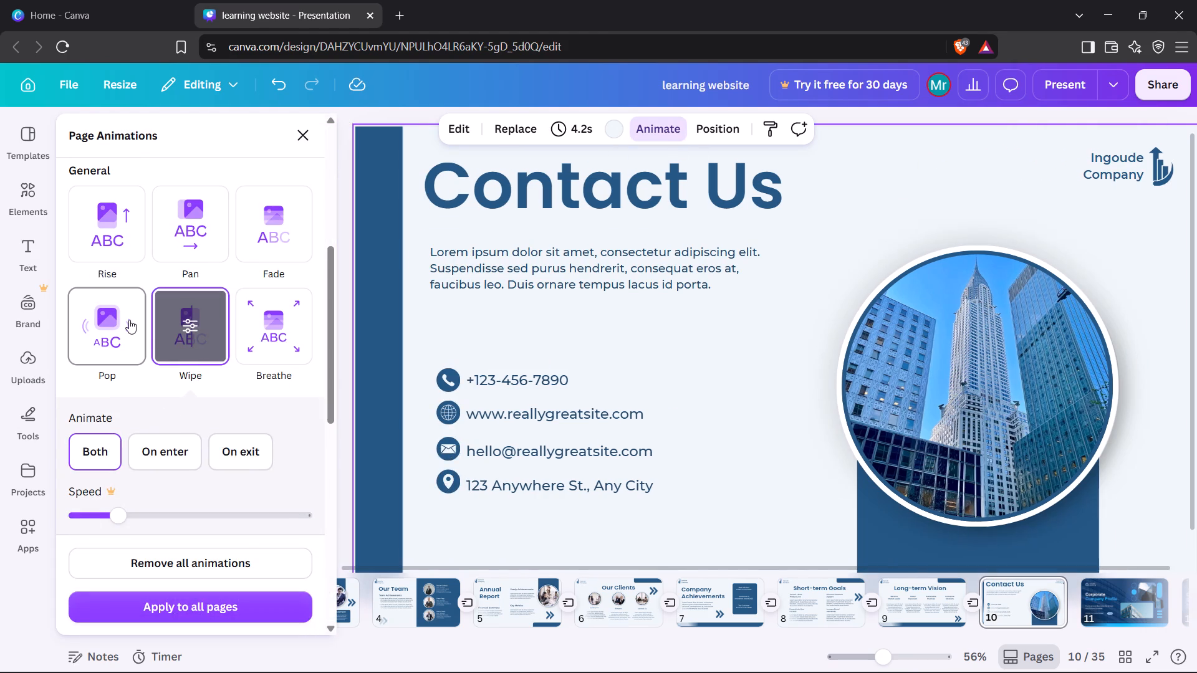
{"action": "left_click", "coordinate": [129, 320]}
{"action": "left_click", "coordinate": [310, 128]}
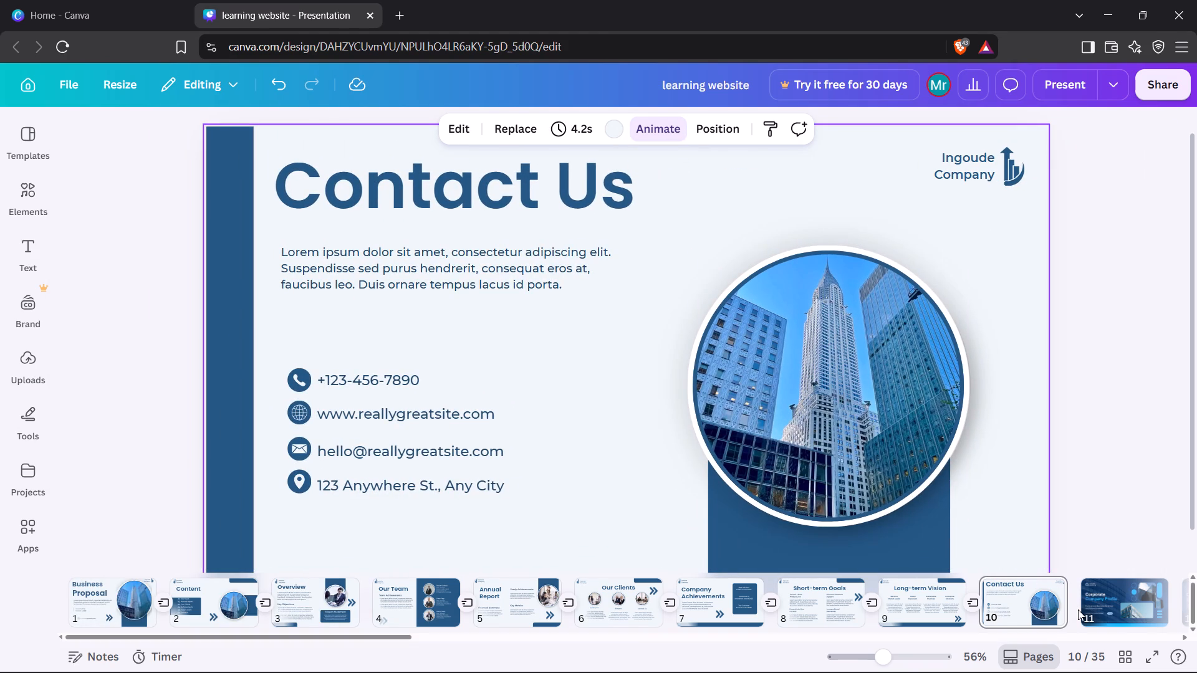
Add a Match & Move transition between the Contact Us and Corporate Company Profile slides, after trying Flow.
{"action": "left_click", "coordinate": [1078, 609]}
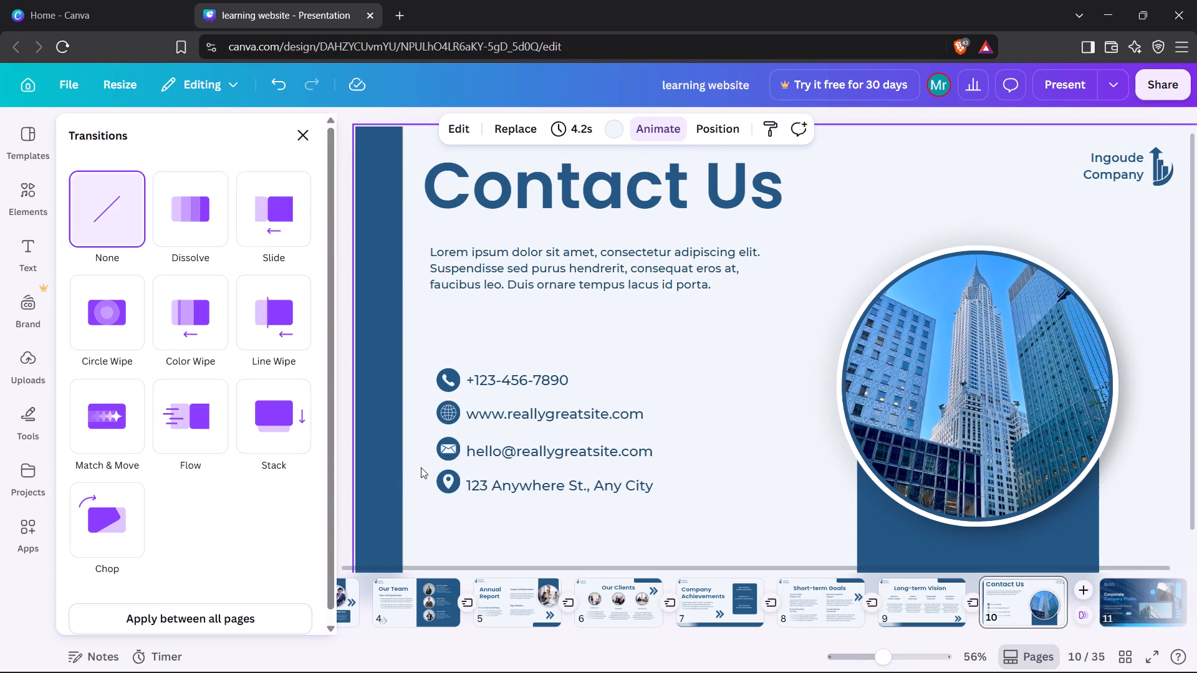
{"action": "left_click", "coordinate": [199, 398]}
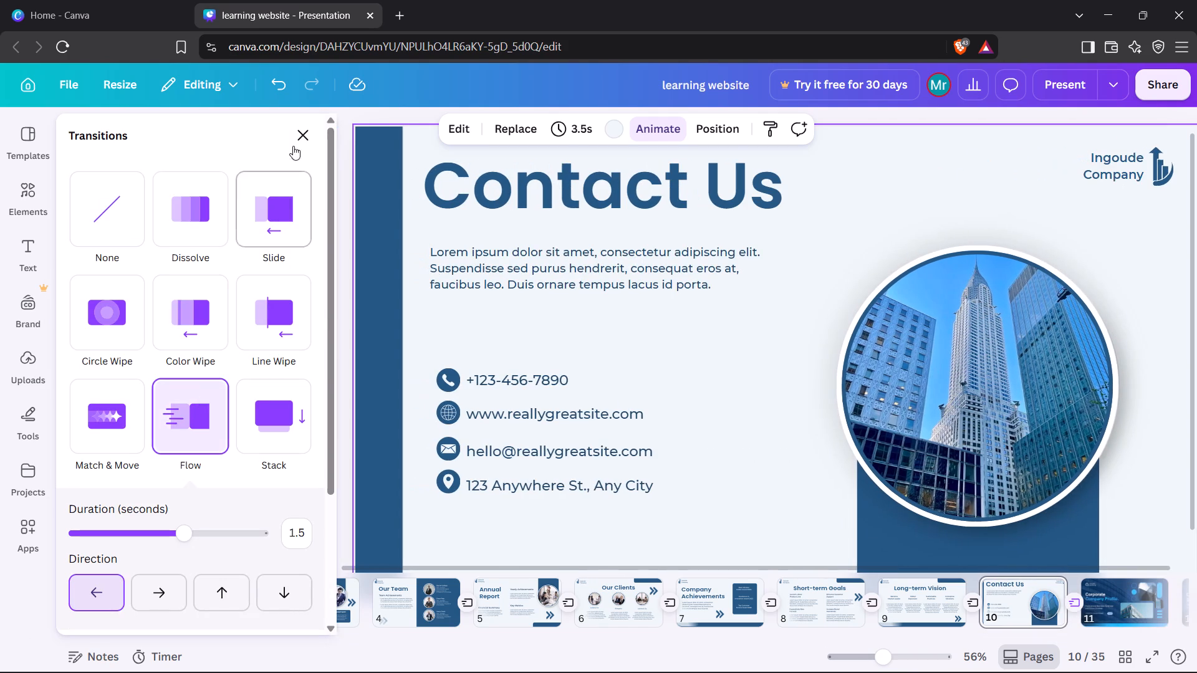
{"action": "left_click", "coordinate": [101, 429]}
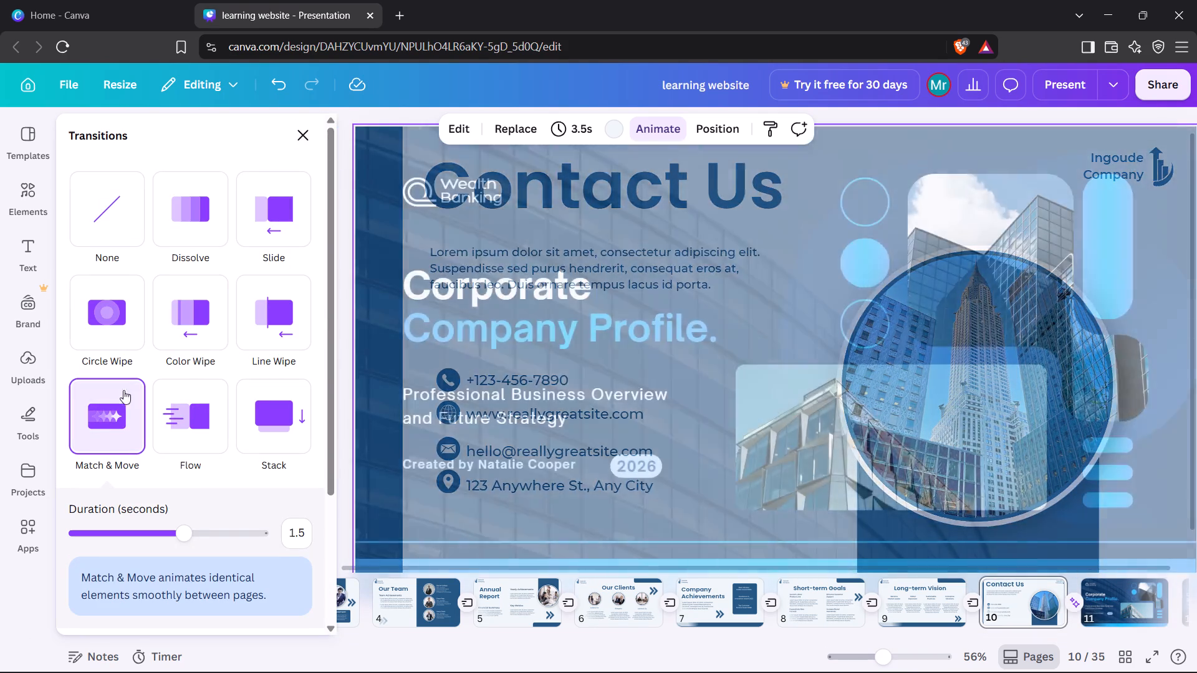
{"action": "left_click", "coordinate": [292, 136]}
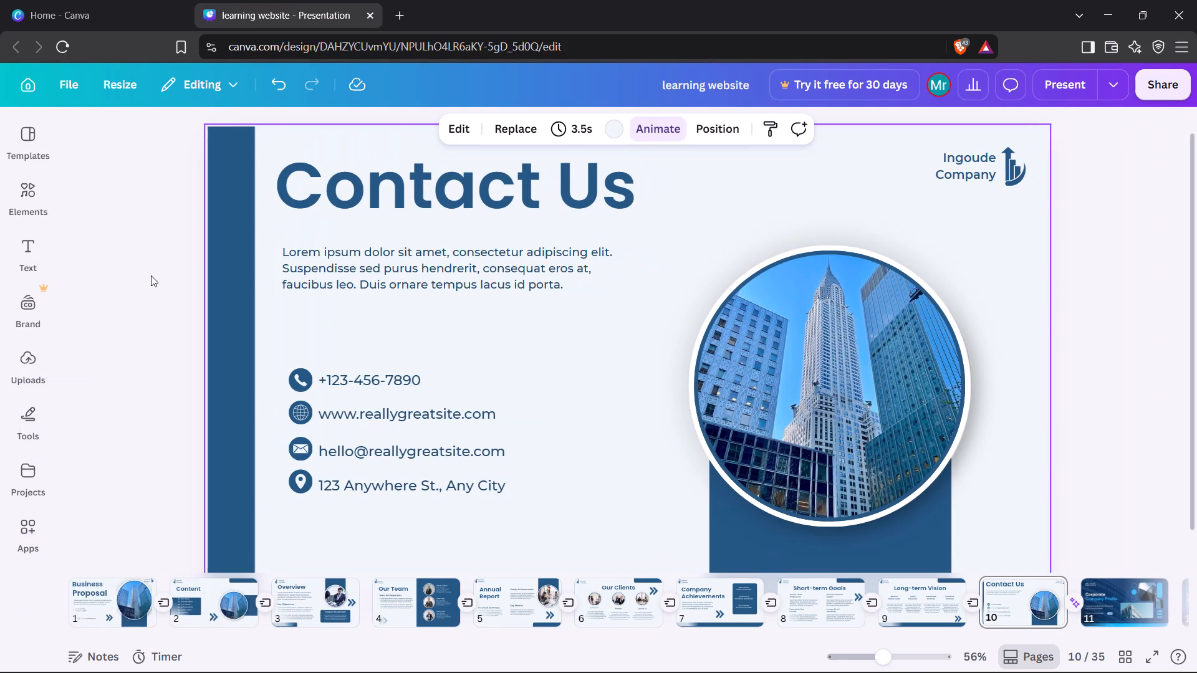
{"action": "left_click", "coordinate": [151, 275]}
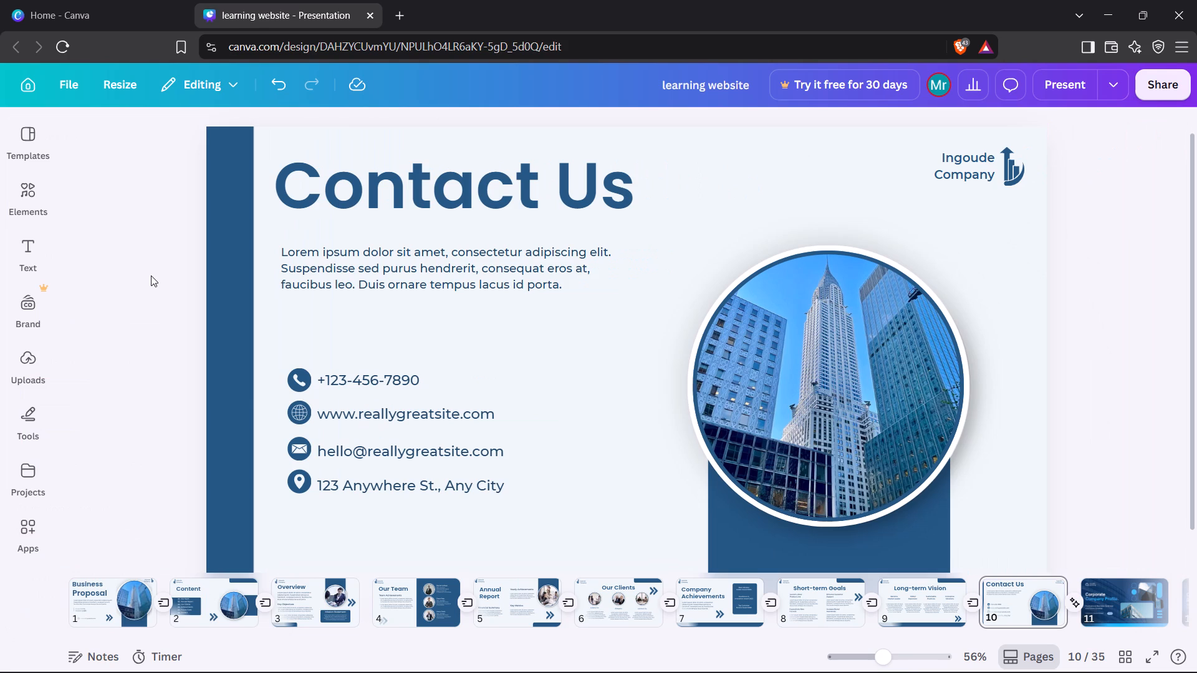
On the Corporate Company Profile slide, move the logo and the Wealth Banking name toward the slide's upper-left corner.
{"action": "key", "text": "Right"}
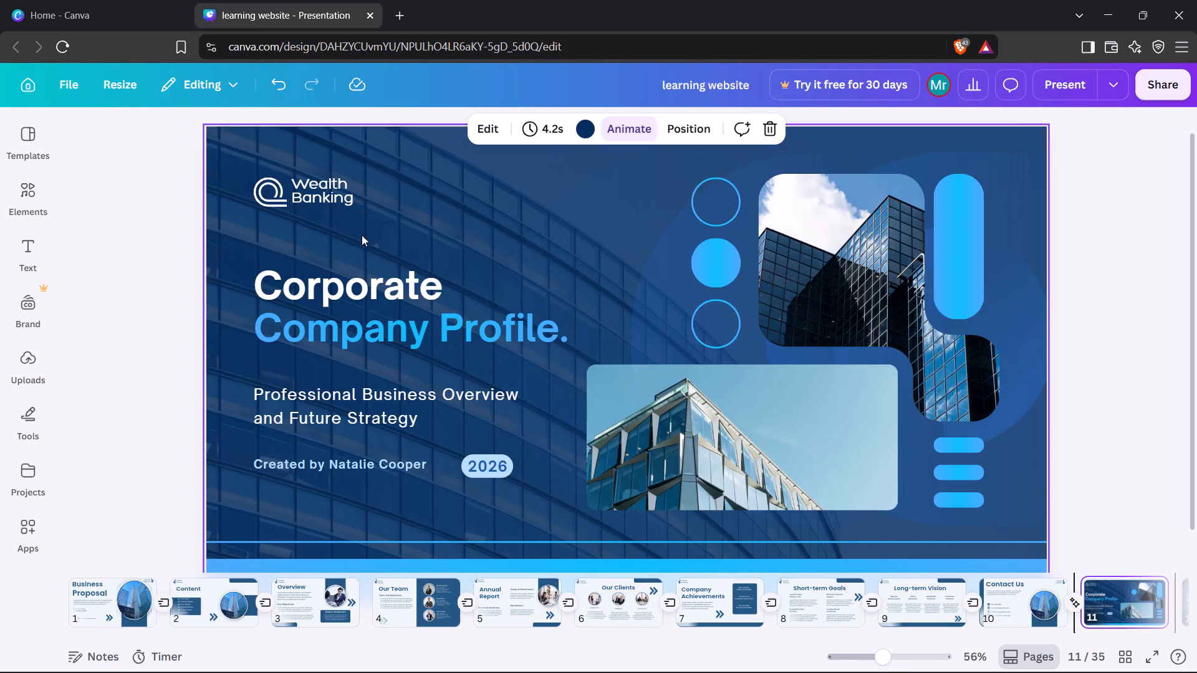
{"action": "left_click_drag", "start_coordinate": [265, 196], "coordinate": [246, 169]}
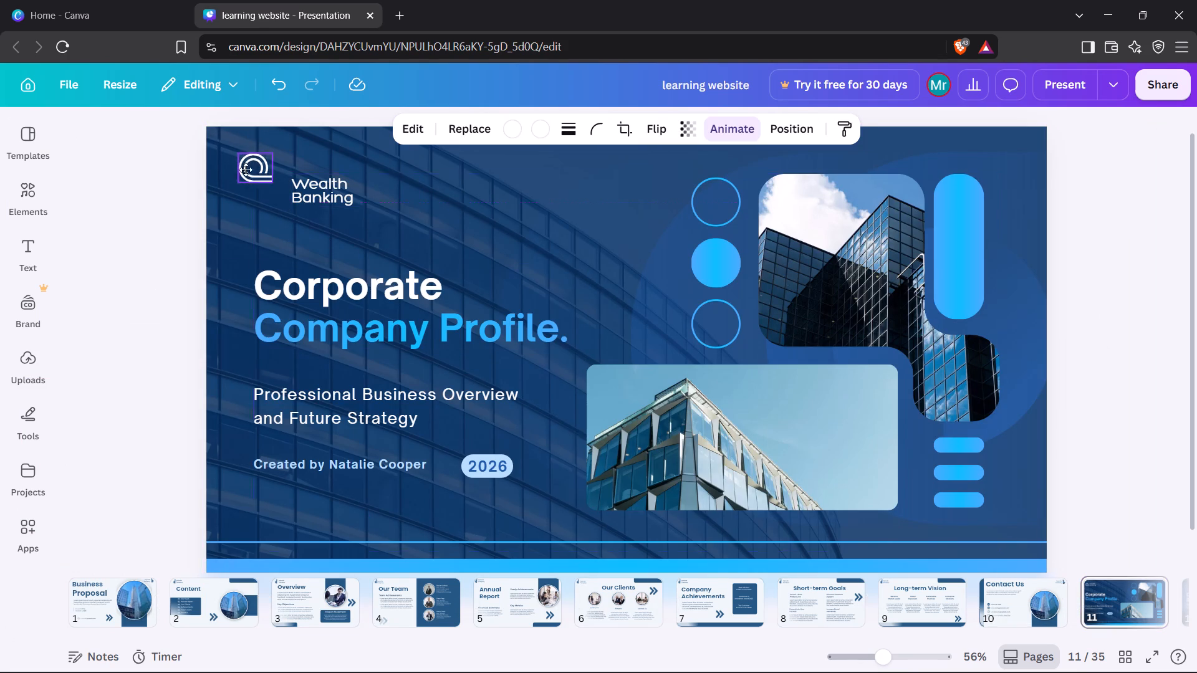
{"action": "left_click_drag", "start_coordinate": [246, 169], "coordinate": [239, 162]}
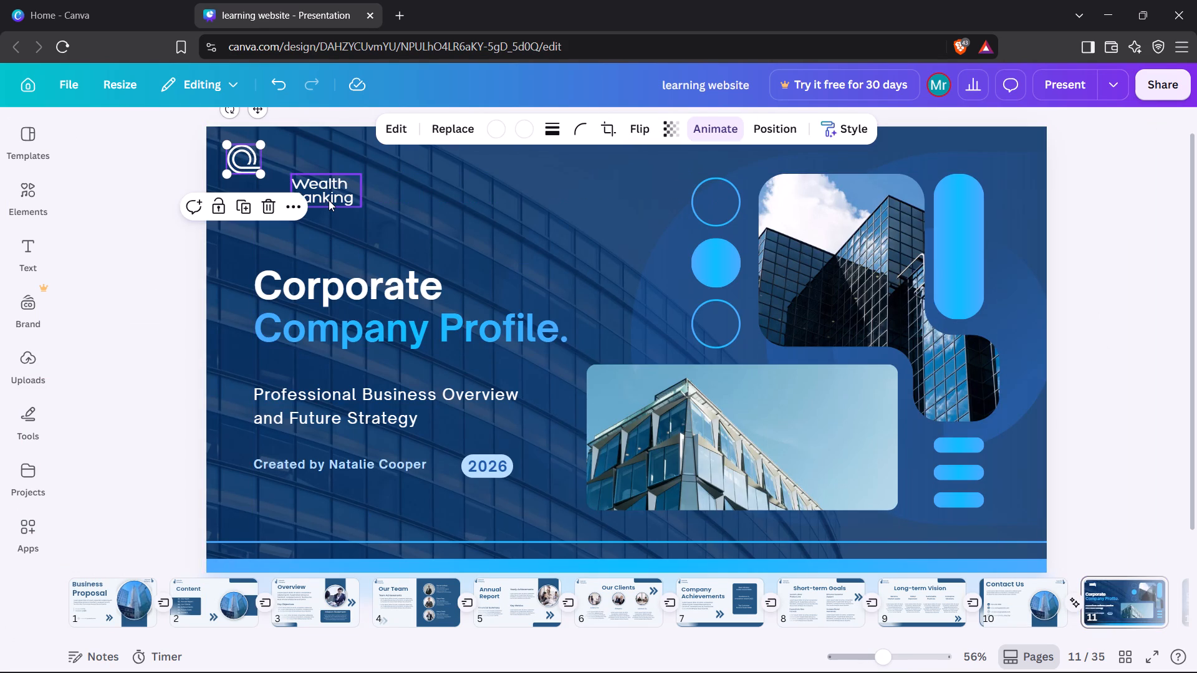
{"action": "left_click_drag", "start_coordinate": [329, 200], "coordinate": [306, 171]}
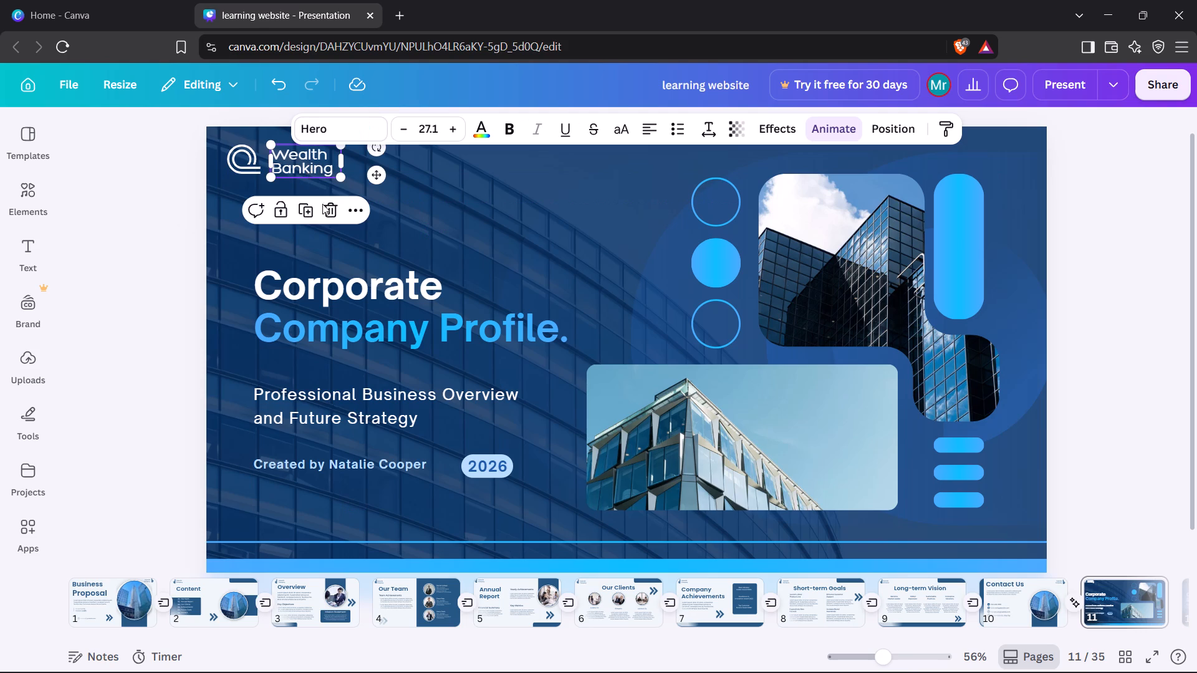
Shift the Corporate Company Profile title, the subtitle and the created-by line up and left, aligned beneath the logo.
{"action": "left_click_drag", "start_coordinate": [353, 305], "coordinate": [330, 254]}
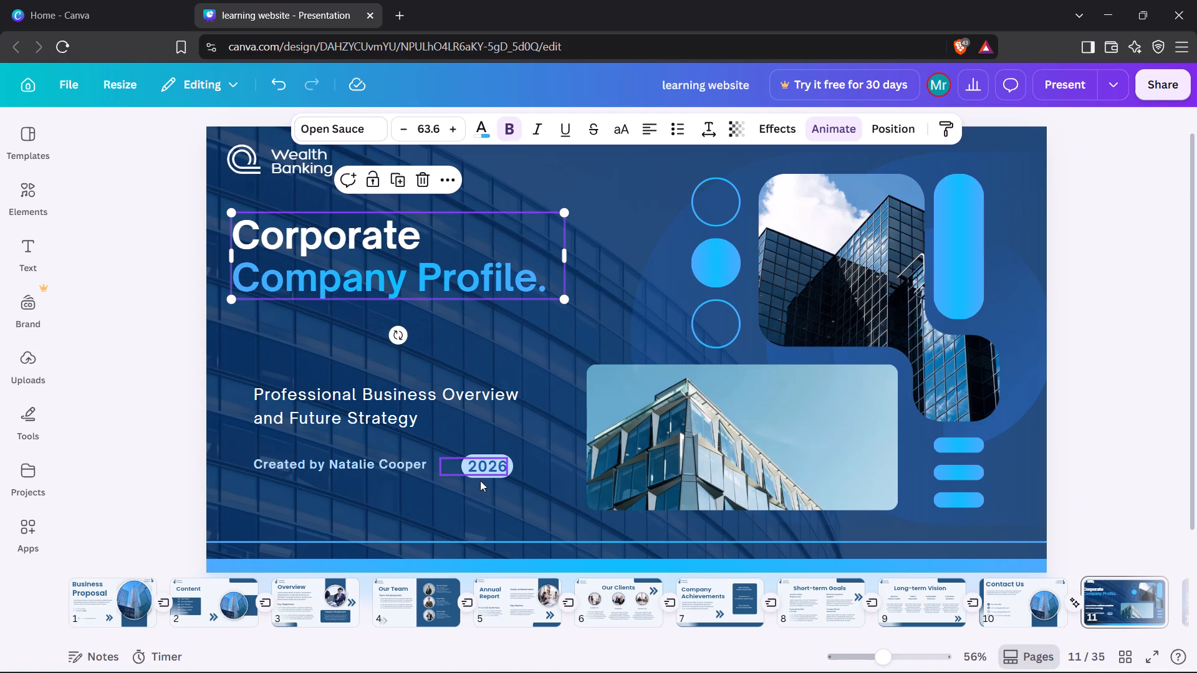
{"action": "left_click_drag", "start_coordinate": [391, 397], "coordinate": [372, 353]}
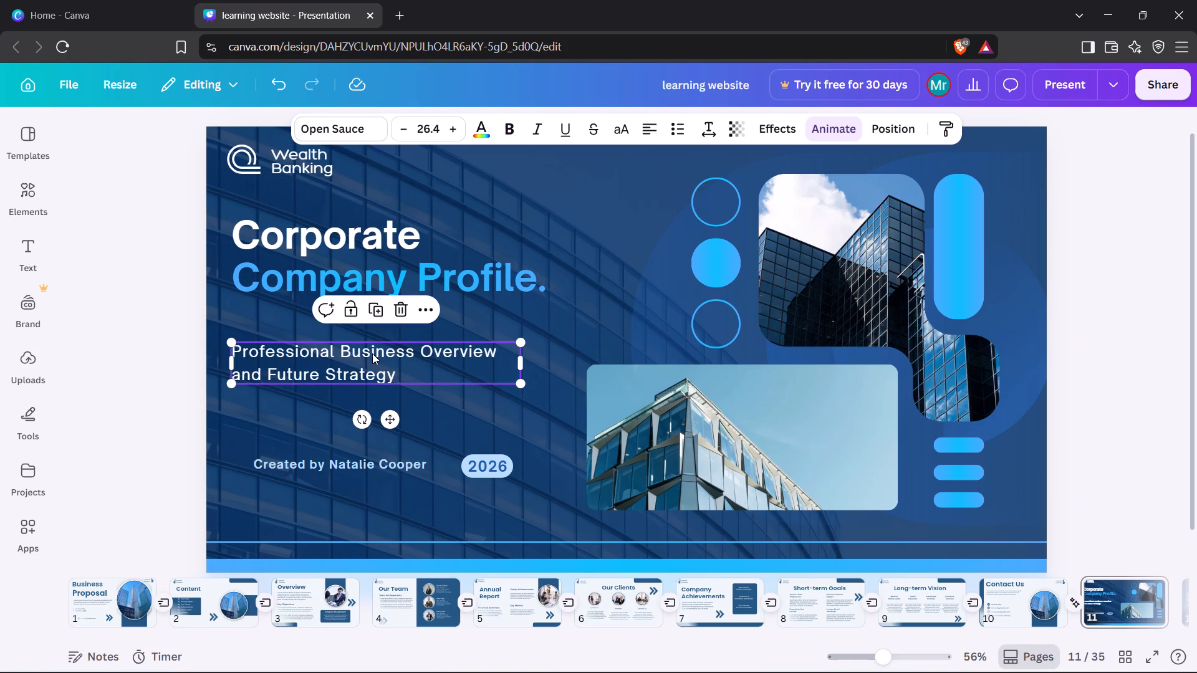
{"action": "left_click_drag", "start_coordinate": [352, 463], "coordinate": [333, 417]}
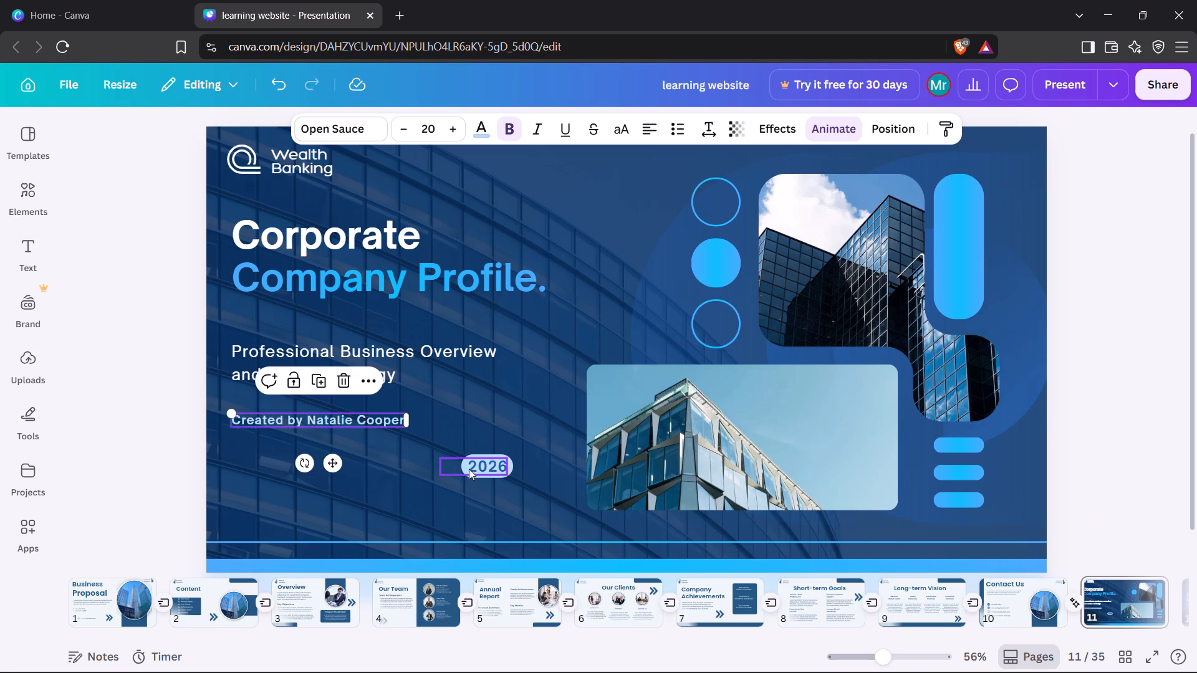
Enlarge the lower building photo by extending its bottom edge downward and its left edge toward the text.
{"action": "left_click", "coordinate": [702, 419]}
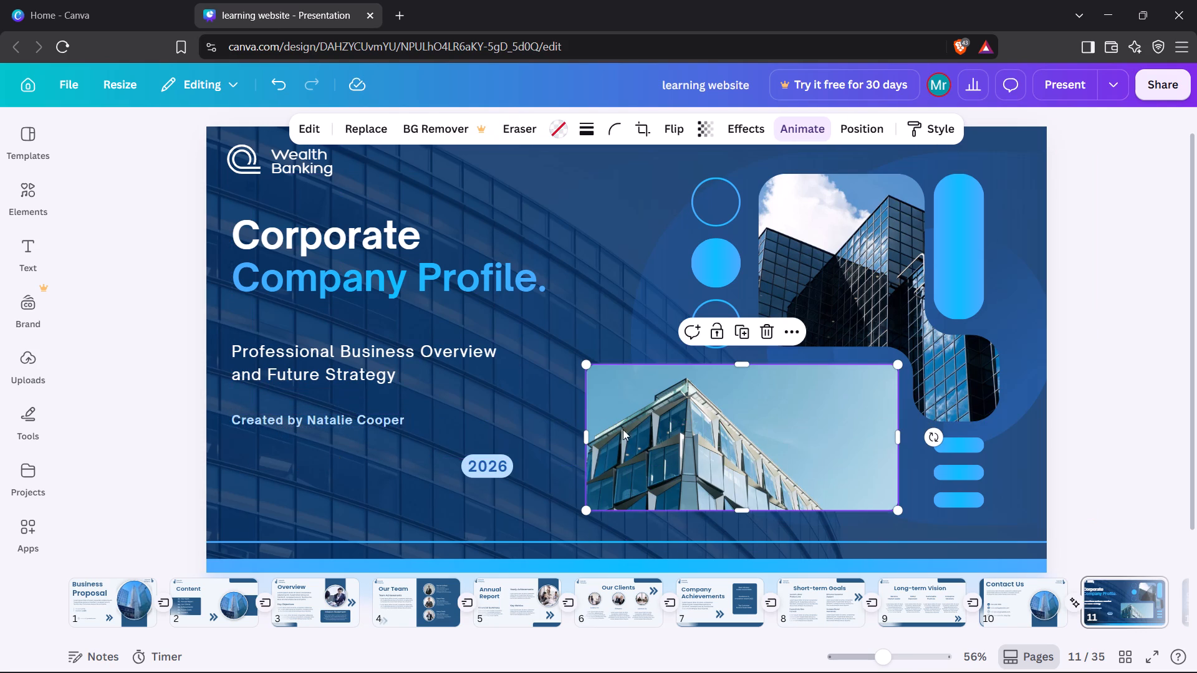
{"action": "left_click_drag", "start_coordinate": [746, 510], "coordinate": [747, 531]}
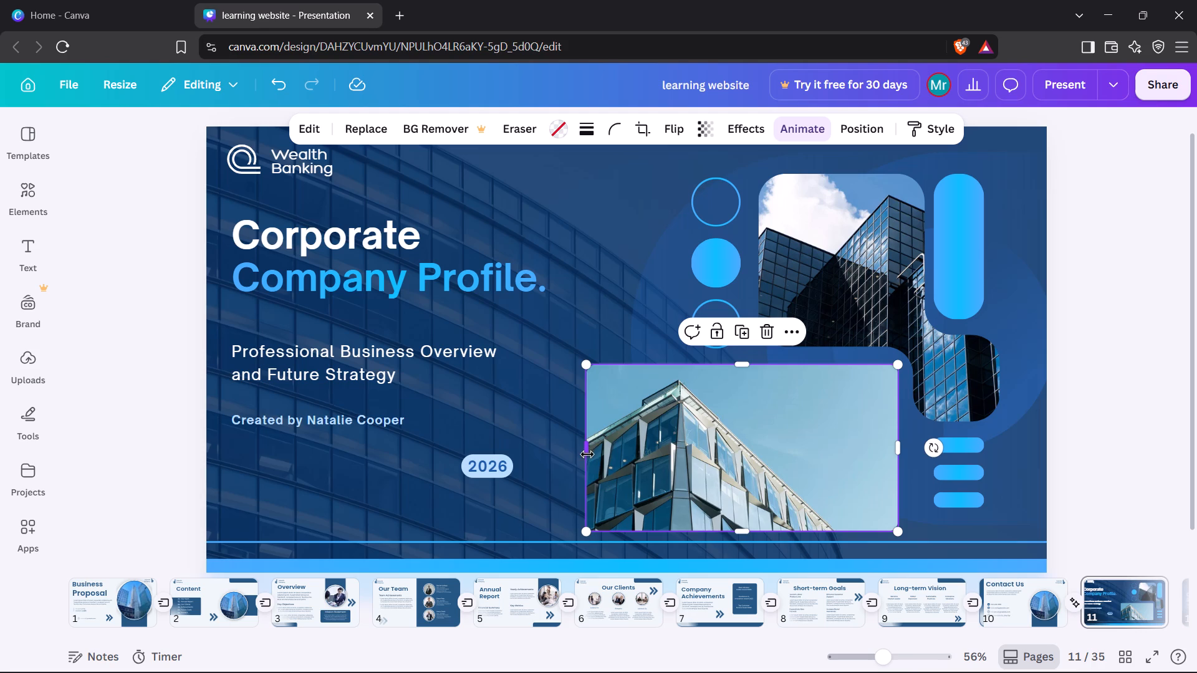
{"action": "left_click_drag", "start_coordinate": [587, 450], "coordinate": [558, 450]}
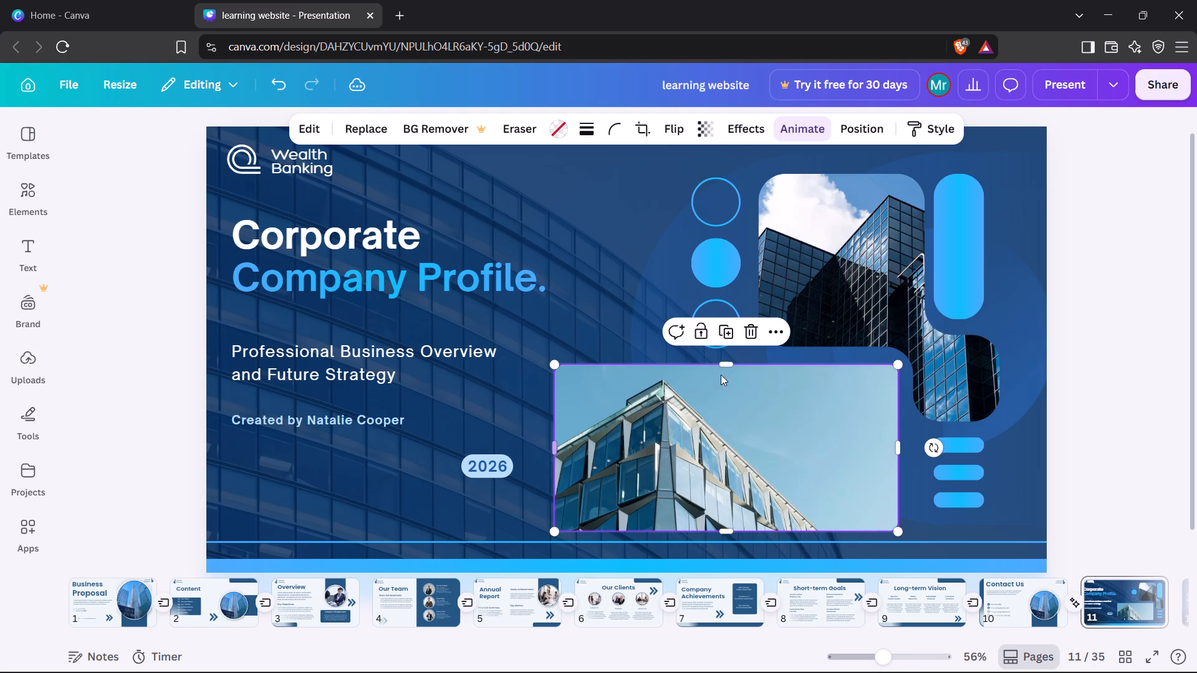
{"action": "left_click", "coordinate": [874, 265]}
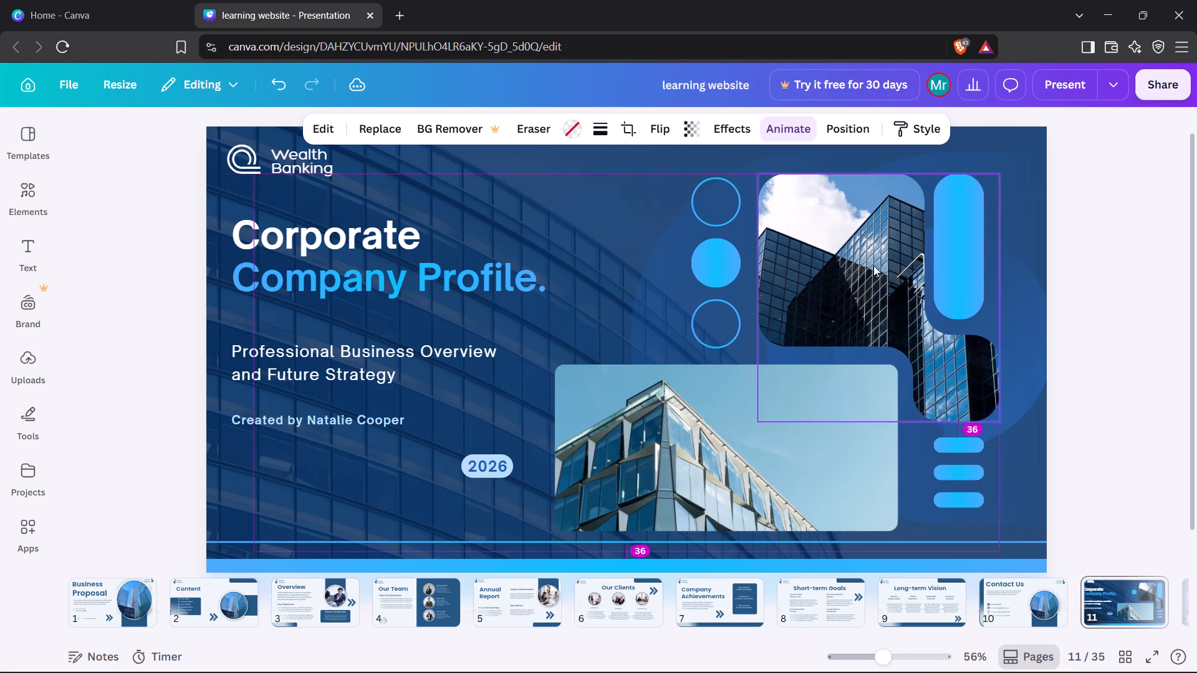
Spread the two outlined circles farther from the solid one and shift the tall blue bar slightly right.
{"action": "left_click_drag", "start_coordinate": [722, 201], "coordinate": [722, 194]}
{"action": "left_click_drag", "start_coordinate": [720, 311], "coordinate": [719, 319]}
{"action": "left_click_drag", "start_coordinate": [951, 275], "coordinate": [961, 274]}
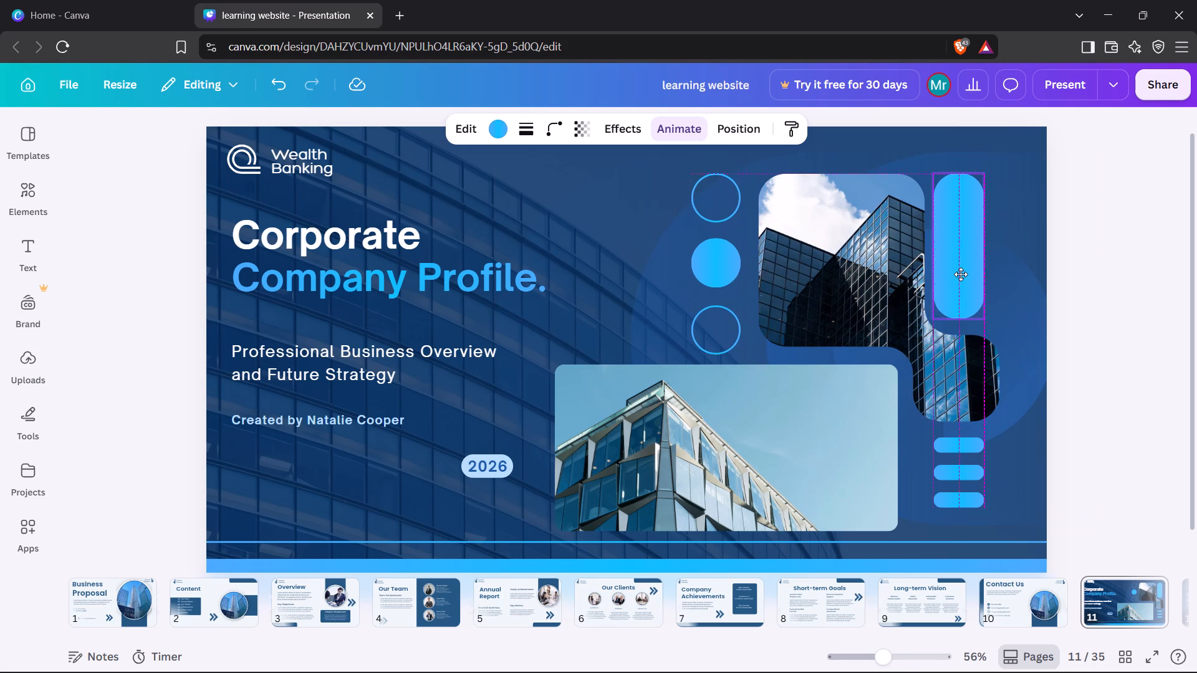
{"action": "left_click_drag", "start_coordinate": [961, 274], "coordinate": [961, 274]}
Move the three short blue bars below the upper photo slightly down, spacing them evenly.
{"action": "left_click", "coordinate": [966, 446]}
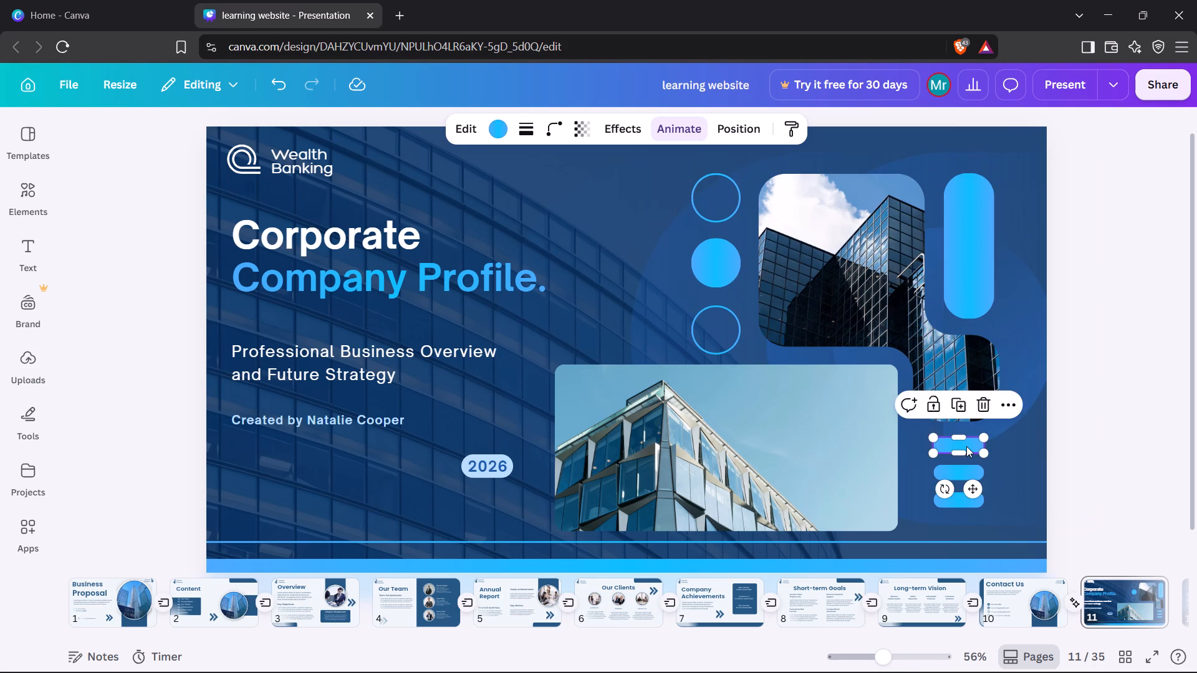
{"action": "left_click", "coordinate": [969, 474]}
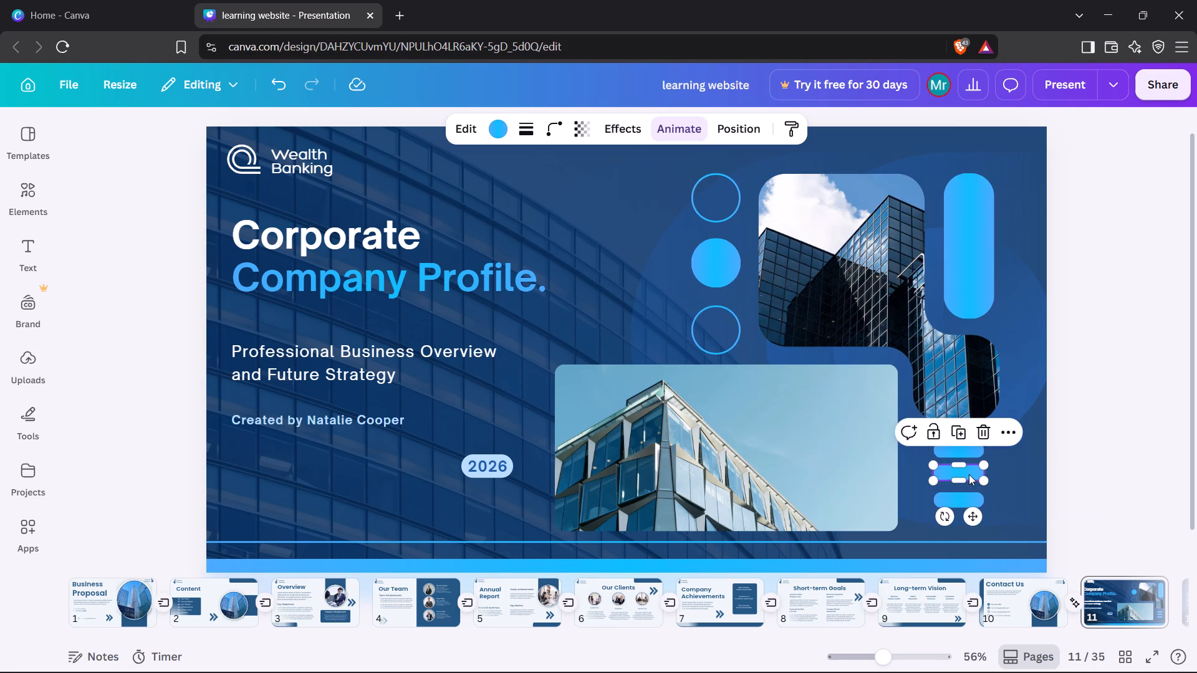
{"action": "left_click_drag", "start_coordinate": [968, 499], "coordinate": [967, 505]}
{"action": "left_click", "coordinate": [1018, 497]}
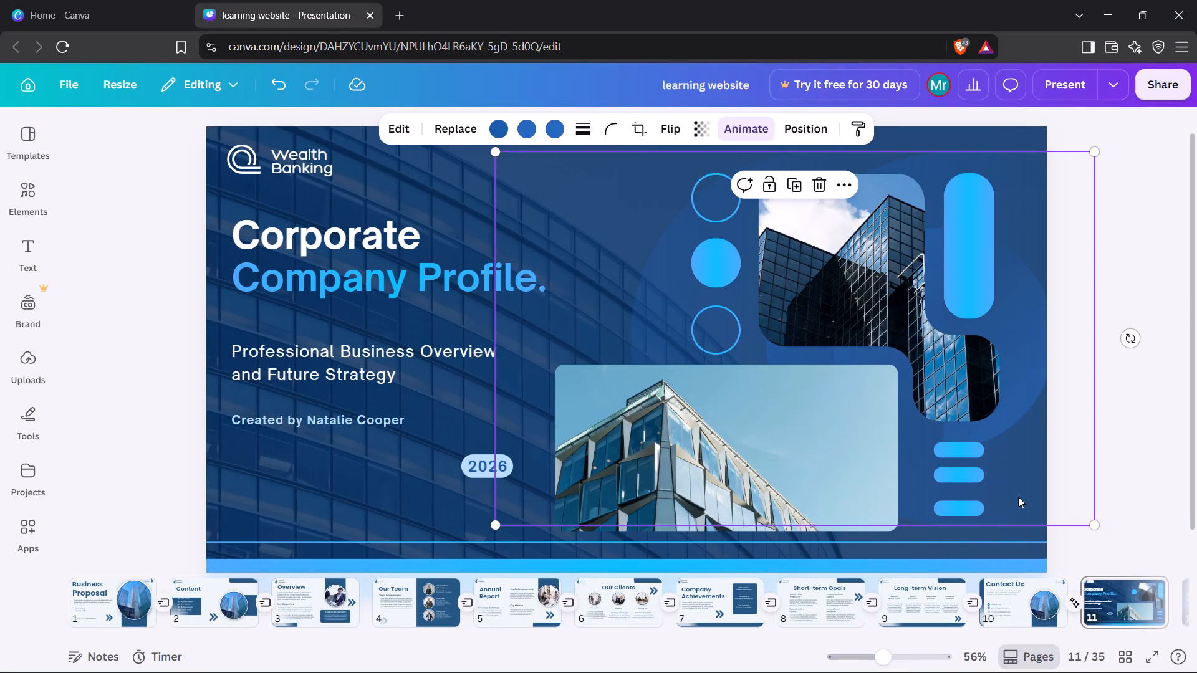
{"action": "left_click", "coordinate": [974, 479]}
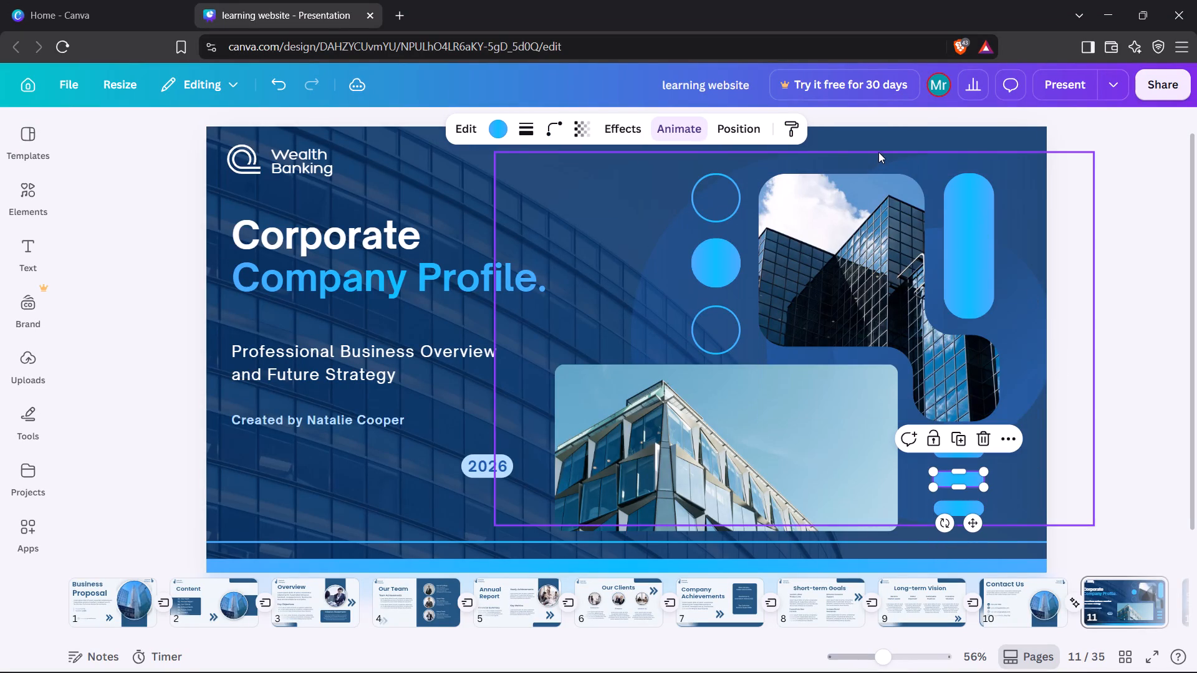
Apply the Pan page animation to the Corporate Company Profile slide.
{"action": "left_click", "coordinate": [880, 137]}
{"action": "left_click", "coordinate": [761, 124]}
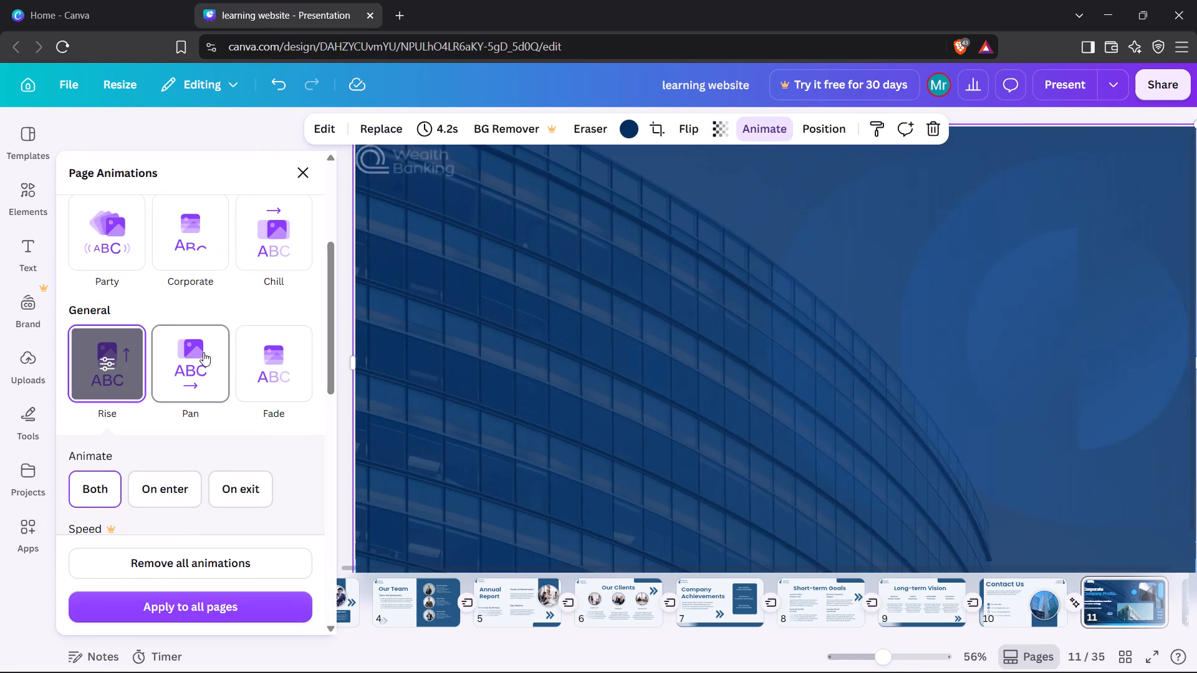
{"action": "left_click", "coordinate": [203, 352]}
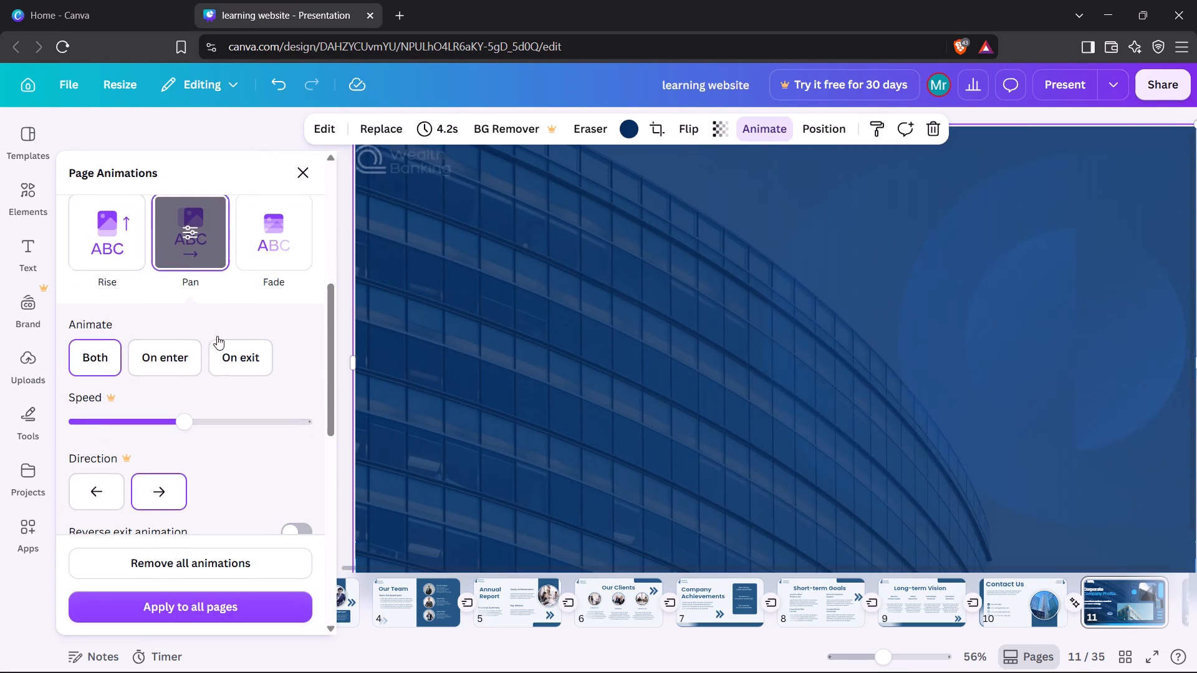
{"action": "left_click", "coordinate": [305, 176]}
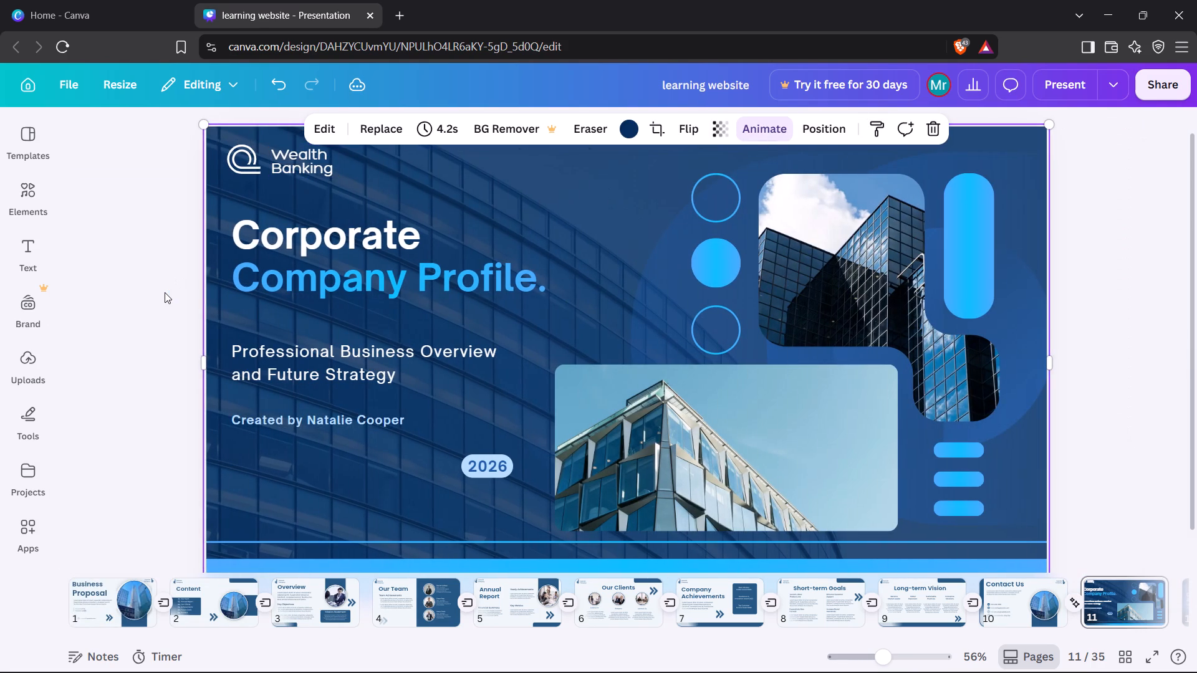
{"action": "left_click", "coordinate": [165, 292]}
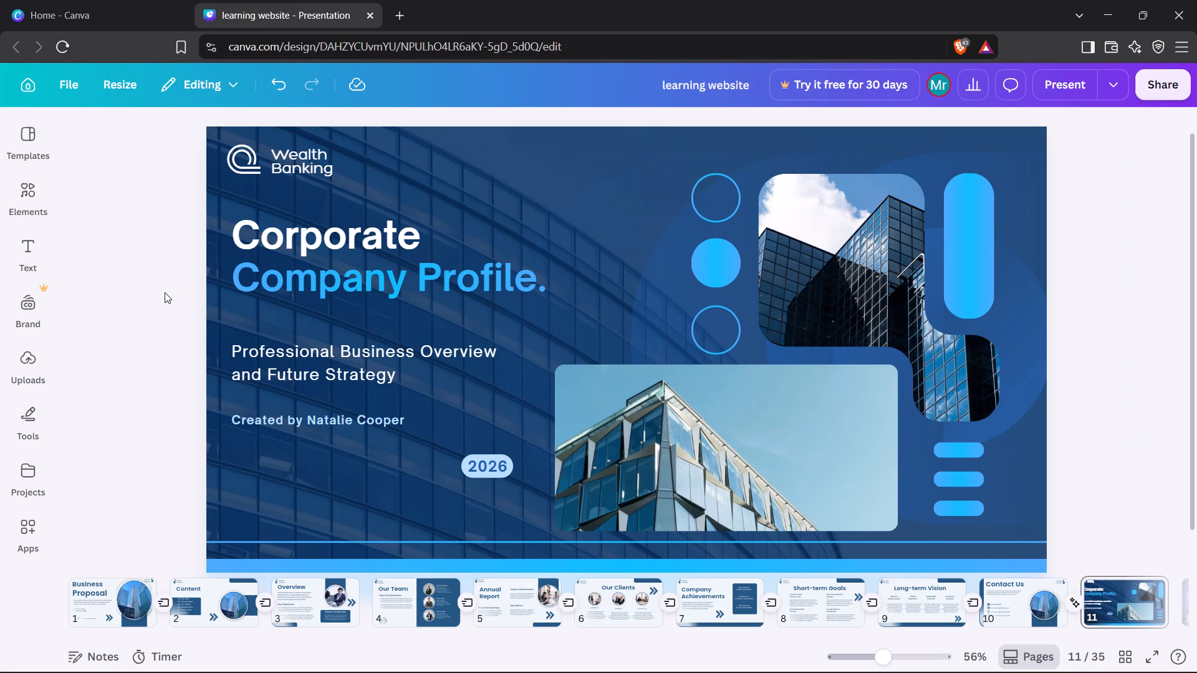
Add a Flow transition between the Corporate Company Profile slide and the Our Expert Services slide.
{"action": "scroll", "coordinate": [797, 597], "scroll_direction": "left", "scroll_amount": 1}
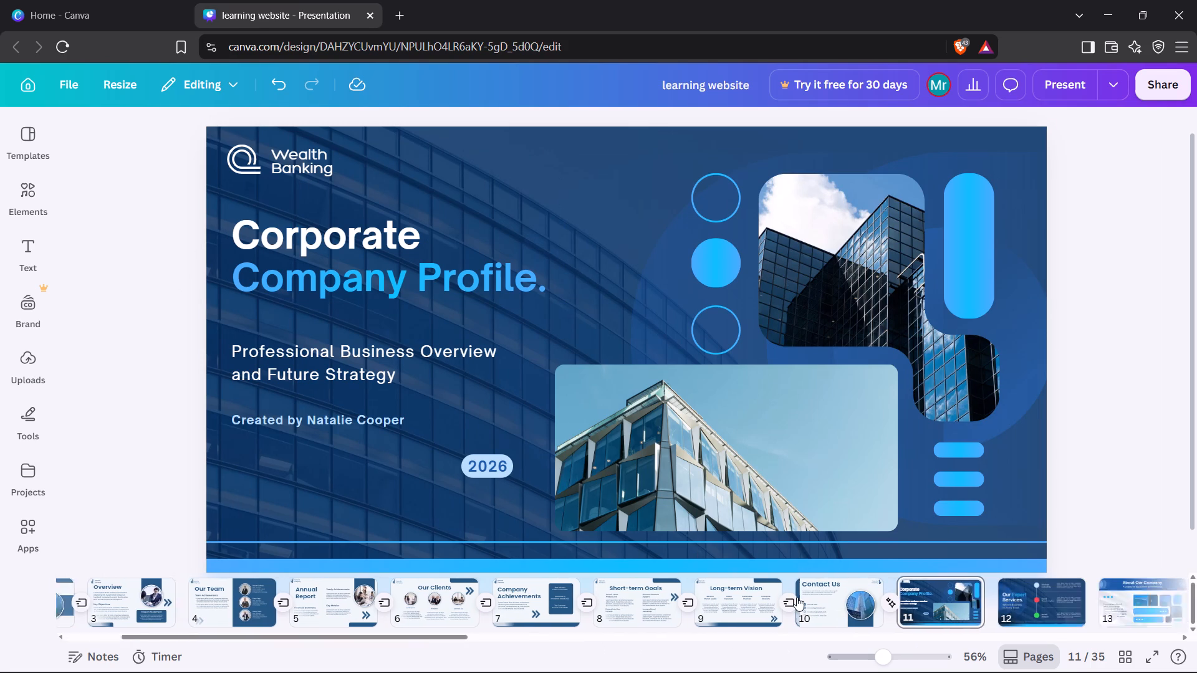
{"action": "scroll", "coordinate": [797, 597], "scroll_direction": "left", "scroll_amount": 5}
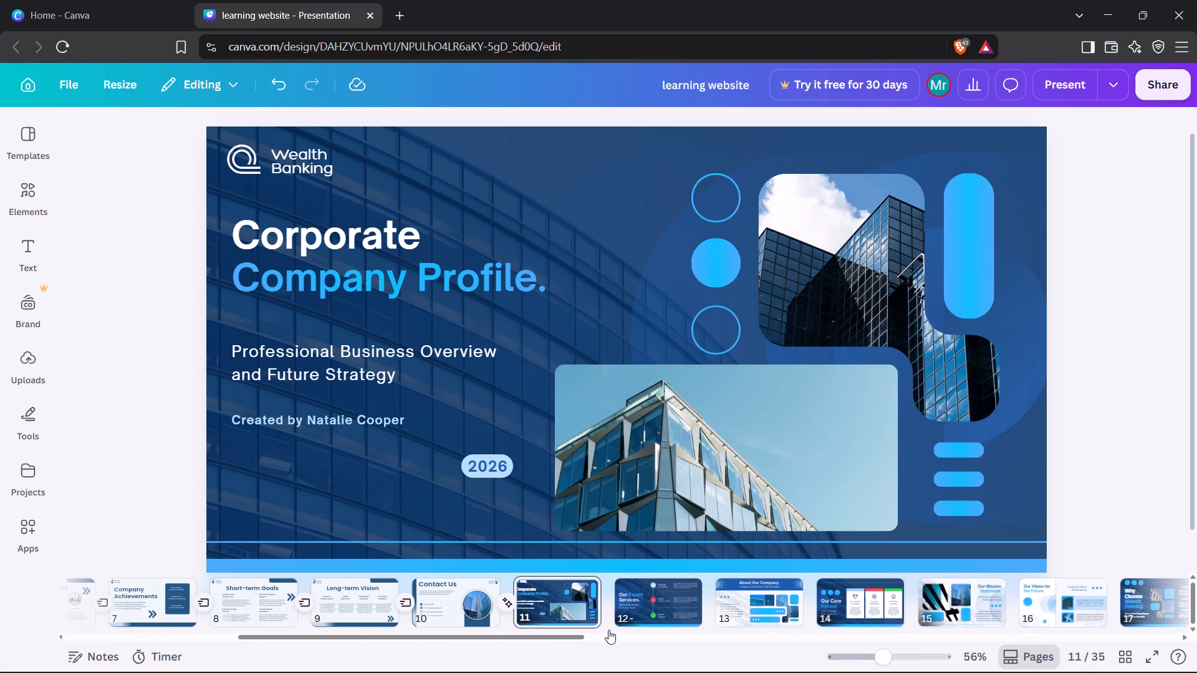
{"action": "left_click", "coordinate": [612, 618]}
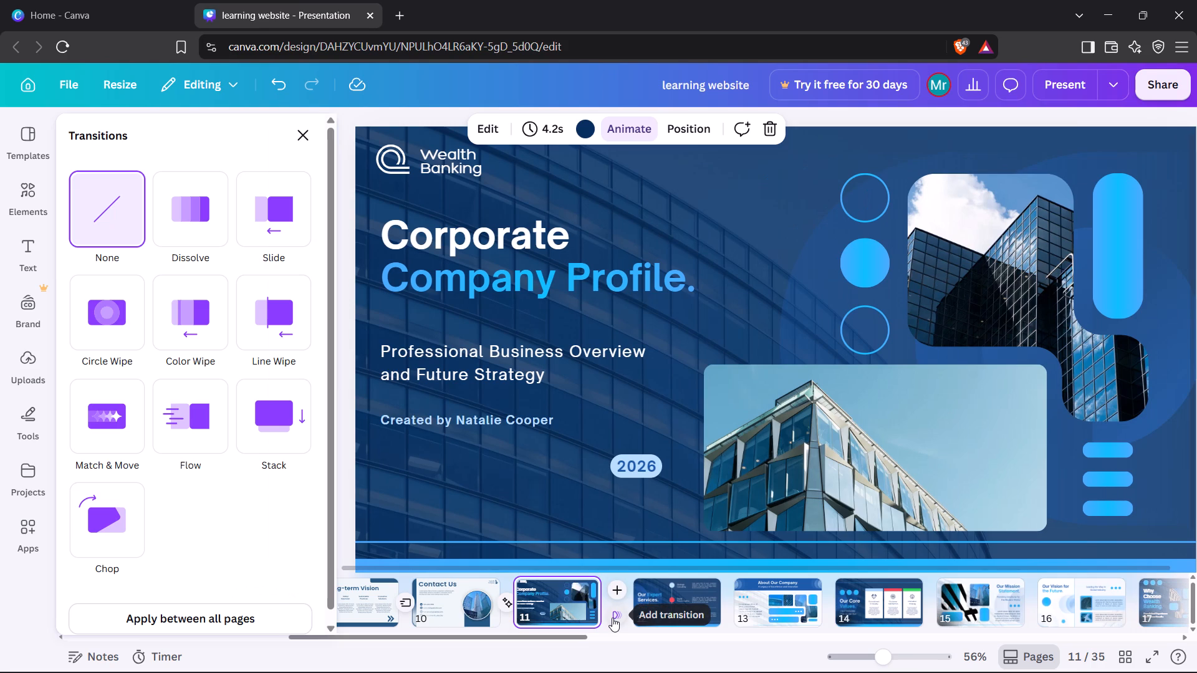
{"action": "left_click", "coordinate": [204, 409]}
{"action": "left_click", "coordinate": [303, 130]}
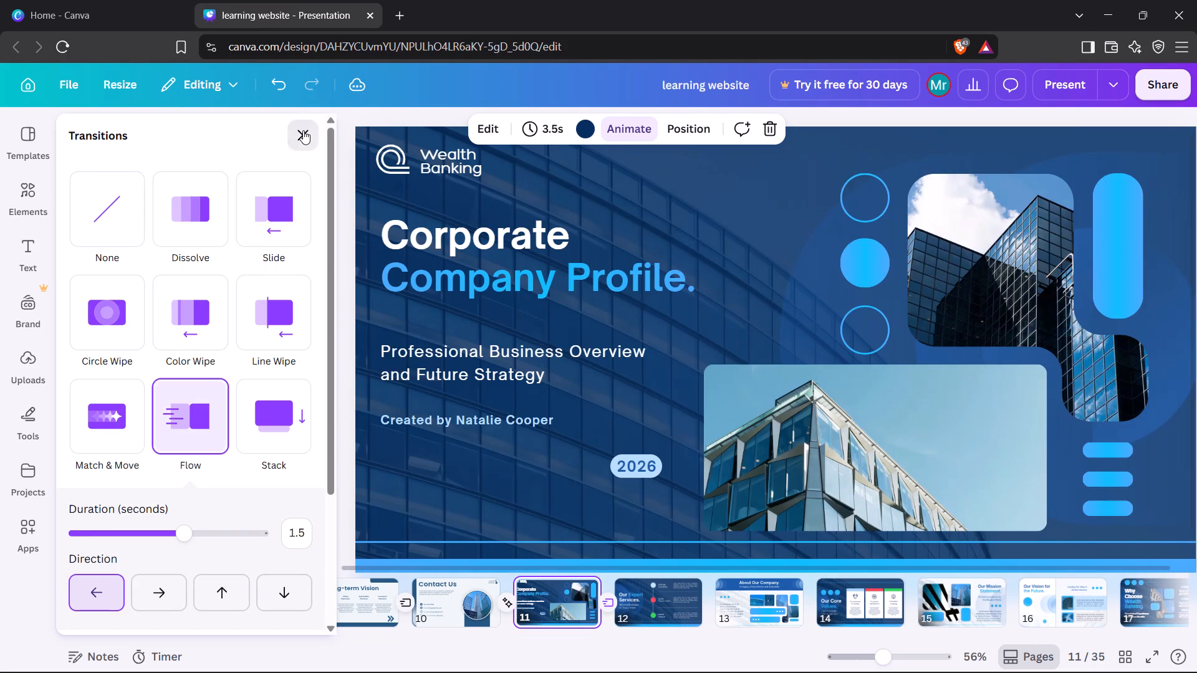
{"action": "left_click", "coordinate": [136, 322]}
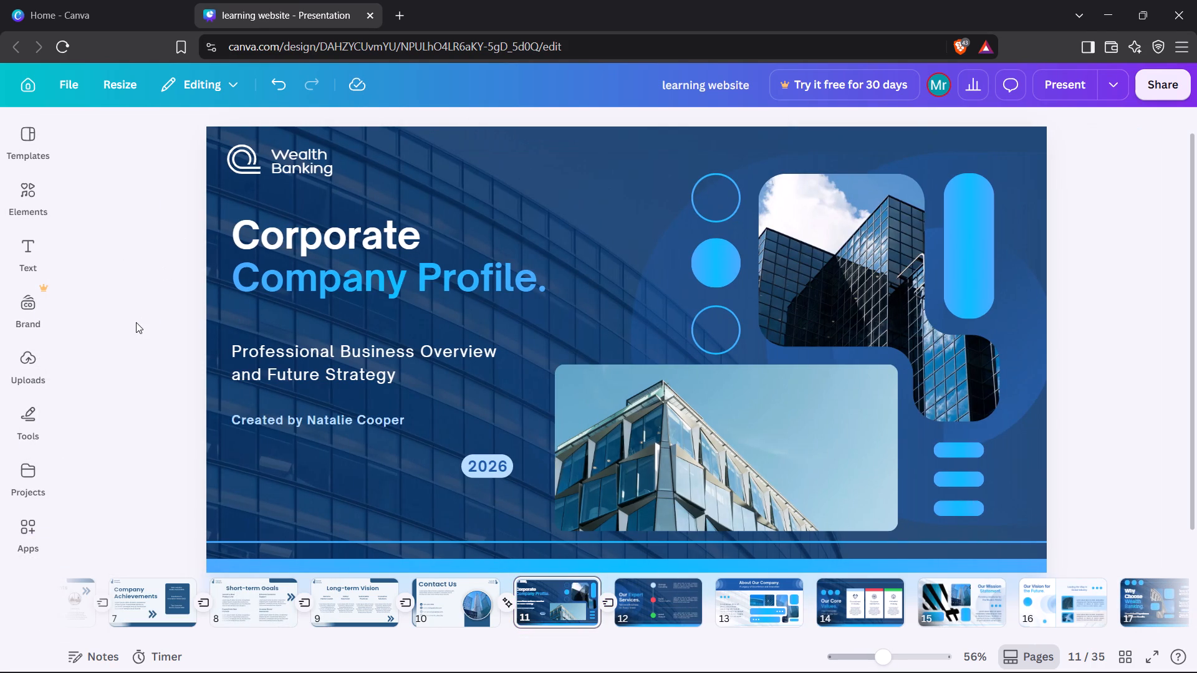
On the Our Expert Services slide, move the title up and raise the Tailored Solutions subtitle slightly beneath it.
{"action": "key", "text": "Right"}
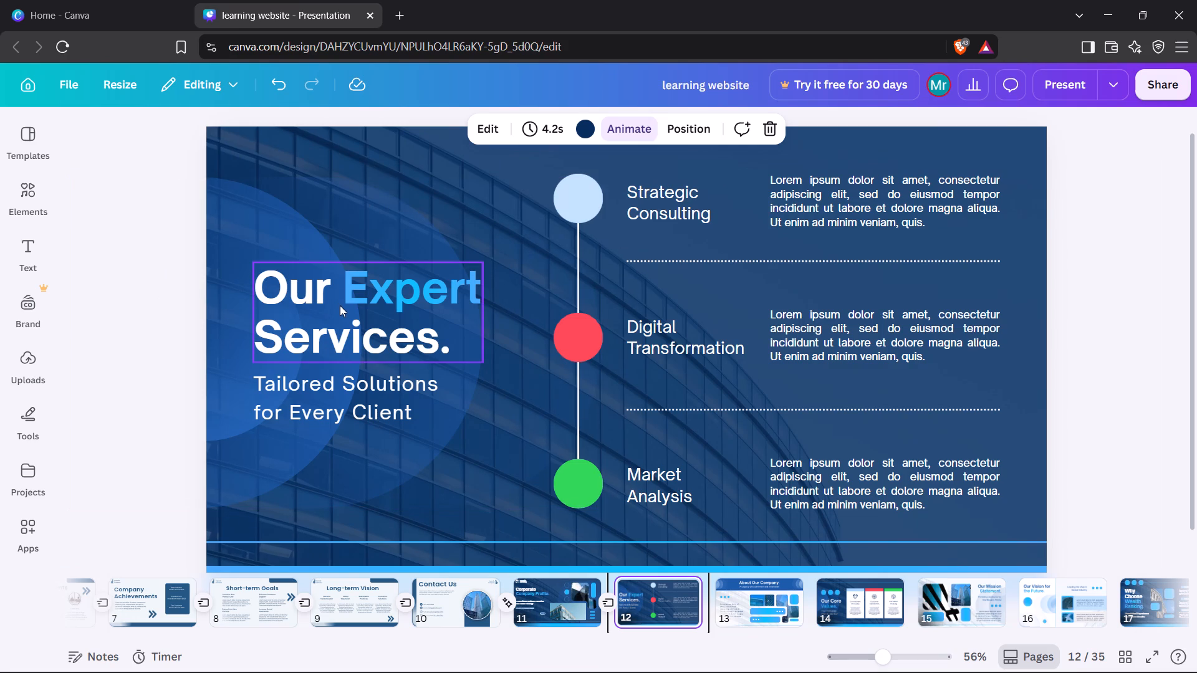
{"action": "left_click_drag", "start_coordinate": [340, 305], "coordinate": [339, 268]}
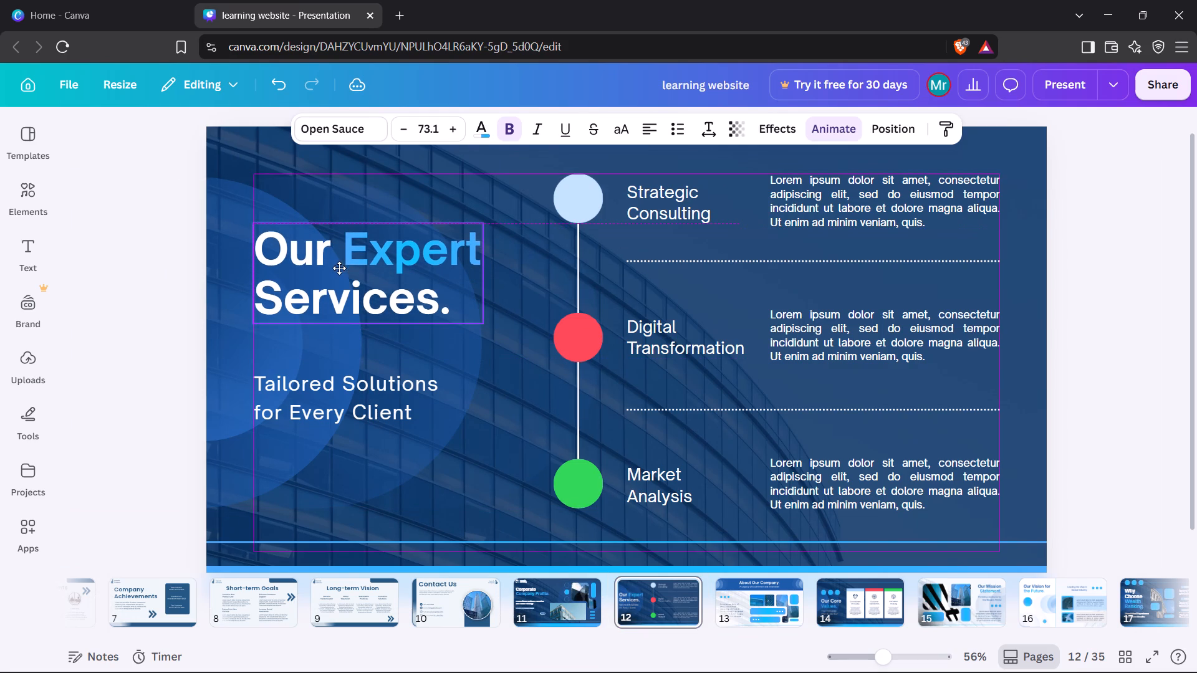
{"action": "left_click_drag", "start_coordinate": [339, 268], "coordinate": [337, 269]}
{"action": "left_click_drag", "start_coordinate": [339, 393], "coordinate": [339, 384]}
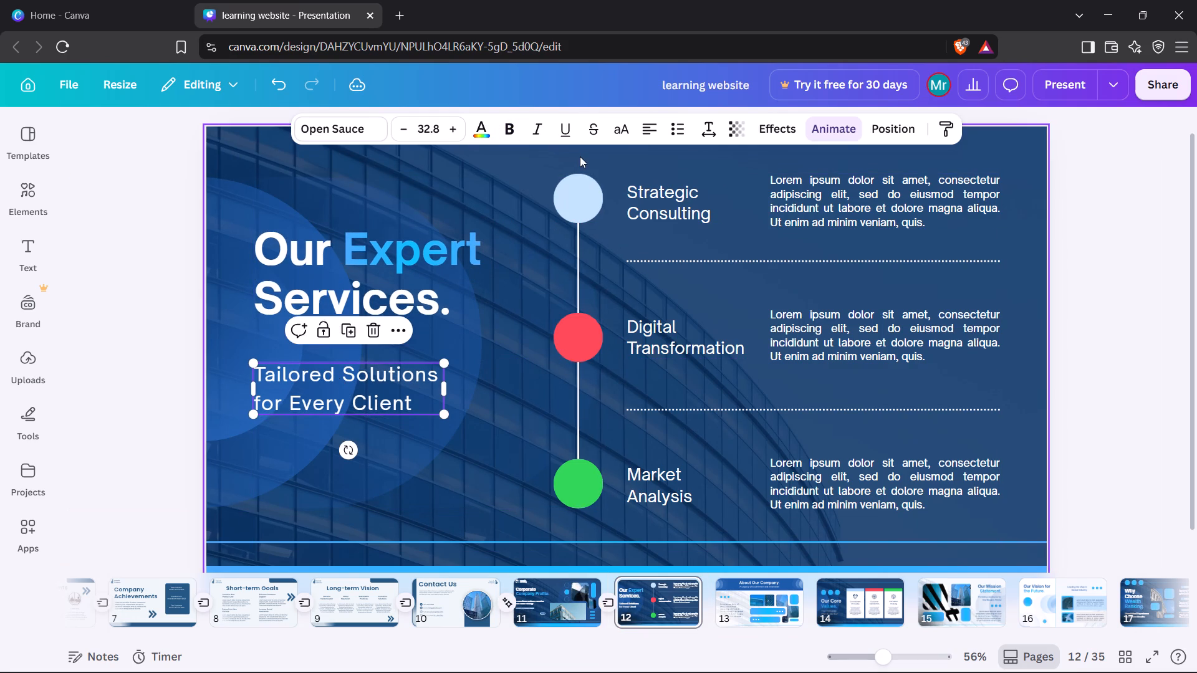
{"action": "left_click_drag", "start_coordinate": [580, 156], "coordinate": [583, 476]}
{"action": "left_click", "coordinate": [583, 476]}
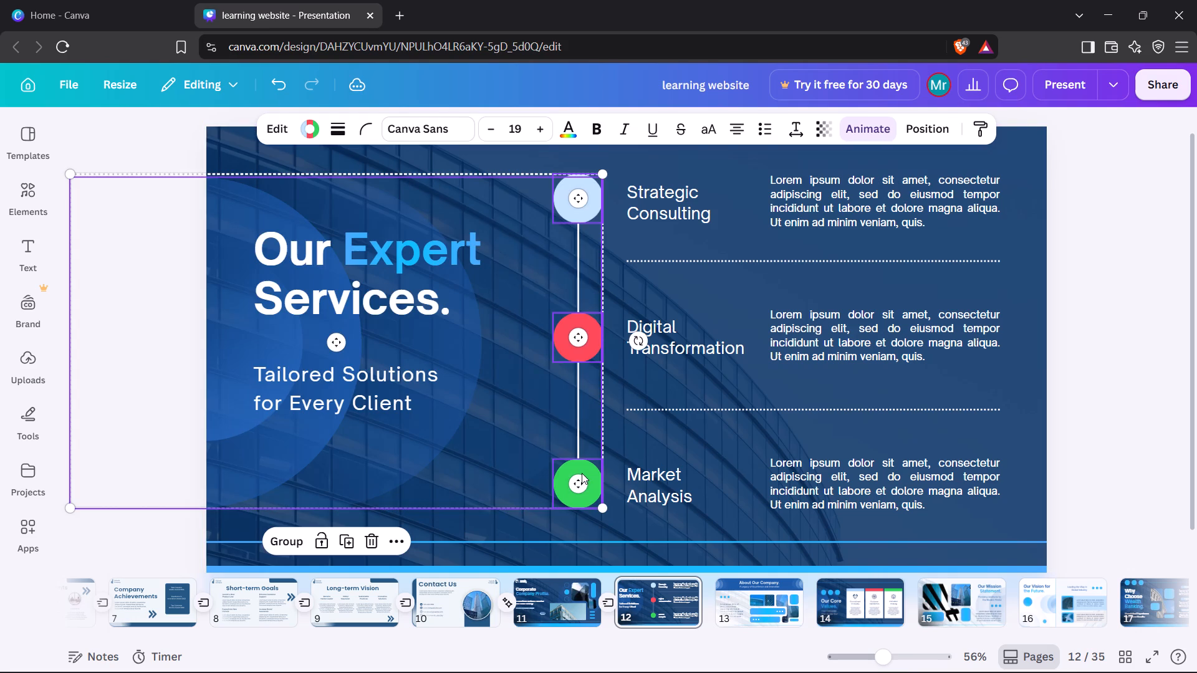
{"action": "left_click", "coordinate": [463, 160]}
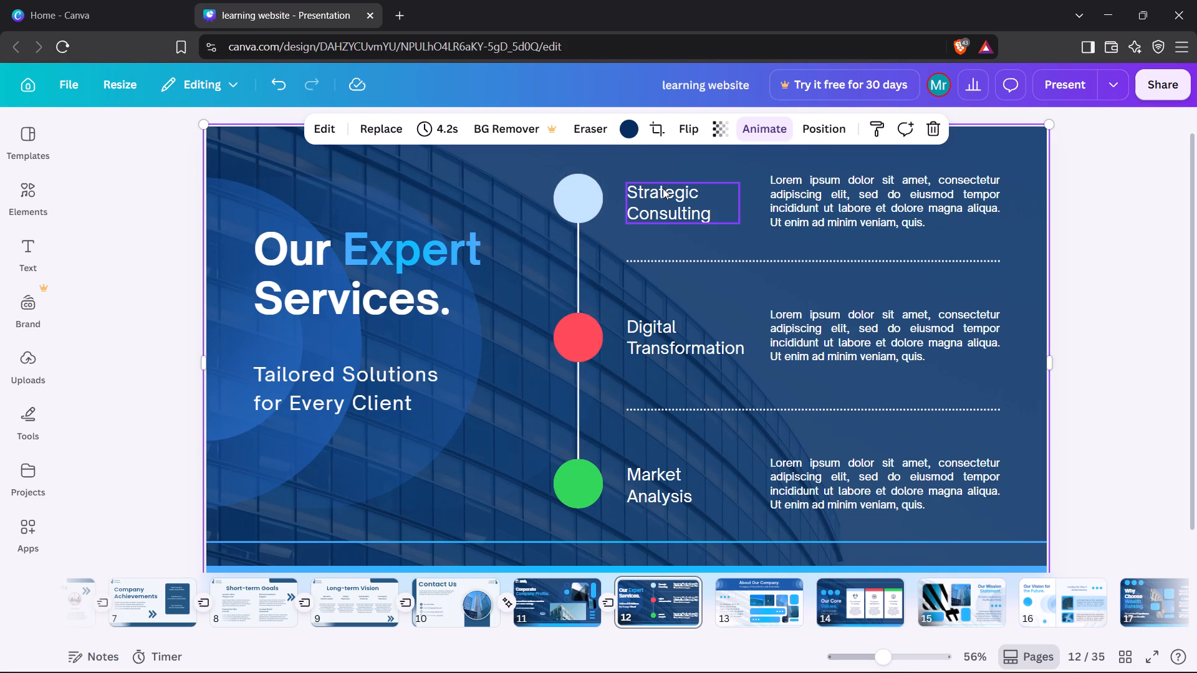
Widen the three service descriptions leftward toward their headings, making the Market Analysis one about 540 wide.
{"action": "left_click", "coordinate": [789, 201]}
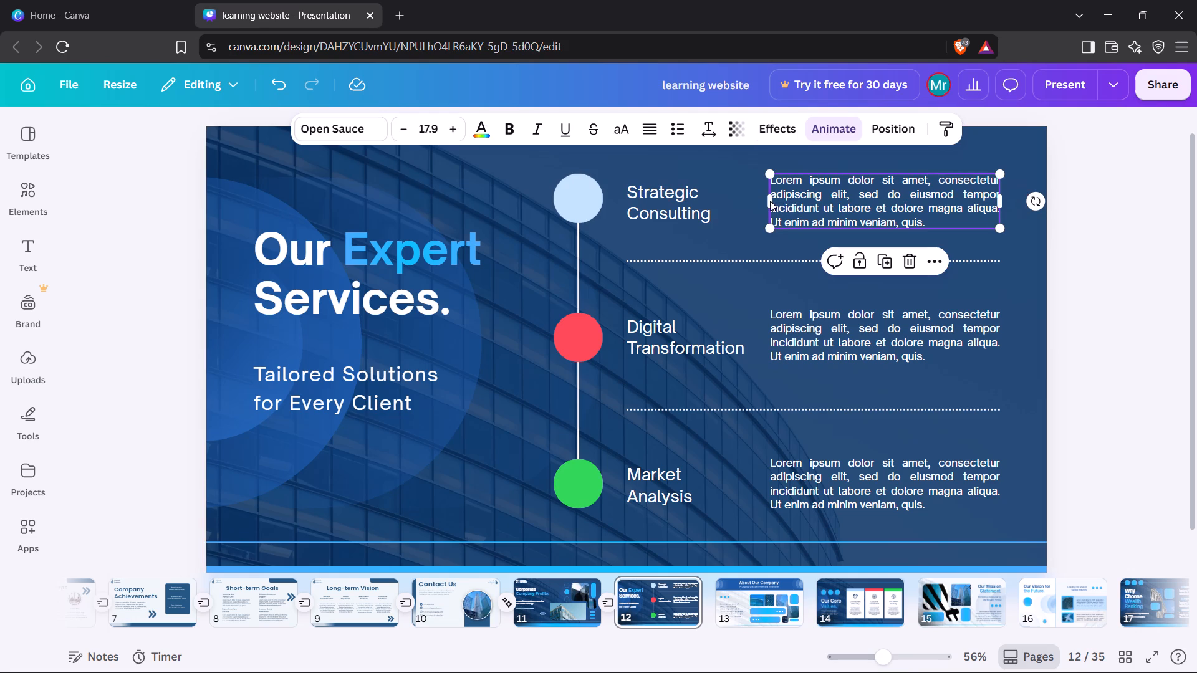
{"action": "left_click_drag", "start_coordinate": [769, 199], "coordinate": [744, 201]}
{"action": "left_click", "coordinate": [805, 332]}
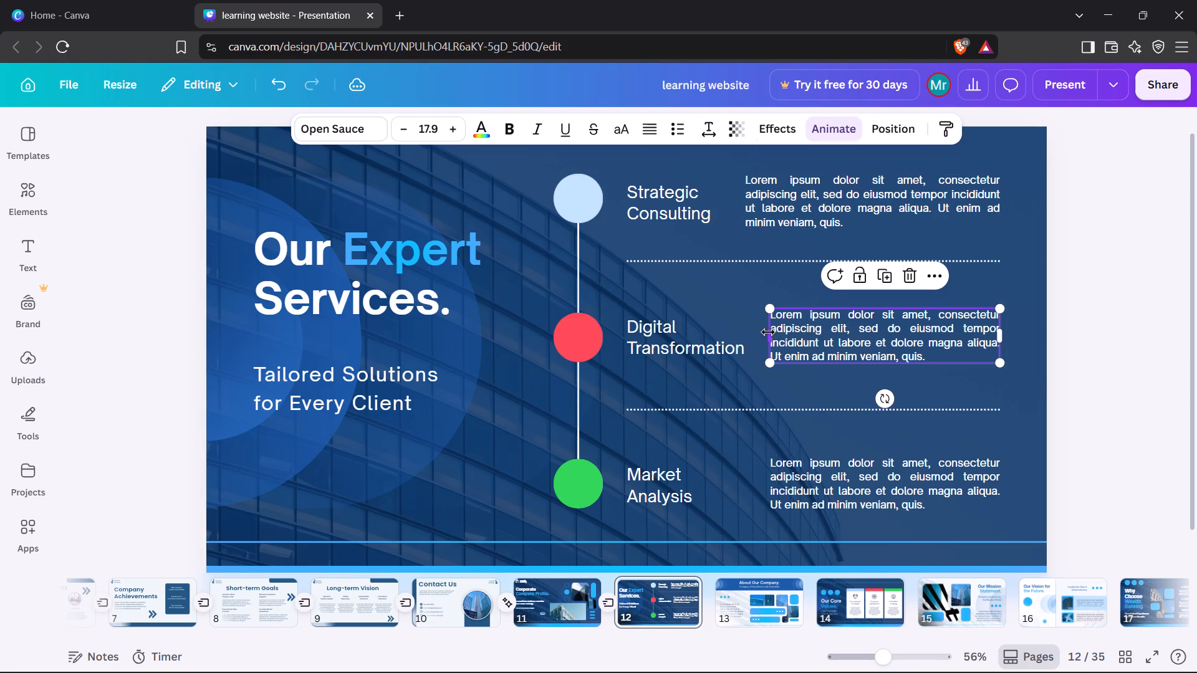
{"action": "left_click_drag", "start_coordinate": [768, 332], "coordinate": [752, 335]}
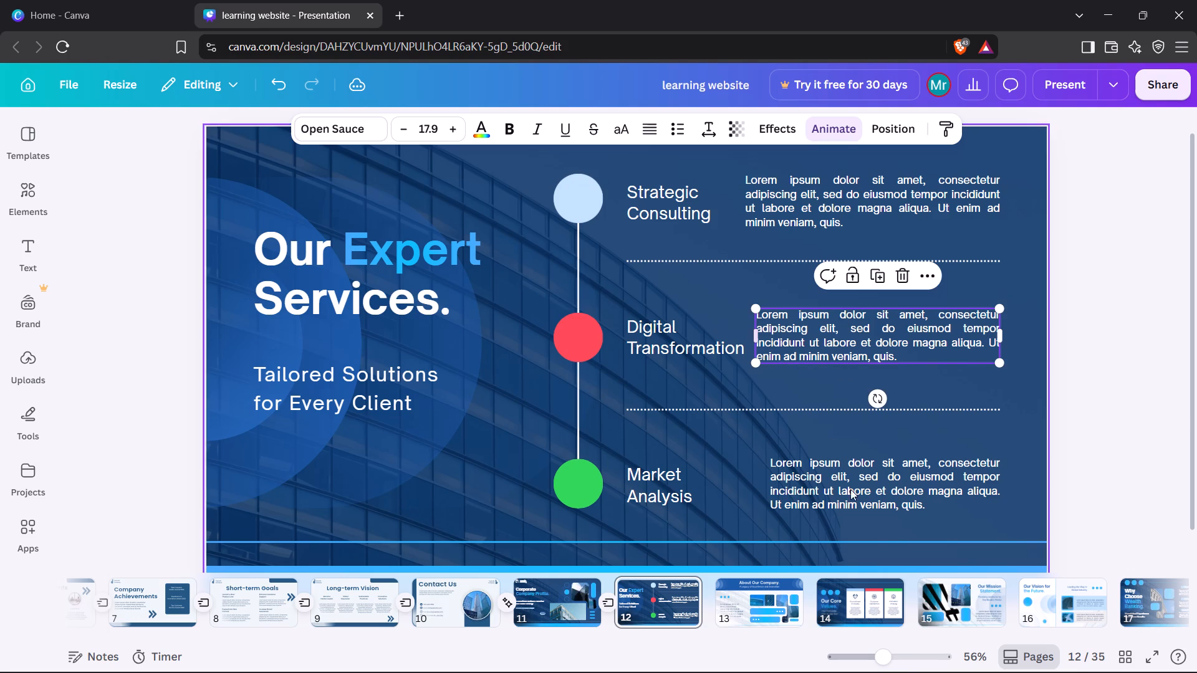
{"action": "left_click", "coordinate": [845, 495]}
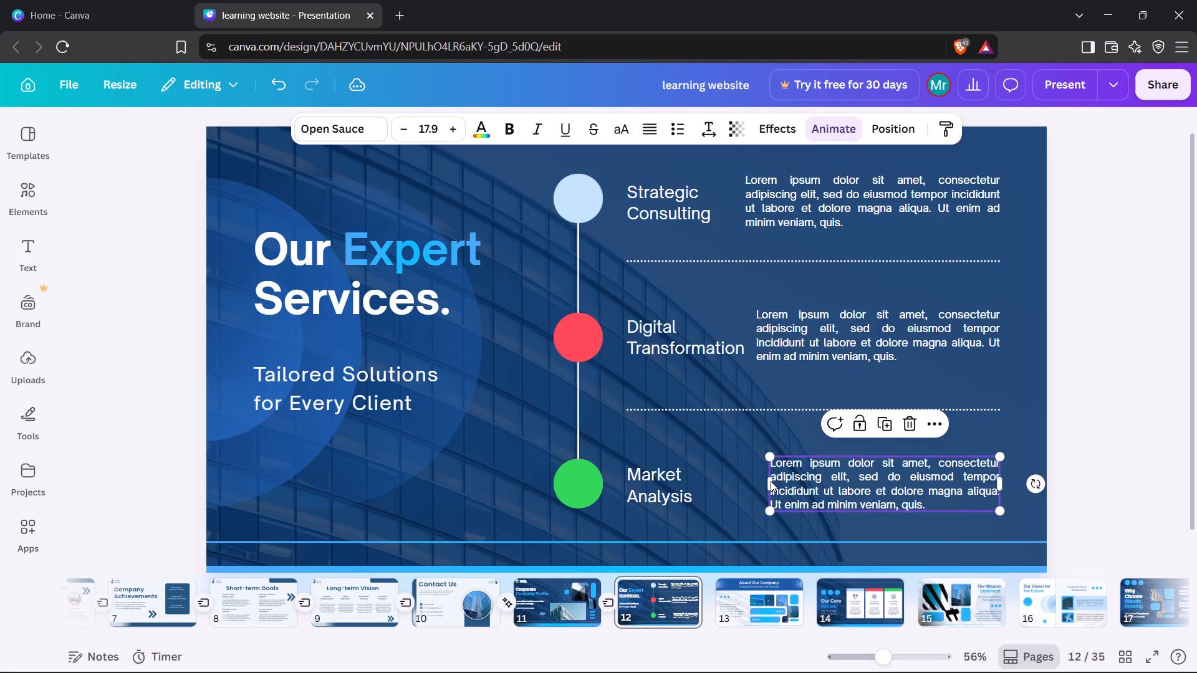
{"action": "left_click_drag", "start_coordinate": [768, 480], "coordinate": [761, 480]}
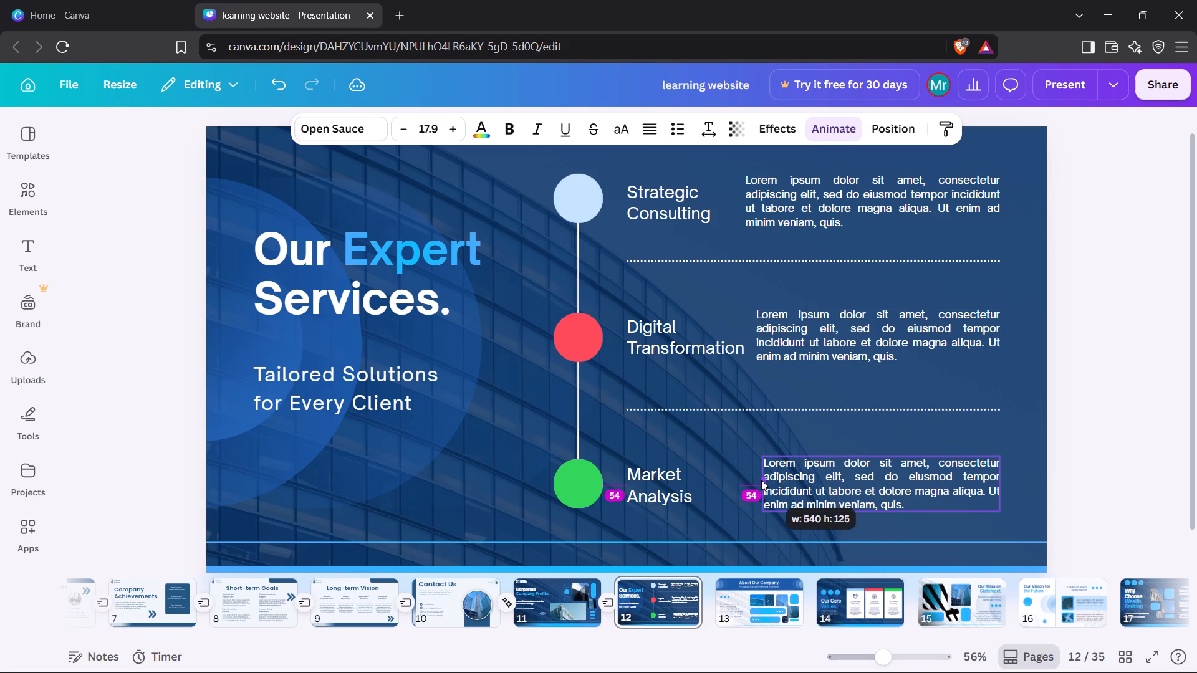
Finish widening the Market Analysis description to about 540 wide.
{"action": "left_click_drag", "start_coordinate": [761, 480], "coordinate": [758, 480]}
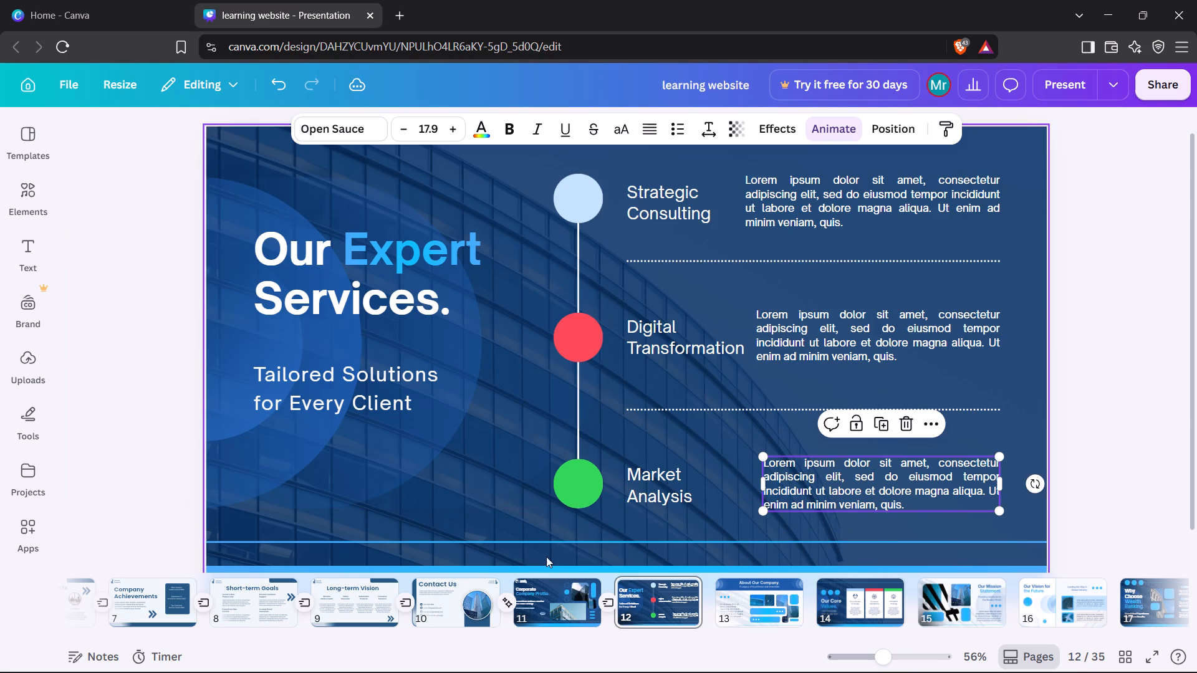
Set the background building photo's transparency to 50 on the Our Expert Services slide.
{"action": "left_click", "coordinate": [620, 529]}
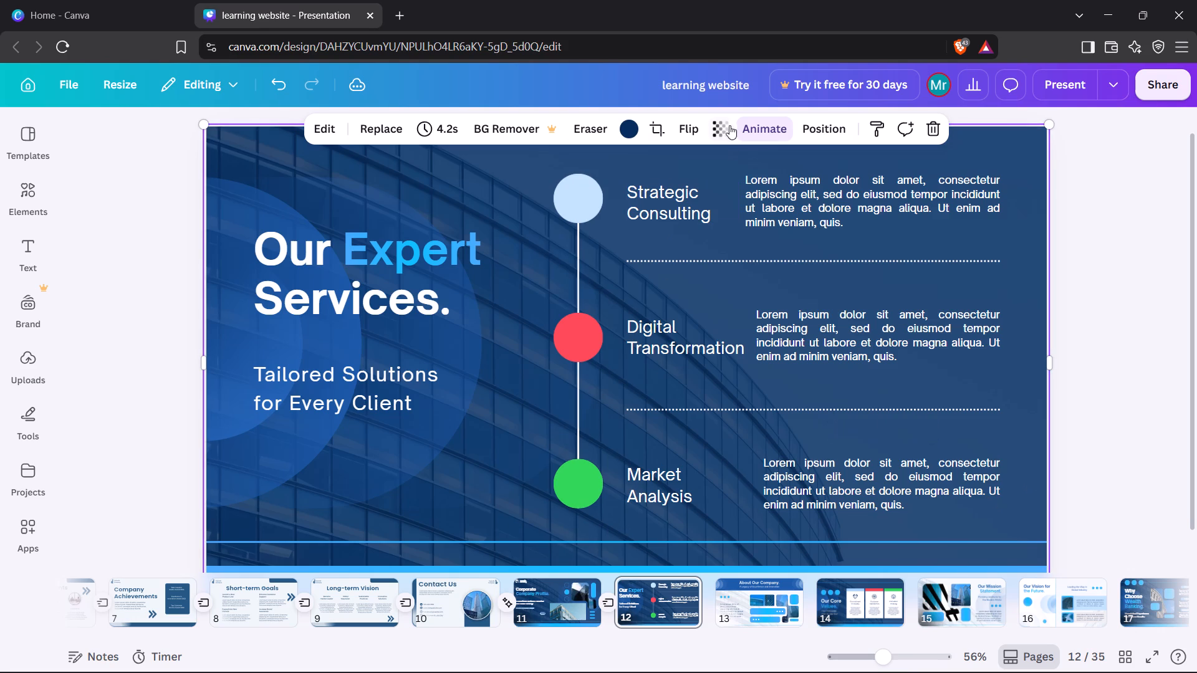
{"action": "left_click", "coordinate": [728, 123]}
{"action": "left_click_drag", "start_coordinate": [662, 201], "coordinate": [719, 220]}
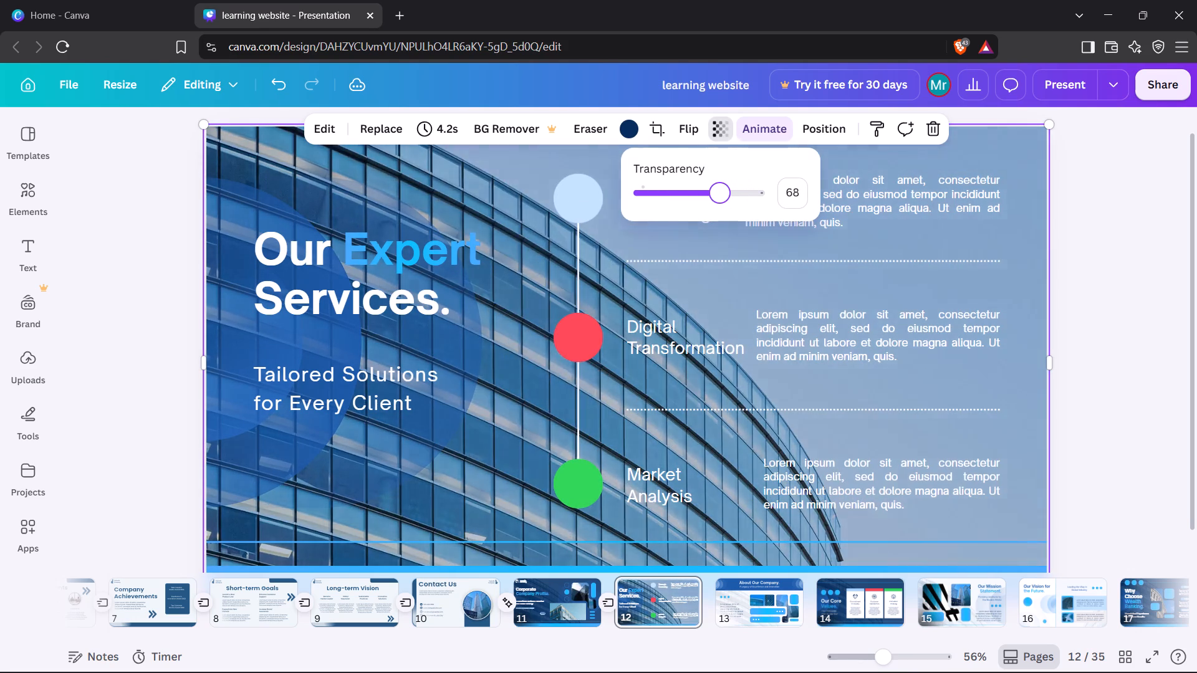
{"action": "left_click_drag", "start_coordinate": [719, 220], "coordinate": [699, 227]}
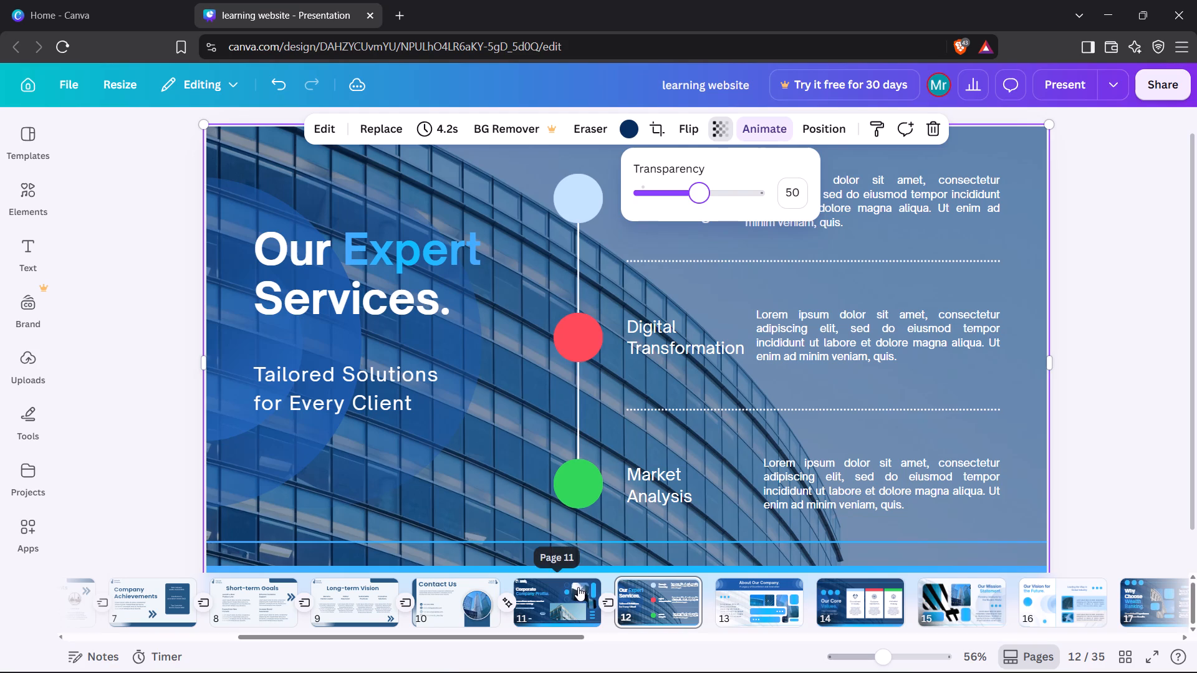
On the Corporate Company Profile slide, set the background building photo's transparency to 50.
{"action": "left_click", "coordinate": [578, 587]}
{"action": "left_click", "coordinate": [613, 237]}
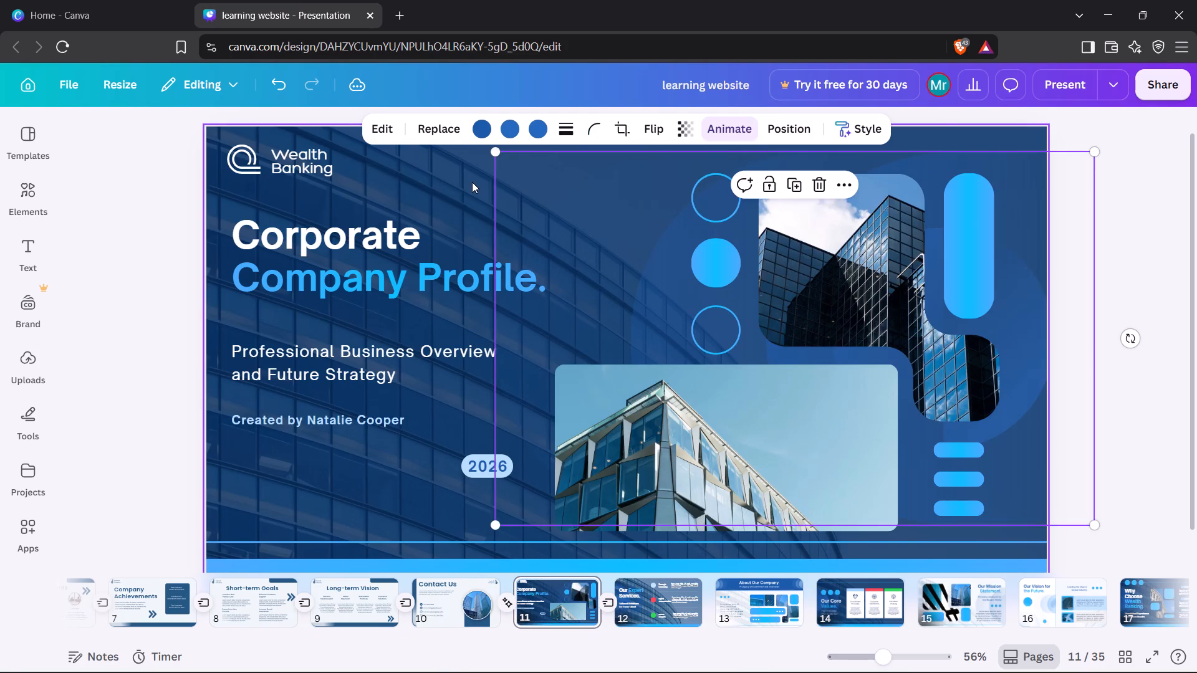
{"action": "left_click", "coordinate": [472, 180]}
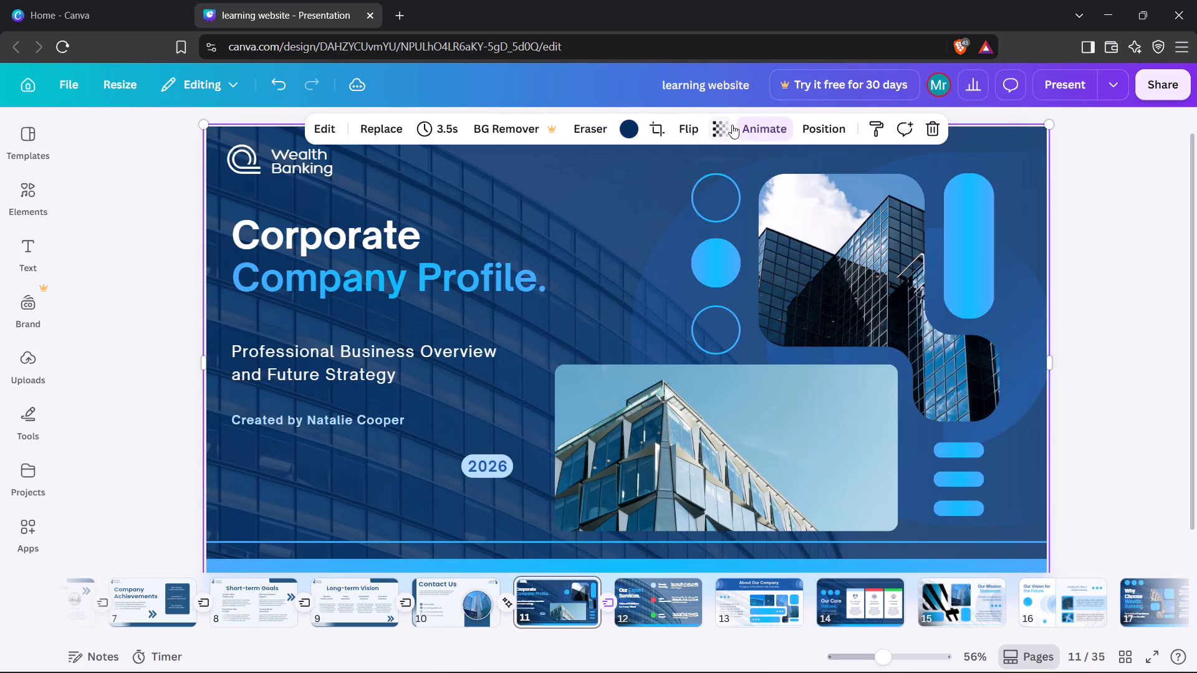
{"action": "left_click", "coordinate": [726, 123]}
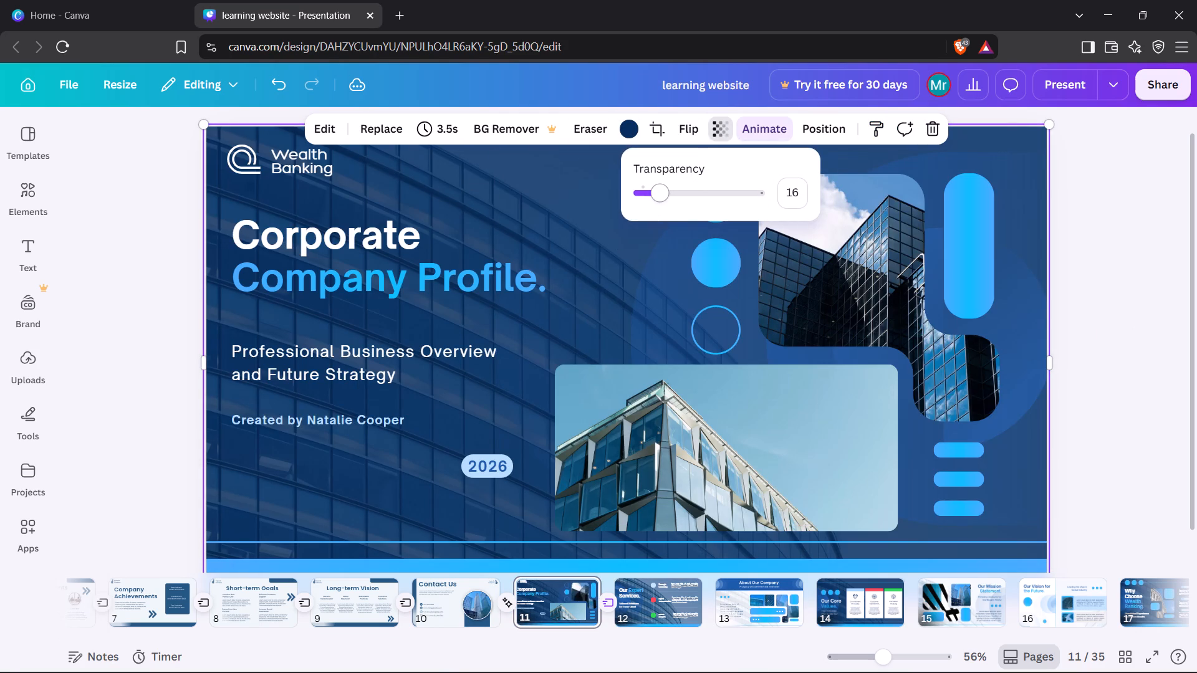
{"action": "left_click_drag", "start_coordinate": [663, 198], "coordinate": [690, 198]}
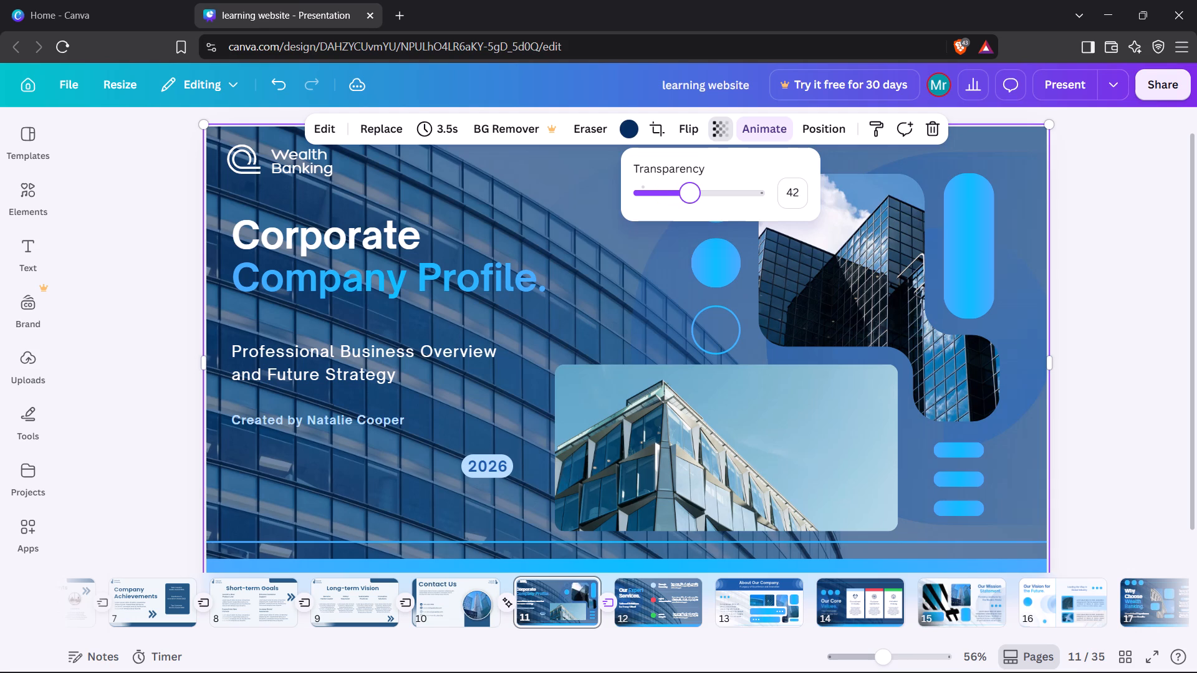
{"action": "left_click_drag", "start_coordinate": [690, 198], "coordinate": [698, 200]}
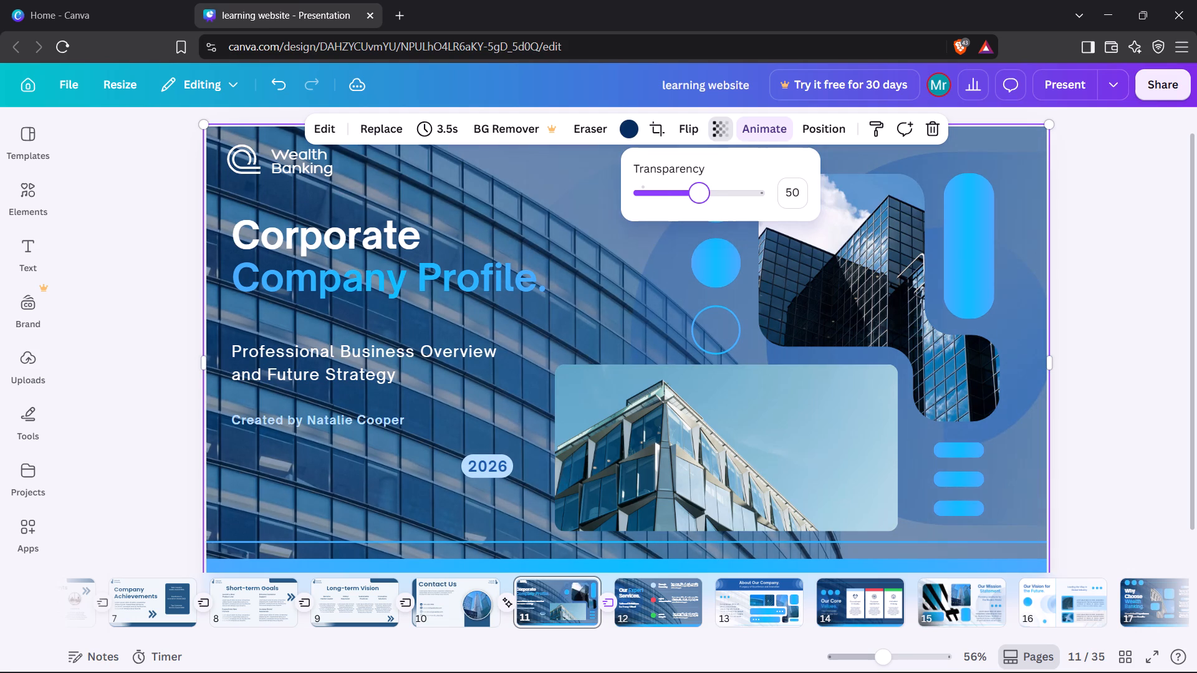
{"action": "left_click_drag", "start_coordinate": [698, 200], "coordinate": [698, 201]}
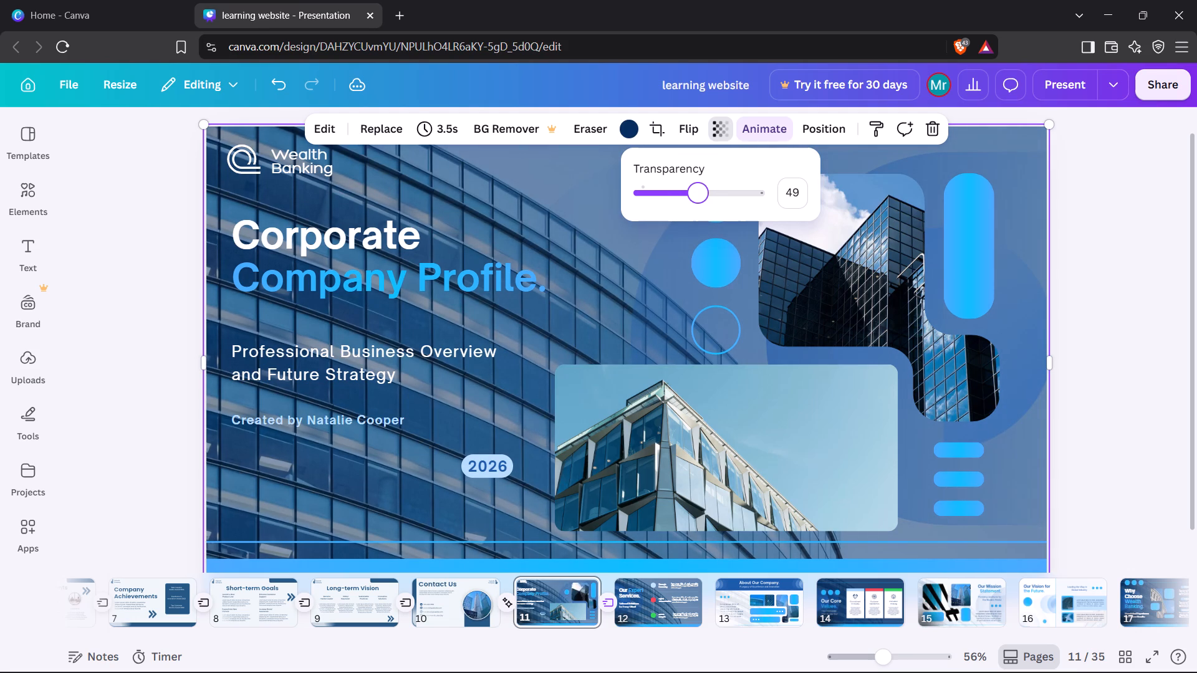
{"action": "left_click", "coordinate": [701, 193]}
{"action": "left_click", "coordinate": [561, 150]}
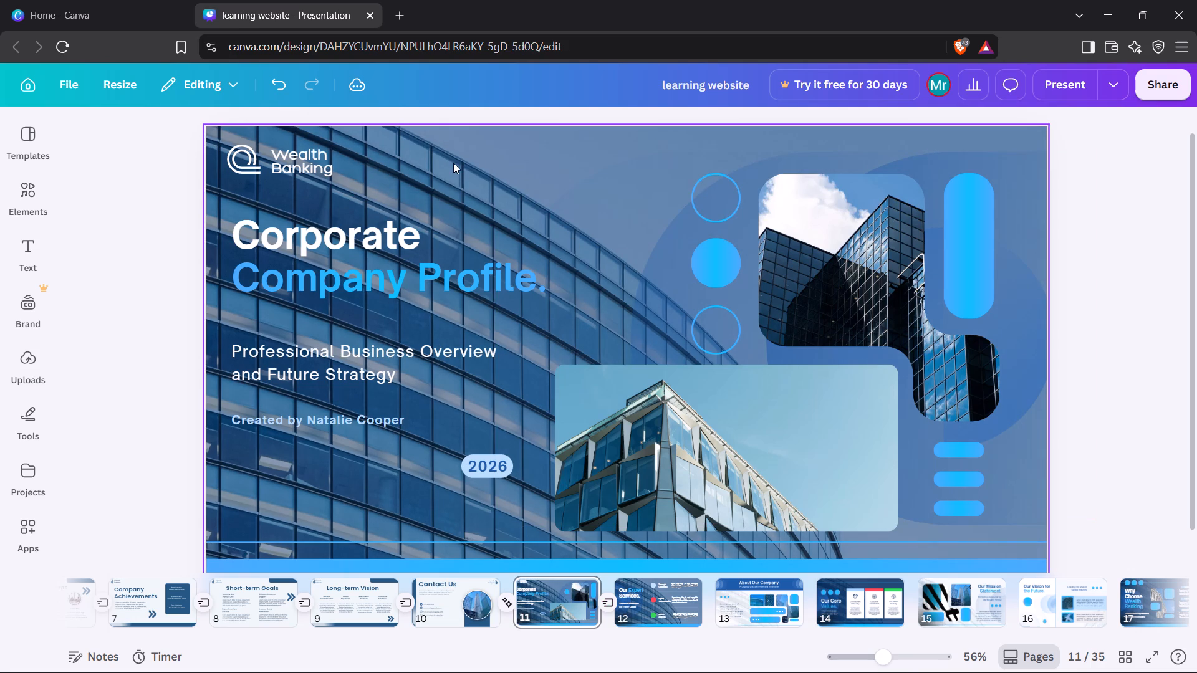
{"action": "left_click", "coordinate": [106, 204]}
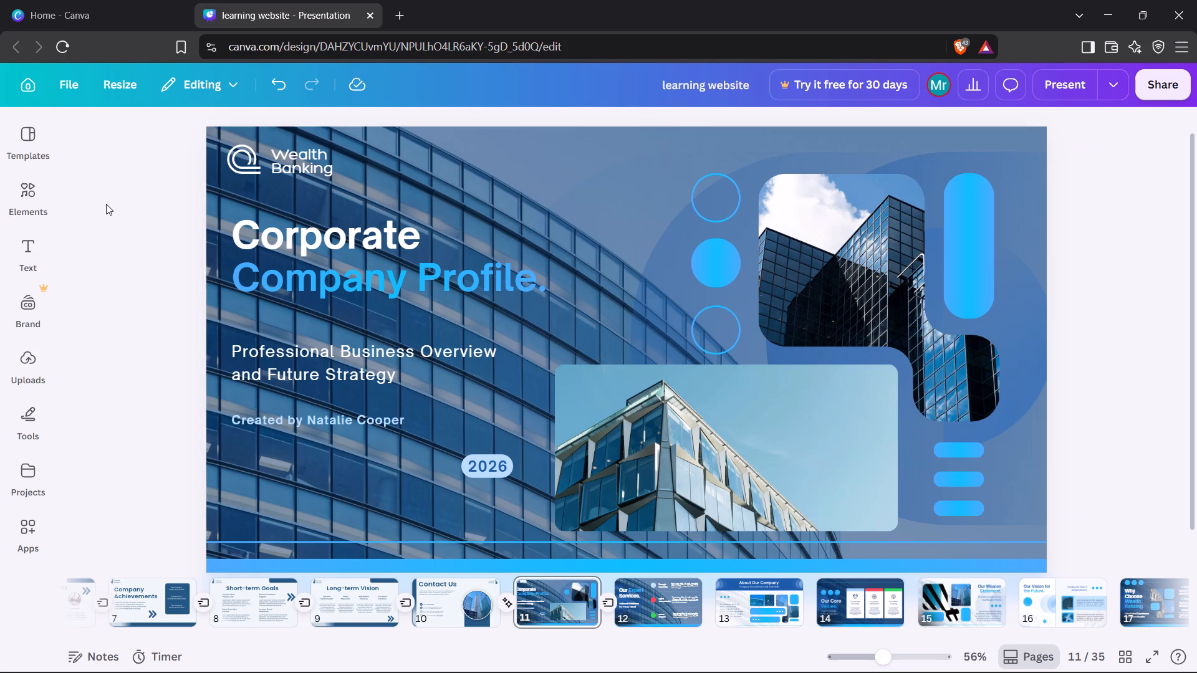
On the About Our Company slide, extend the blue header band slightly downward below the subtitle.
{"action": "key", "text": "Right"}
{"action": "key", "text": "Right"}
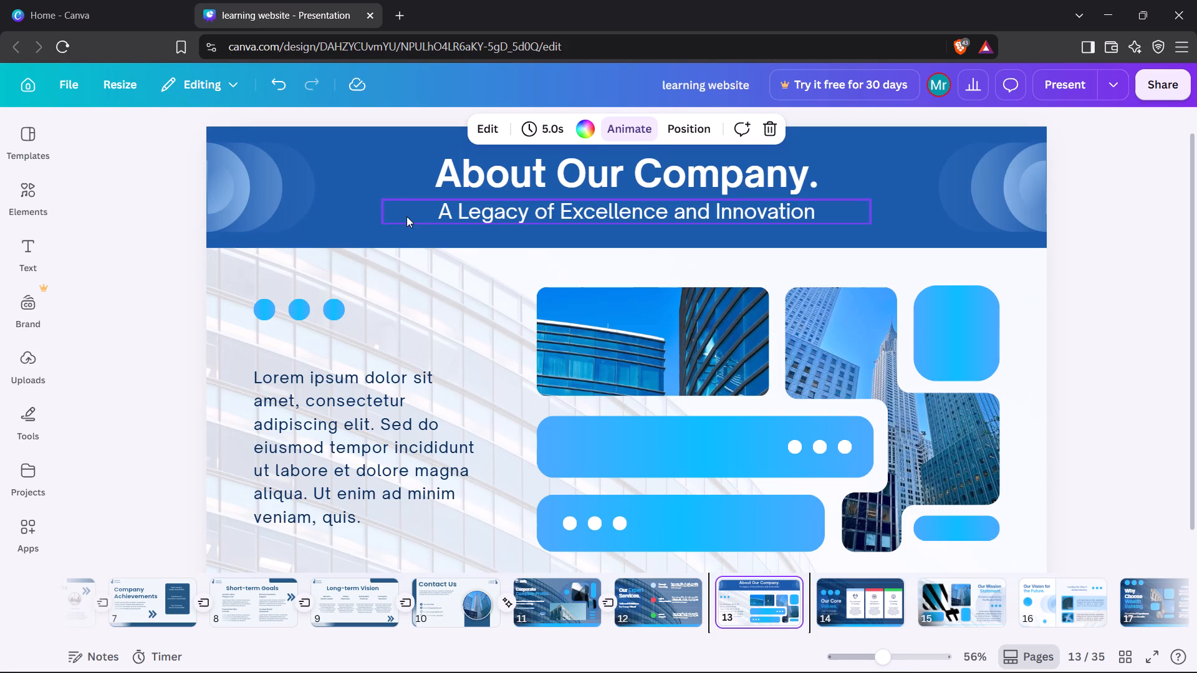
{"action": "left_click", "coordinate": [620, 233]}
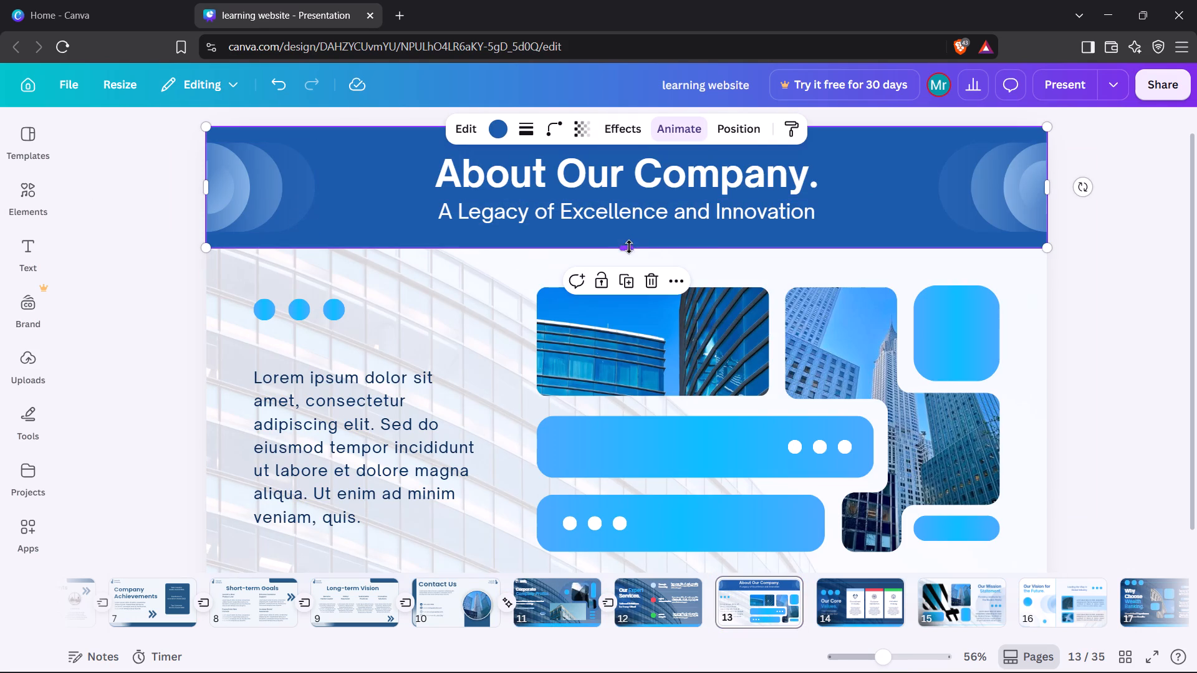
{"action": "left_click_drag", "start_coordinate": [629, 249], "coordinate": [627, 266]}
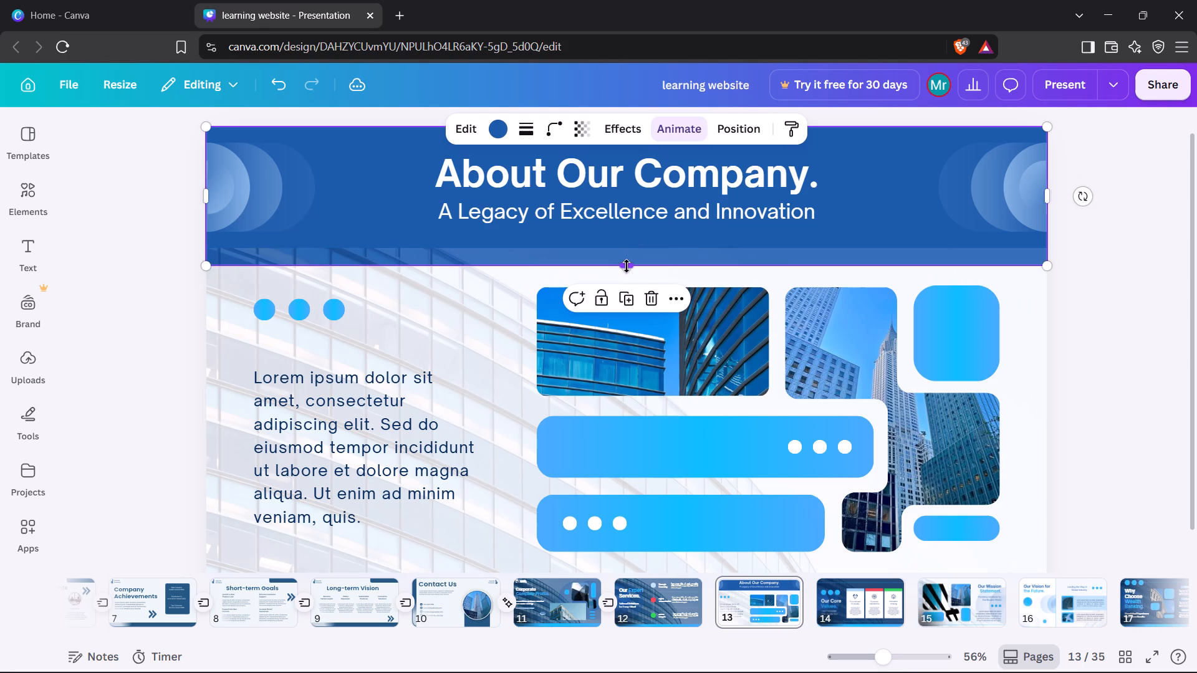
Set the transparency of the background building photo behind the About Our Company content to 0.
{"action": "left_click", "coordinate": [504, 341]}
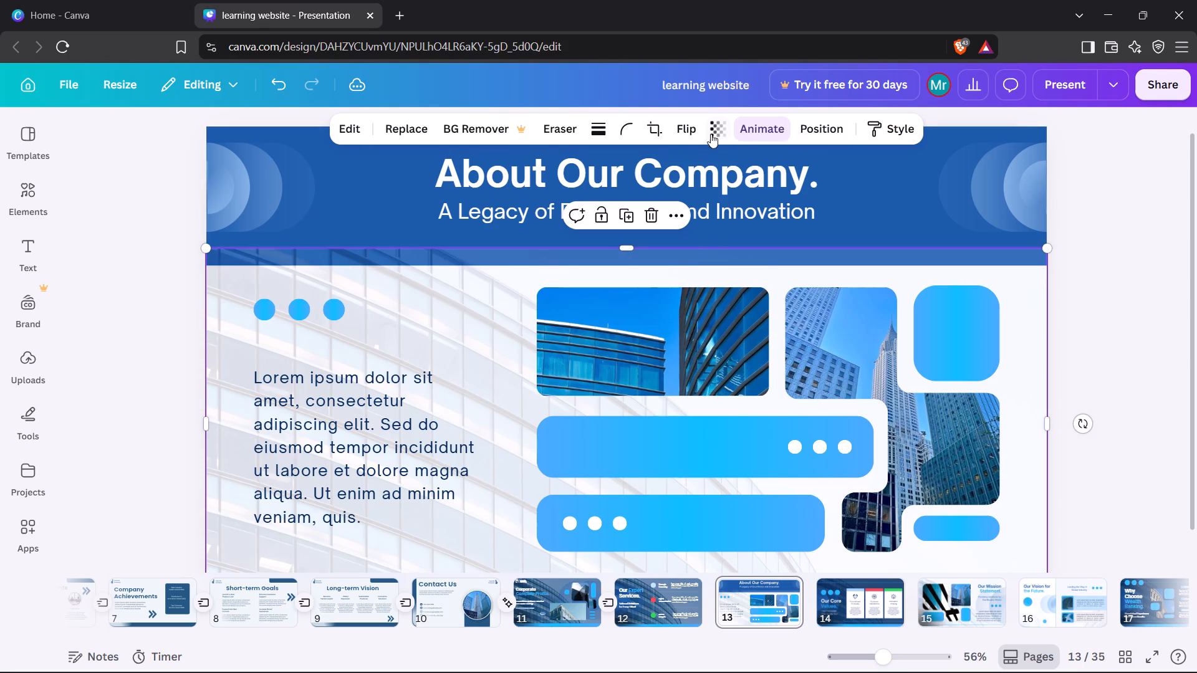
{"action": "left_click", "coordinate": [714, 131]}
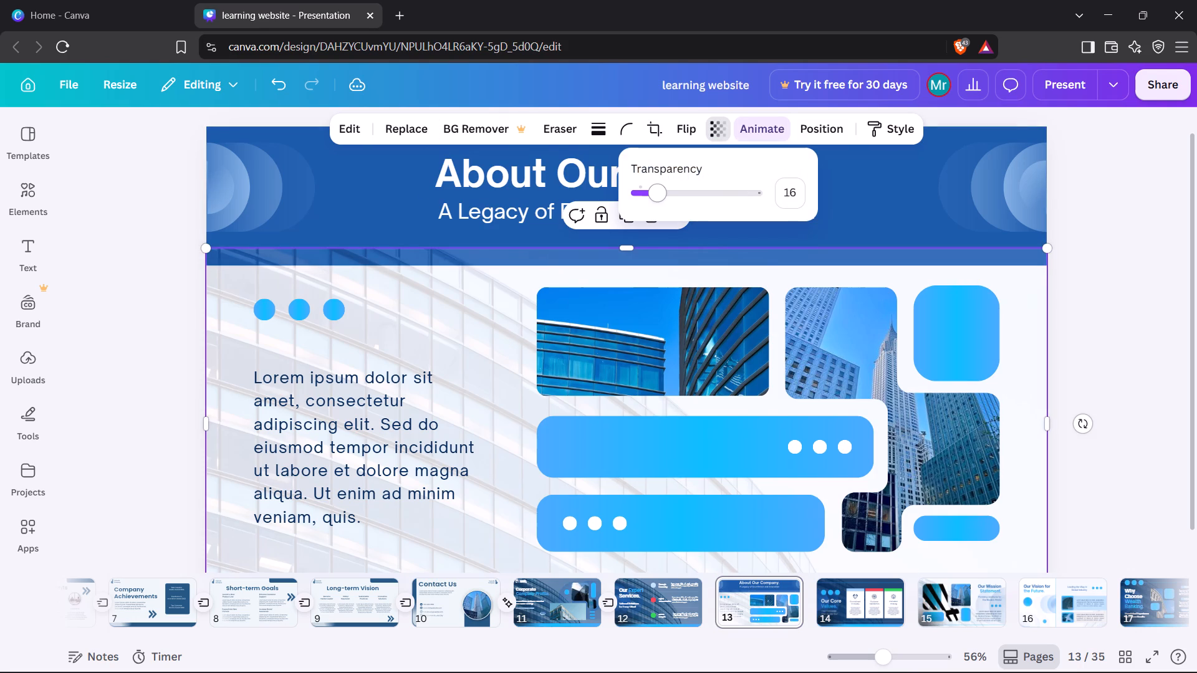
{"action": "left_click_drag", "start_coordinate": [659, 192], "coordinate": [711, 191]}
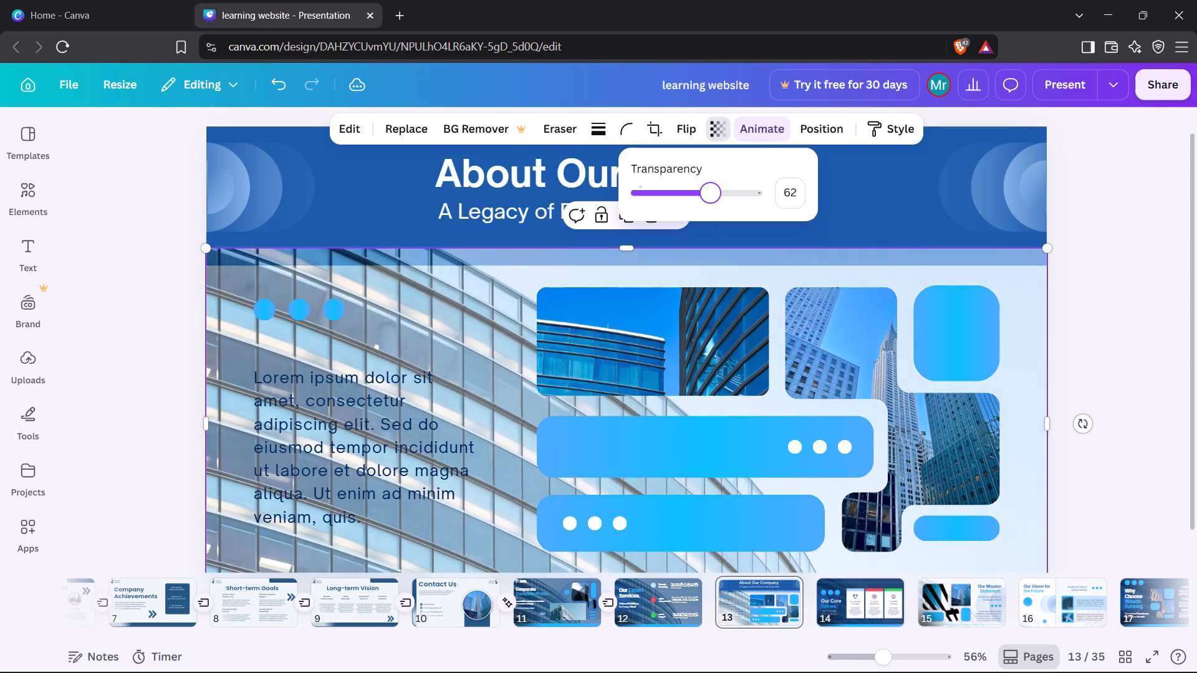
{"action": "left_click_drag", "start_coordinate": [711, 191], "coordinate": [541, 234]}
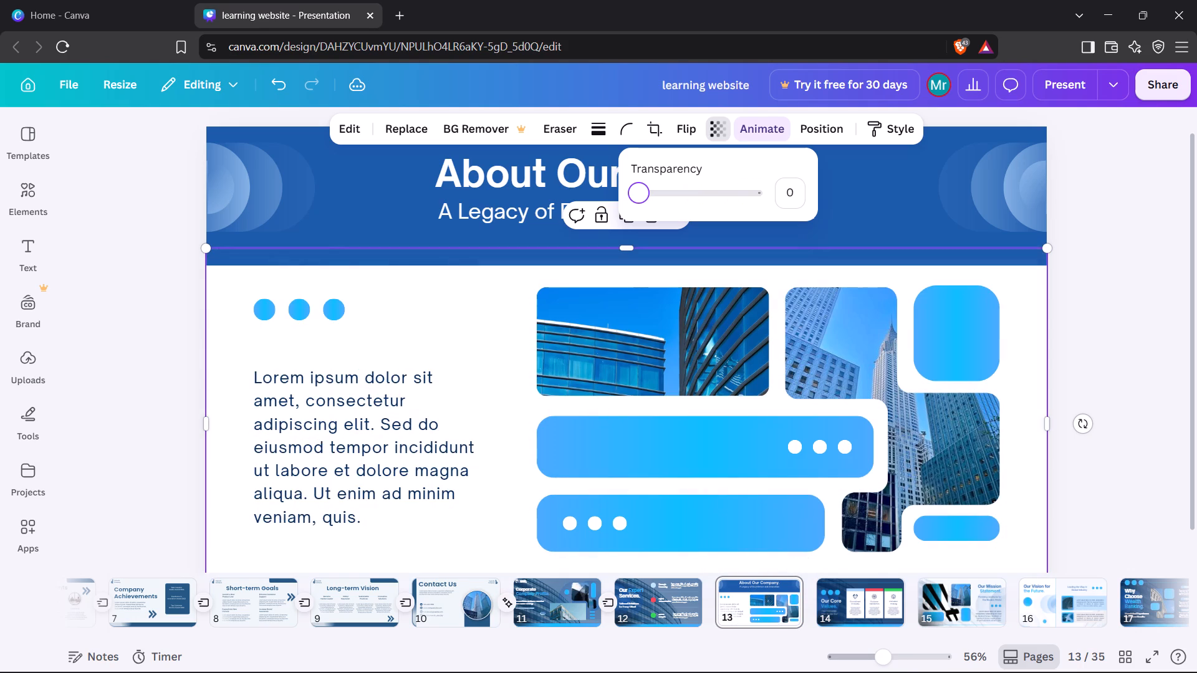
{"action": "left_click_drag", "start_coordinate": [541, 234], "coordinate": [546, 236]}
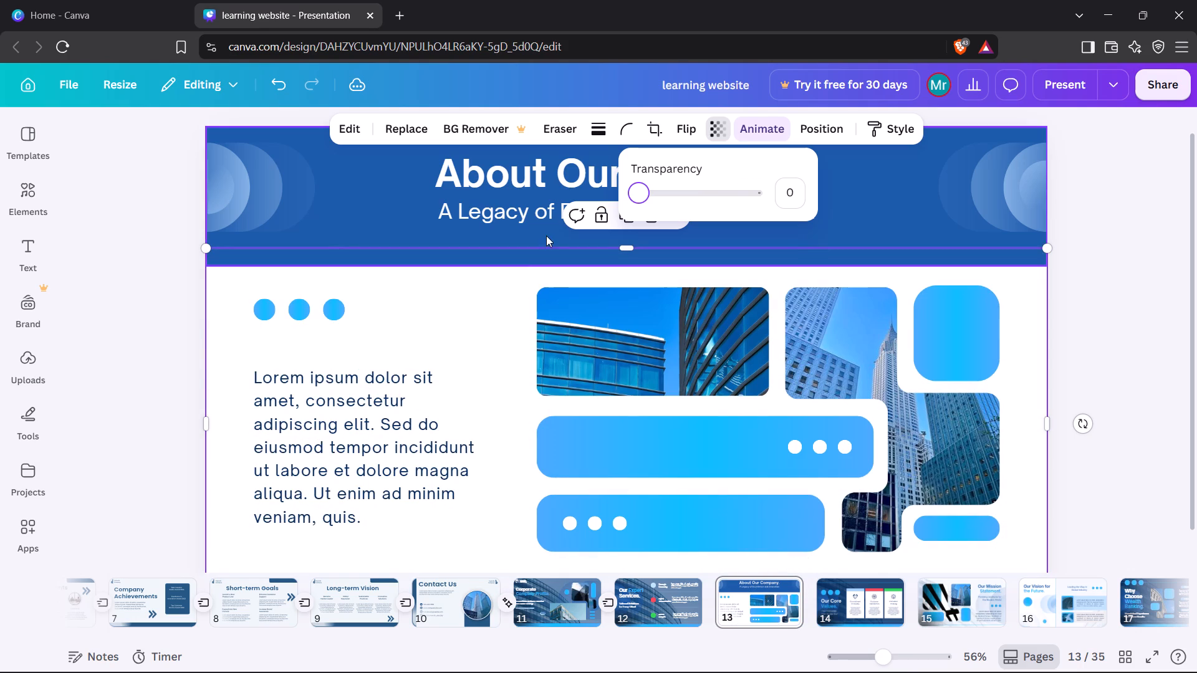
{"action": "left_click", "coordinate": [486, 345]}
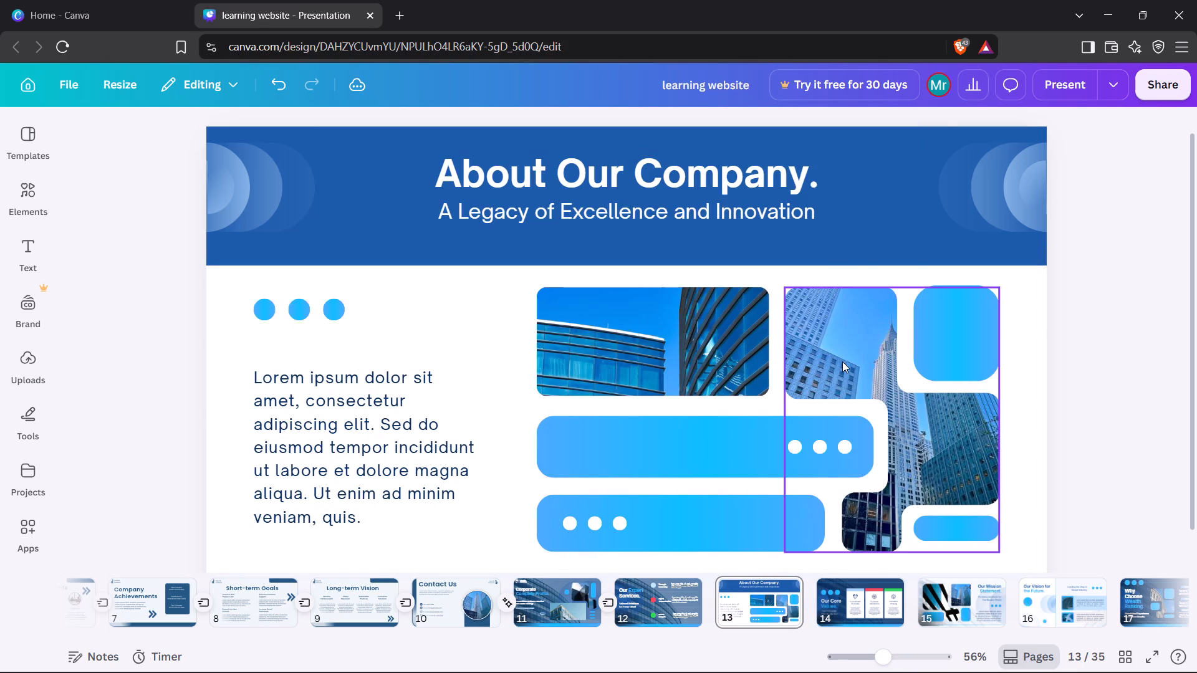
Move the irregular skyscraper photo beside the blue bars slightly left and down.
{"action": "left_click_drag", "start_coordinate": [842, 359], "coordinate": [844, 364]}
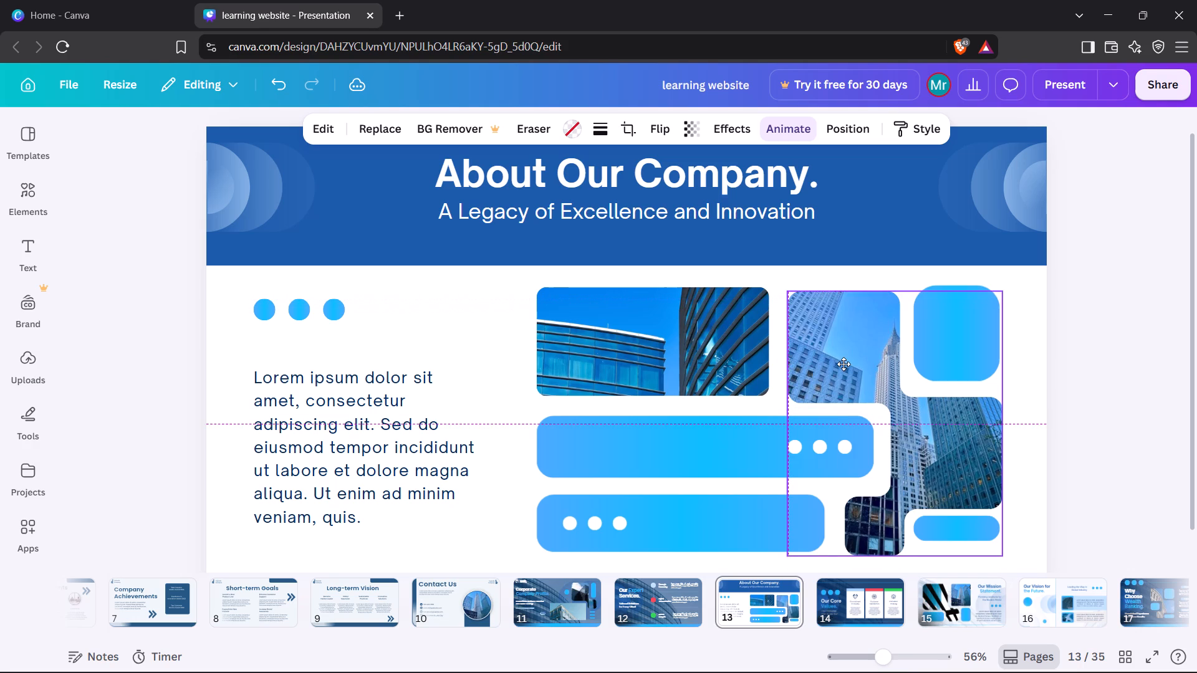
{"action": "left_click_drag", "start_coordinate": [844, 364], "coordinate": [834, 365]}
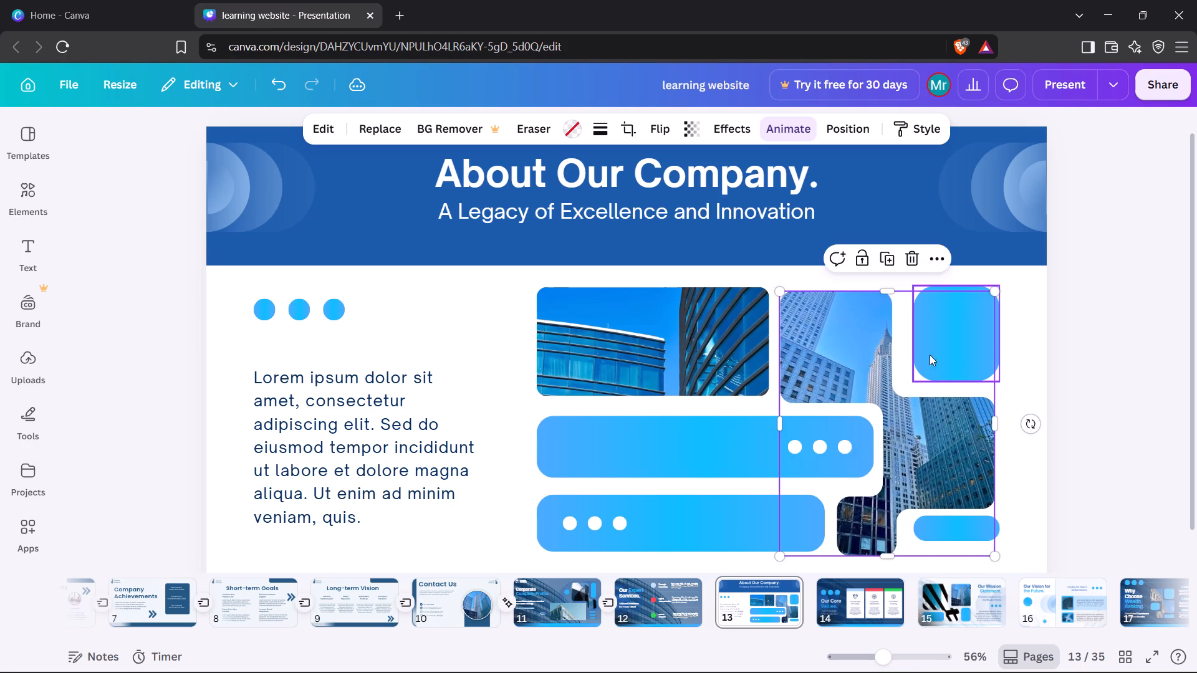
Trim the blue rounded square's top edge slightly and shift it left and down into the skyscraper photo's corner, aligned with its outer edge.
{"action": "left_click", "coordinate": [946, 350]}
{"action": "left_click", "coordinate": [968, 285]}
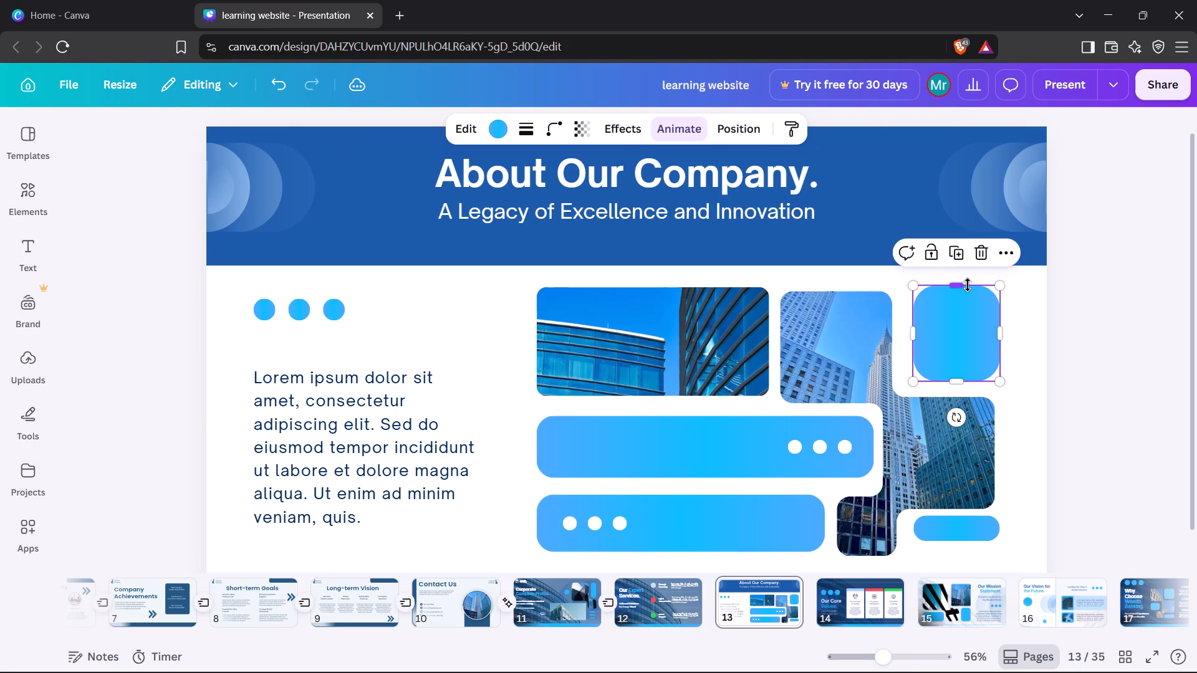
{"action": "left_click", "coordinate": [968, 285]}
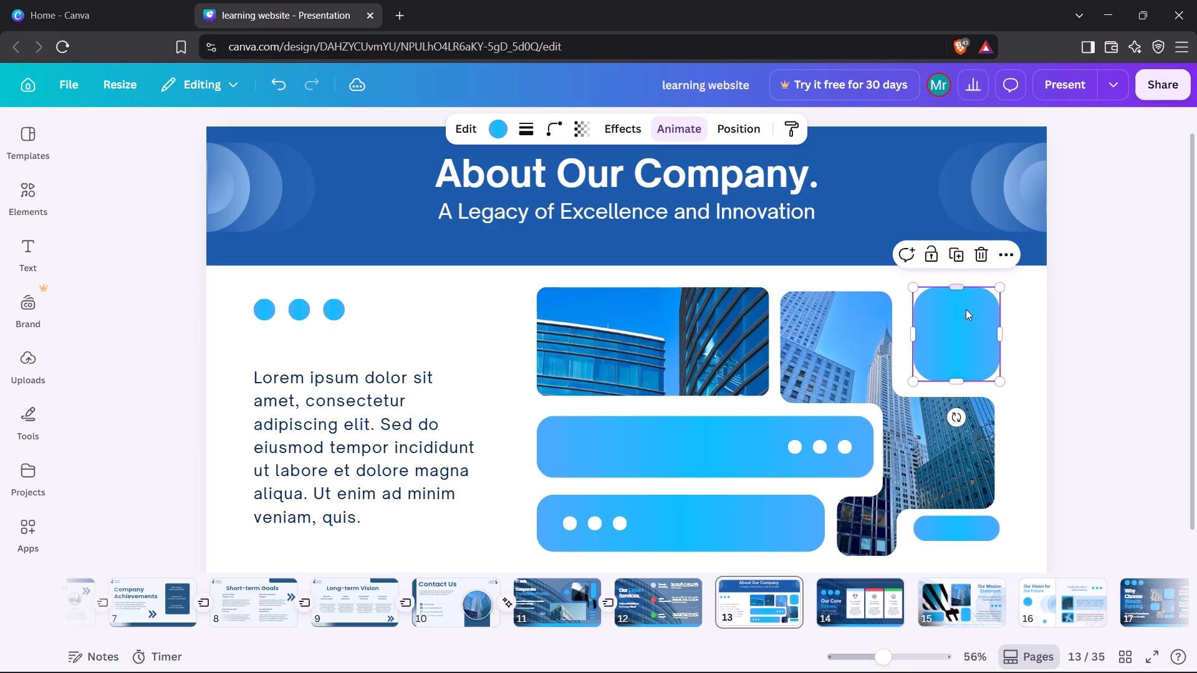
{"action": "left_click_drag", "start_coordinate": [966, 309], "coordinate": [958, 314]}
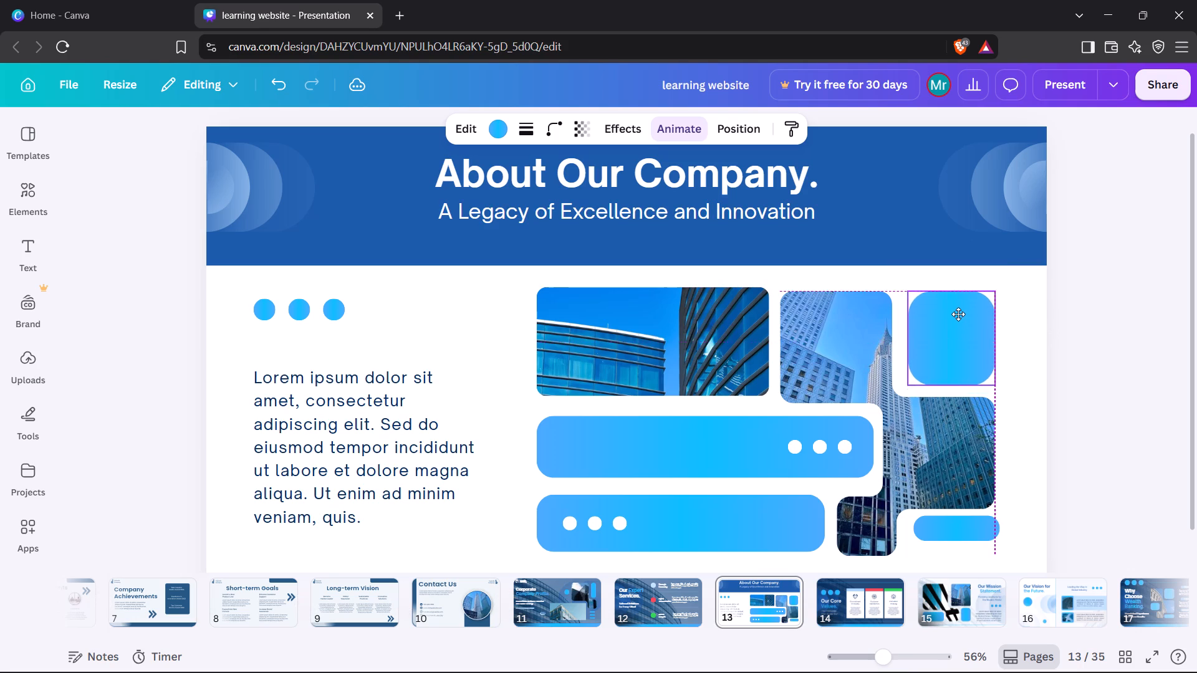
{"action": "left_click_drag", "start_coordinate": [958, 314], "coordinate": [959, 316]}
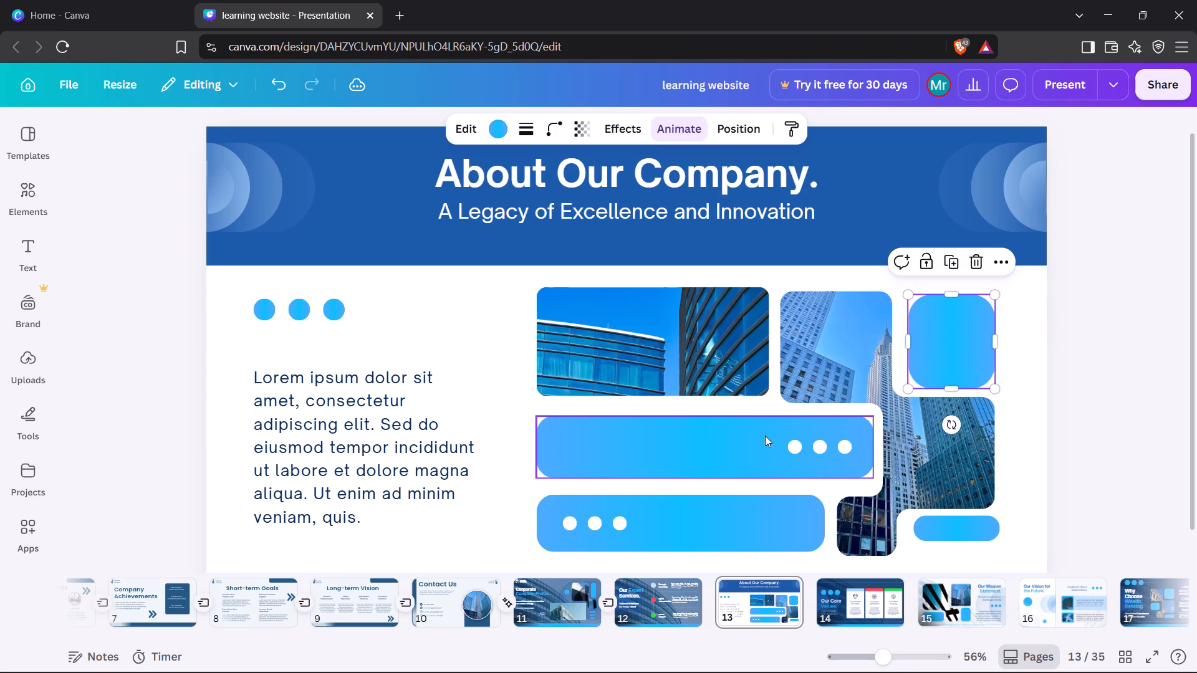
Enlarge the Lorem ipsum paragraph on the About Our Company slide to font size 29.6, extending it left and down.
{"action": "left_click", "coordinate": [337, 422]}
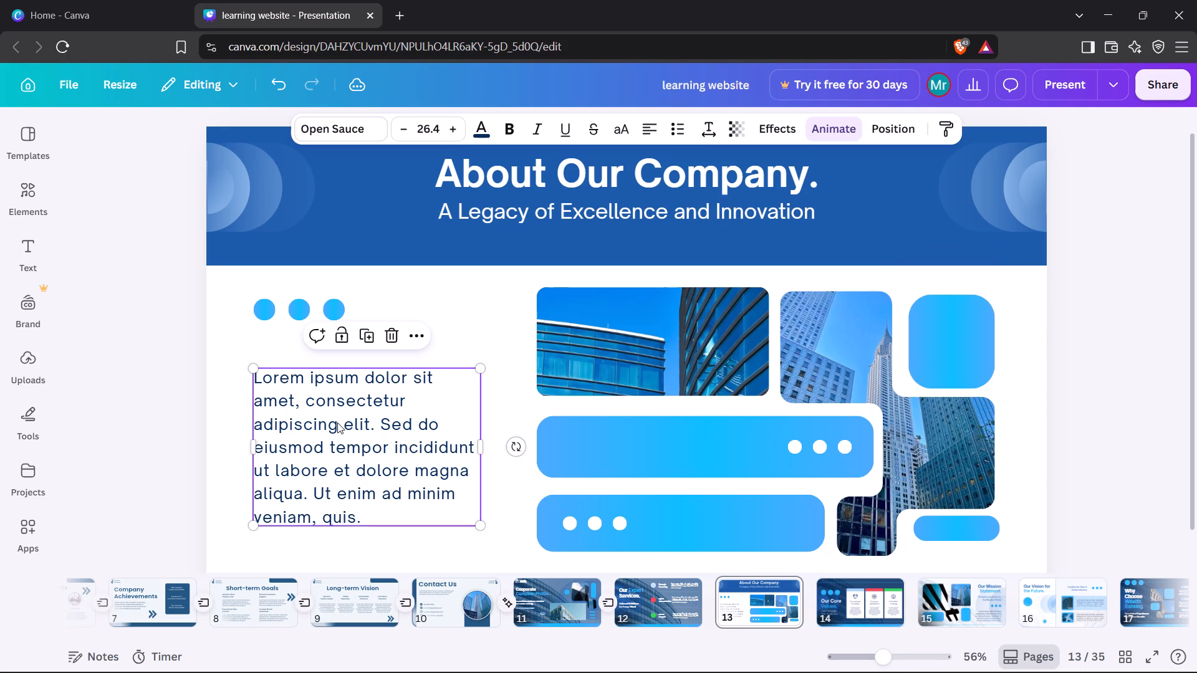
{"action": "left_click_drag", "start_coordinate": [254, 524], "coordinate": [246, 527]}
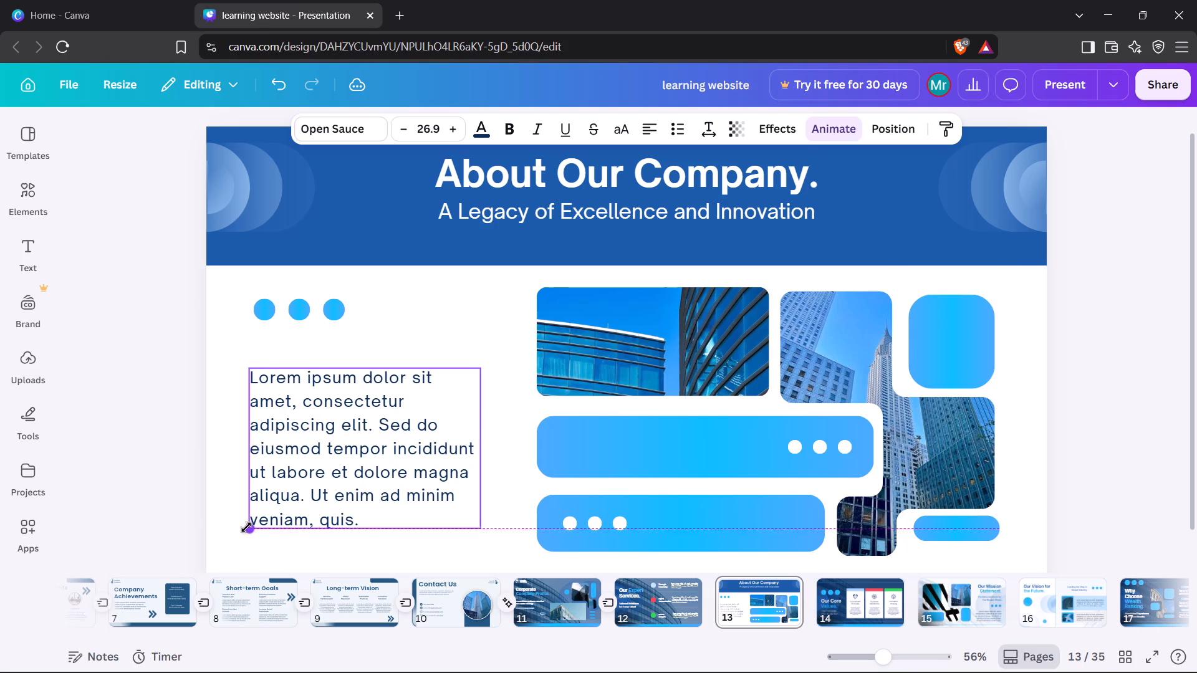
{"action": "left_click_drag", "start_coordinate": [246, 527], "coordinate": [221, 535]}
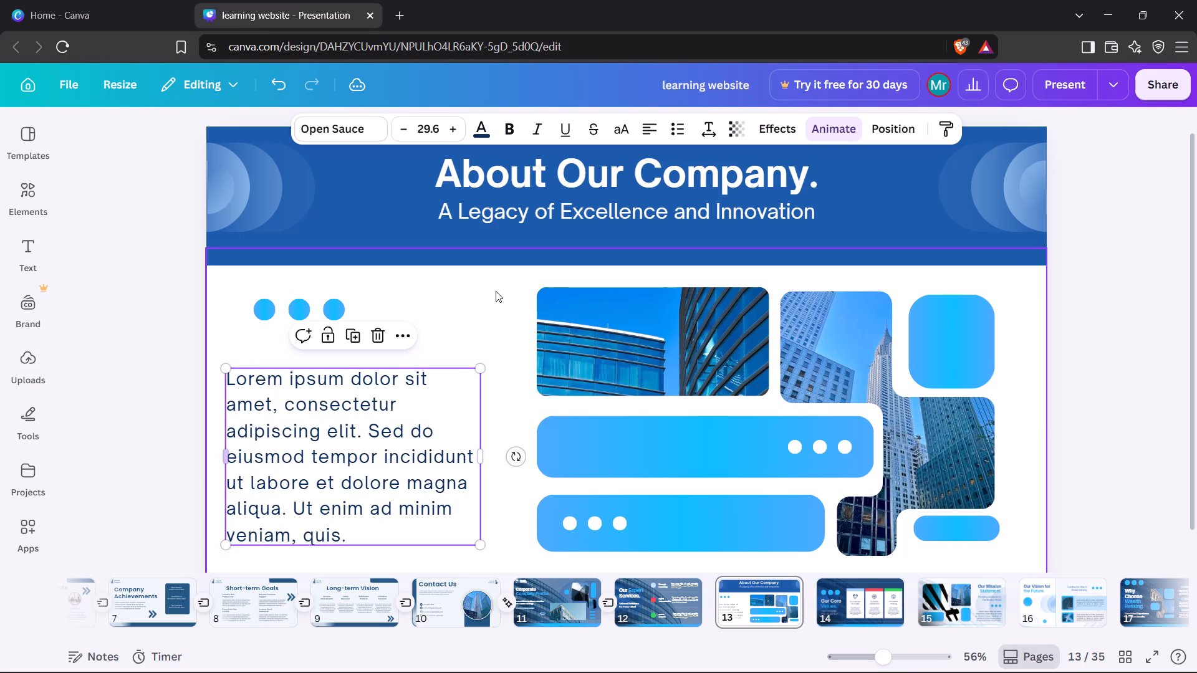
Check the animation settings of the background photo on the About Our Company slide.
{"action": "left_click", "coordinate": [496, 292]}
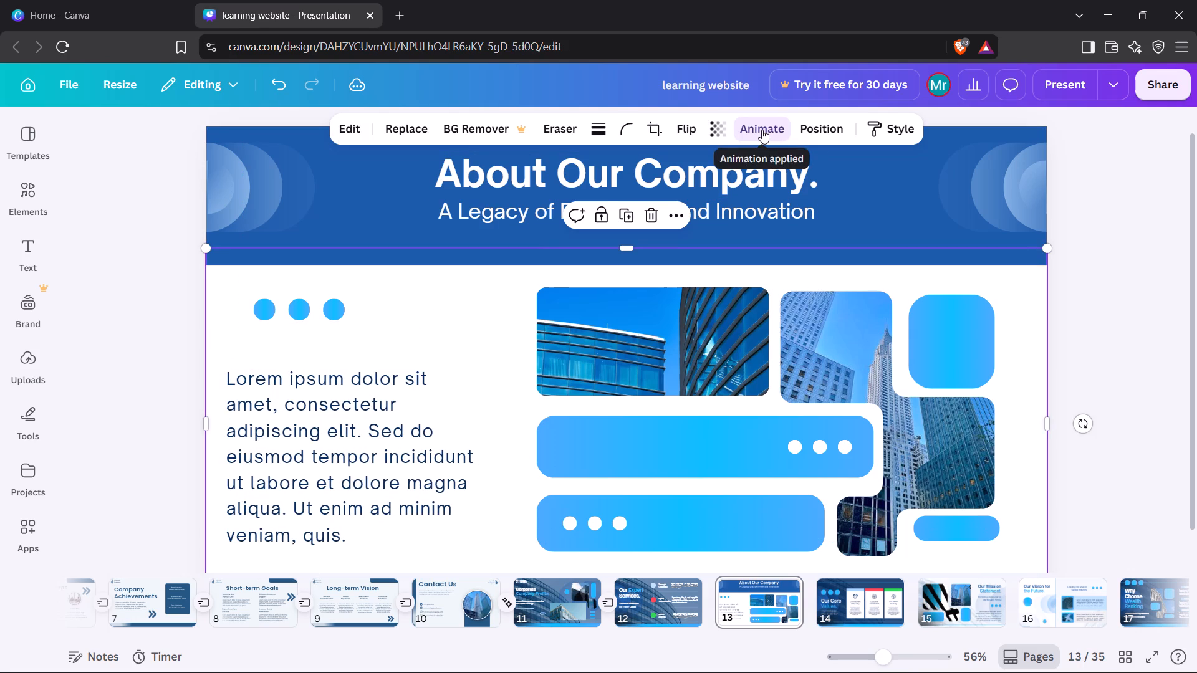
{"action": "left_click", "coordinate": [762, 130]}
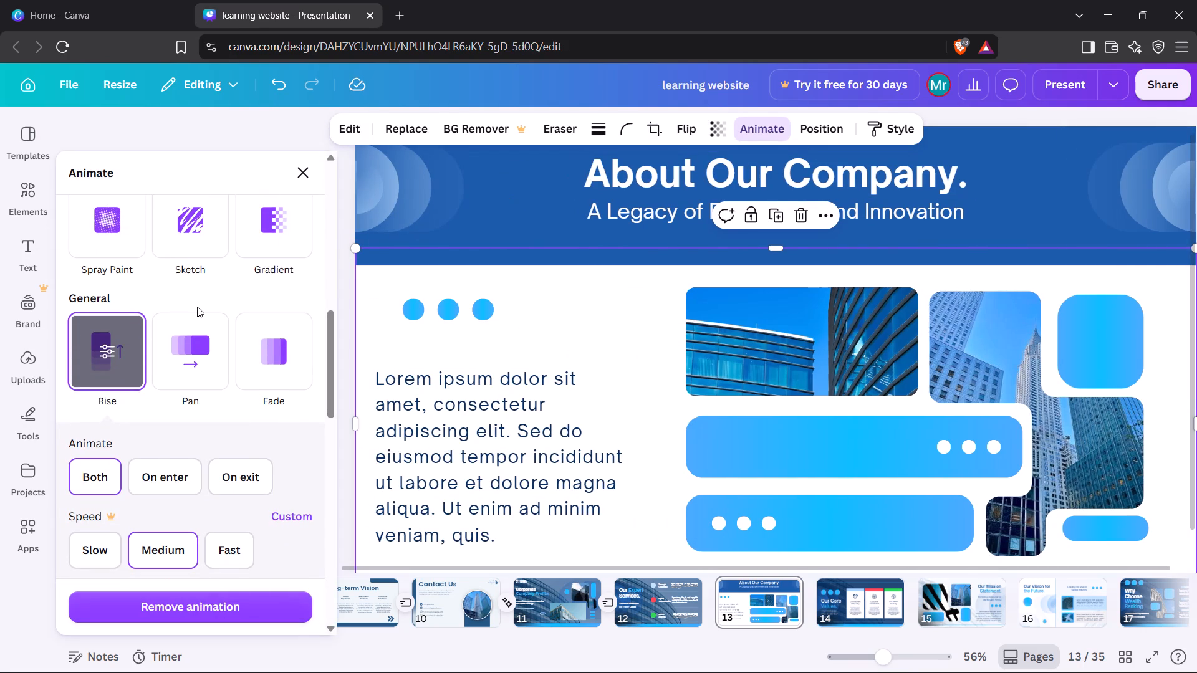
{"action": "left_click", "coordinate": [300, 174]}
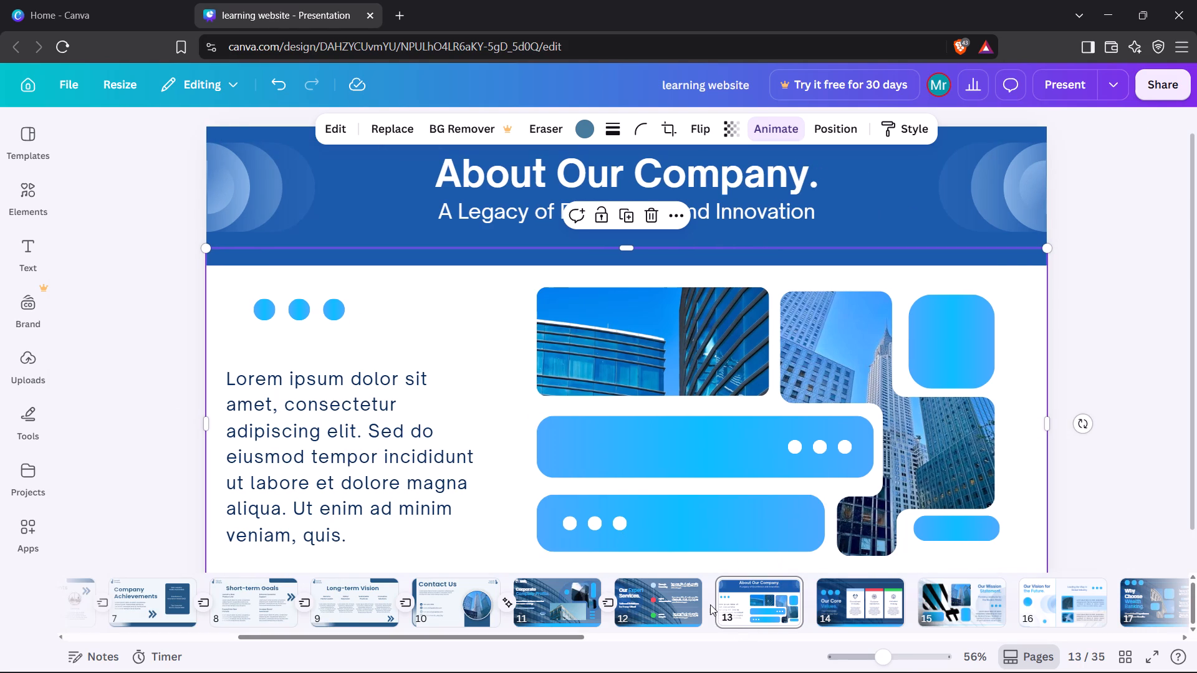
Add a Flow transition between the Our Expert Services slide and the About Our Company slide.
{"action": "left_click", "coordinate": [721, 619]}
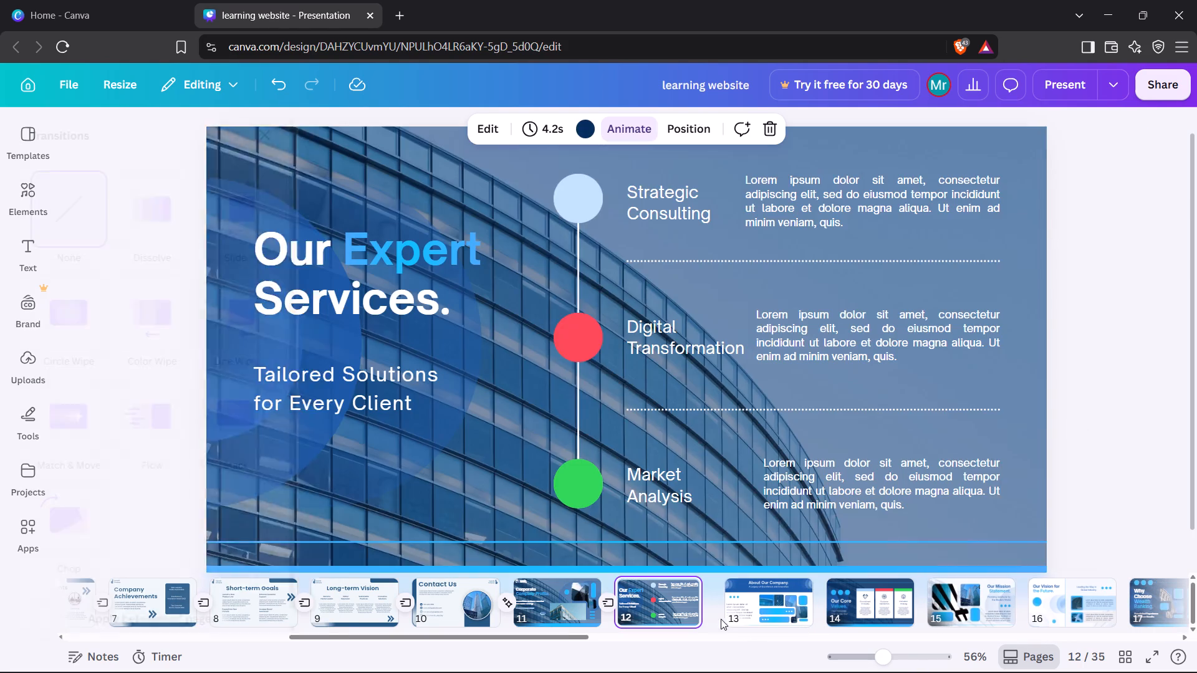
{"action": "left_click", "coordinate": [181, 425]}
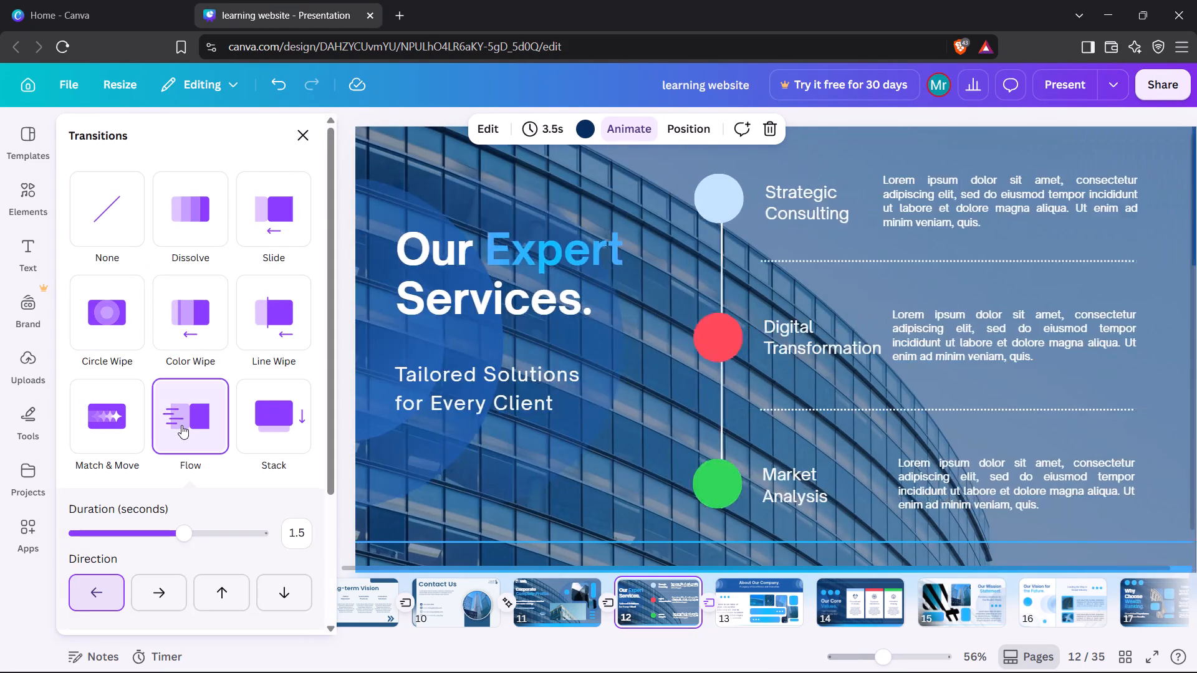
{"action": "left_click", "coordinate": [294, 134]}
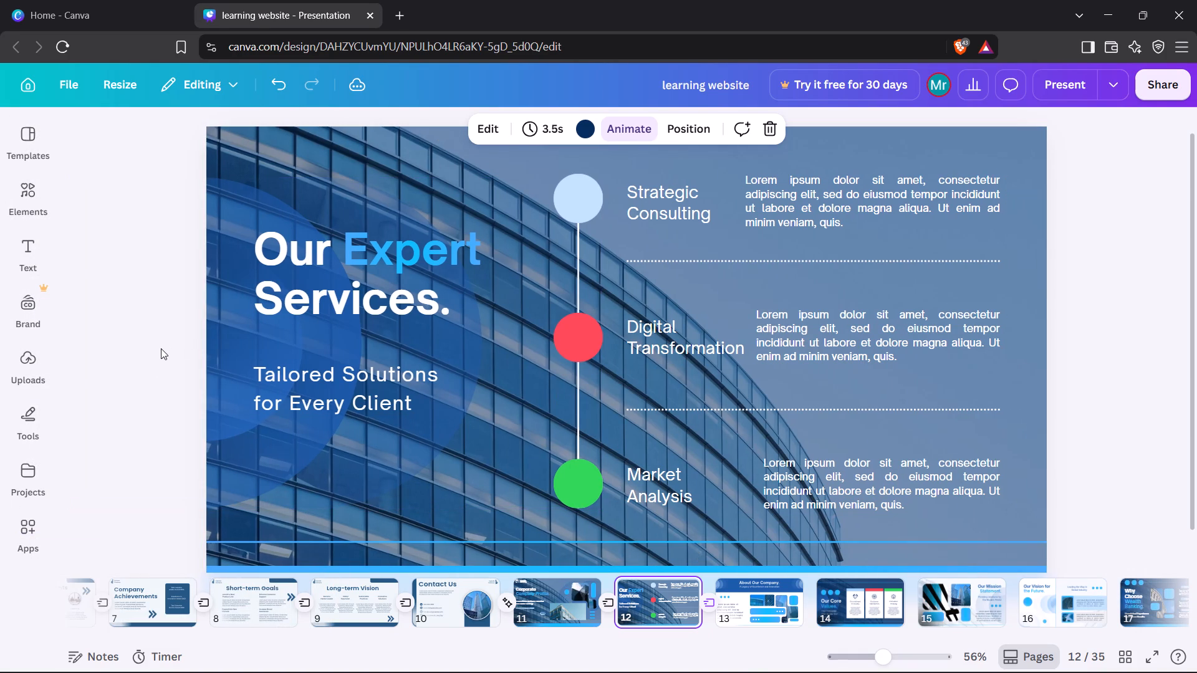
{"action": "left_click", "coordinate": [161, 348]}
Add a Flow transition between the About Our Company slide and the Our Core Values slide.
{"action": "key", "text": "Right"}
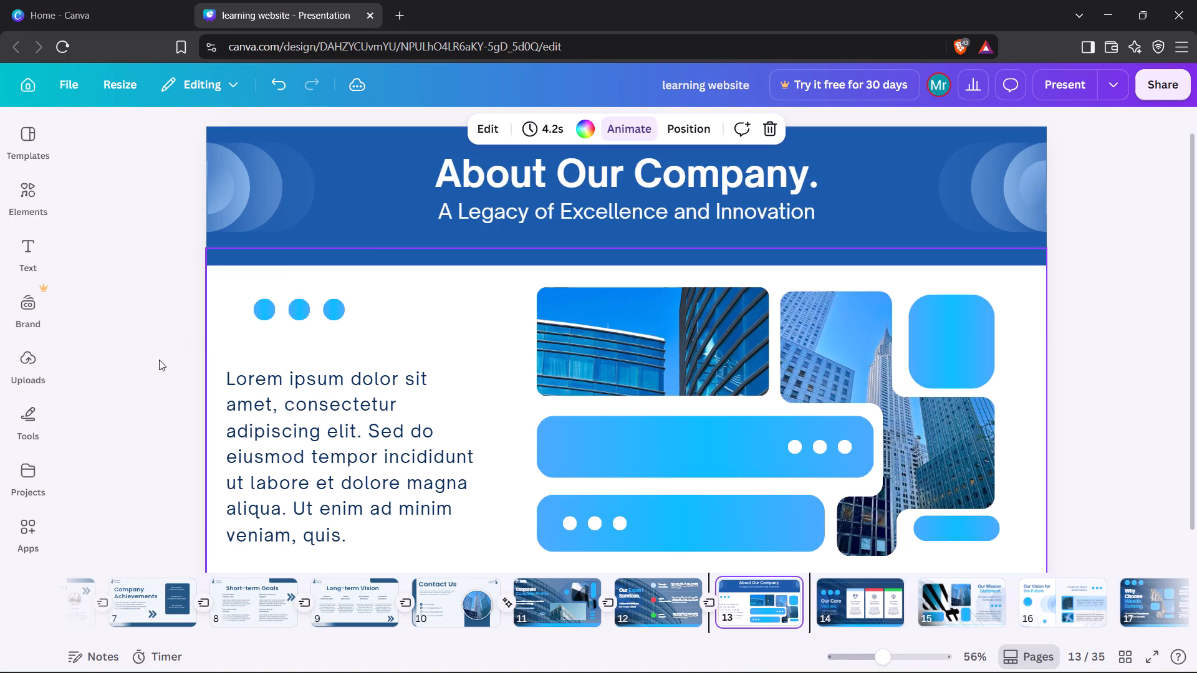
{"action": "left_click", "coordinate": [815, 616]}
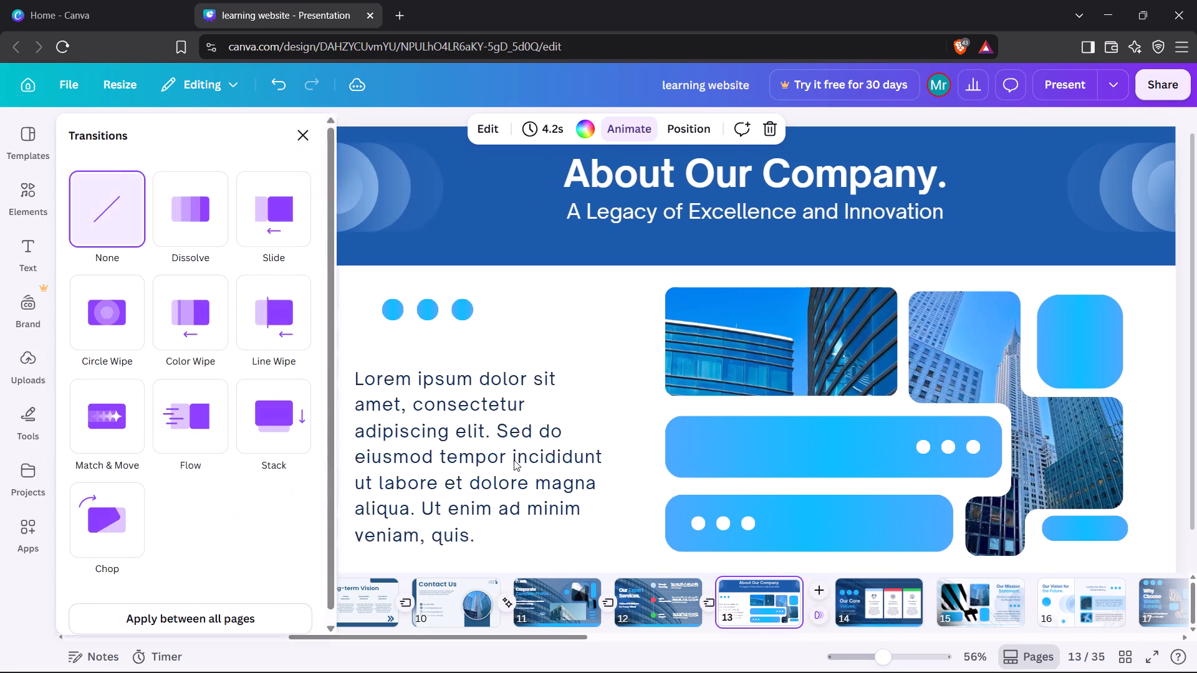
{"action": "left_click", "coordinate": [195, 434]}
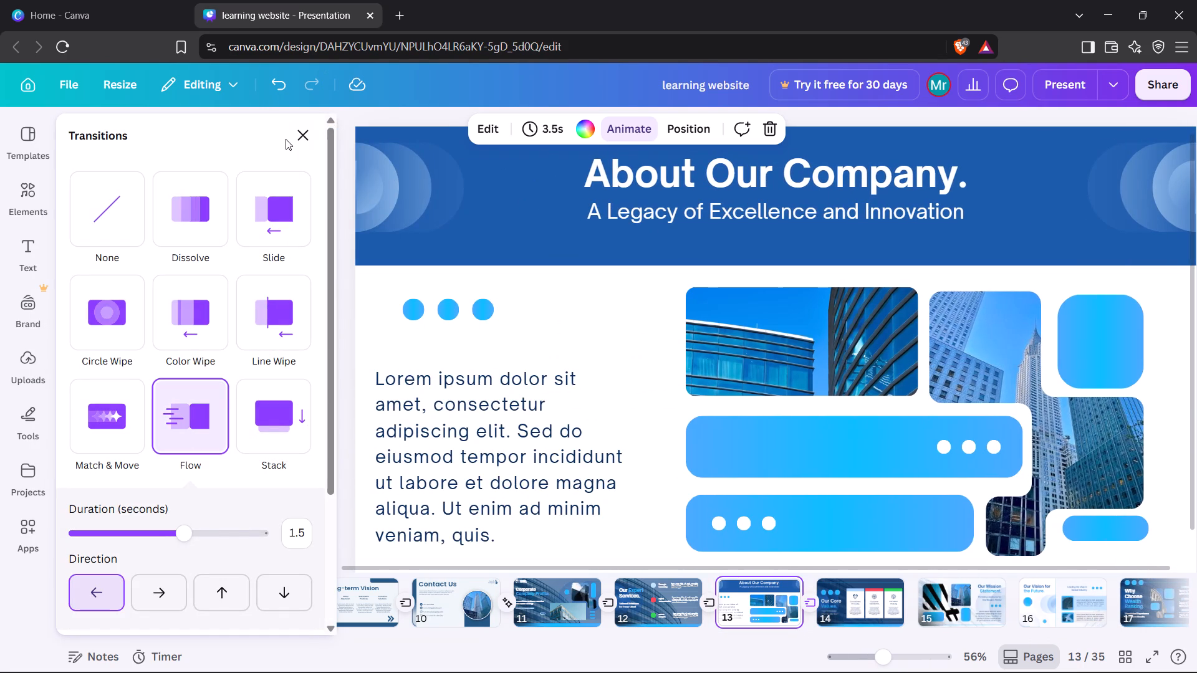
{"action": "left_click", "coordinate": [296, 139]}
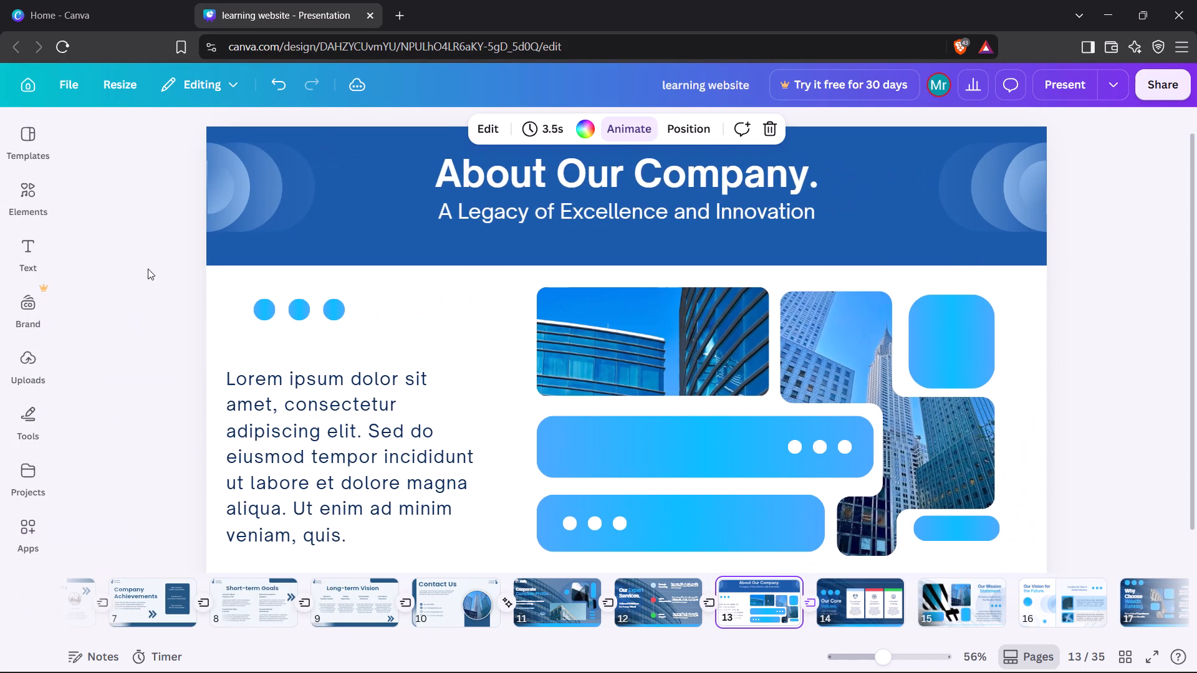
{"action": "left_click", "coordinate": [148, 269]}
Set the background photo's transparency on the Our Core Values slide to 50.
{"action": "key", "text": "Right"}
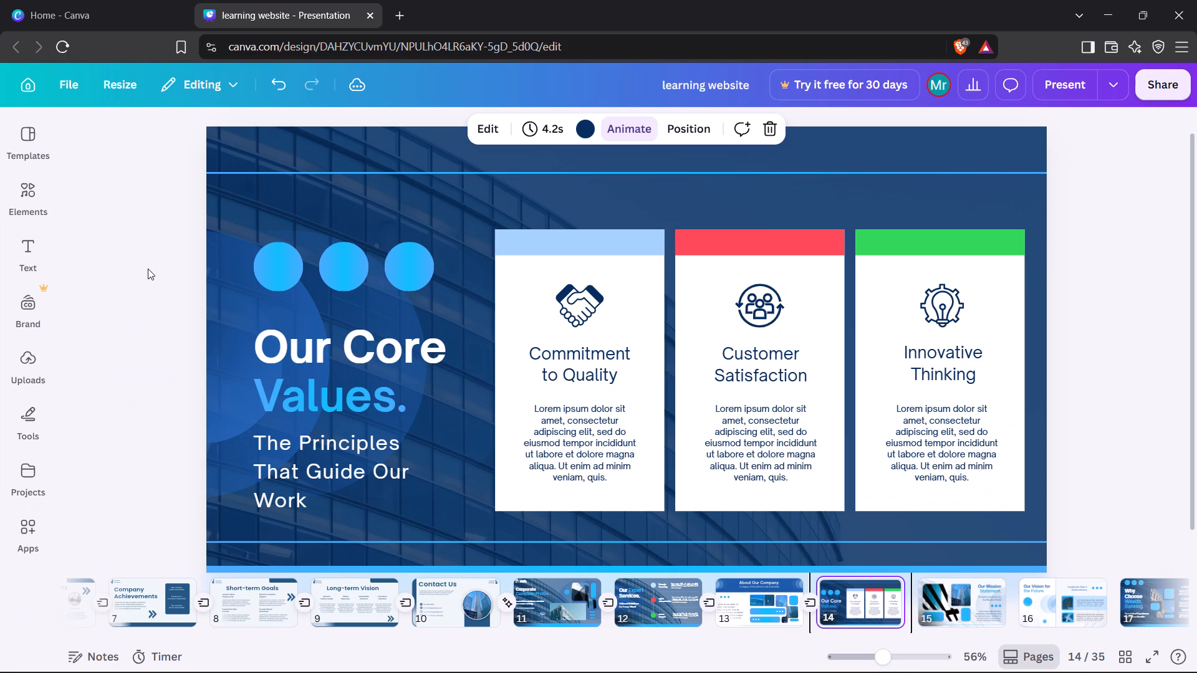
{"action": "left_click", "coordinate": [443, 150]}
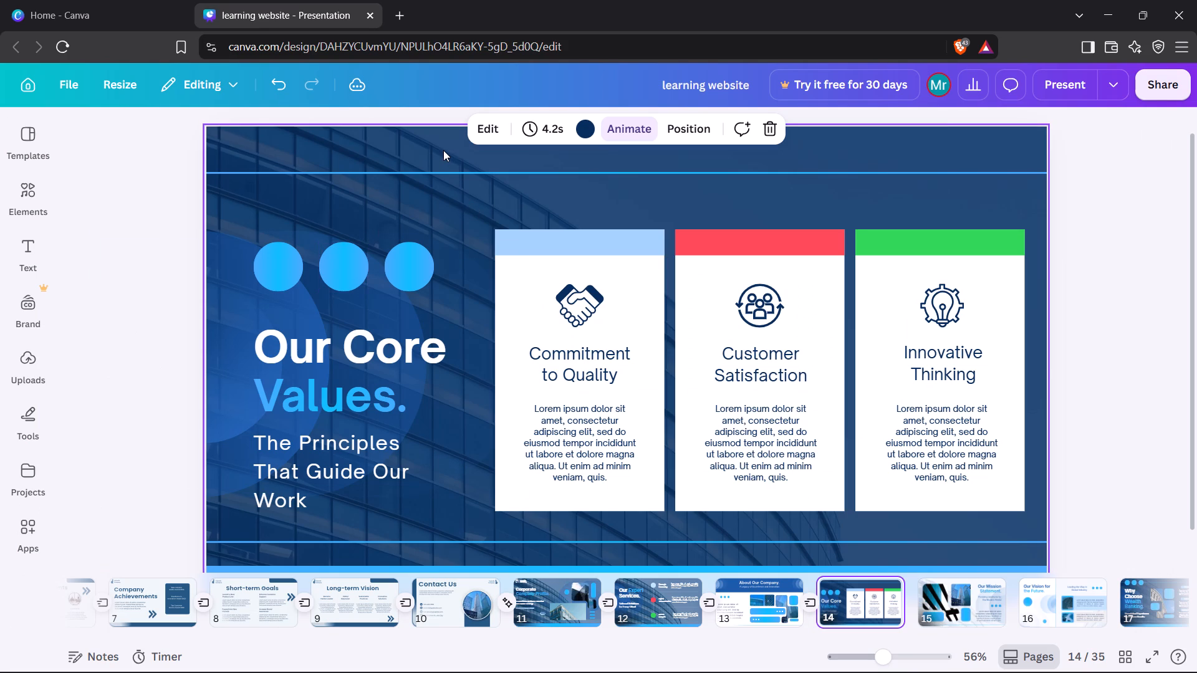
{"action": "left_click", "coordinate": [718, 131]}
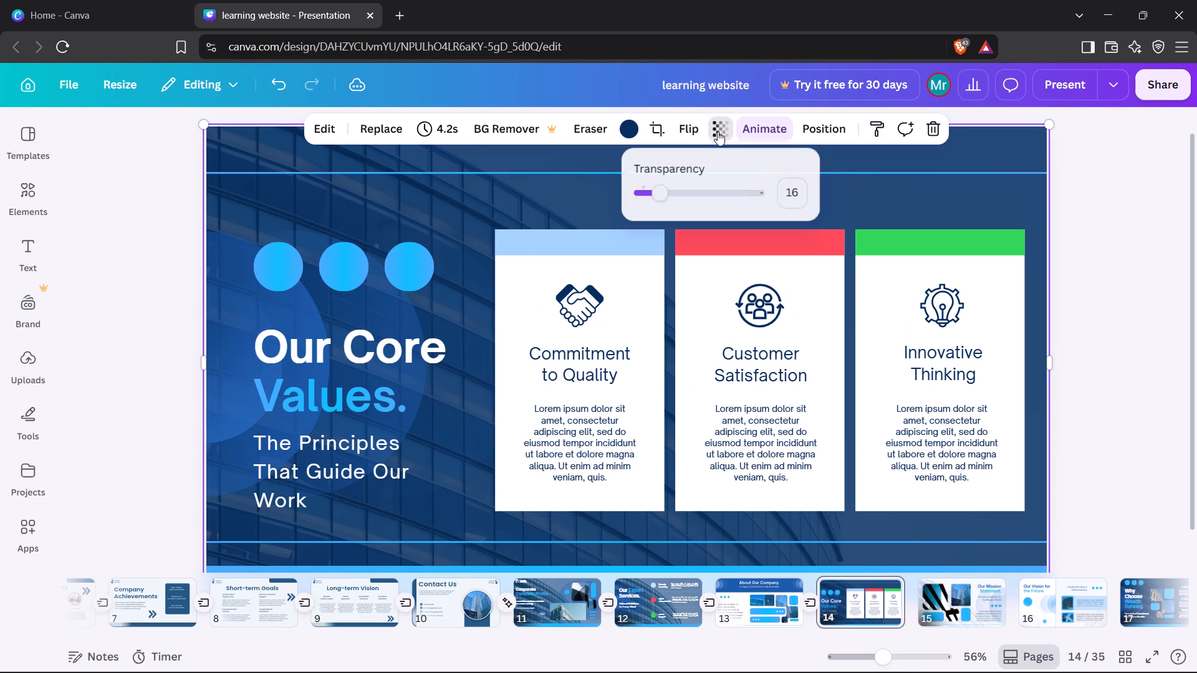
{"action": "left_click_drag", "start_coordinate": [667, 194], "coordinate": [696, 201]}
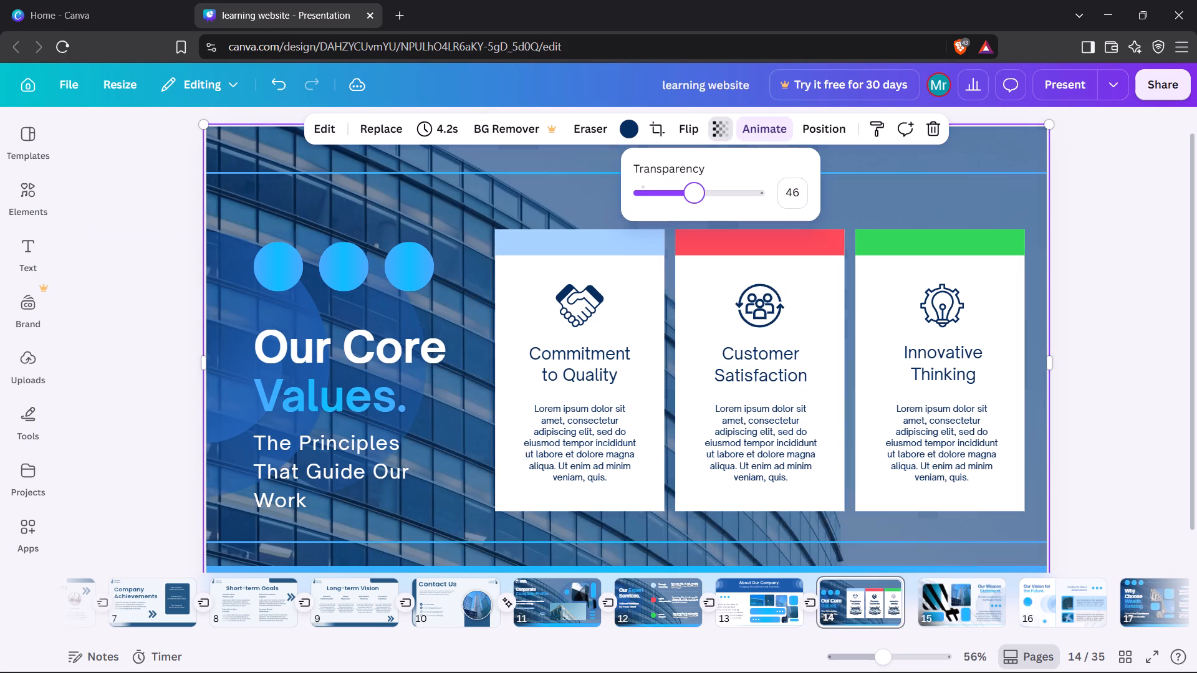
{"action": "left_click_drag", "start_coordinate": [696, 201], "coordinate": [698, 201]}
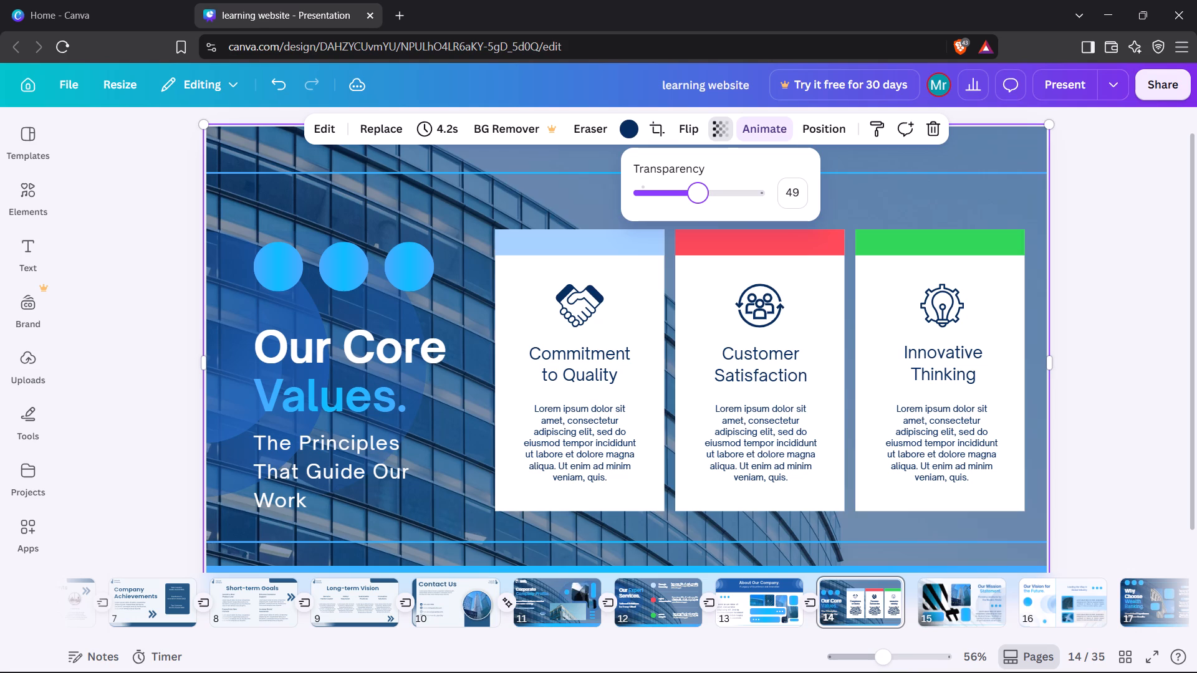
{"action": "left_click_drag", "start_coordinate": [698, 201], "coordinate": [699, 201]}
{"action": "left_click", "coordinate": [184, 186]}
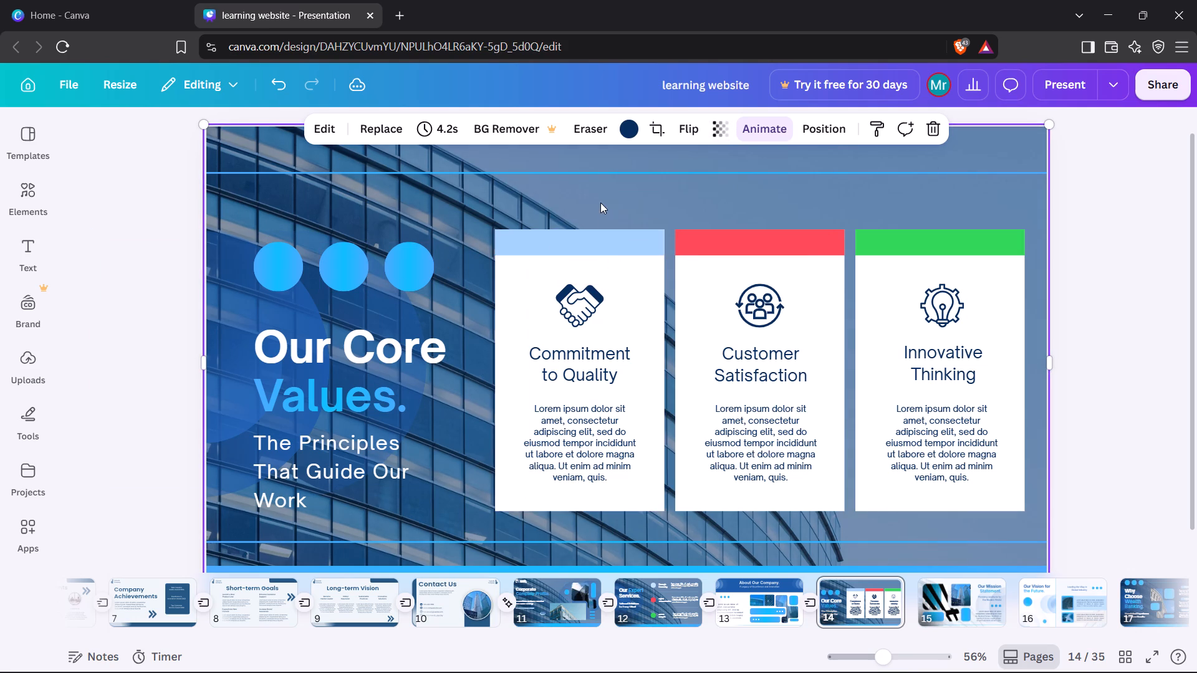
Enlarge the whole Commitment to Quality card to about 412 by 685 and shift it left, towards the slide title.
{"action": "left_click_drag", "start_coordinate": [600, 203], "coordinate": [589, 540]}
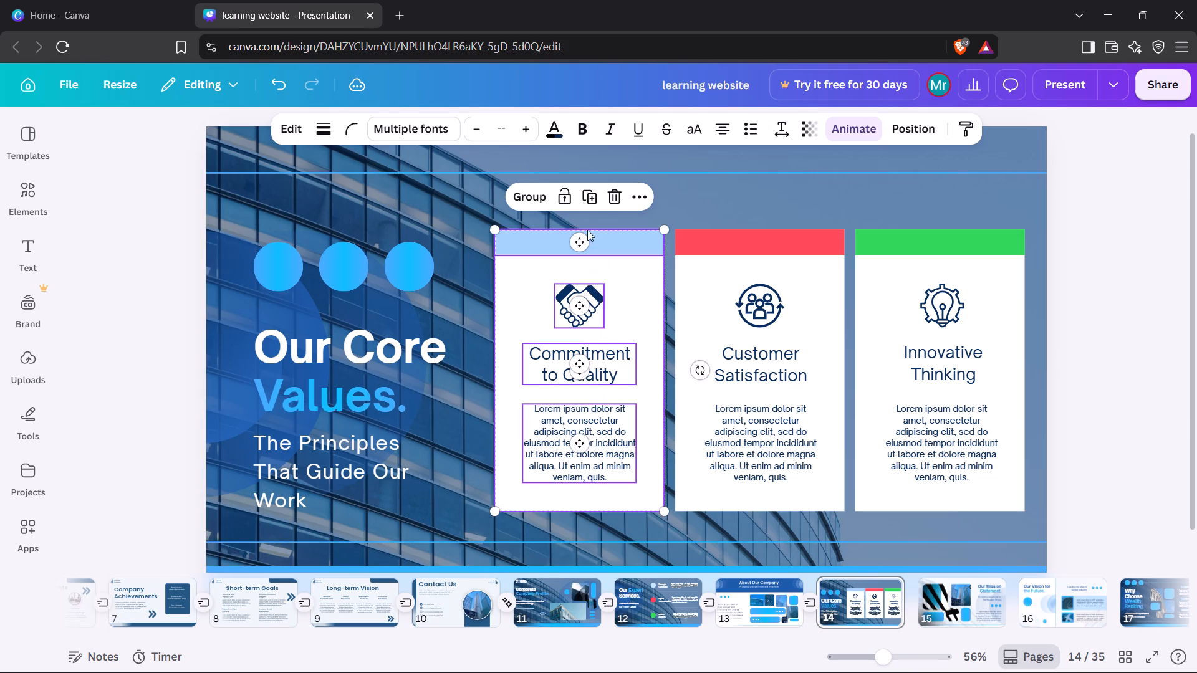
{"action": "left_click_drag", "start_coordinate": [665, 227], "coordinate": [675, 209]}
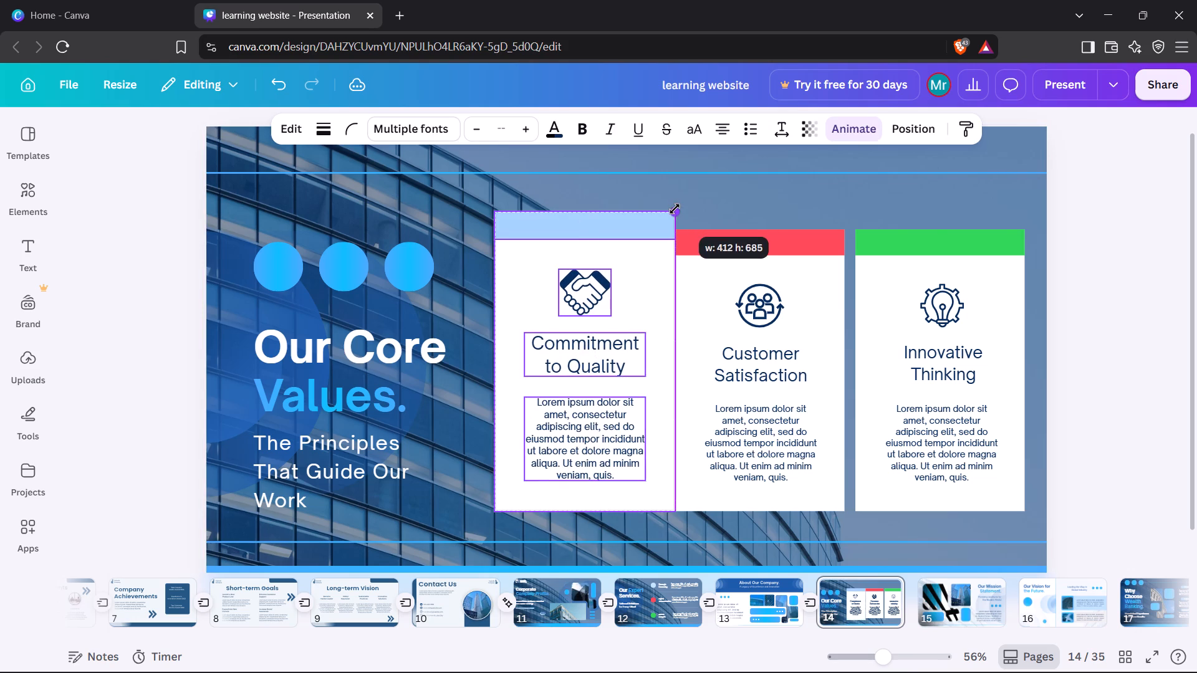
{"action": "left_click_drag", "start_coordinate": [675, 209], "coordinate": [673, 209]}
{"action": "left_click_drag", "start_coordinate": [640, 266], "coordinate": [618, 267]}
Enlarge the whole Customer Satisfaction card upward to match the height of the Commitment to Quality card.
{"action": "left_click_drag", "start_coordinate": [729, 216], "coordinate": [737, 510]}
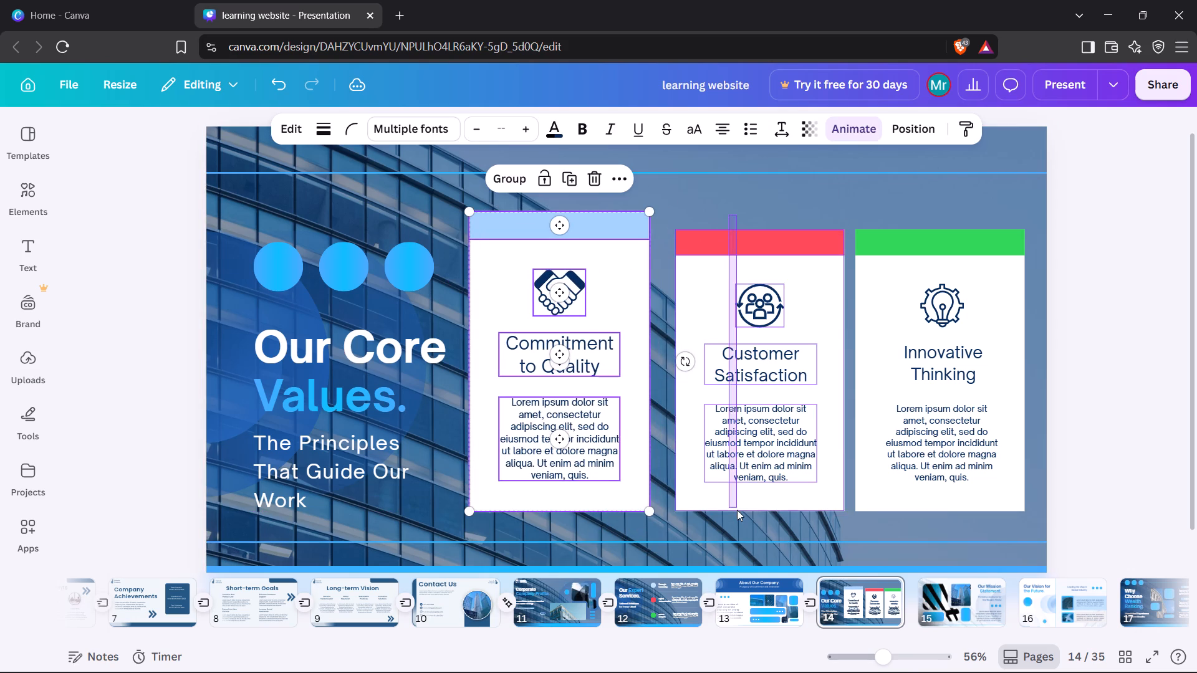
{"action": "left_click", "coordinate": [825, 275]}
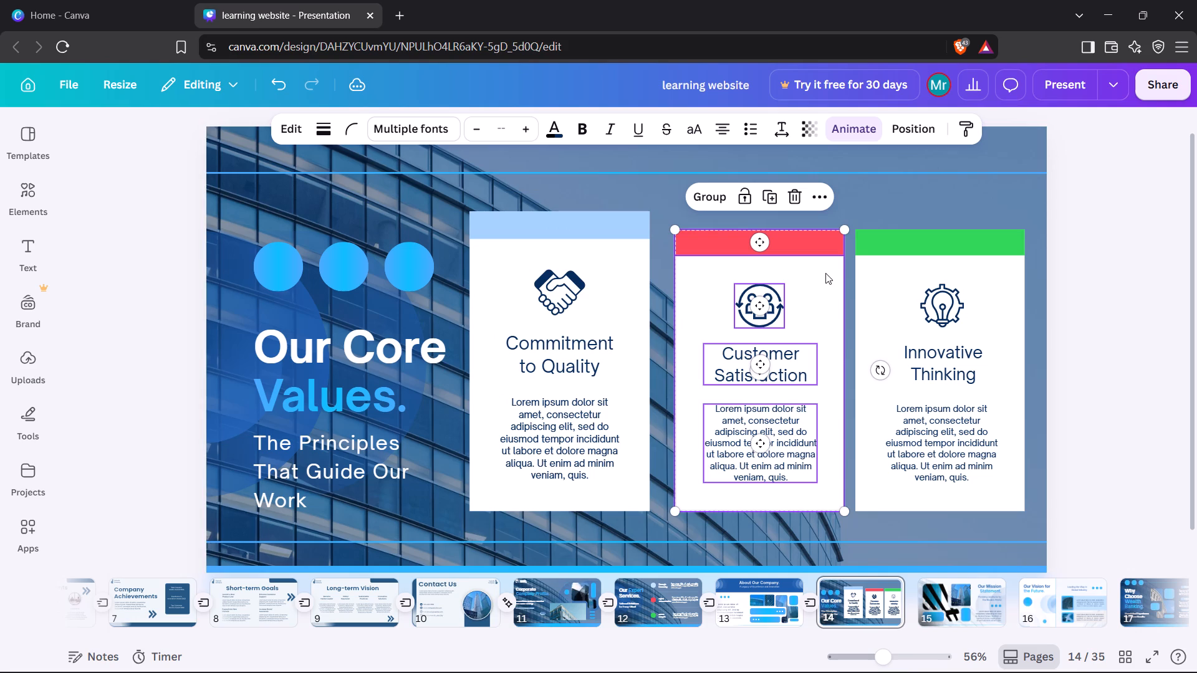
{"action": "left_click_drag", "start_coordinate": [845, 230], "coordinate": [850, 208]}
Enlarge the whole Innovative Thinking card to match the other cards' height and shift it right to the slide's edge.
{"action": "left_click_drag", "start_coordinate": [913, 208], "coordinate": [935, 562]}
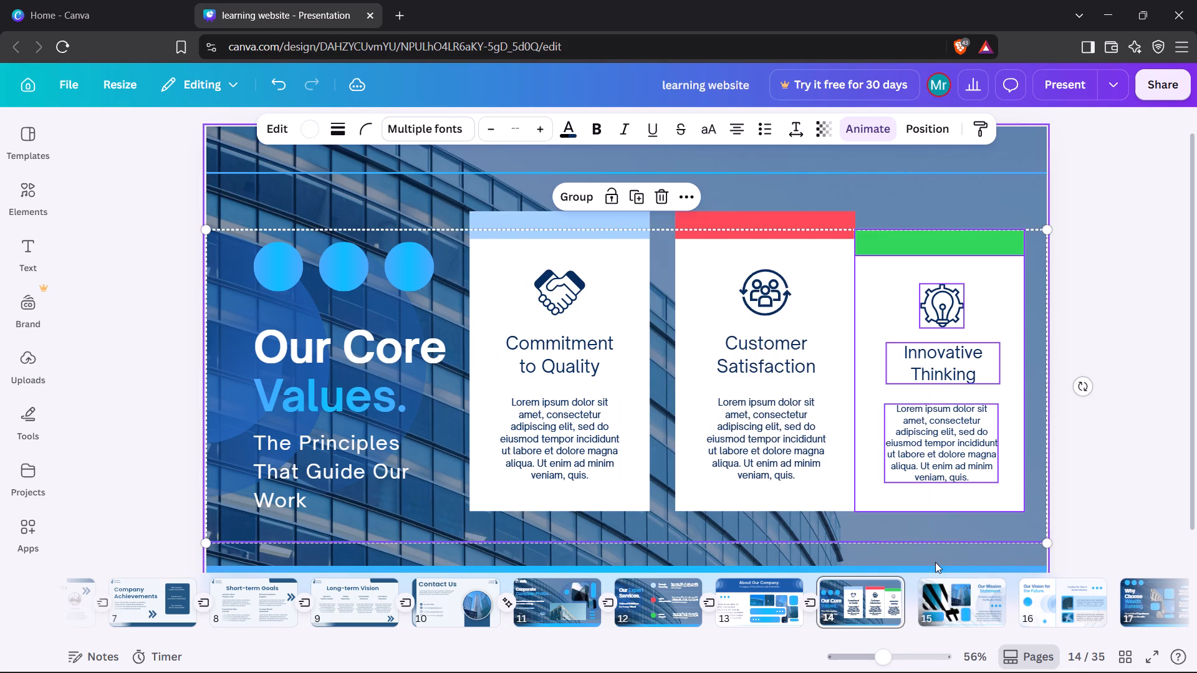
{"action": "left_click", "coordinate": [966, 194]}
{"action": "left_click_drag", "start_coordinate": [941, 216], "coordinate": [934, 468]}
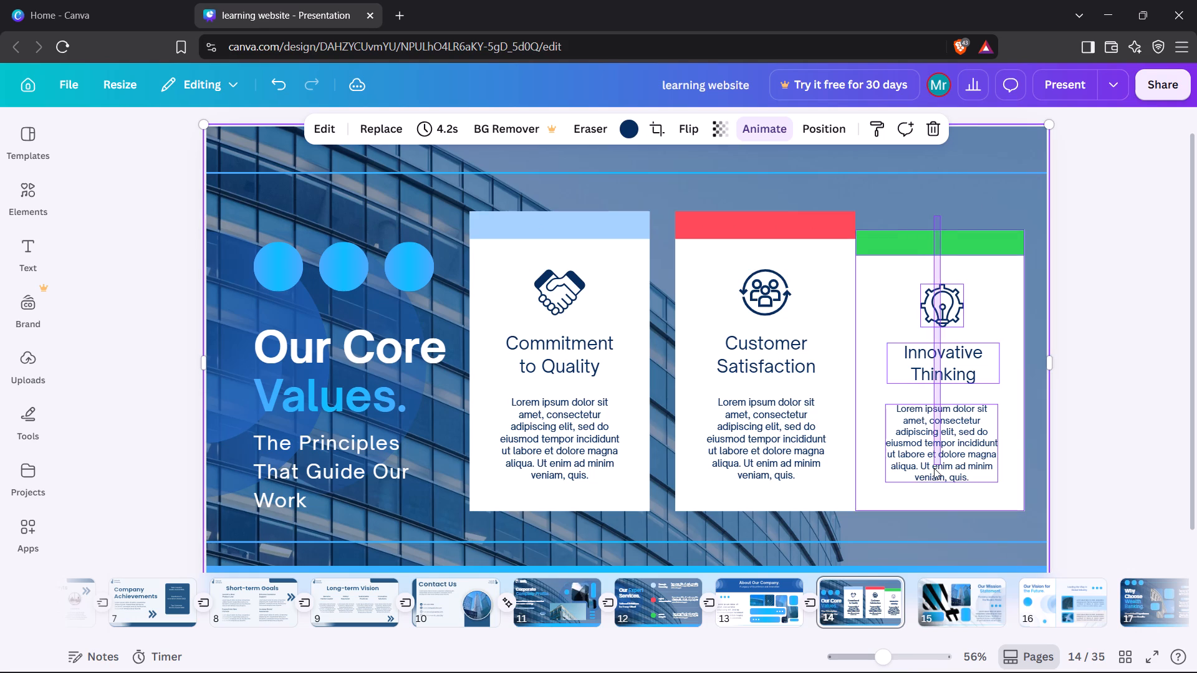
{"action": "left_click_drag", "start_coordinate": [934, 468], "coordinate": [934, 504]}
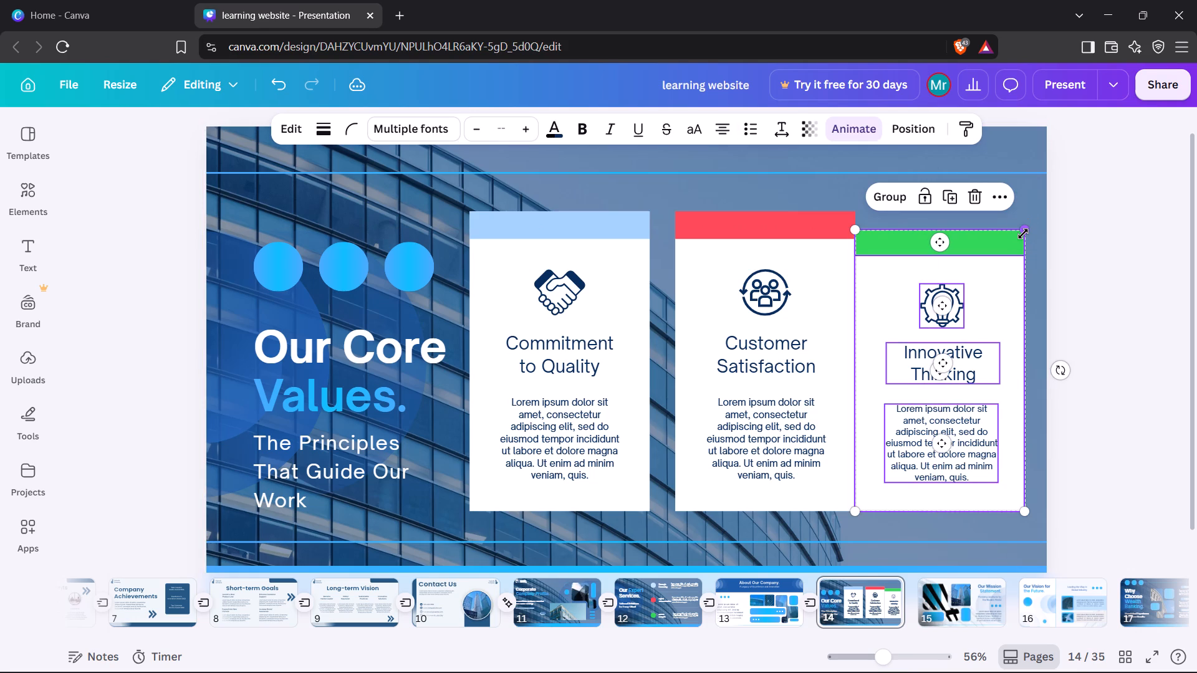
{"action": "left_click_drag", "start_coordinate": [1023, 234], "coordinate": [1029, 216]}
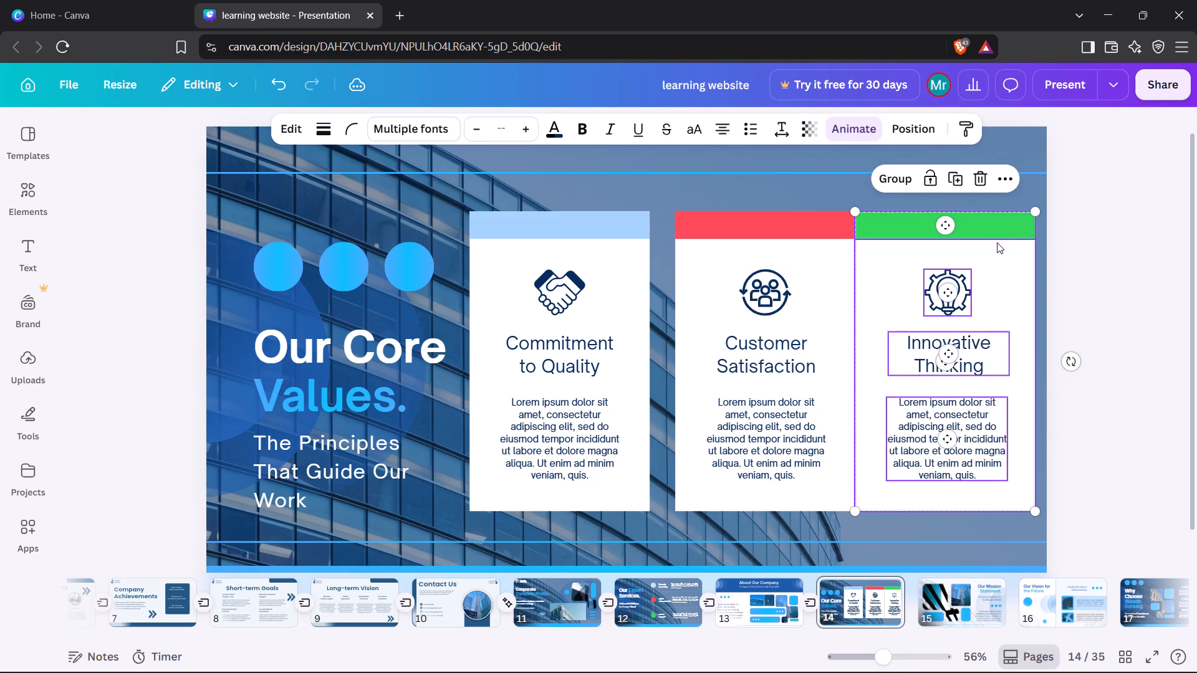
{"action": "left_click_drag", "start_coordinate": [997, 242], "coordinate": [998, 243]}
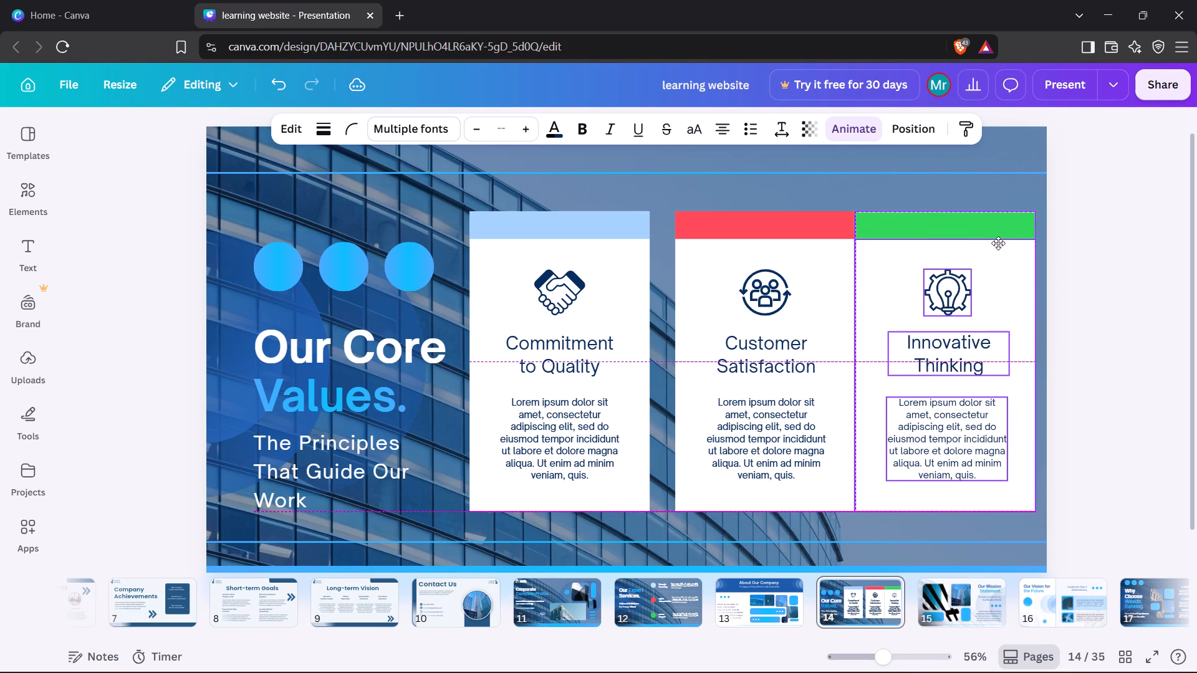
{"action": "left_click_drag", "start_coordinate": [998, 243], "coordinate": [1005, 241]}
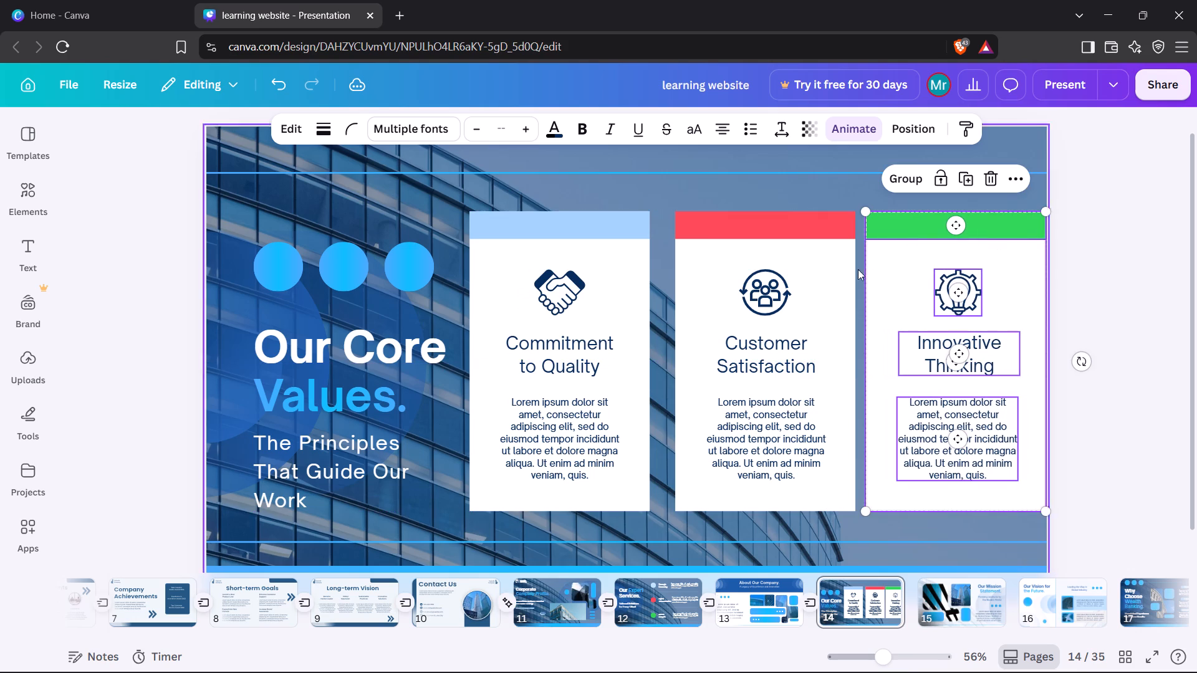
Shift the white panels of the Customer Satisfaction and Innovative Thinking cards slightly left and align their red and green header bars with them.
{"action": "left_click_drag", "start_coordinate": [816, 276], "coordinate": [806, 276]}
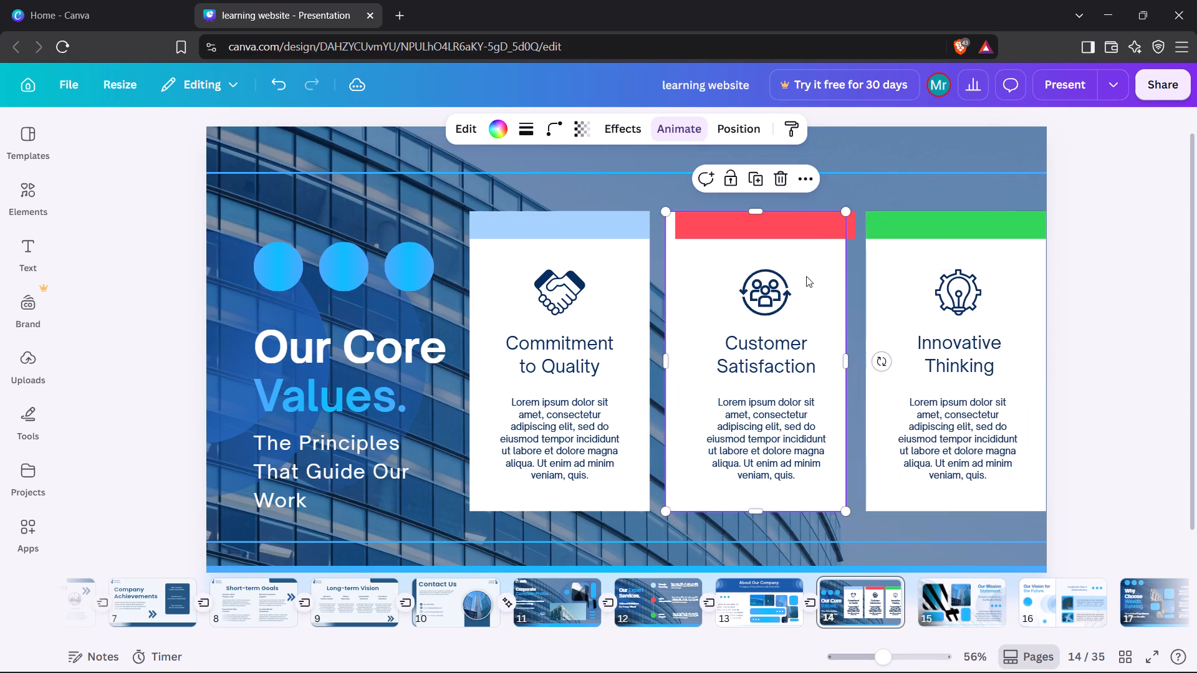
{"action": "left_click_drag", "start_coordinate": [899, 289], "coordinate": [893, 290]}
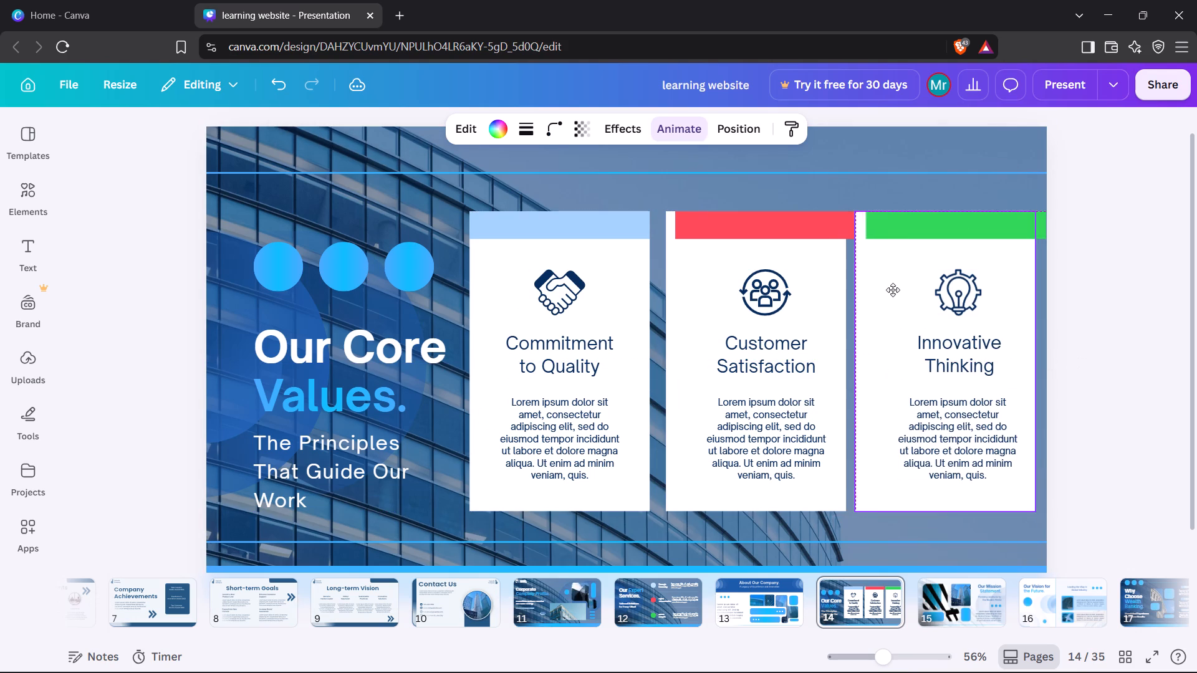
{"action": "left_click_drag", "start_coordinate": [893, 290], "coordinate": [892, 290]}
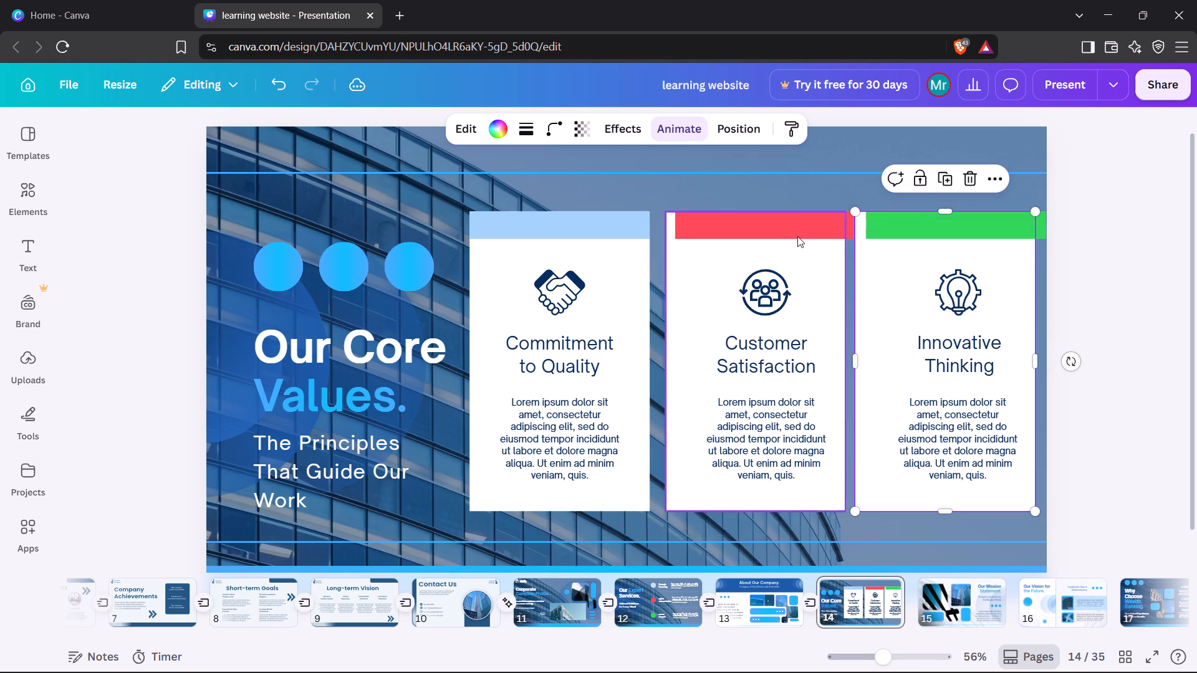
{"action": "left_click", "coordinate": [791, 234]}
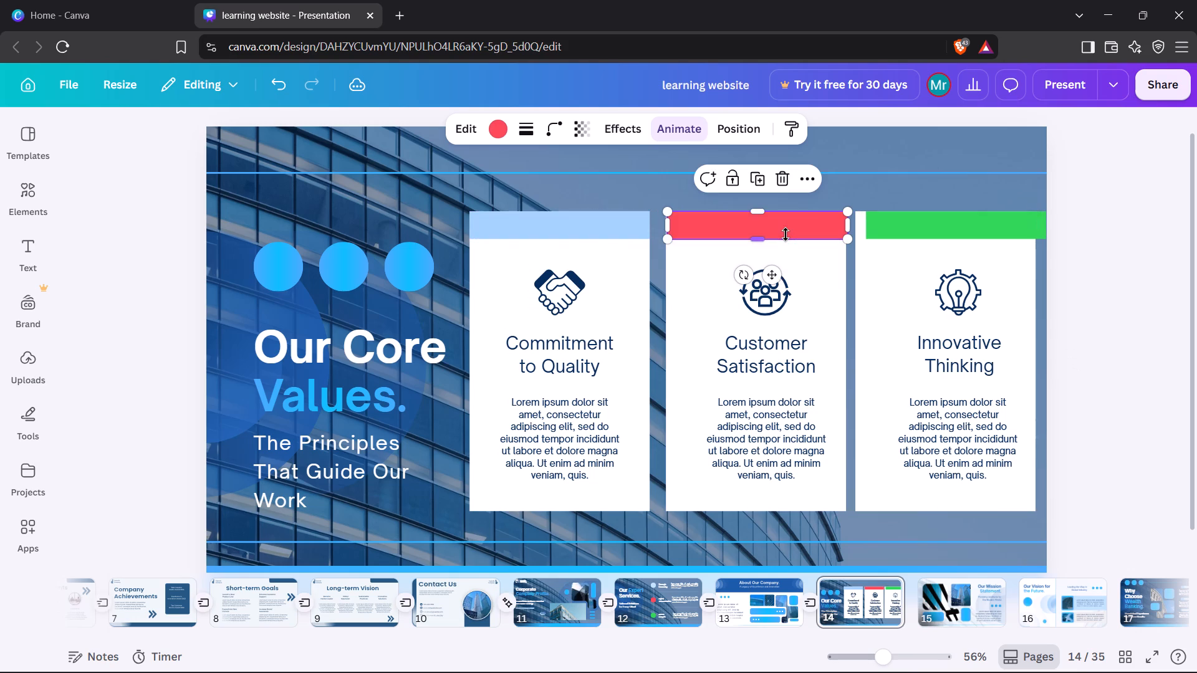
{"action": "left_click_drag", "start_coordinate": [900, 226], "coordinate": [887, 226]}
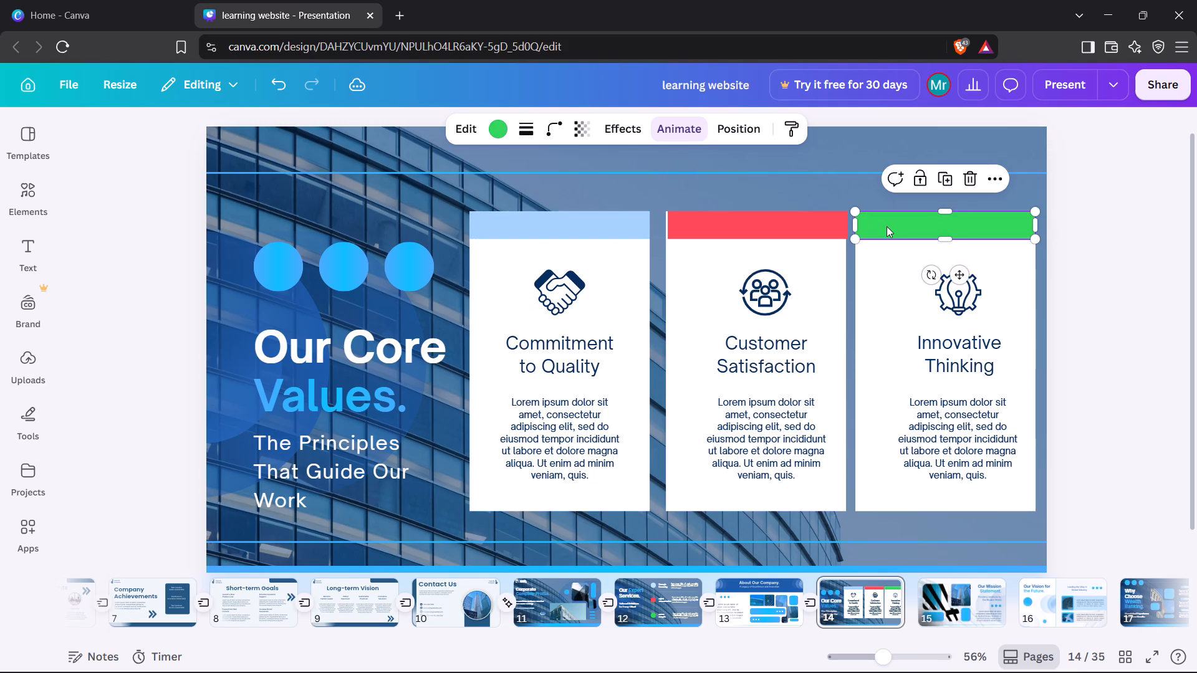
{"action": "left_click", "coordinate": [799, 224]}
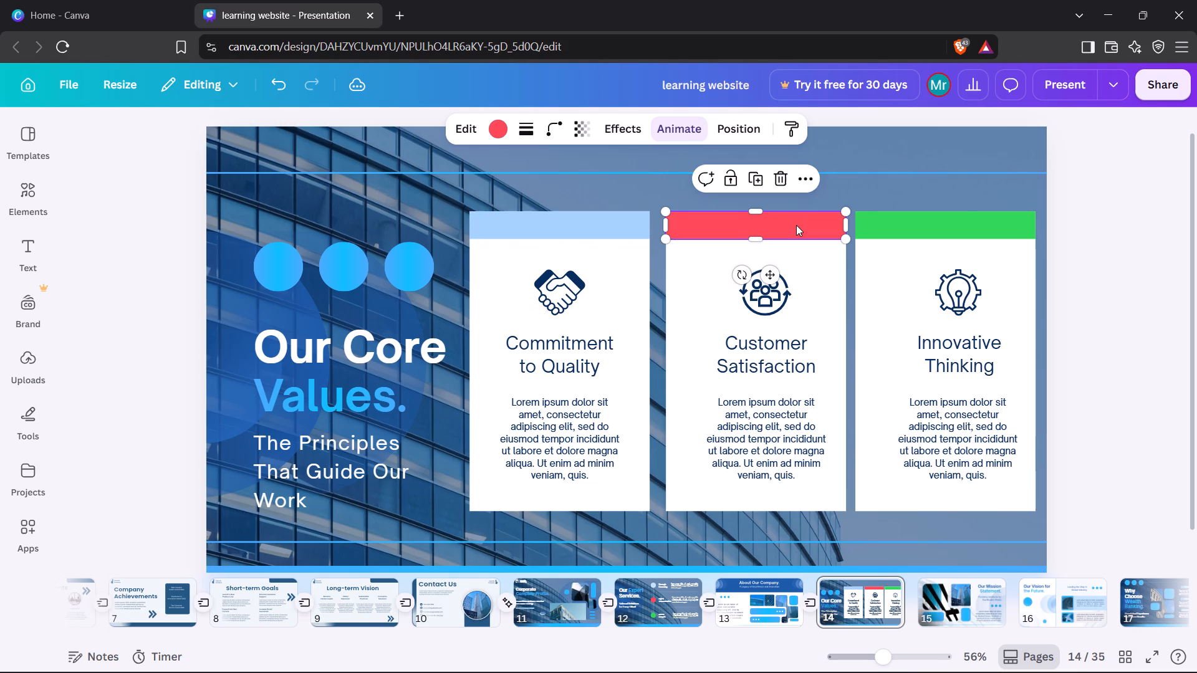
Check the transparency setting of the background photo on the Our Core Values slide.
{"action": "left_click", "coordinate": [879, 141]}
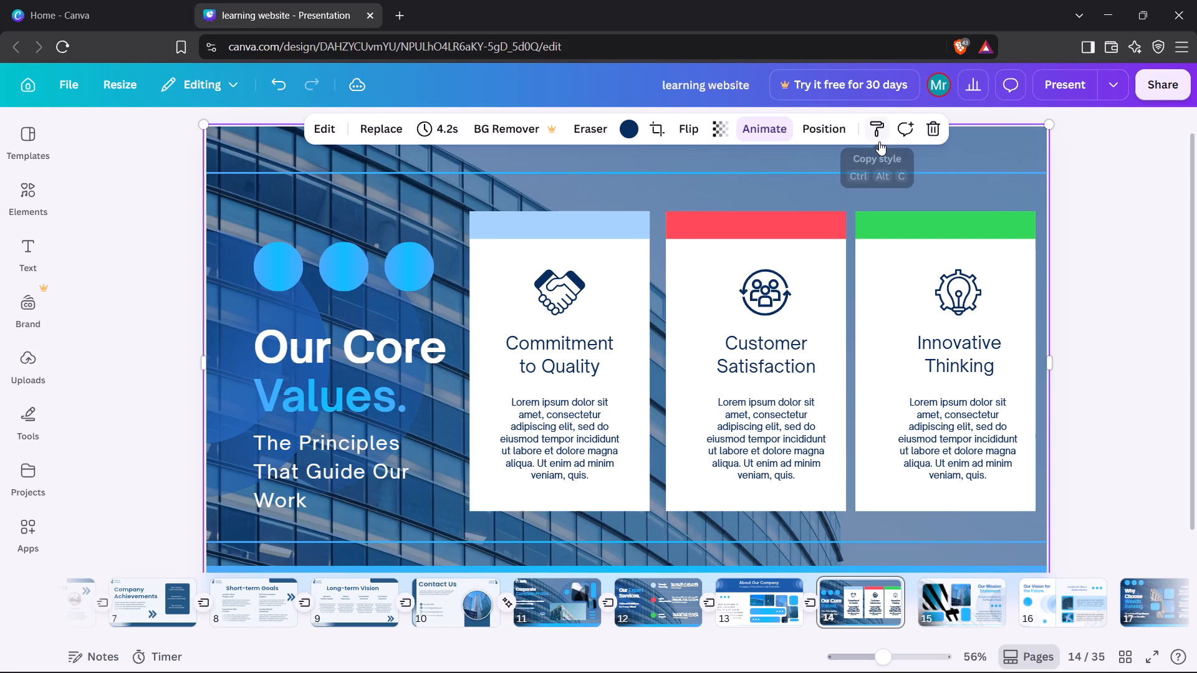
{"action": "left_click", "coordinate": [718, 129]}
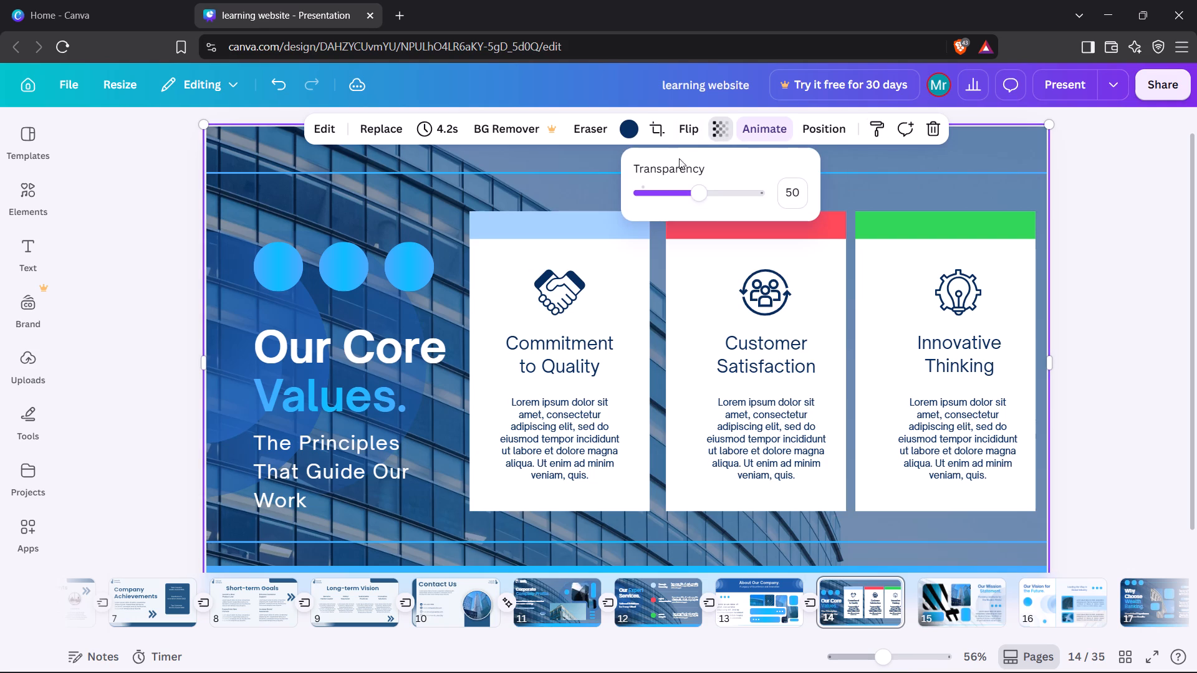
{"action": "left_click", "coordinate": [953, 151]}
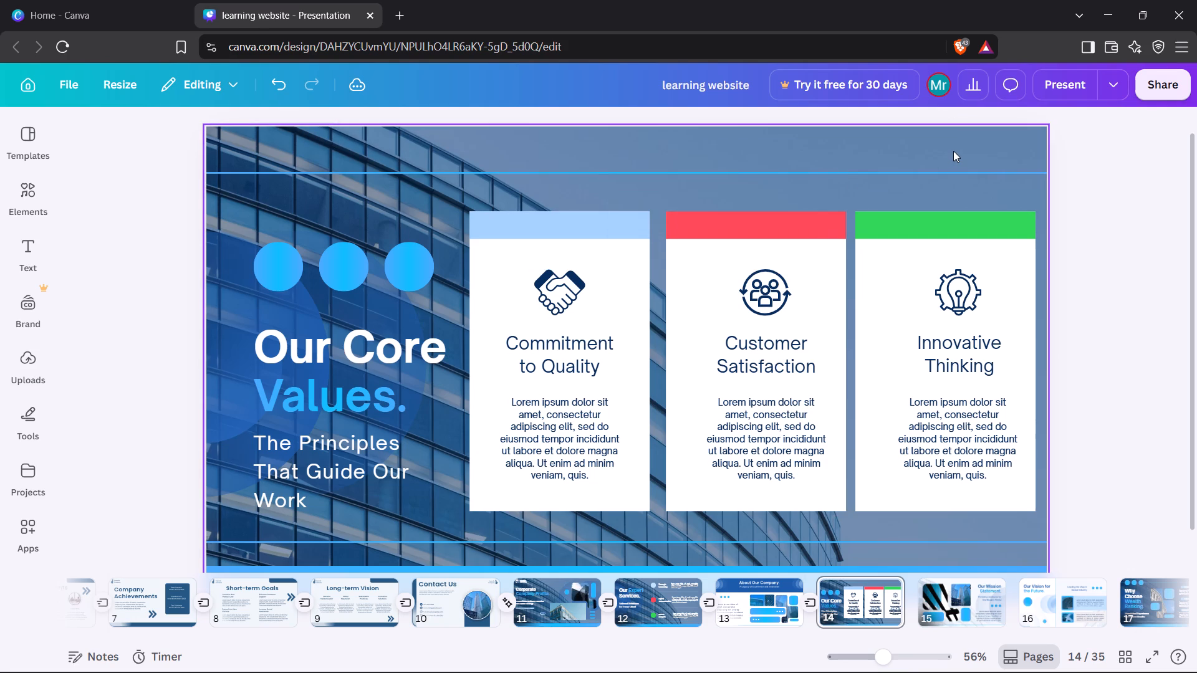
{"action": "left_click", "coordinate": [140, 312]}
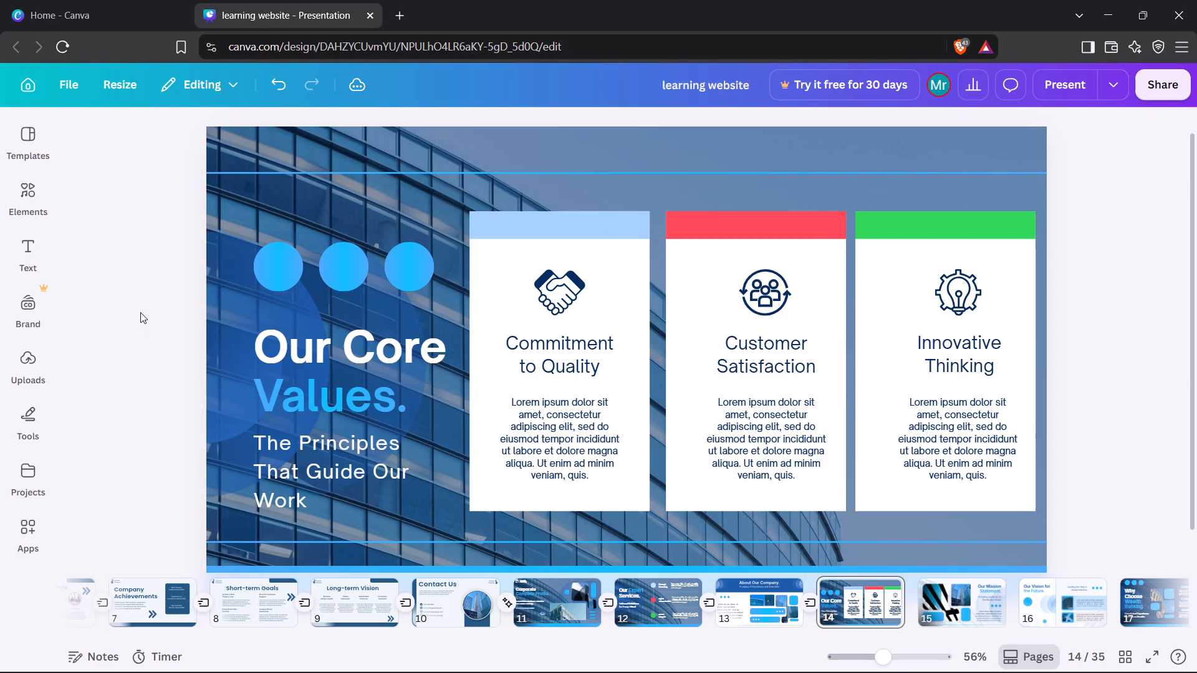
Apply the Flow transition between the Our Core Values and Our Mission Statement slides.
{"action": "left_click", "coordinate": [138, 333]}
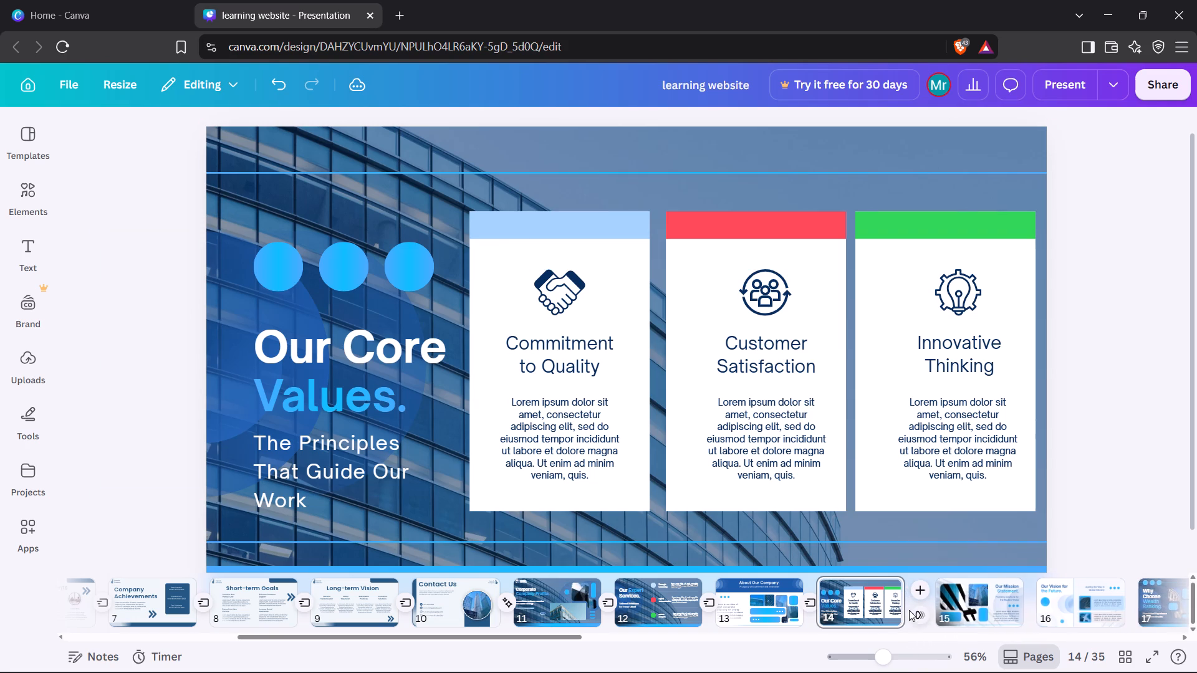
{"action": "left_click", "coordinate": [923, 619]}
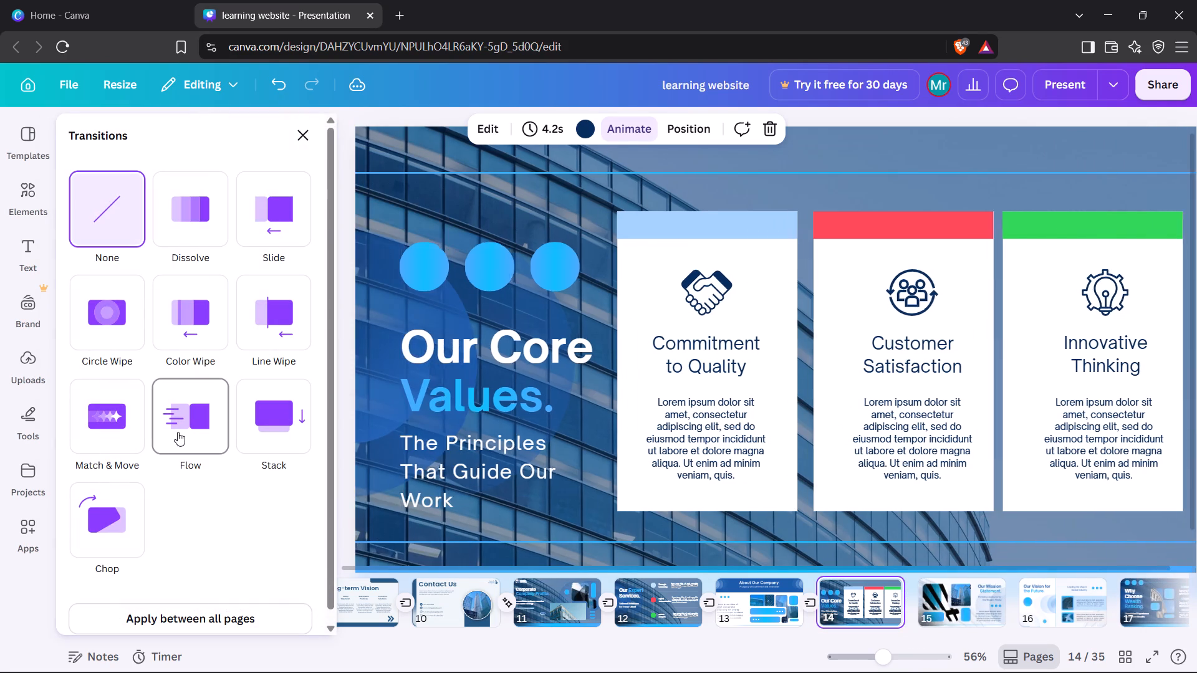
{"action": "left_click", "coordinate": [180, 425]}
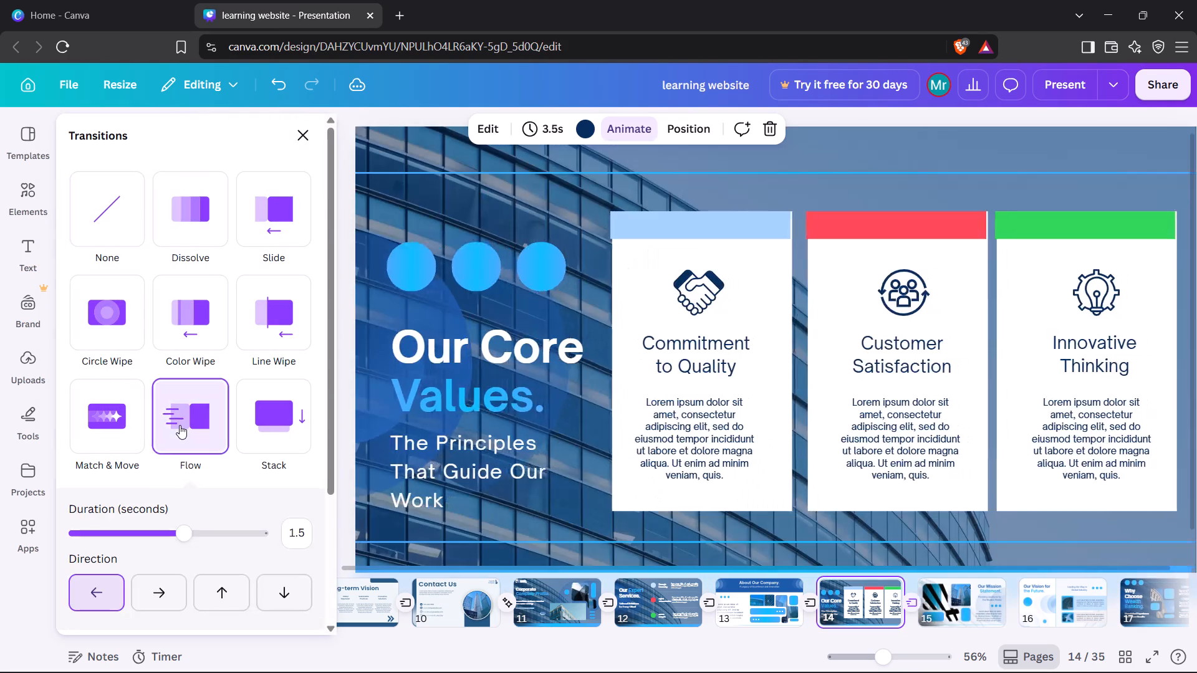
{"action": "left_click", "coordinate": [307, 140]}
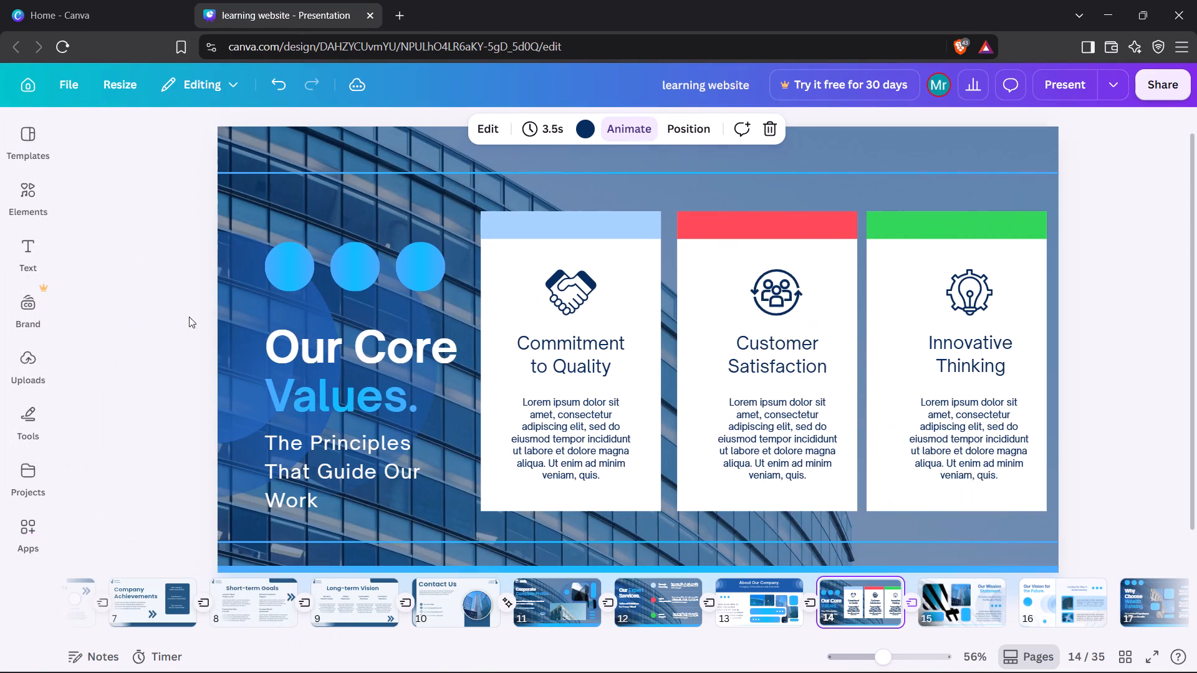
On the Our Mission Statement slide, set the background building photo's transparency to about 51.
{"action": "left_click", "coordinate": [102, 405]}
{"action": "key", "text": "Right"}
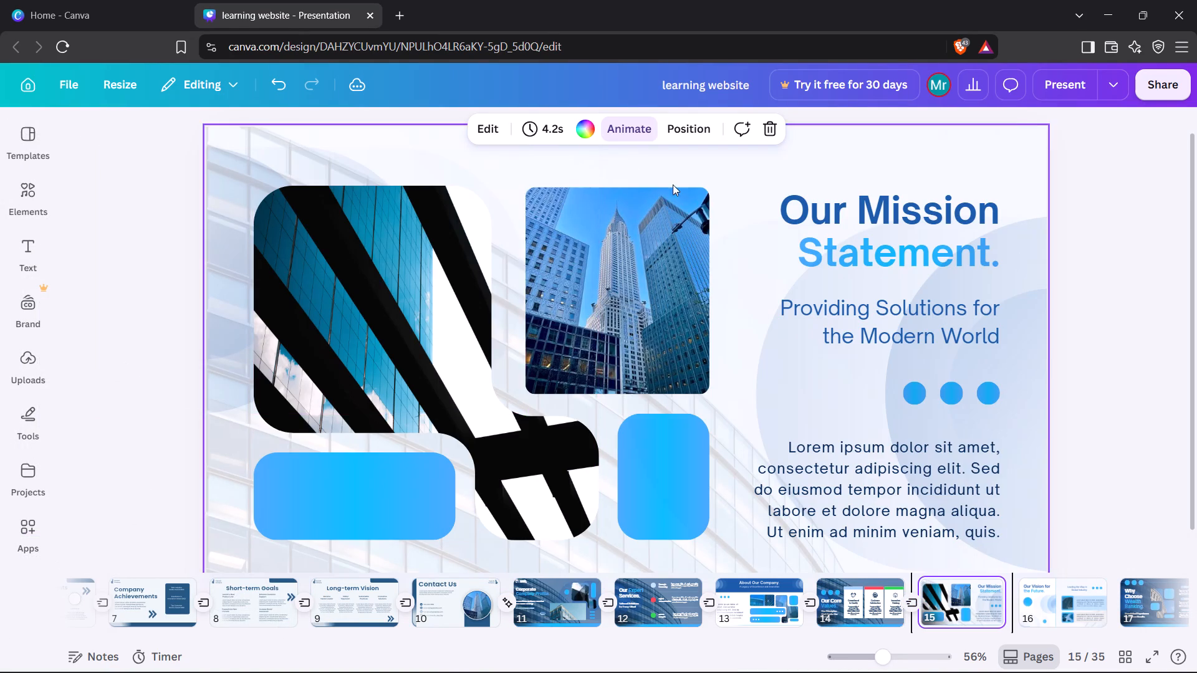
{"action": "left_click", "coordinate": [792, 171]}
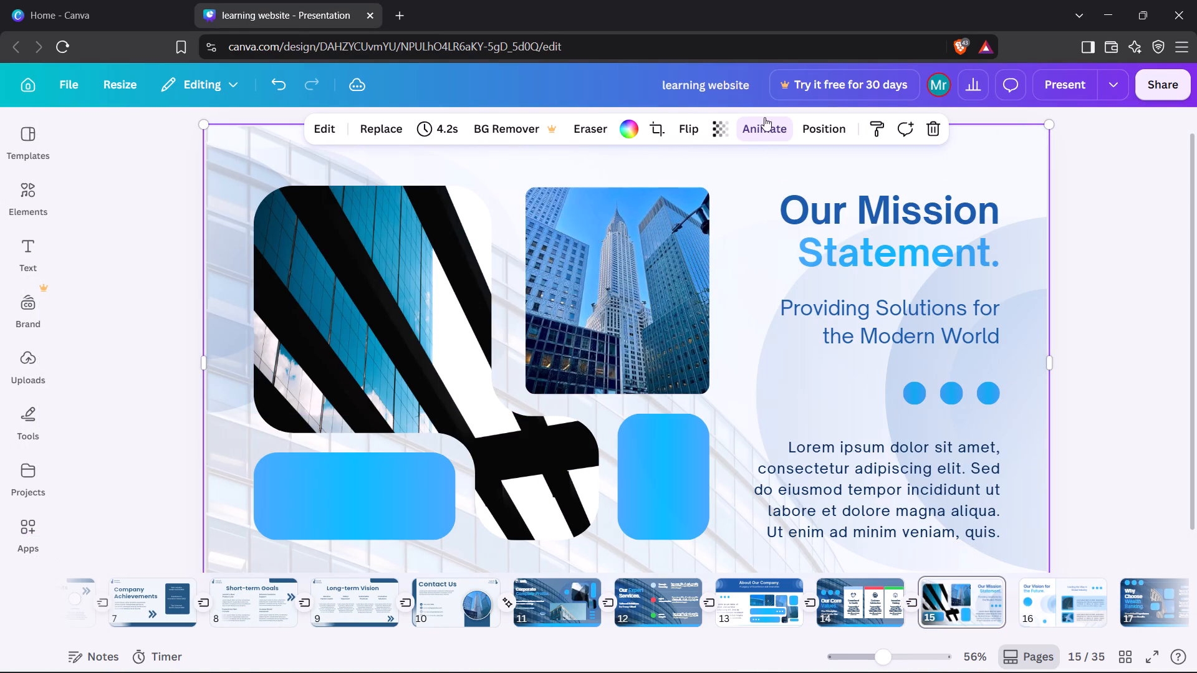
{"action": "left_click", "coordinate": [715, 128]}
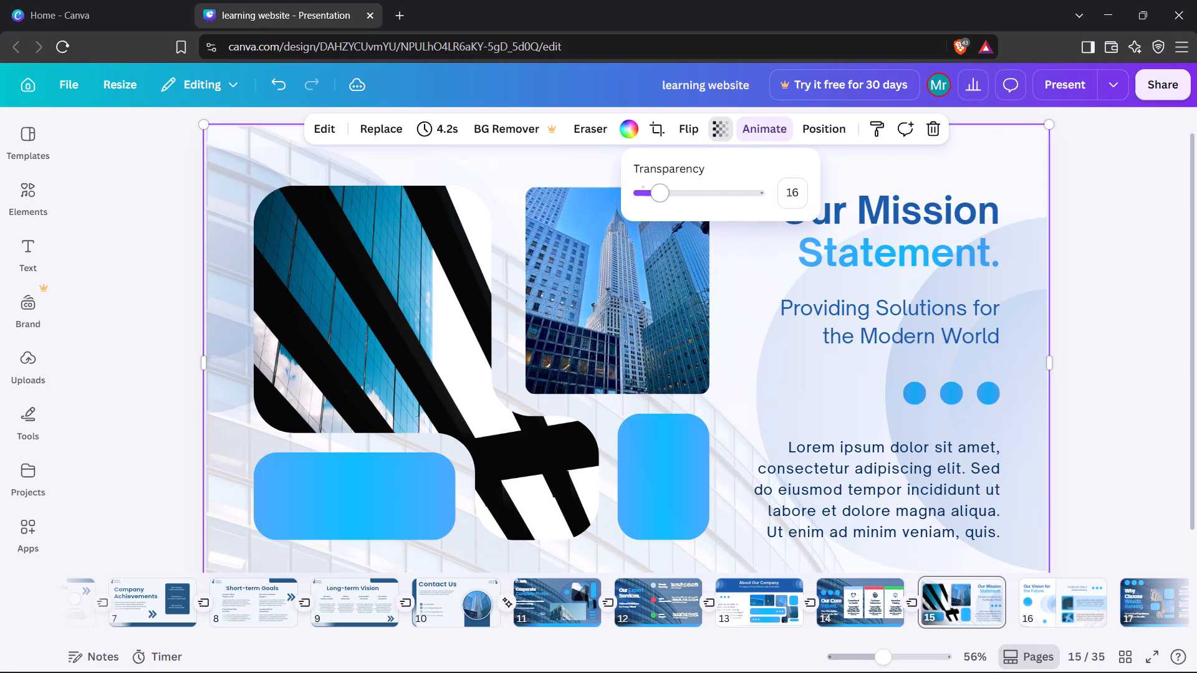
{"action": "left_click_drag", "start_coordinate": [662, 196], "coordinate": [700, 201]}
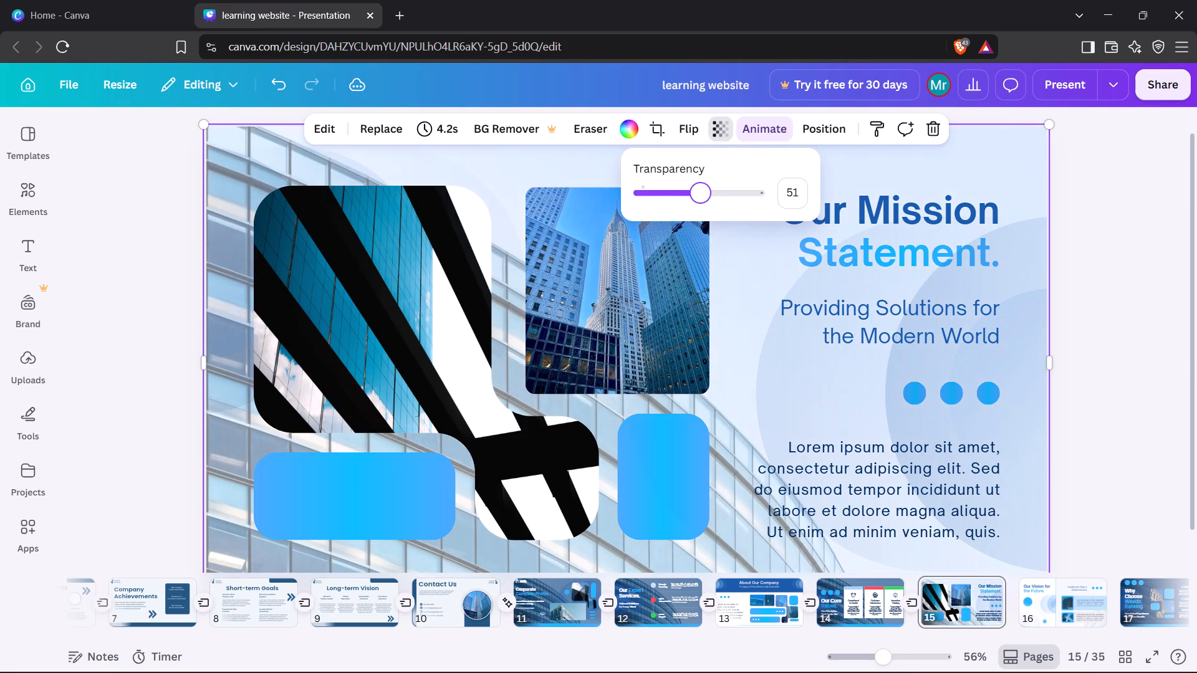
{"action": "left_click_drag", "start_coordinate": [700, 201], "coordinate": [700, 201]}
{"action": "left_click_drag", "start_coordinate": [700, 201], "coordinate": [699, 201]}
Resume editing and shrink the large circle decoration behind the Our Mission Statement text to about 681 by 1,093.
{"action": "left_click", "coordinate": [721, 322]}
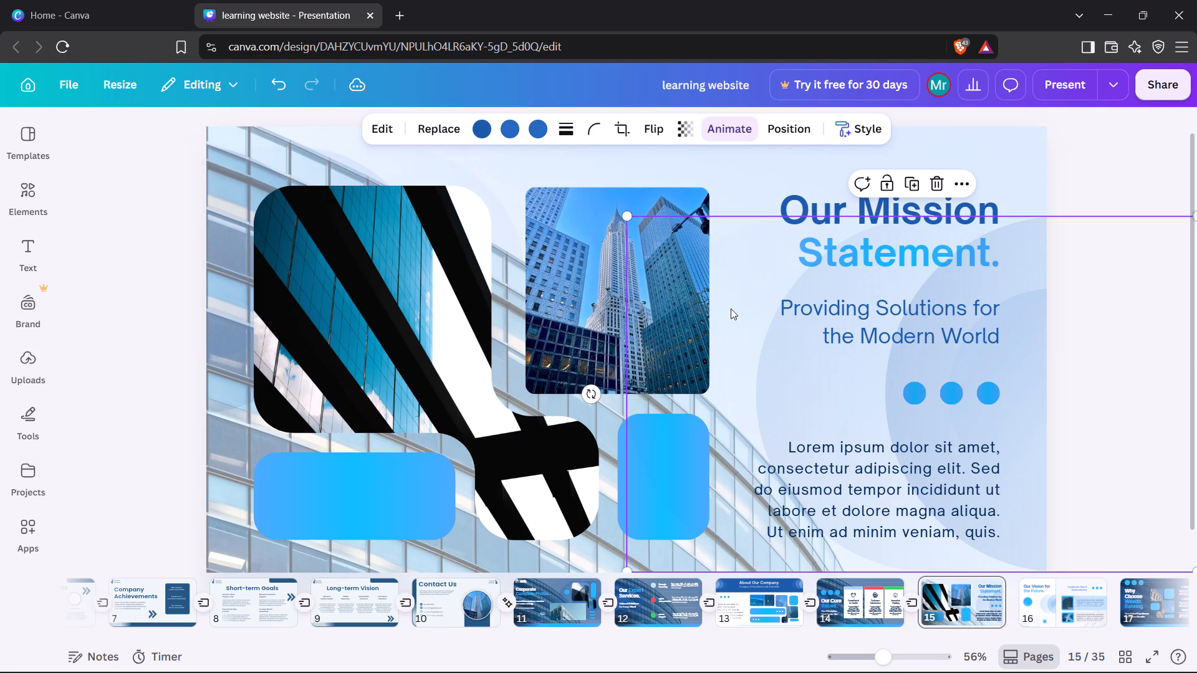
{"action": "left_click", "coordinate": [814, 193]}
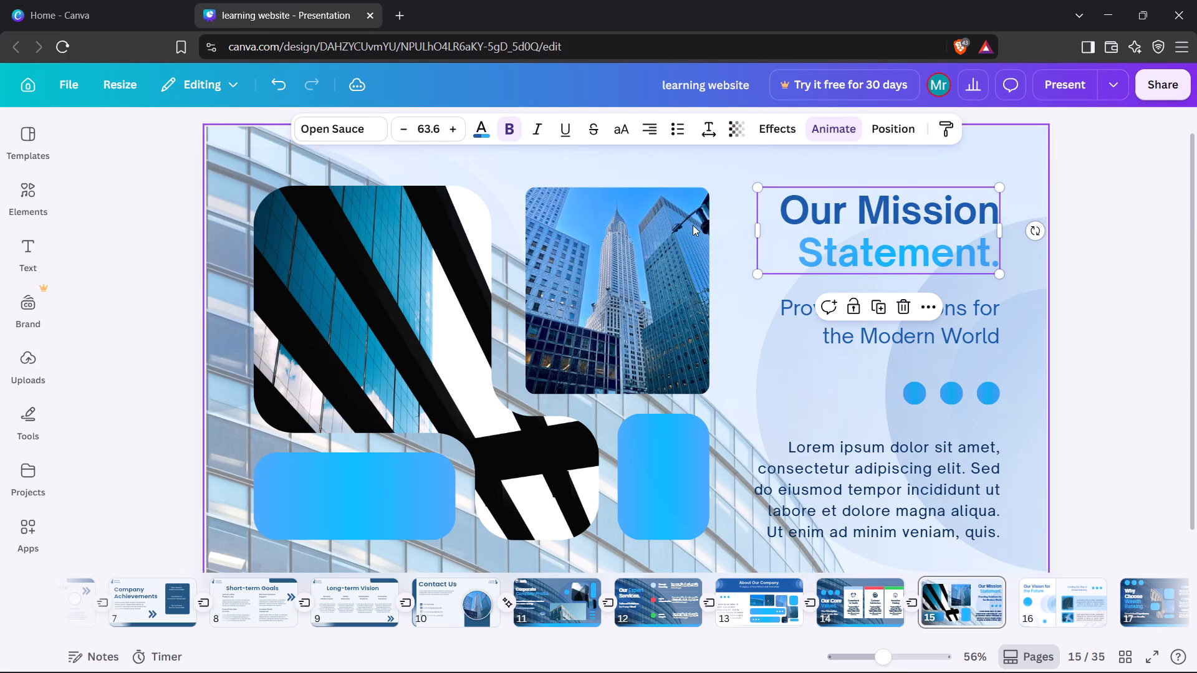
{"action": "left_click", "coordinate": [690, 226]}
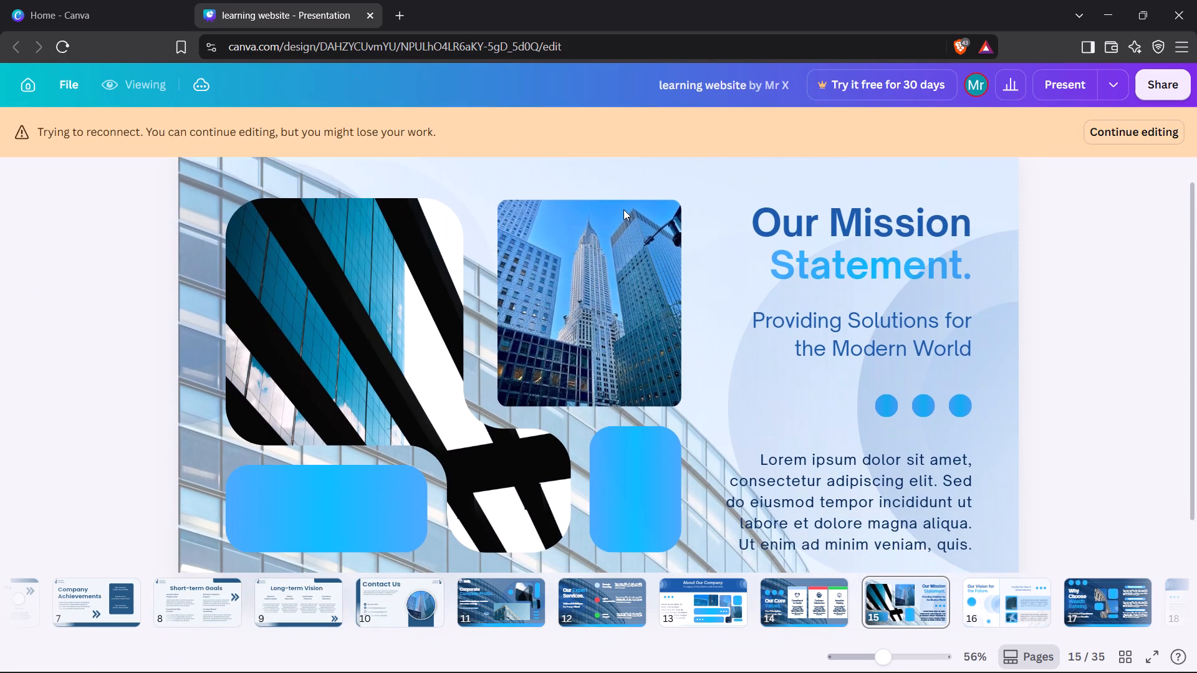
{"action": "left_click", "coordinate": [725, 196]}
{"action": "left_click", "coordinate": [1113, 136]}
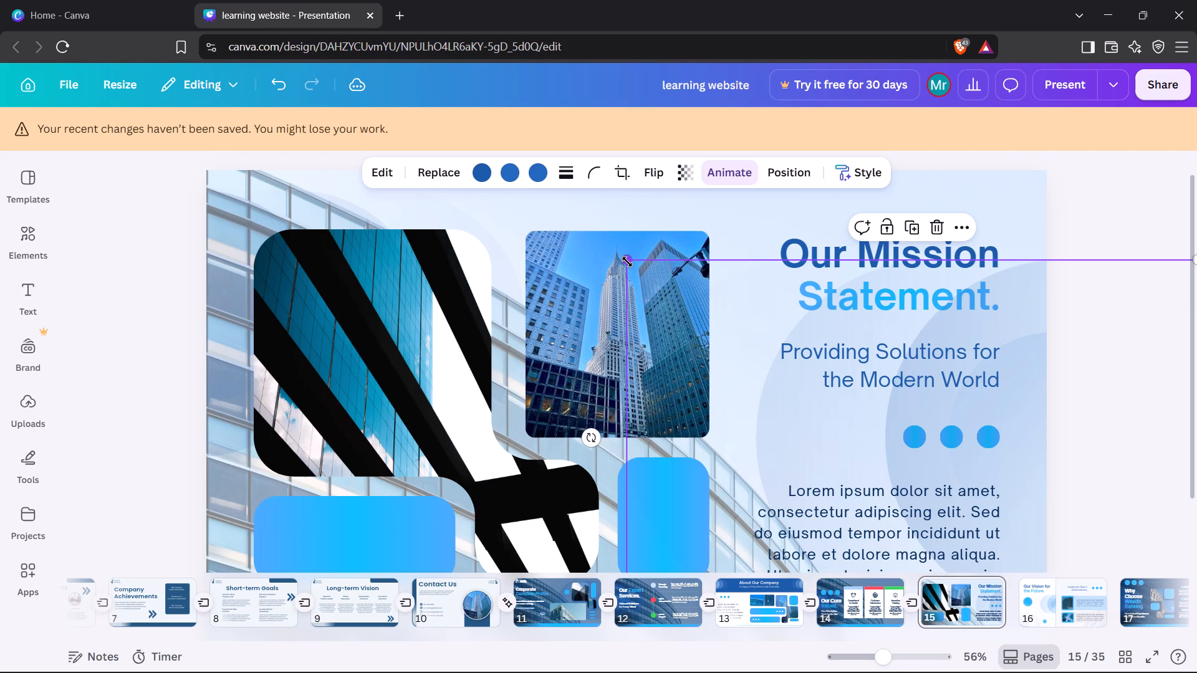
{"action": "left_click_drag", "start_coordinate": [627, 262], "coordinate": [744, 289]}
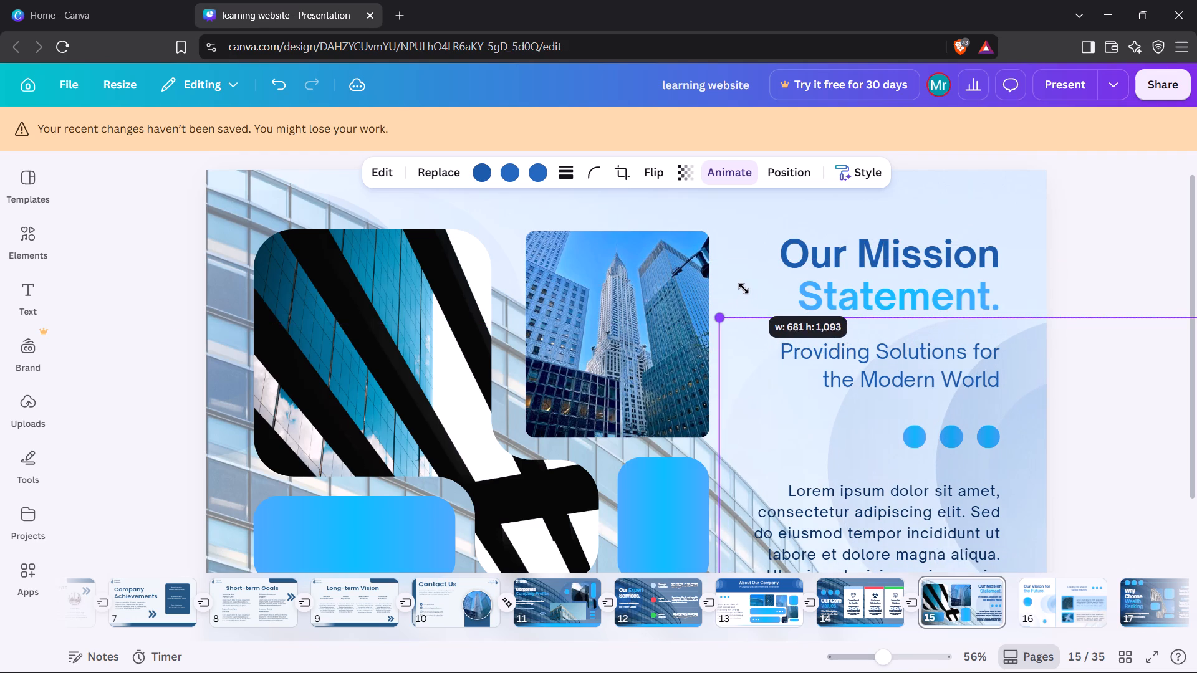
{"action": "left_click_drag", "start_coordinate": [744, 289], "coordinate": [744, 287]}
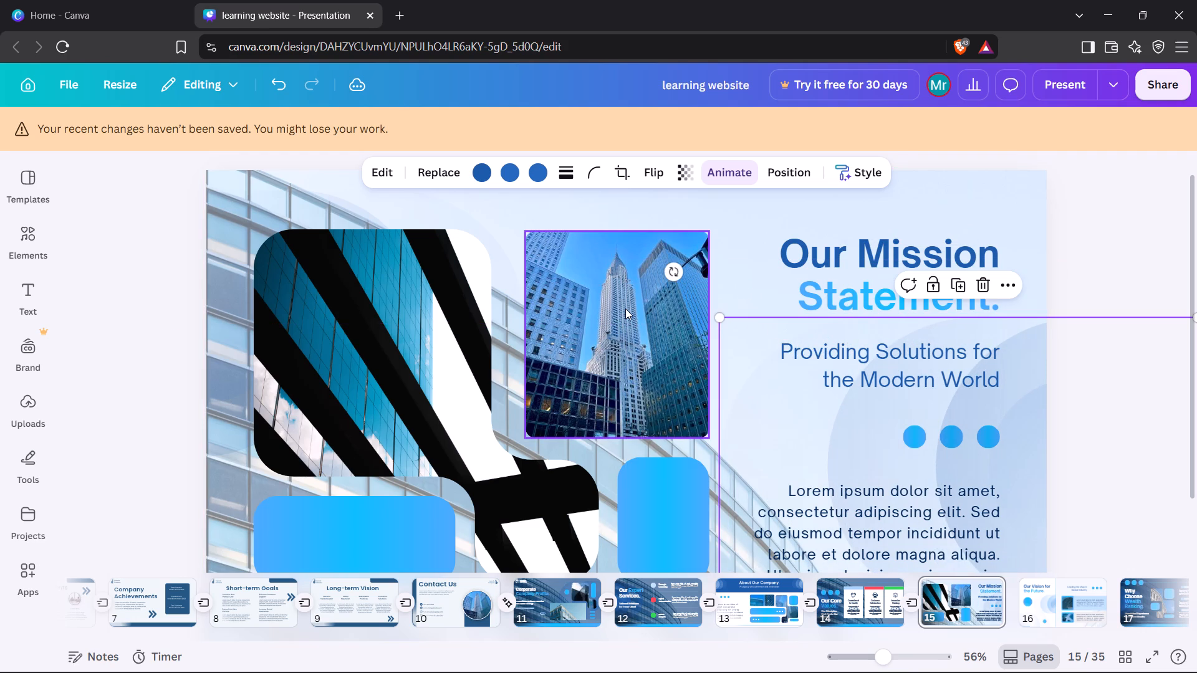
Enlarge the skyscraper photo beside the heading upward and leftward to about 458 wide by 537 high.
{"action": "left_click", "coordinate": [625, 308]}
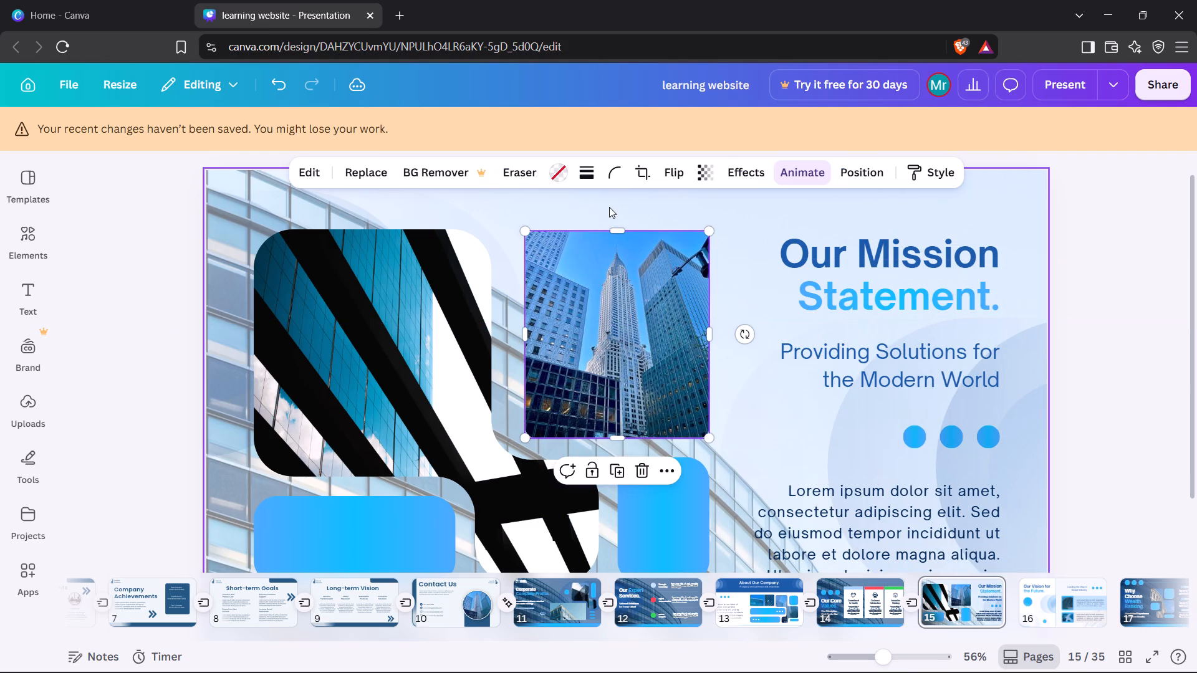
{"action": "left_click_drag", "start_coordinate": [617, 231], "coordinate": [621, 206]}
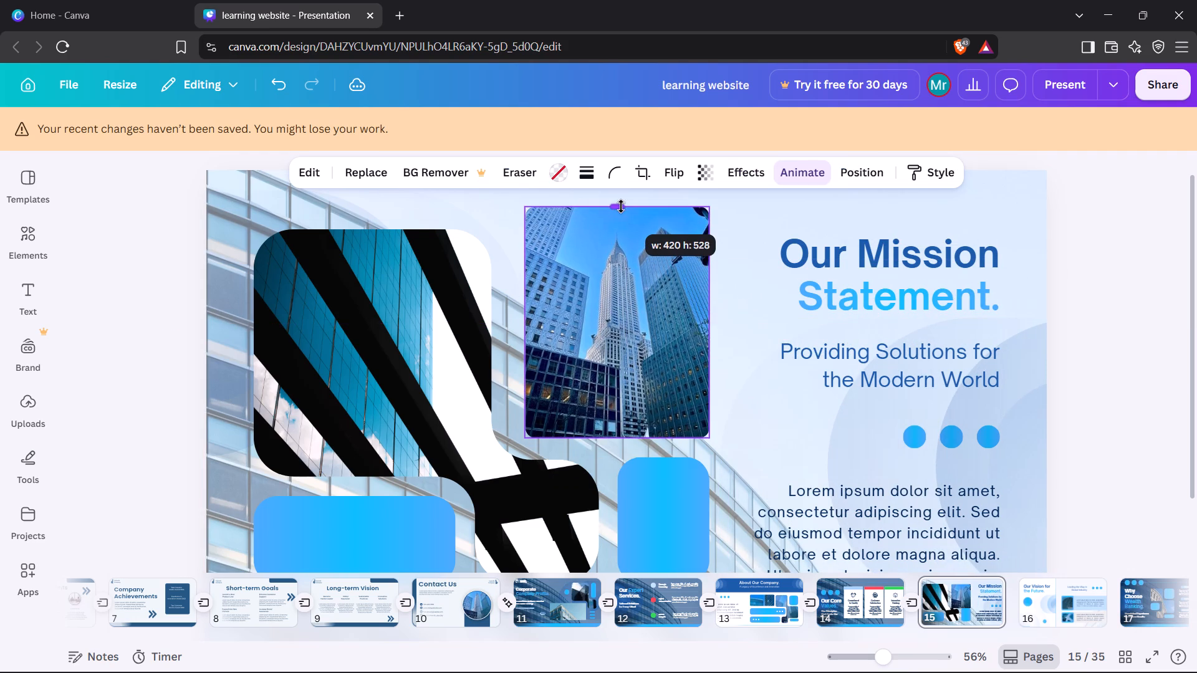
{"action": "left_click_drag", "start_coordinate": [621, 206], "coordinate": [620, 203]}
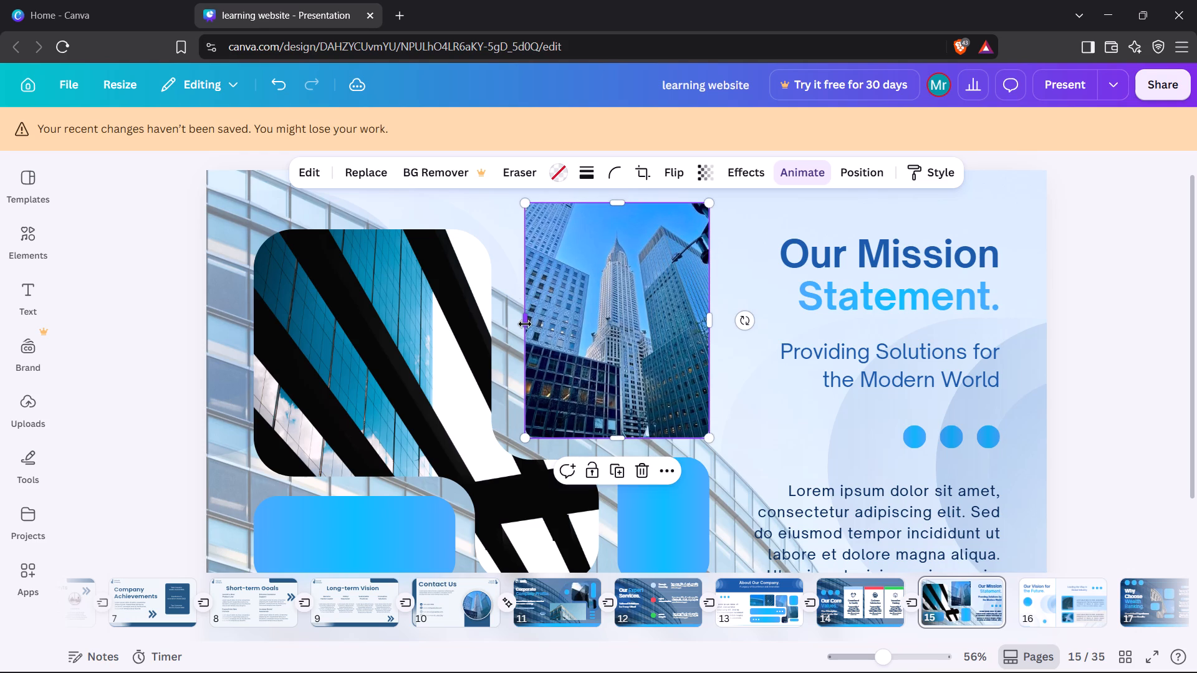
{"action": "left_click_drag", "start_coordinate": [525, 325], "coordinate": [509, 326]}
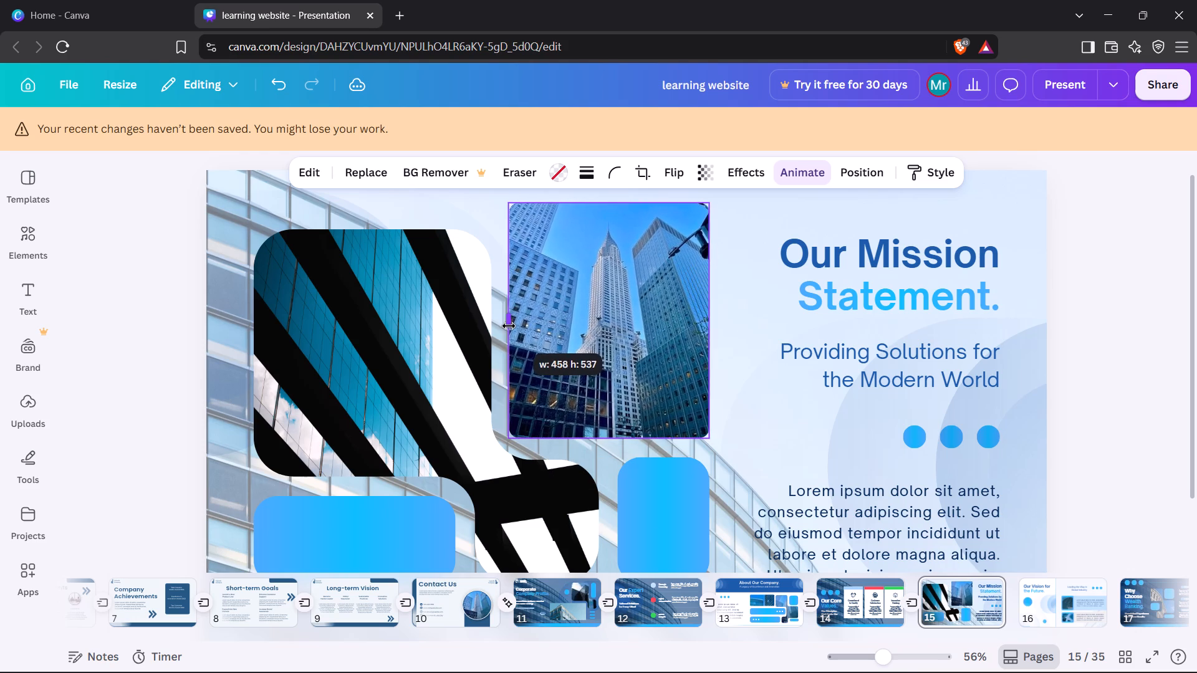
{"action": "left_click_drag", "start_coordinate": [509, 326], "coordinate": [509, 326]}
Move the large irregular-shaped building photo up and left, aligning its top edge with the skyscraper photo.
{"action": "left_click", "coordinate": [441, 324]}
{"action": "left_click_drag", "start_coordinate": [441, 324], "coordinate": [420, 309]}
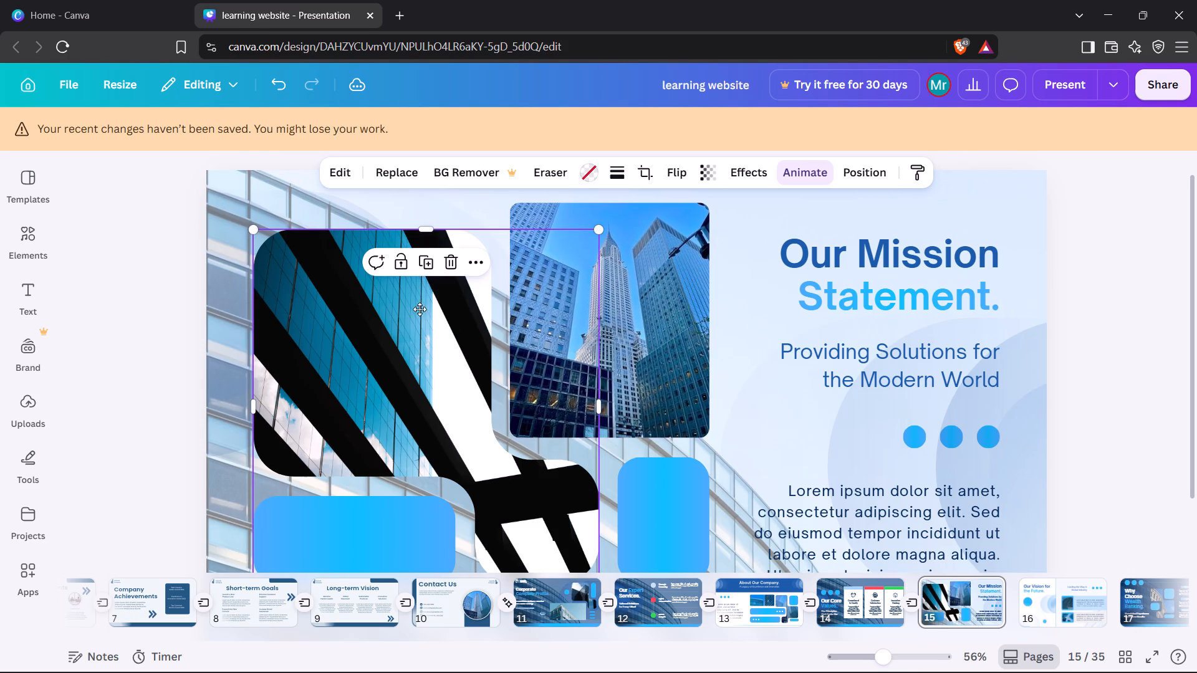
{"action": "left_click_drag", "start_coordinate": [420, 309], "coordinate": [415, 301]}
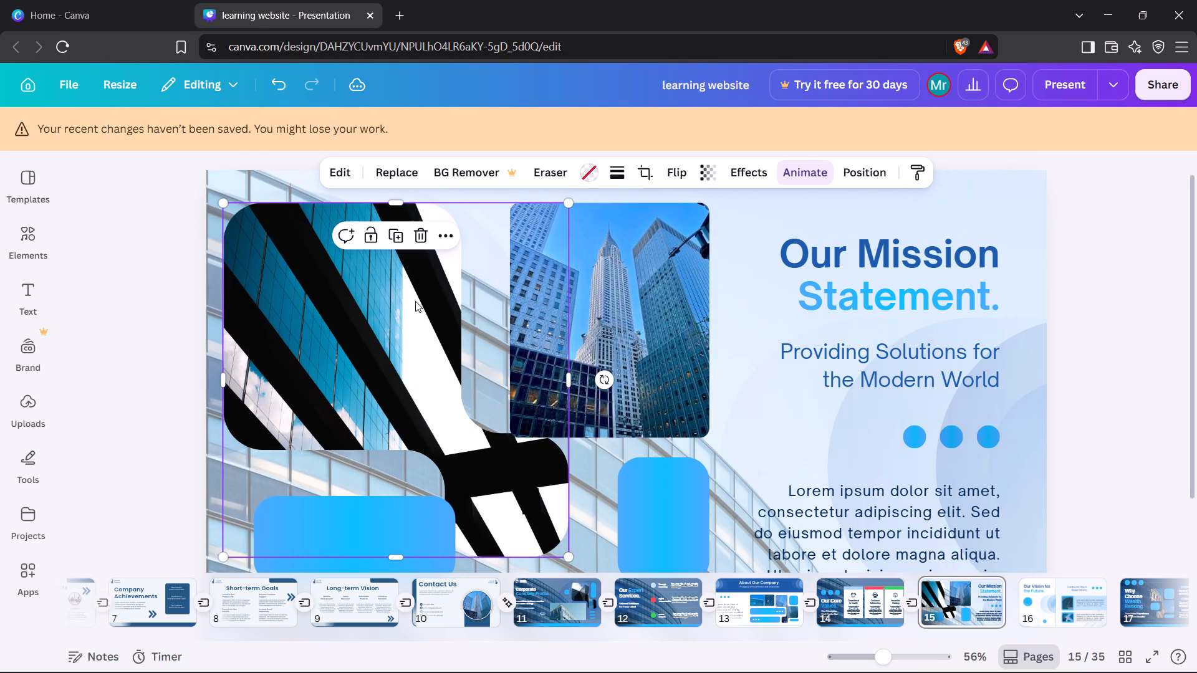
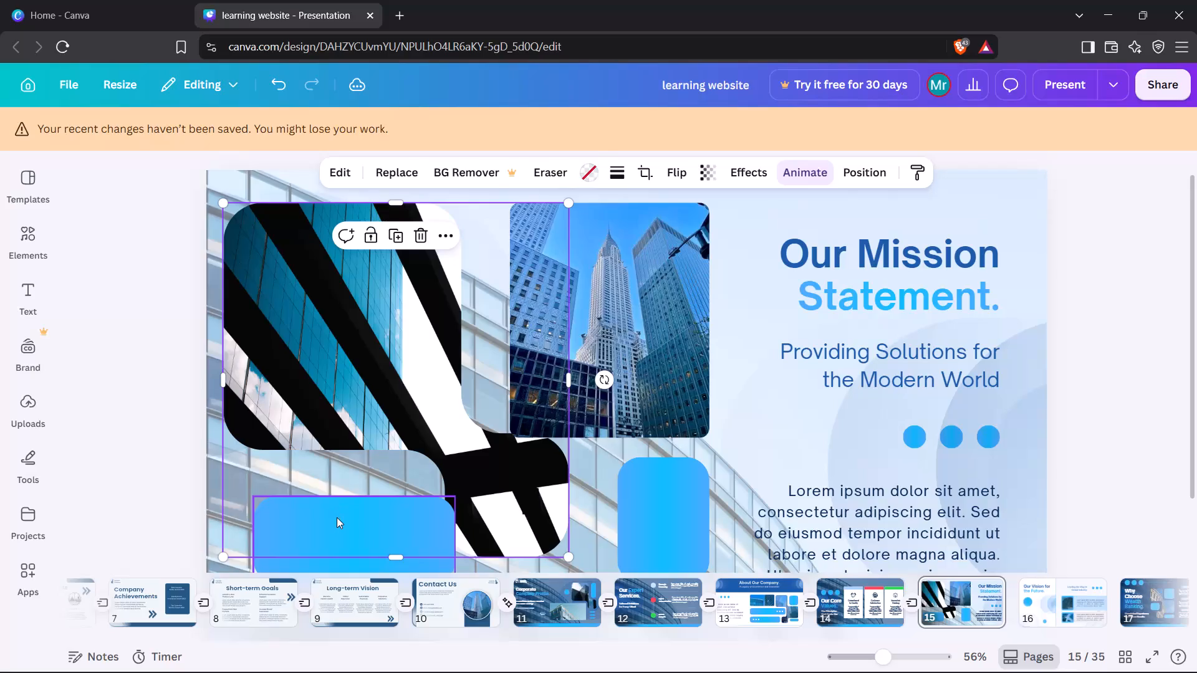
Reposition the two blue rounded rectangles beneath the building photos, moving both up and left and aligning the wide one with the large photo's left edge.
{"action": "left_click_drag", "start_coordinate": [337, 517], "coordinate": [329, 498]}
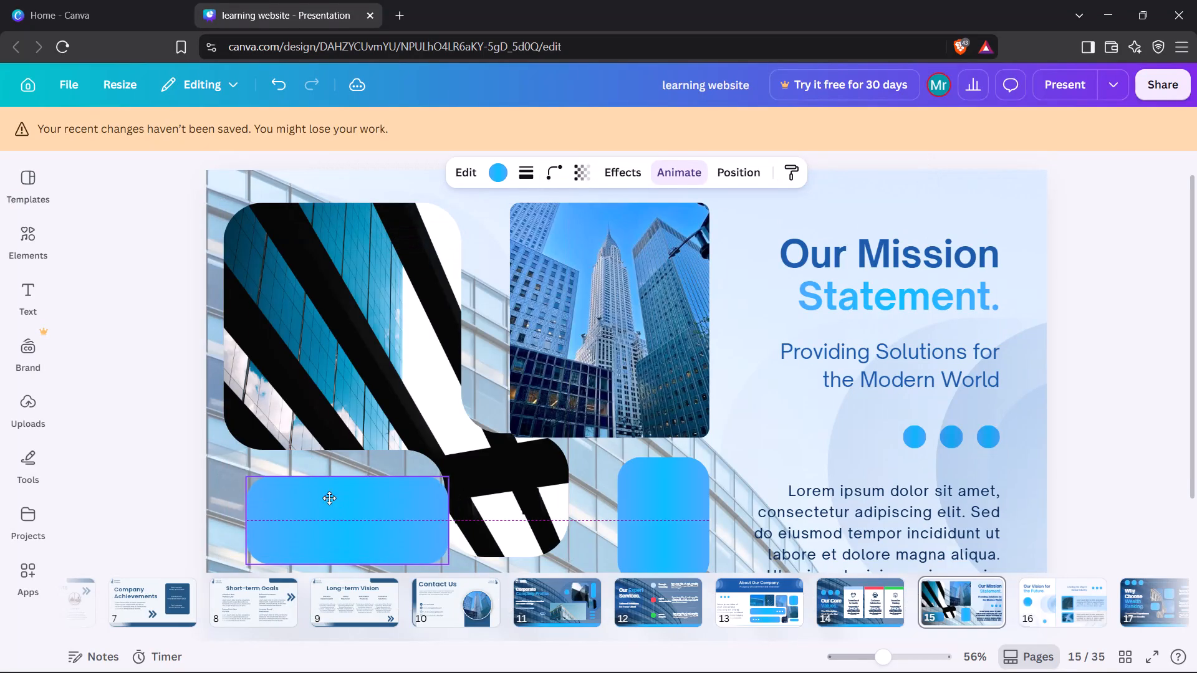
{"action": "left_click_drag", "start_coordinate": [329, 498], "coordinate": [311, 485]}
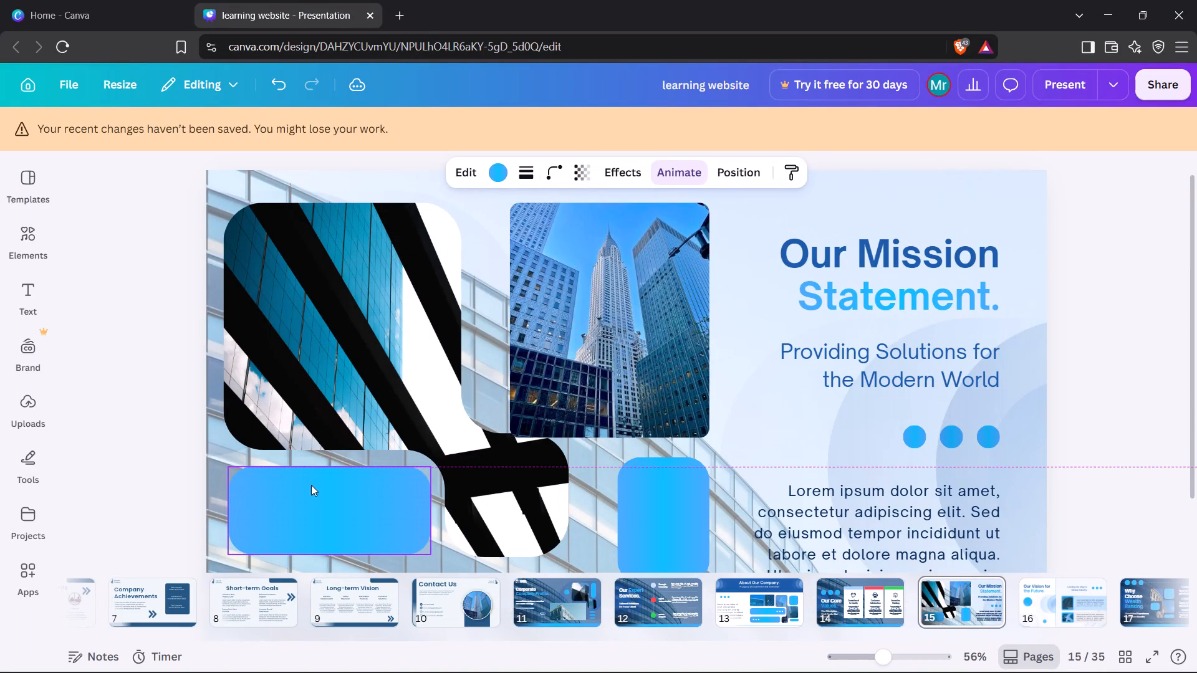
{"action": "left_click_drag", "start_coordinate": [671, 530], "coordinate": [639, 522]}
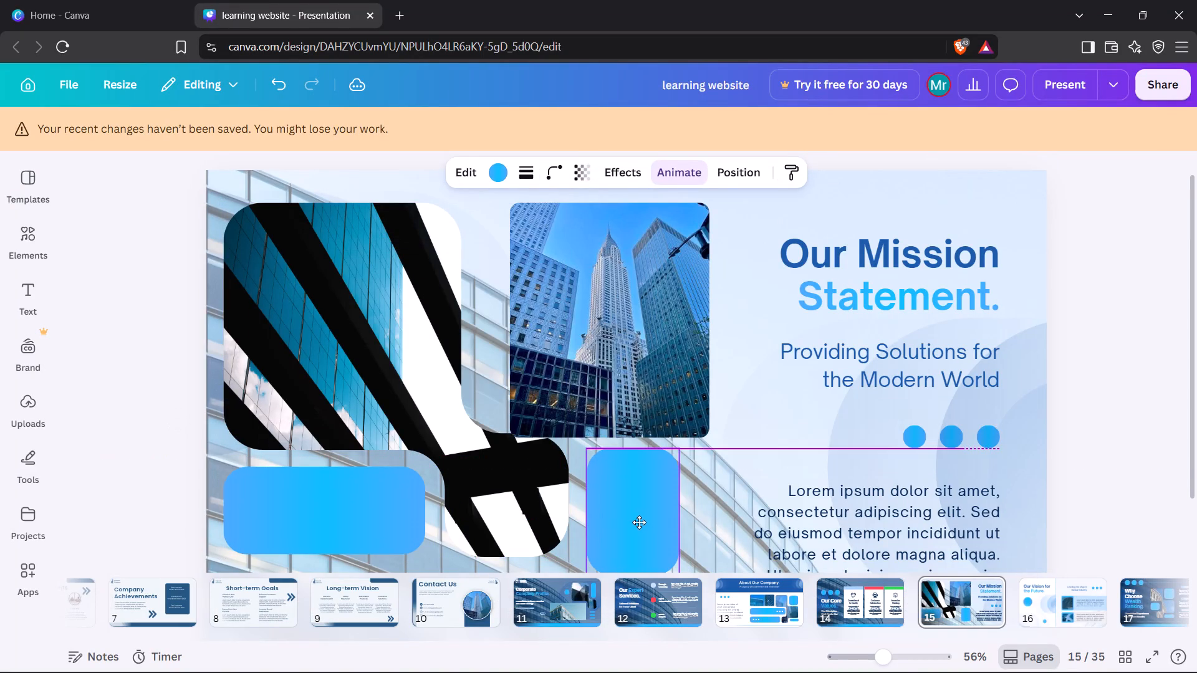
{"action": "left_click_drag", "start_coordinate": [639, 522], "coordinate": [639, 522]}
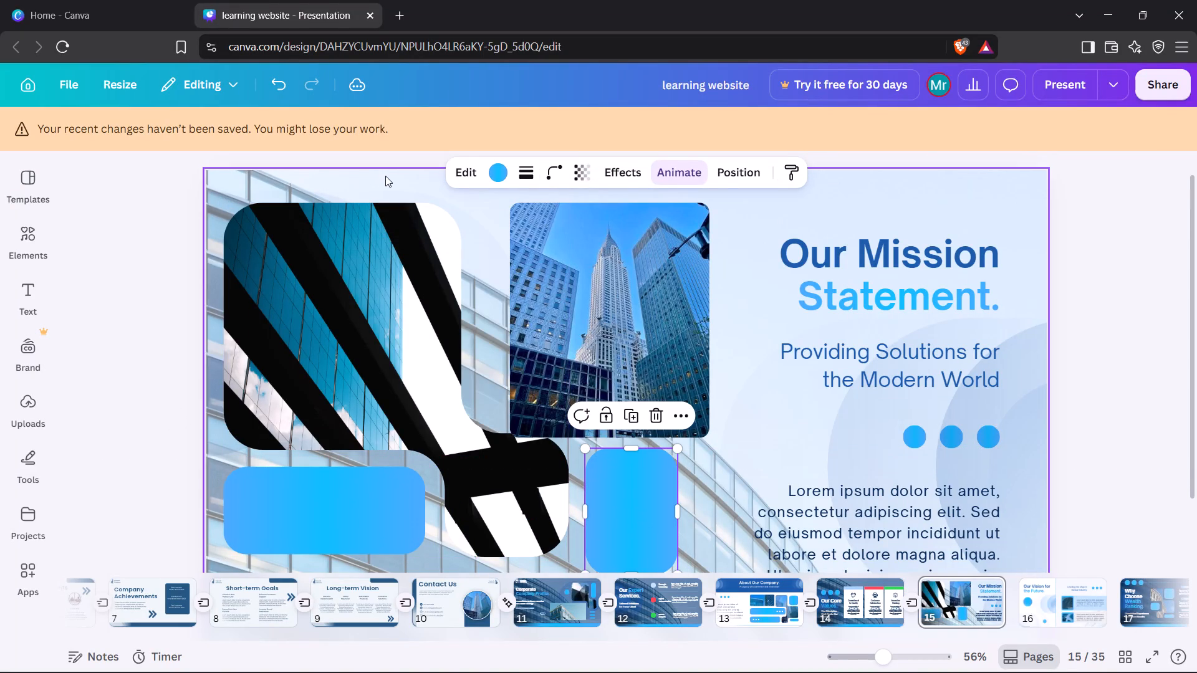
{"action": "left_click", "coordinate": [385, 175]}
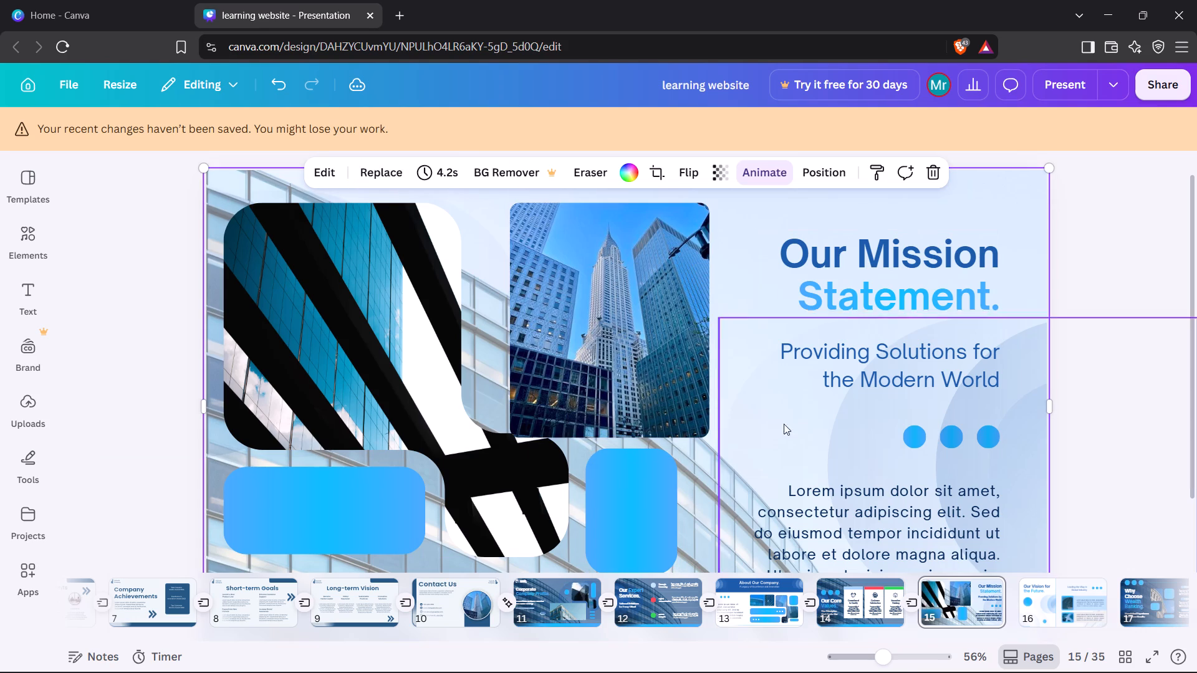
{"action": "left_click", "coordinate": [786, 447]}
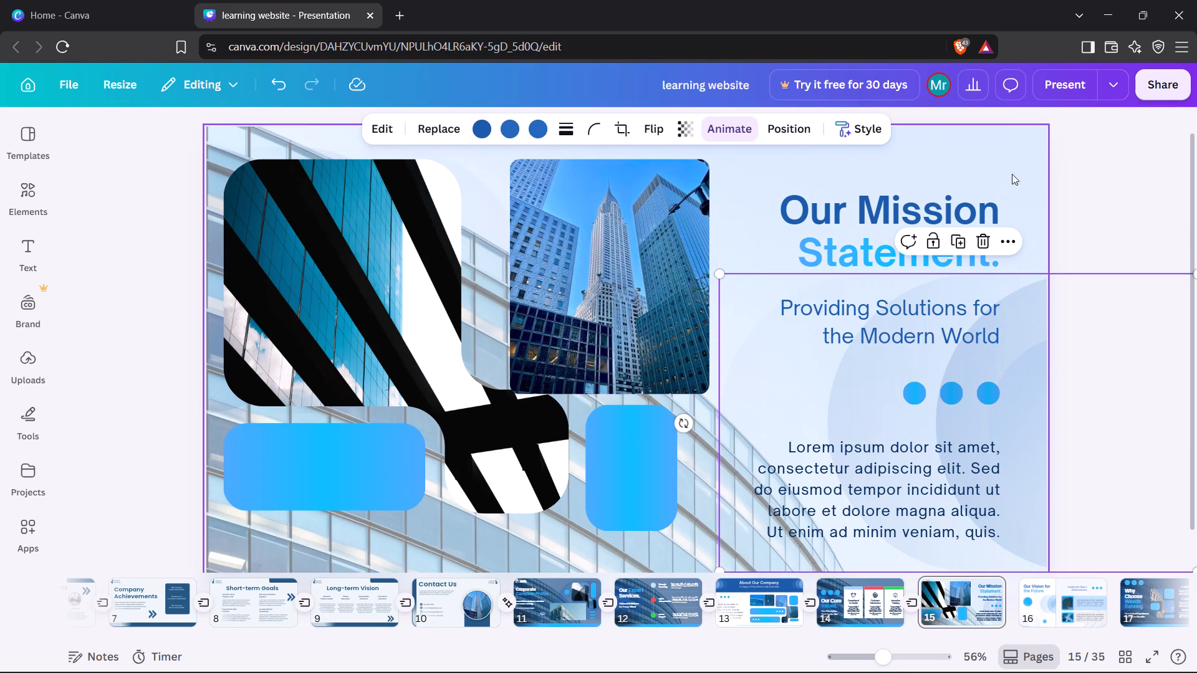
{"action": "left_click", "coordinate": [1031, 154]}
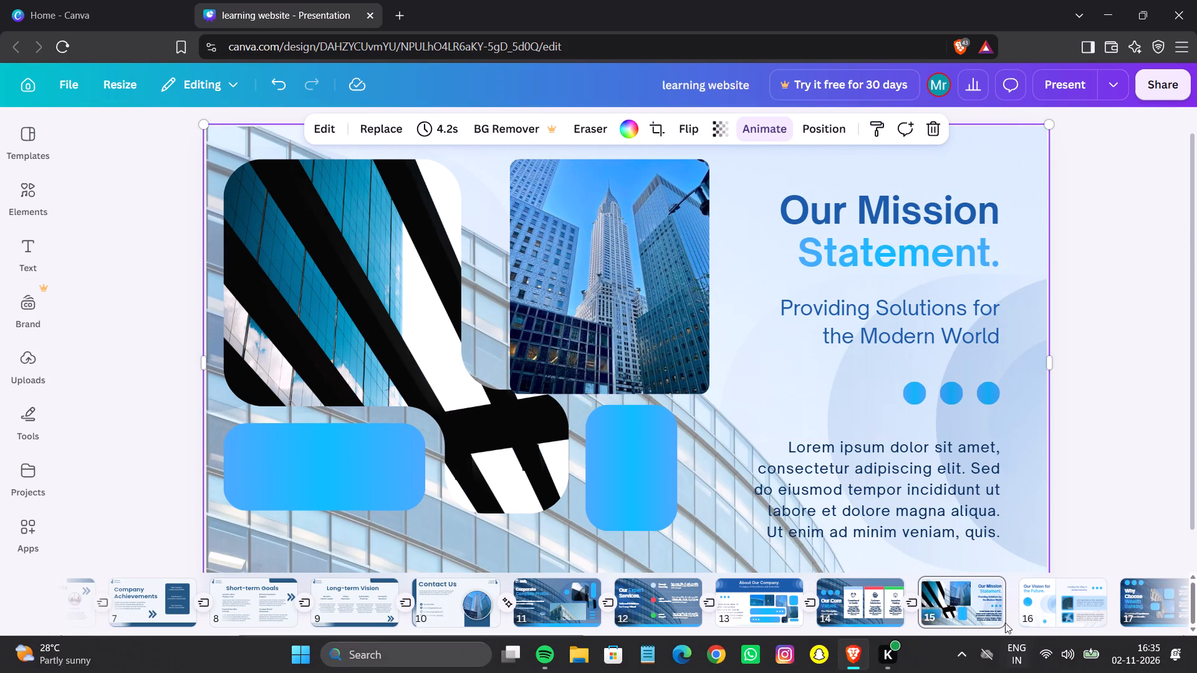
Add a Flow transition between pages 15 and 16.
{"action": "left_click", "coordinate": [1018, 614]}
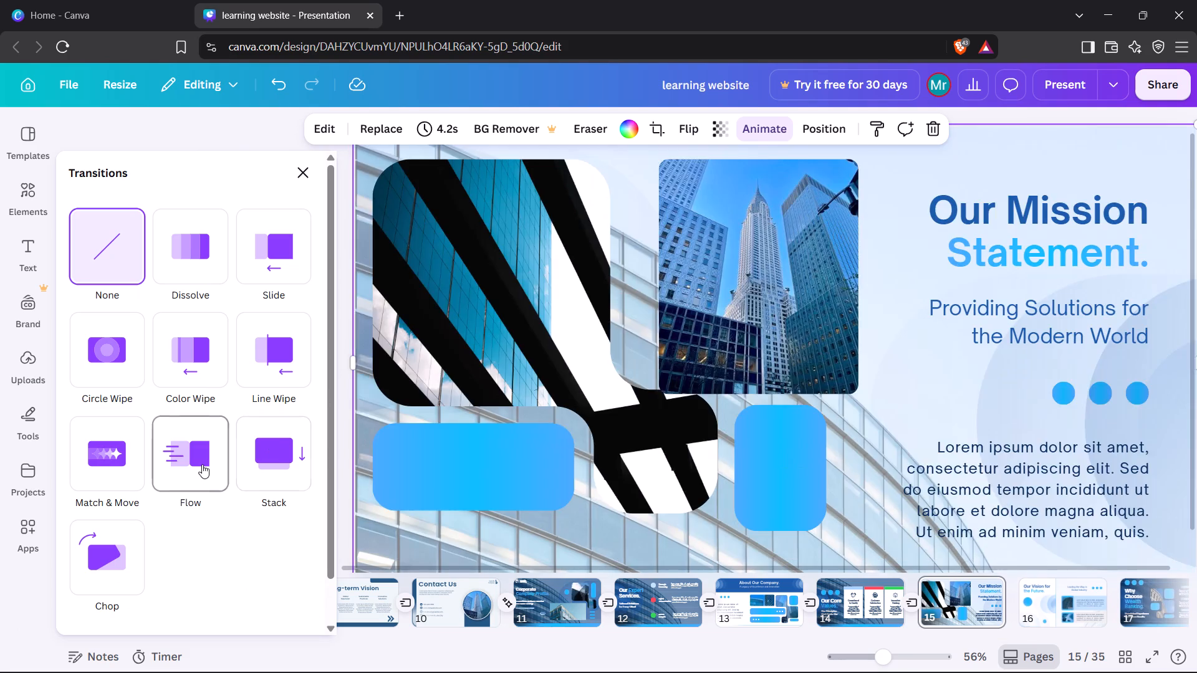
{"action": "left_click", "coordinate": [202, 464]}
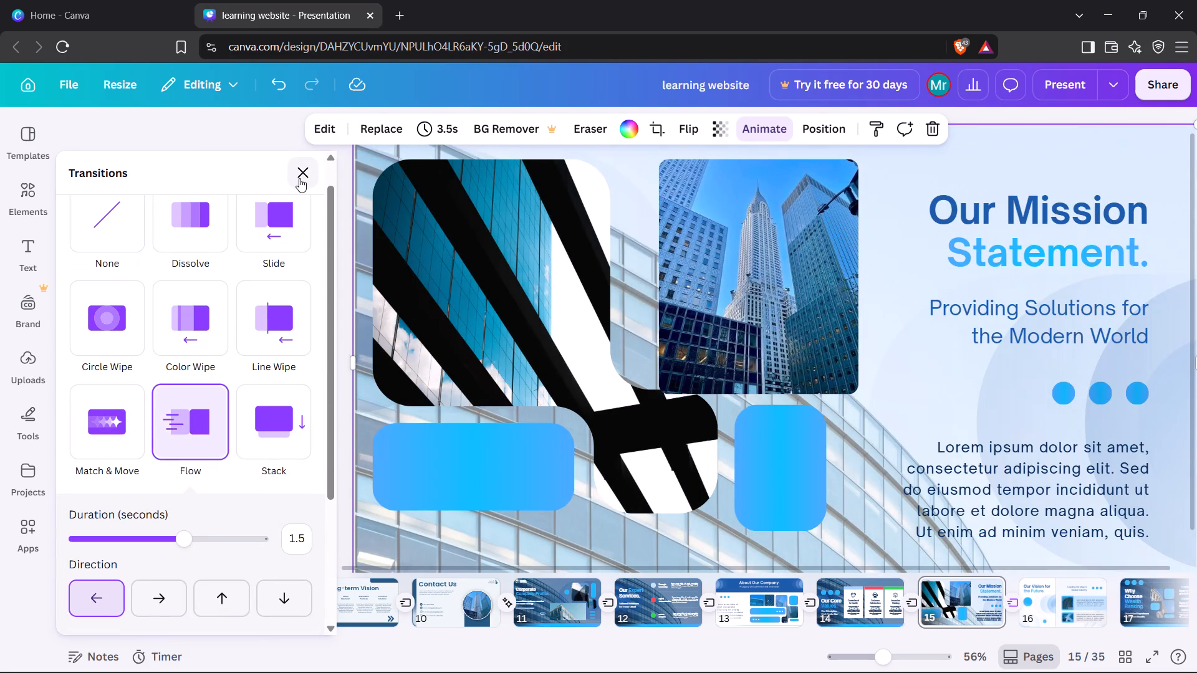
{"action": "left_click", "coordinate": [299, 178]}
{"action": "left_click", "coordinate": [157, 312]}
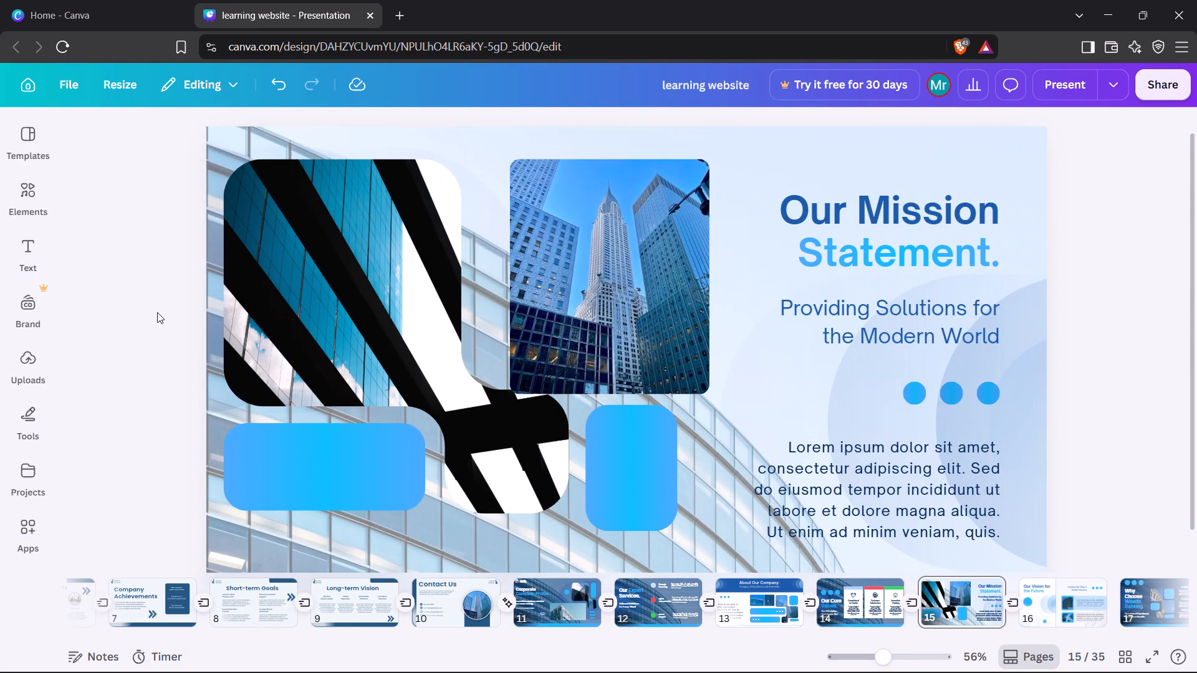
On the Our Vision for the Future slide, raise the heading and shift the large concentric-circle decoration up and slightly right over the vertical divider line.
{"action": "key", "text": "Right"}
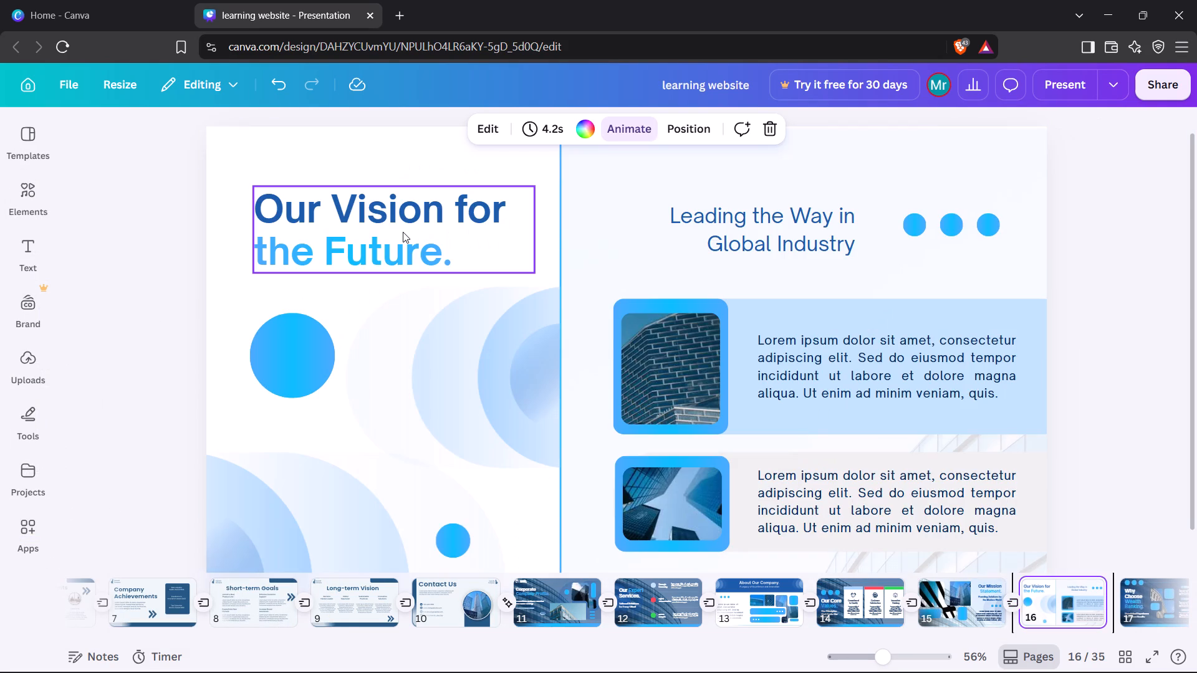
{"action": "left_click_drag", "start_coordinate": [403, 232], "coordinate": [401, 207]}
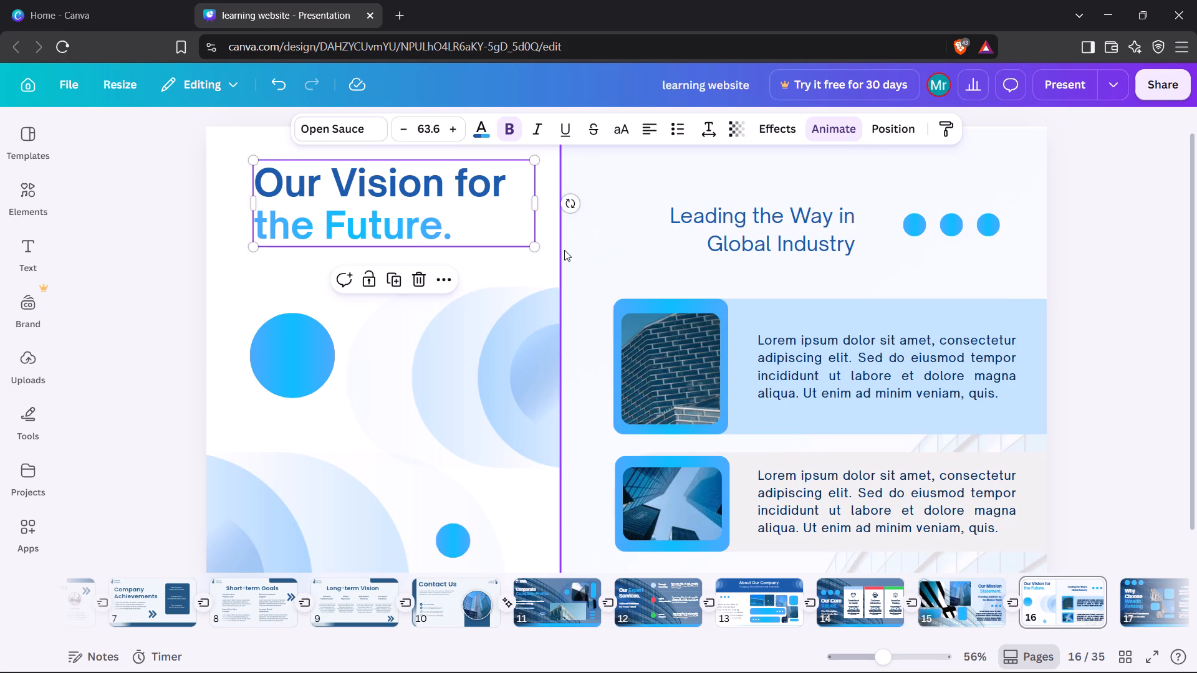
{"action": "left_click", "coordinate": [559, 282]}
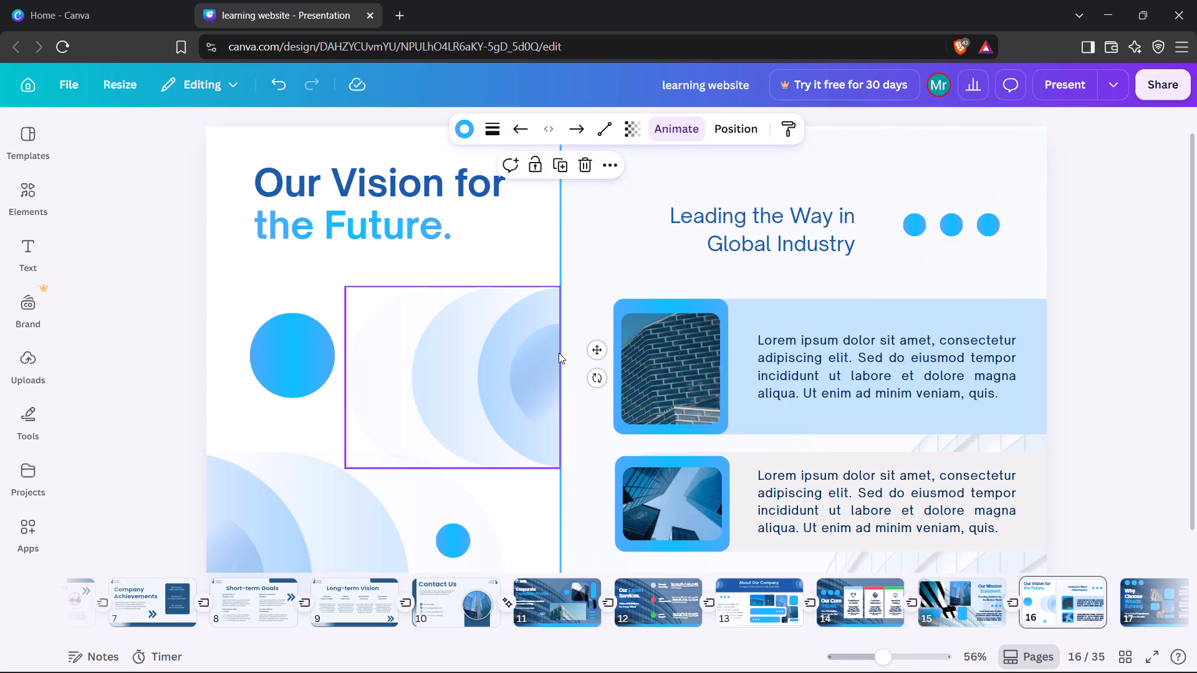
{"action": "left_click", "coordinate": [558, 353]}
{"action": "left_click_drag", "start_coordinate": [494, 387], "coordinate": [496, 406]}
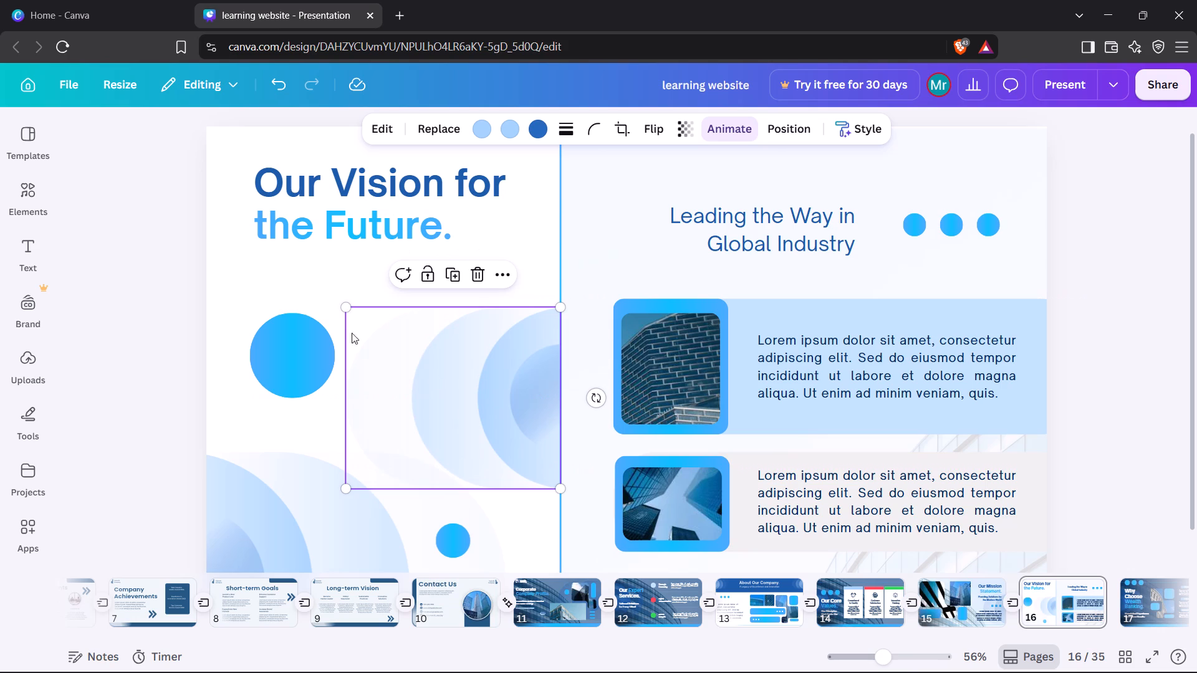
{"action": "left_click_drag", "start_coordinate": [469, 401], "coordinate": [476, 365]}
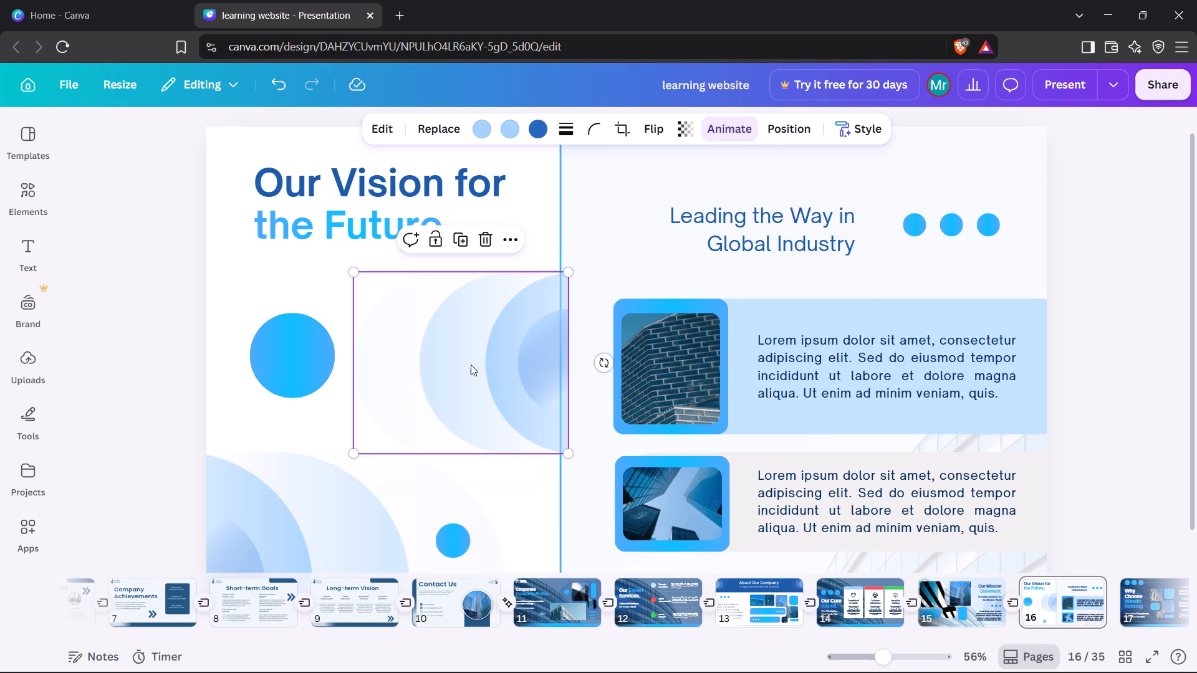
{"action": "left_click", "coordinate": [223, 272]}
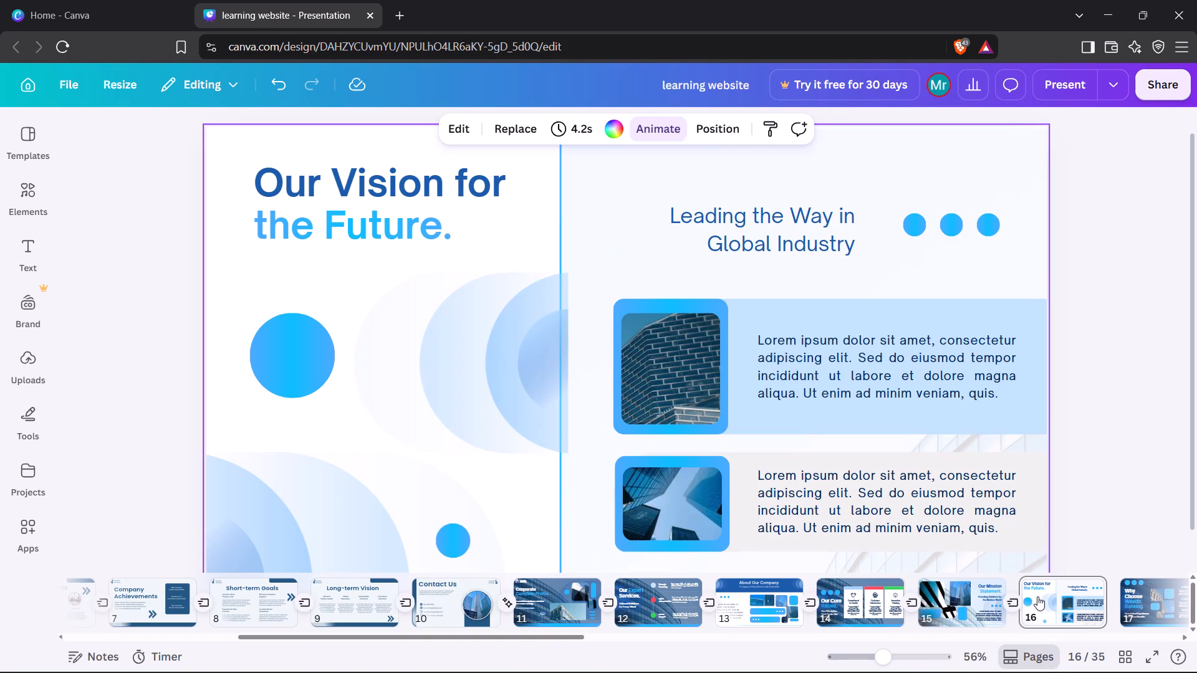
Add a Flow transition between pages 16 and 17.
{"action": "scroll", "coordinate": [1037, 596], "scroll_direction": "left", "scroll_amount": 8}
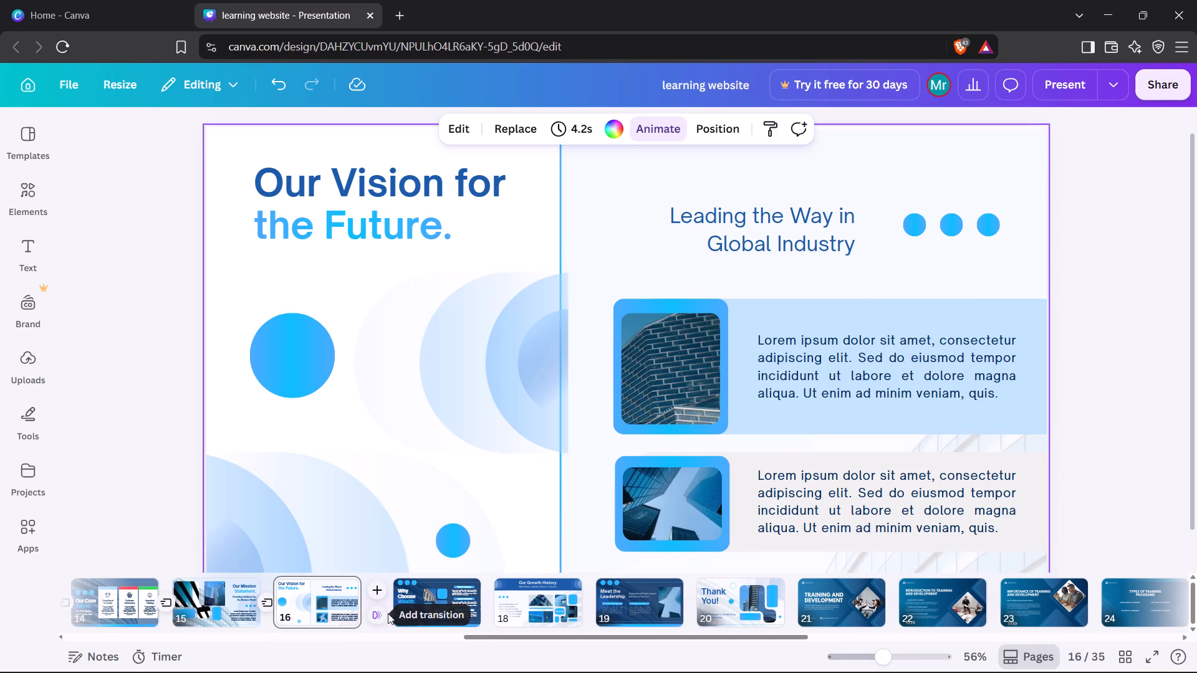
{"action": "left_click", "coordinate": [372, 613]}
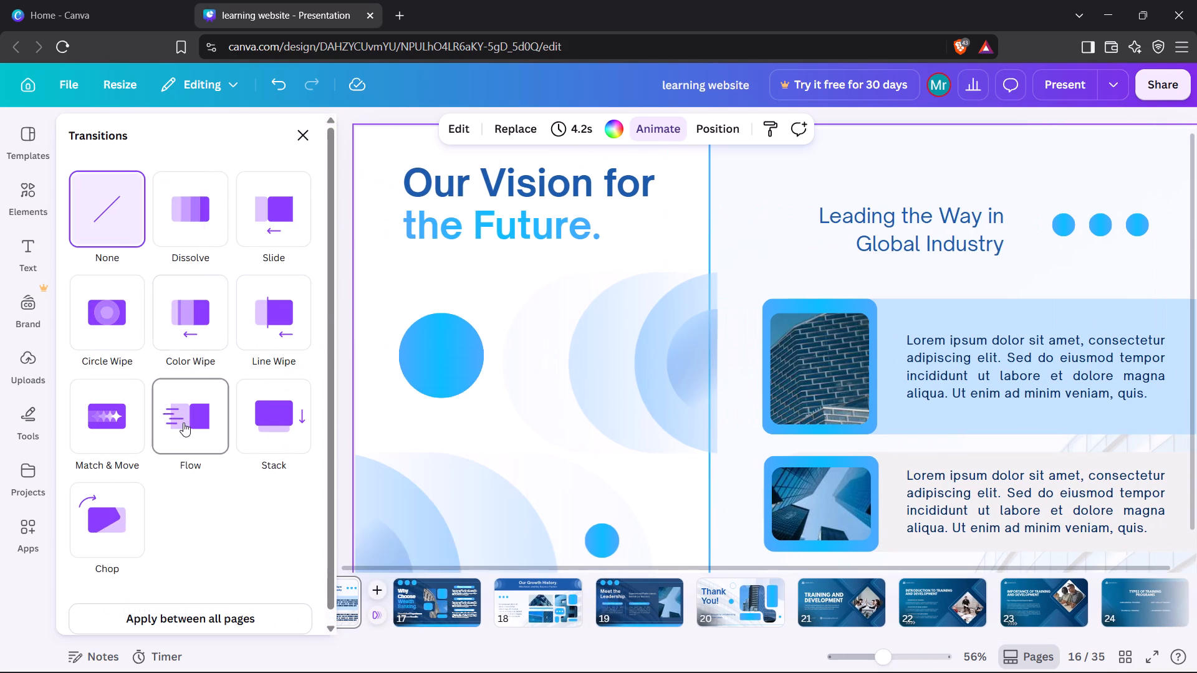
{"action": "left_click", "coordinate": [183, 422]}
{"action": "left_click", "coordinate": [292, 139]}
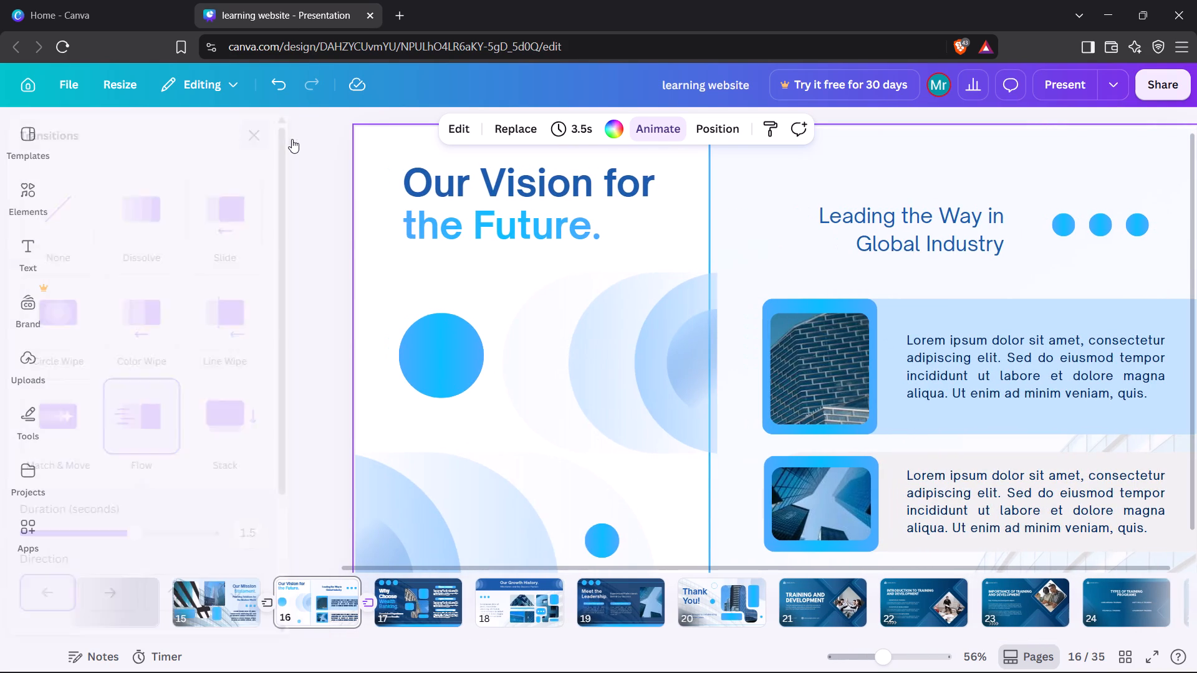
{"action": "left_click", "coordinate": [142, 250]}
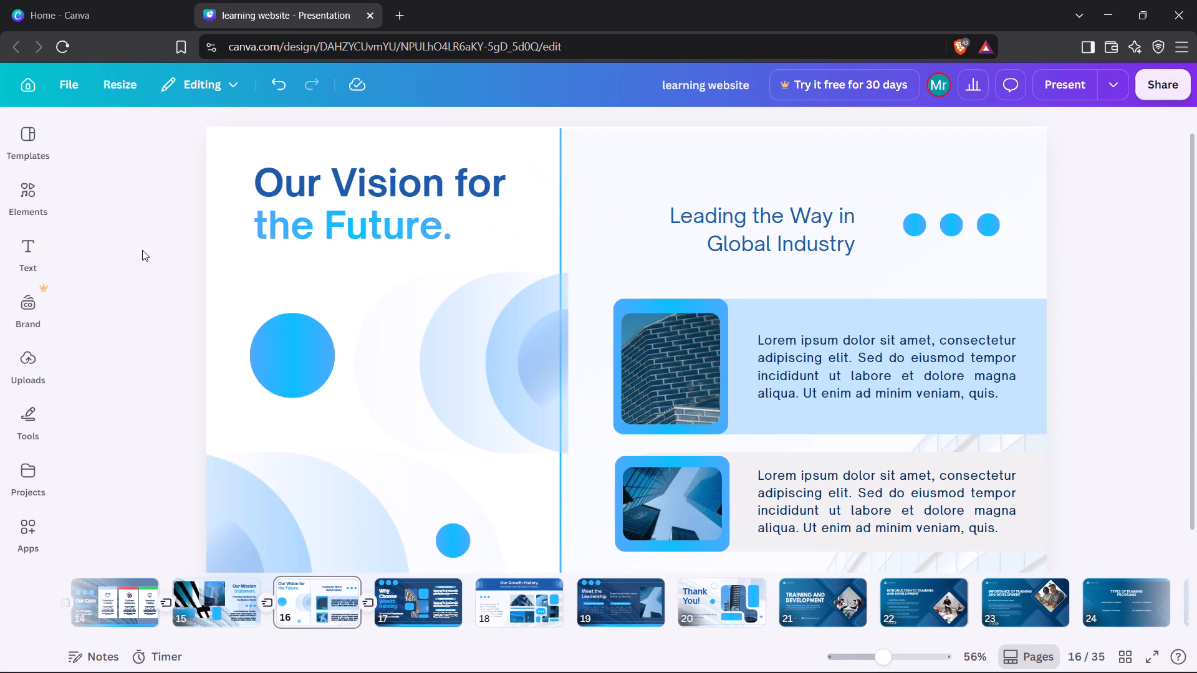
On the Why Choose Wealth Banking slide, stretch the irregular-shaped building photo upward to about 521 wide by just over 700 high.
{"action": "key", "text": "Right"}
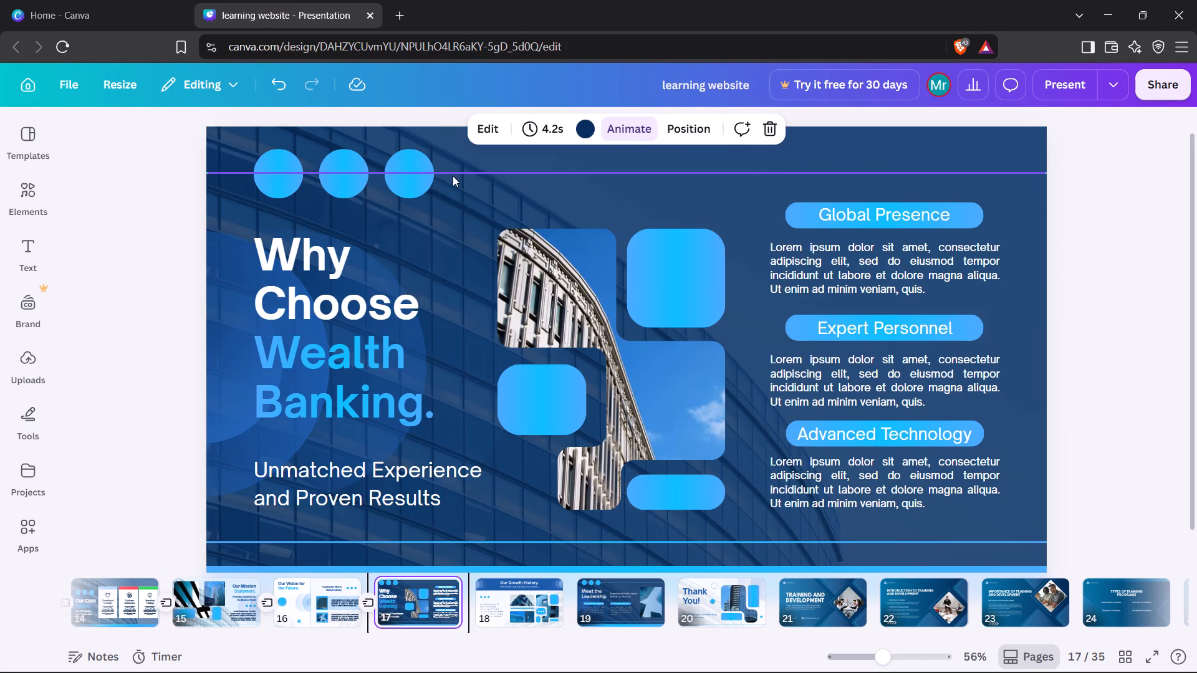
{"action": "left_click", "coordinate": [579, 294]}
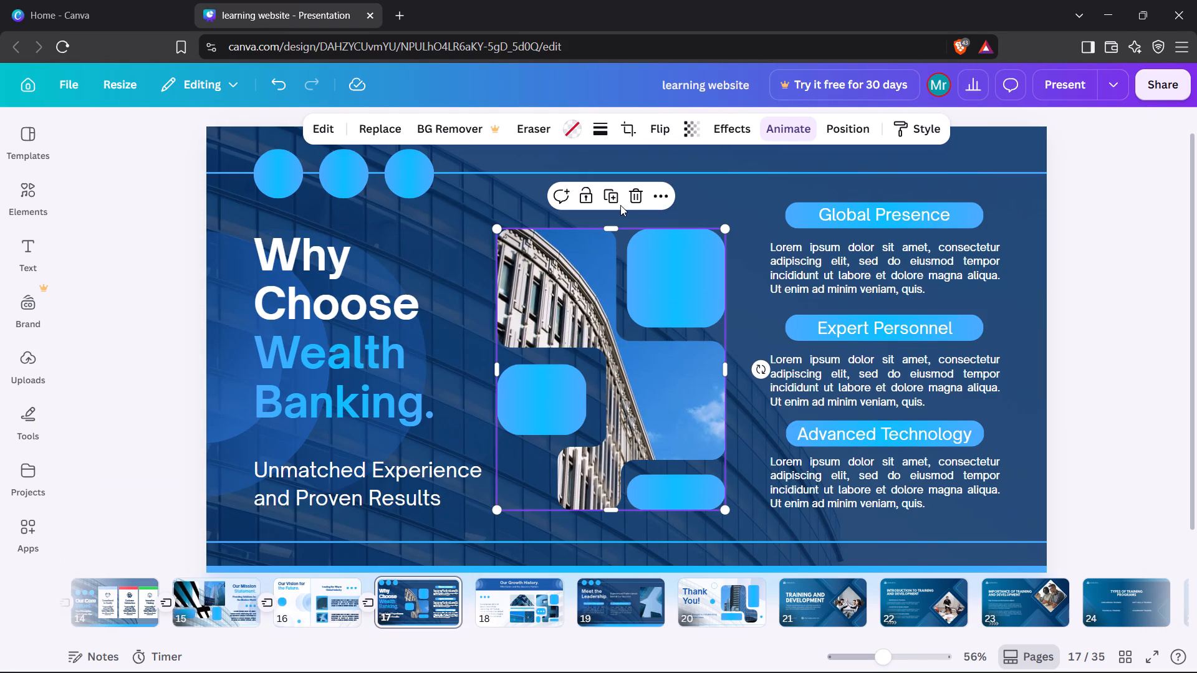
{"action": "left_click_drag", "start_coordinate": [612, 227], "coordinate": [615, 201]}
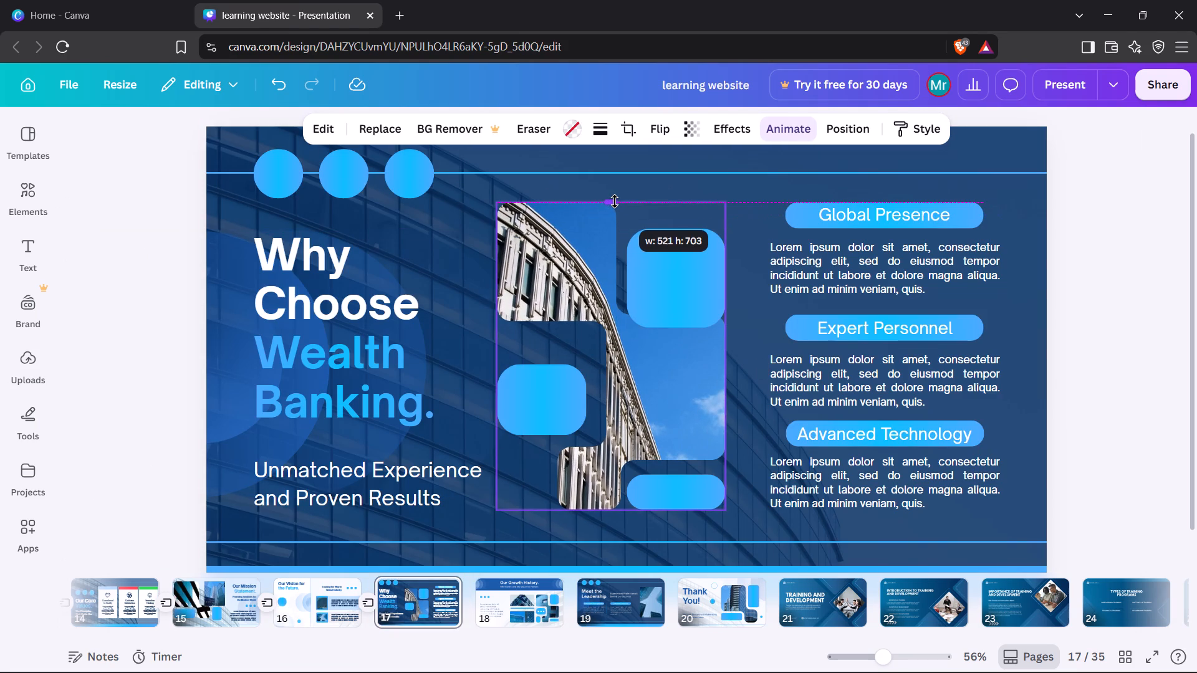
{"action": "left_click_drag", "start_coordinate": [615, 201], "coordinate": [615, 196]}
Raise the upper blue rounded square beside the photo, and move the middle-left one up and slightly right, stretching it downward to fill the photo's gap.
{"action": "left_click", "coordinate": [658, 294]}
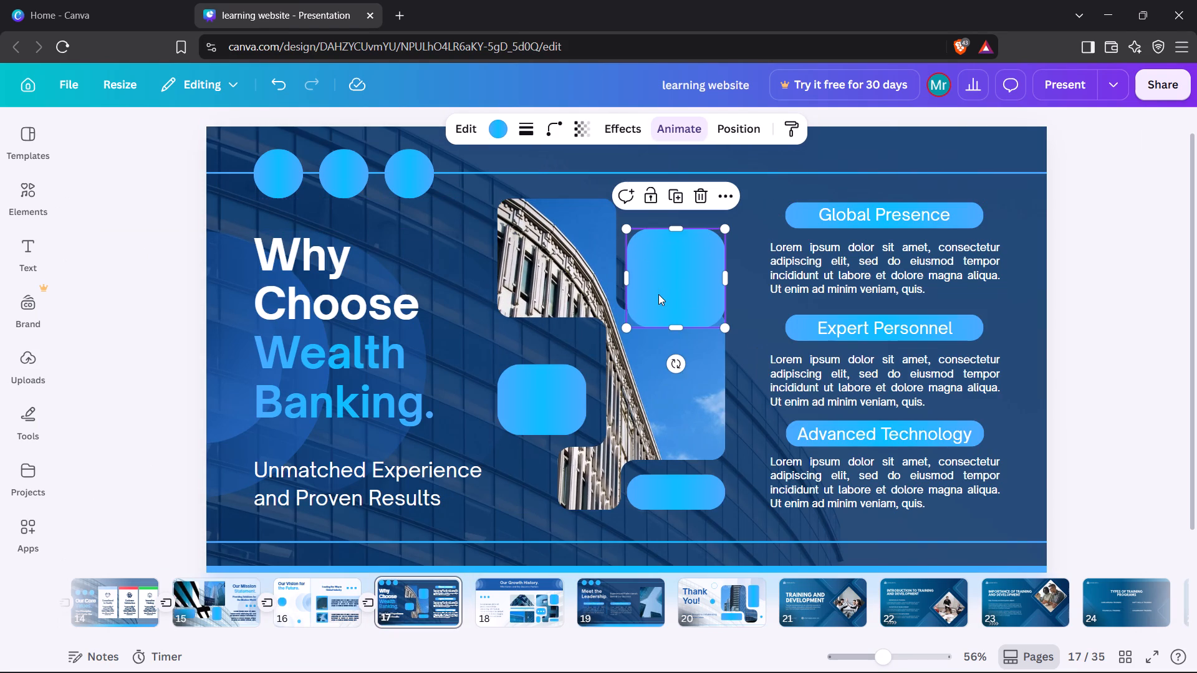
{"action": "left_click_drag", "start_coordinate": [658, 294], "coordinate": [658, 267]}
{"action": "left_click_drag", "start_coordinate": [550, 394], "coordinate": [555, 374]}
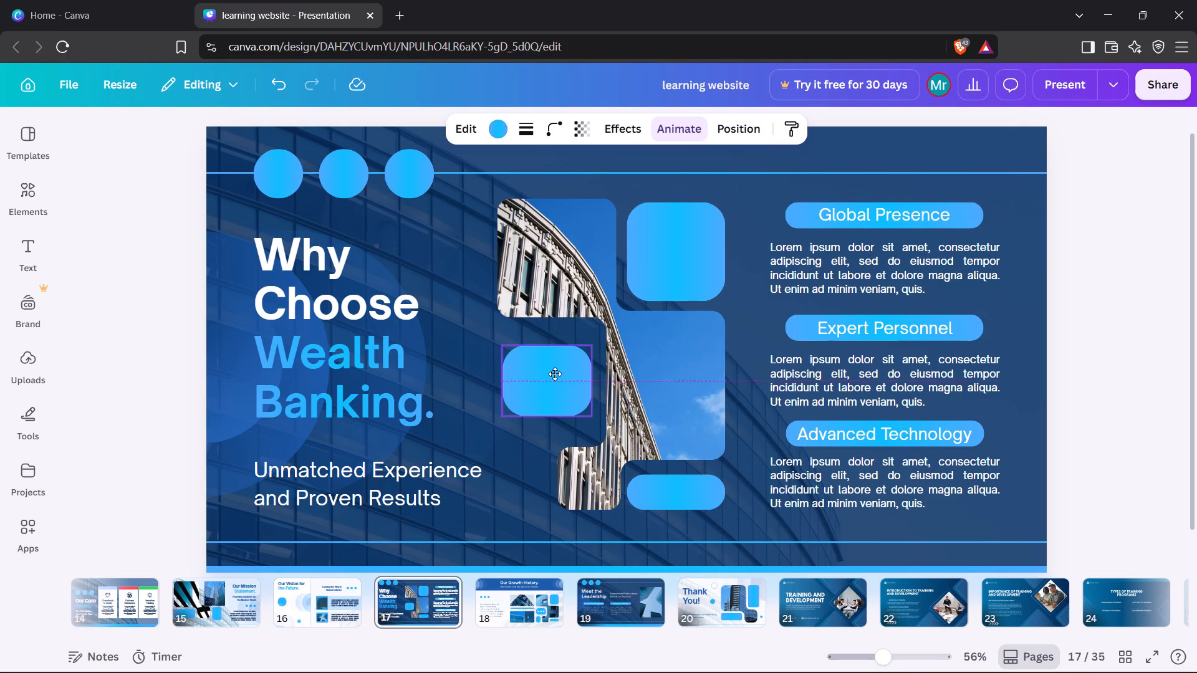
{"action": "left_click_drag", "start_coordinate": [555, 374], "coordinate": [559, 366]}
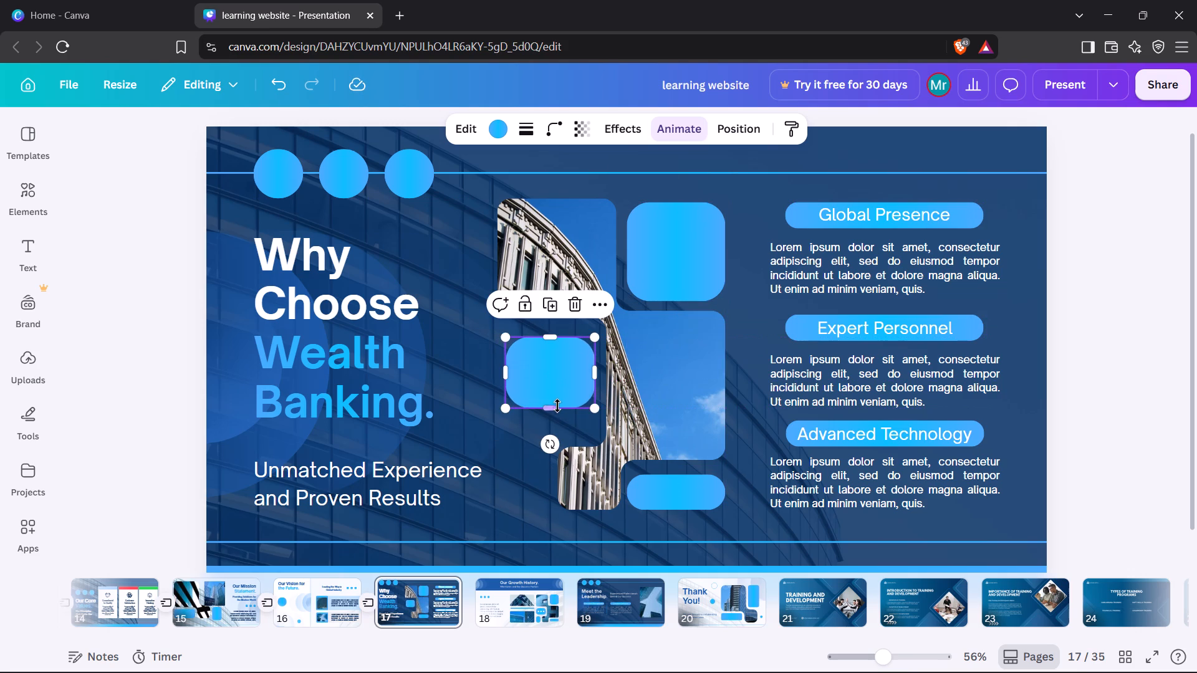
{"action": "left_click_drag", "start_coordinate": [550, 408], "coordinate": [554, 436]}
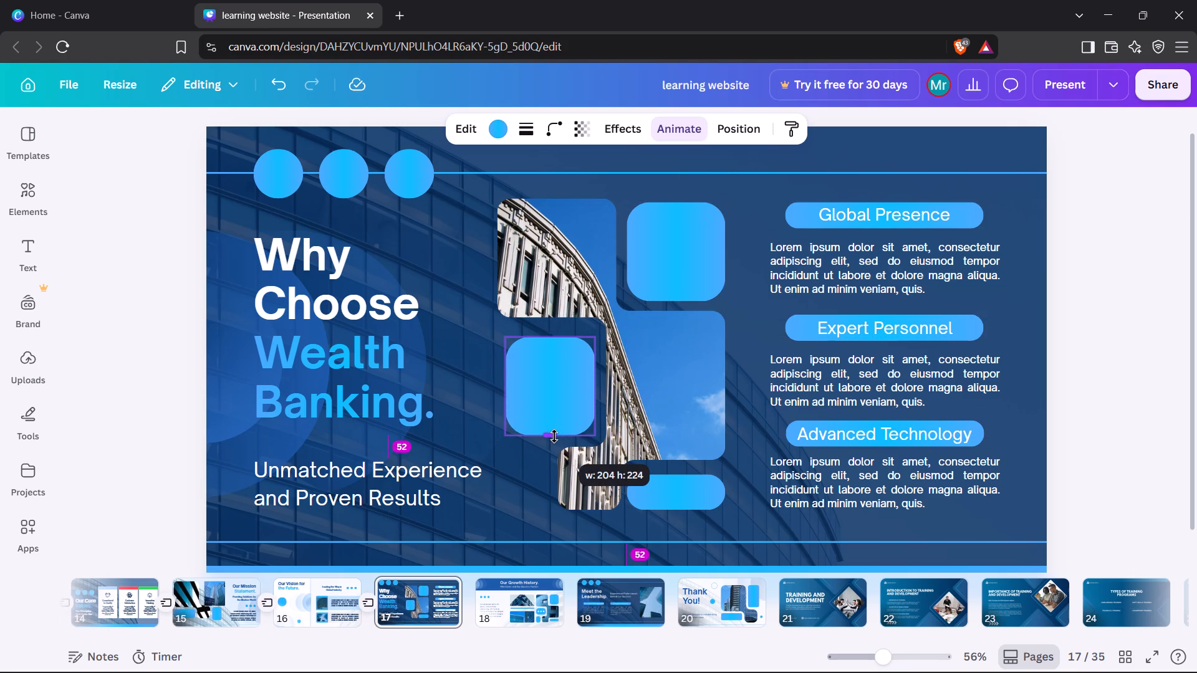
{"action": "left_click_drag", "start_coordinate": [554, 436], "coordinate": [554, 440]}
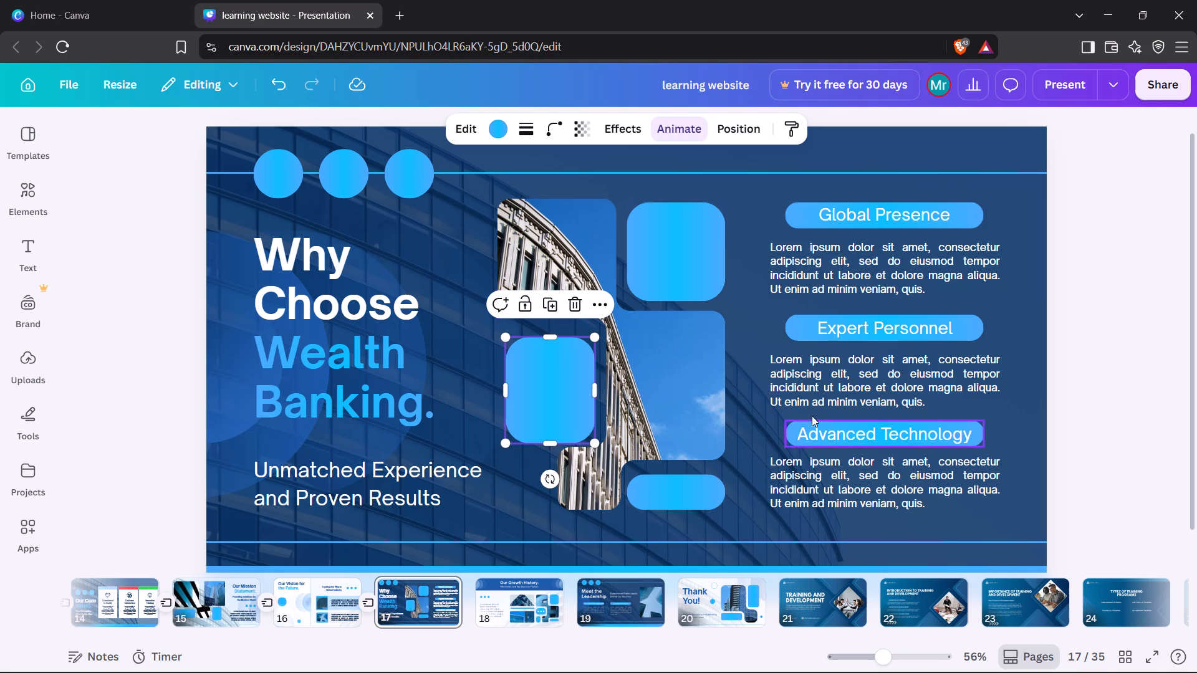
Move the Why Choose Wealth Banking heading left and slightly down, and shift the Unmatched Experience and Proven Results subheading left beneath it.
{"action": "left_click_drag", "start_coordinate": [334, 418], "coordinate": [304, 424]}
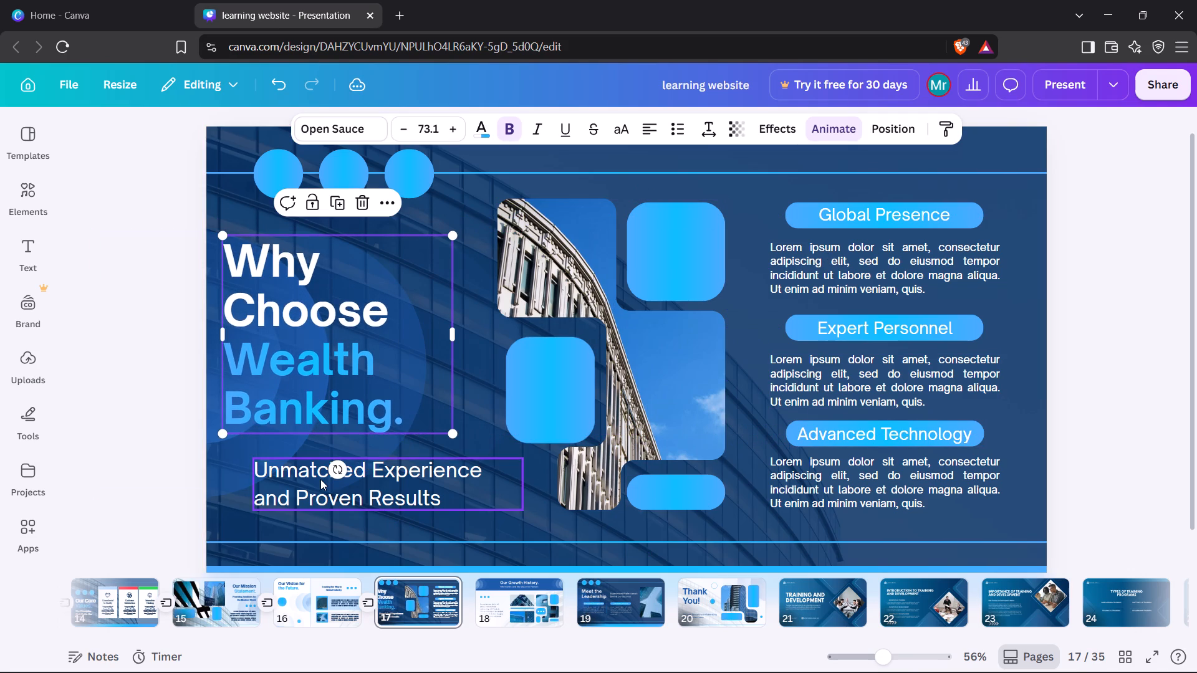
{"action": "left_click_drag", "start_coordinate": [319, 480], "coordinate": [295, 478]}
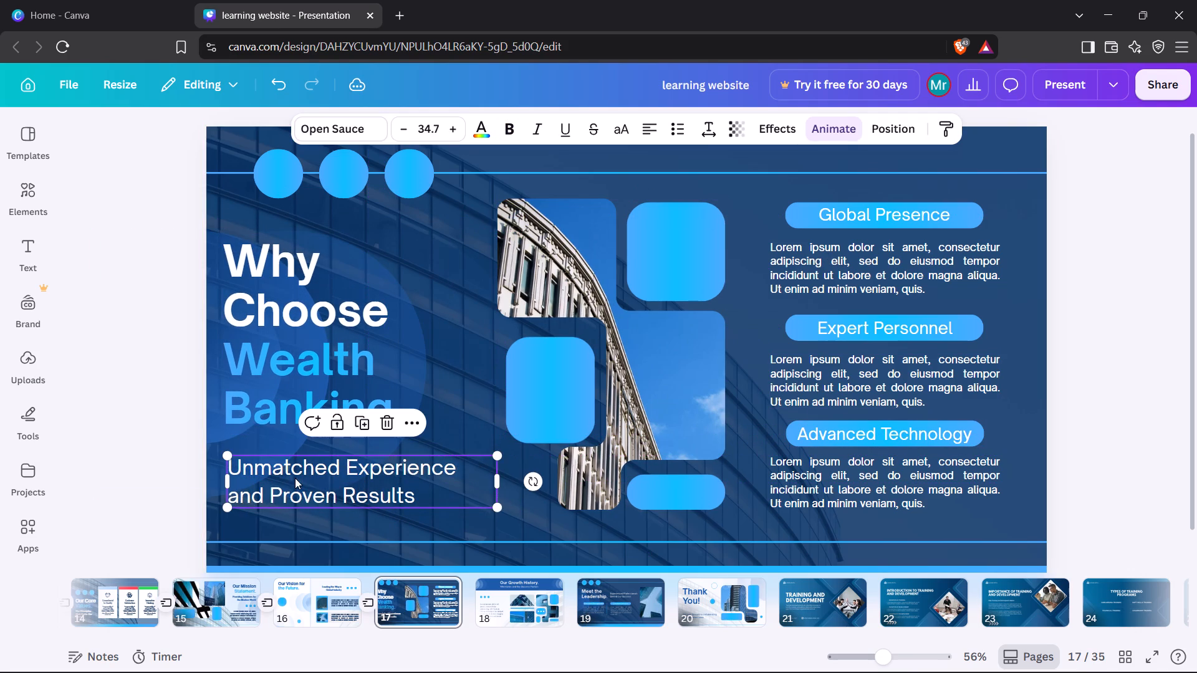
{"action": "left_click", "coordinate": [178, 451]}
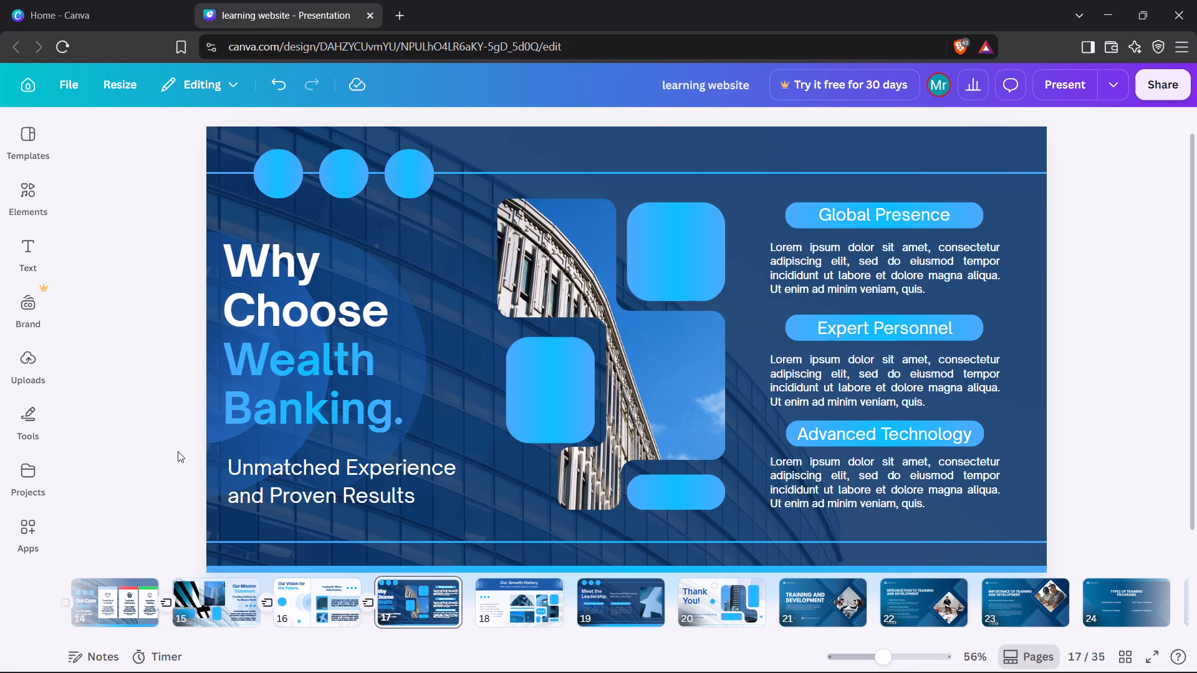
{"action": "left_click", "coordinate": [178, 451]}
Add a Flow transition between pages 17 and 18.
{"action": "scroll", "coordinate": [388, 583], "scroll_direction": "right", "scroll_amount": 1}
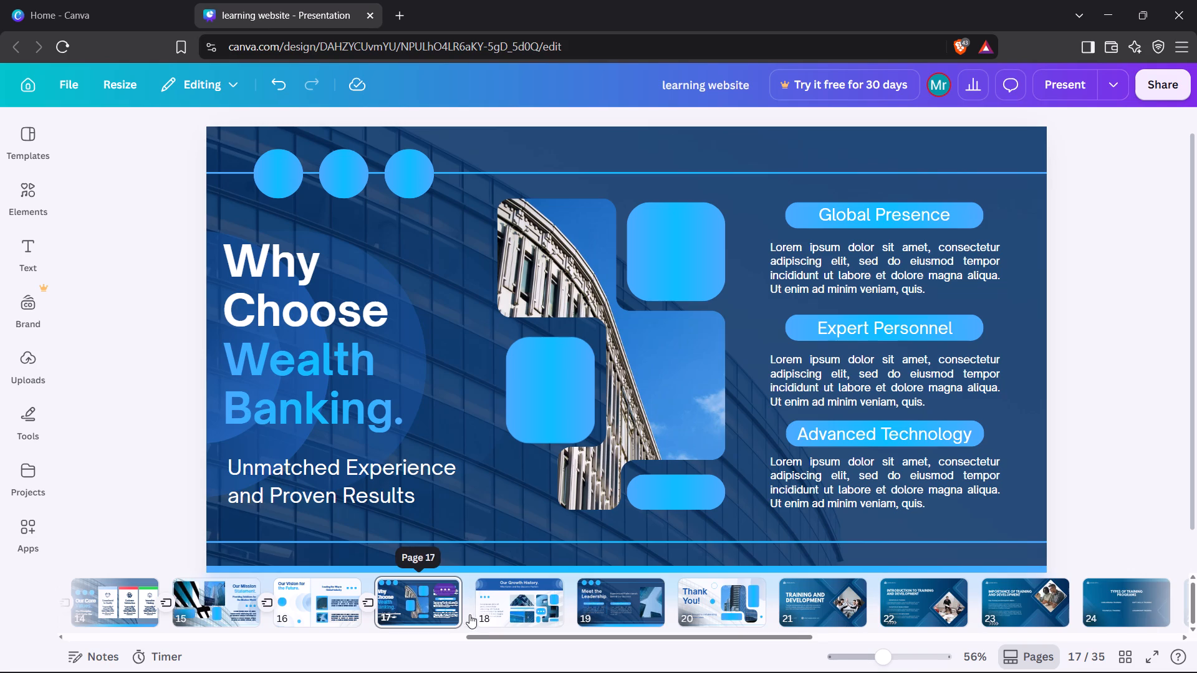
{"action": "left_click", "coordinate": [477, 616]}
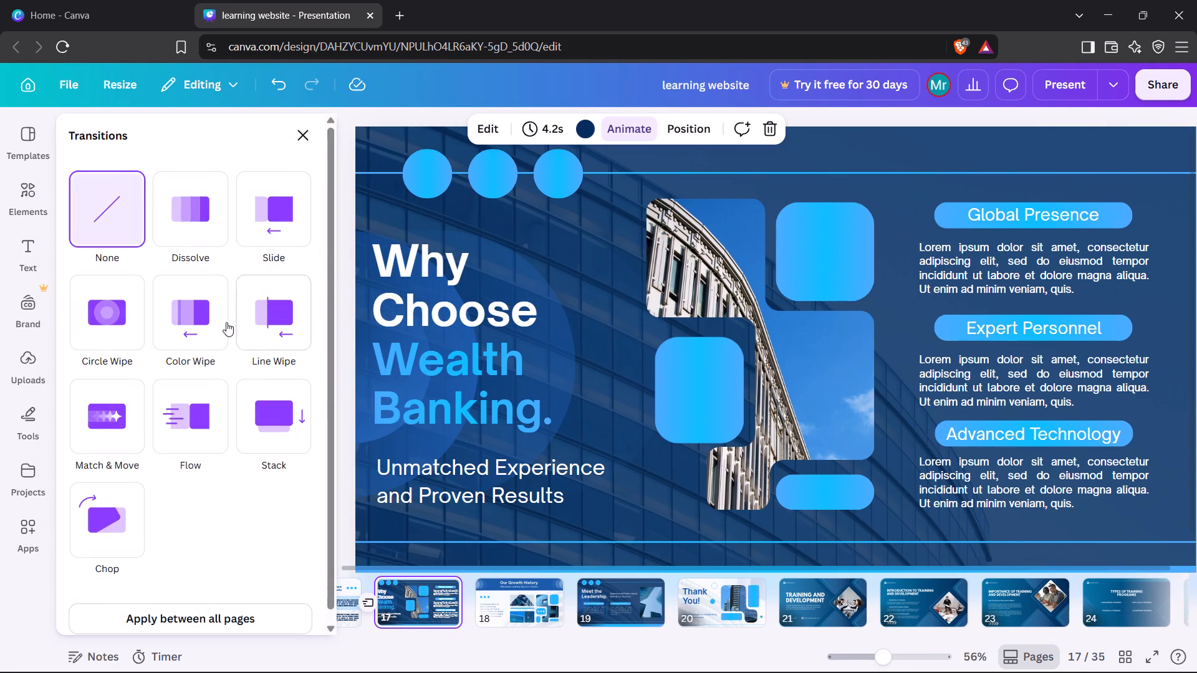
{"action": "left_click", "coordinate": [199, 409]}
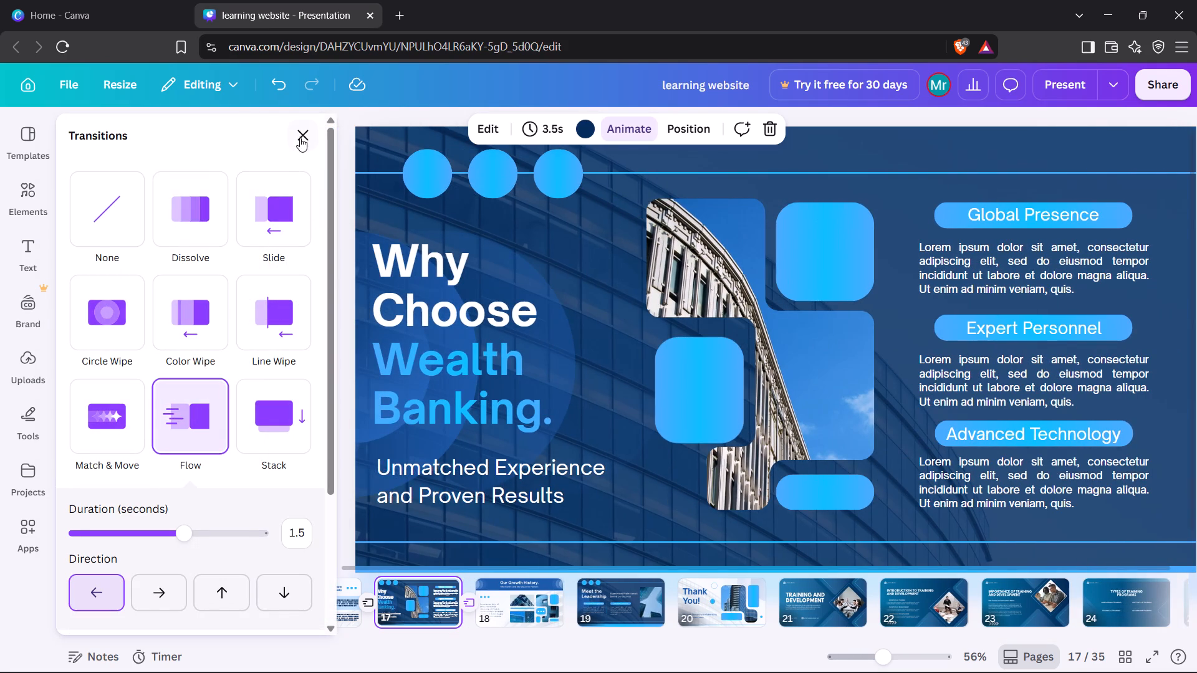
On the Our Growth History slide, stretch the blue header banner downward to about 317 high.
{"action": "left_click", "coordinate": [300, 136]}
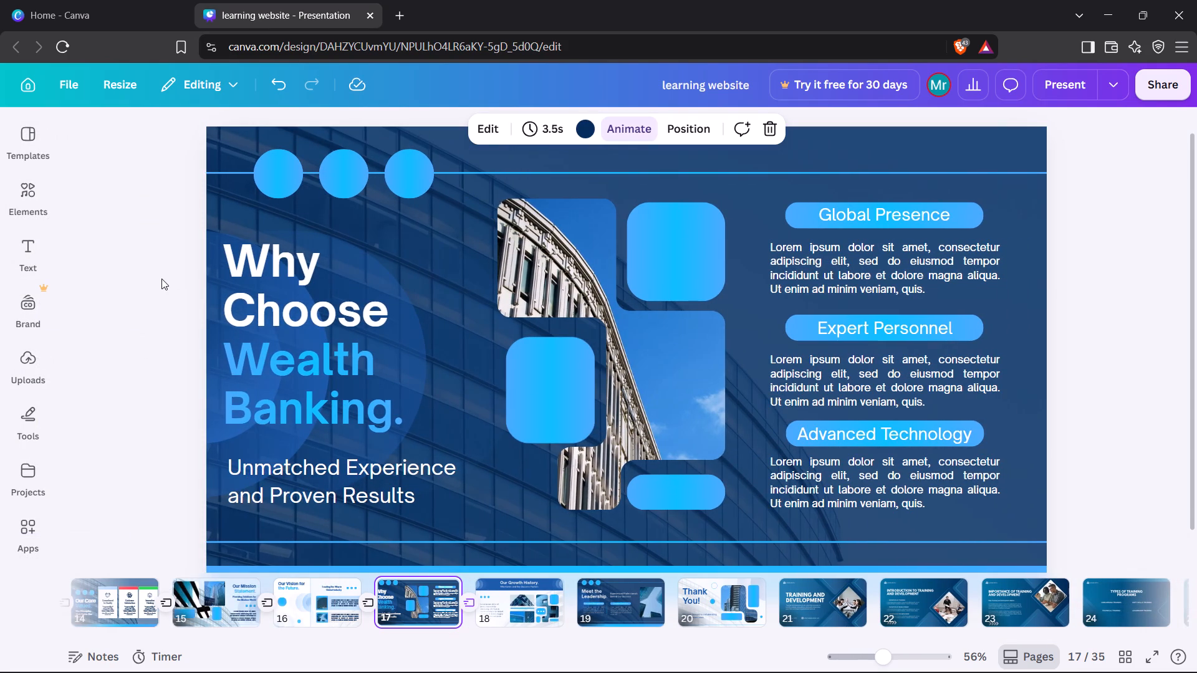
{"action": "left_click", "coordinate": [161, 279]}
{"action": "key", "text": "Right"}
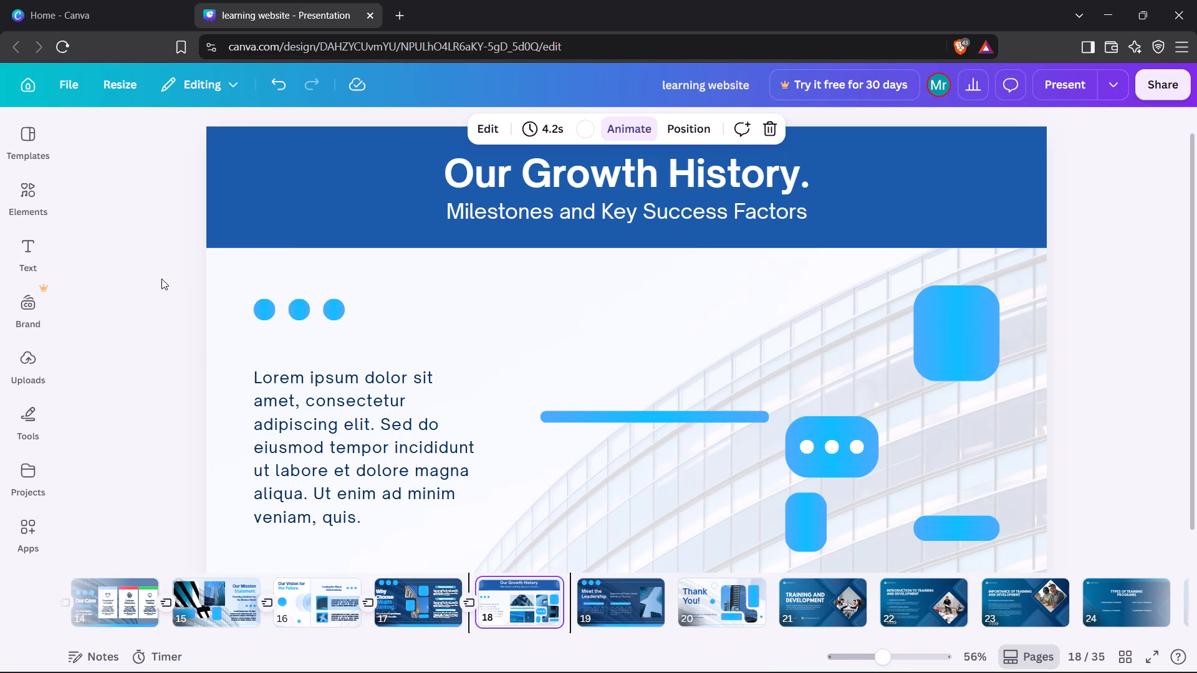
{"action": "left_click", "coordinate": [405, 234]}
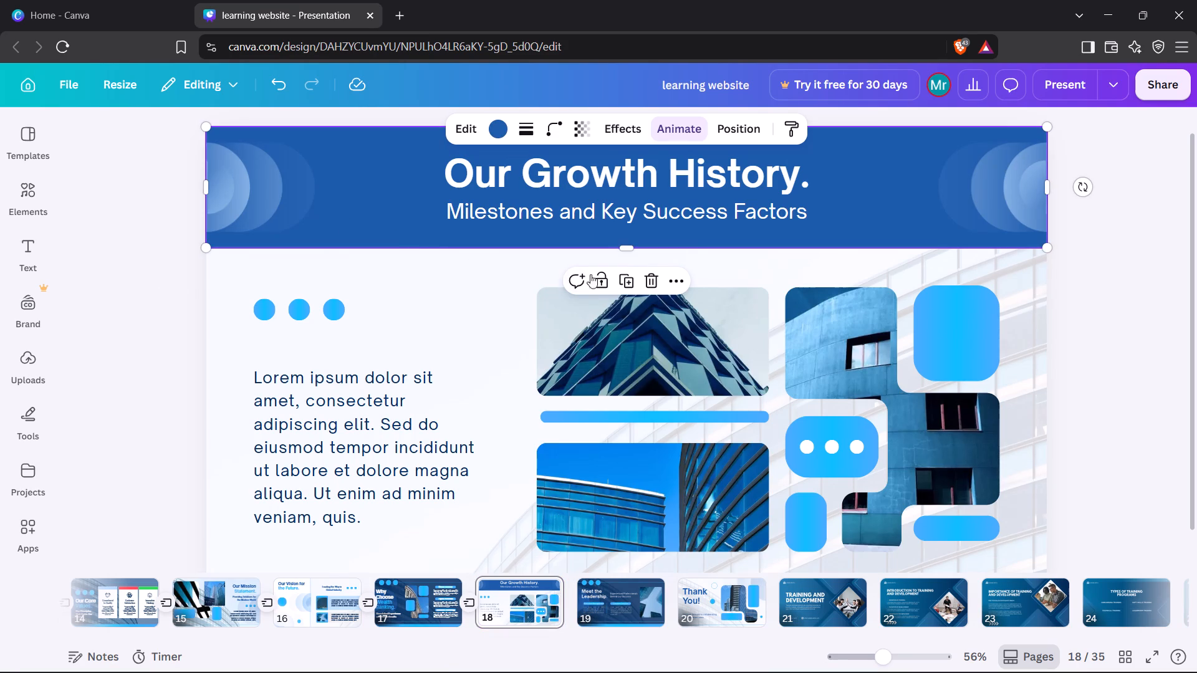
{"action": "left_click_drag", "start_coordinate": [628, 249], "coordinate": [626, 264]}
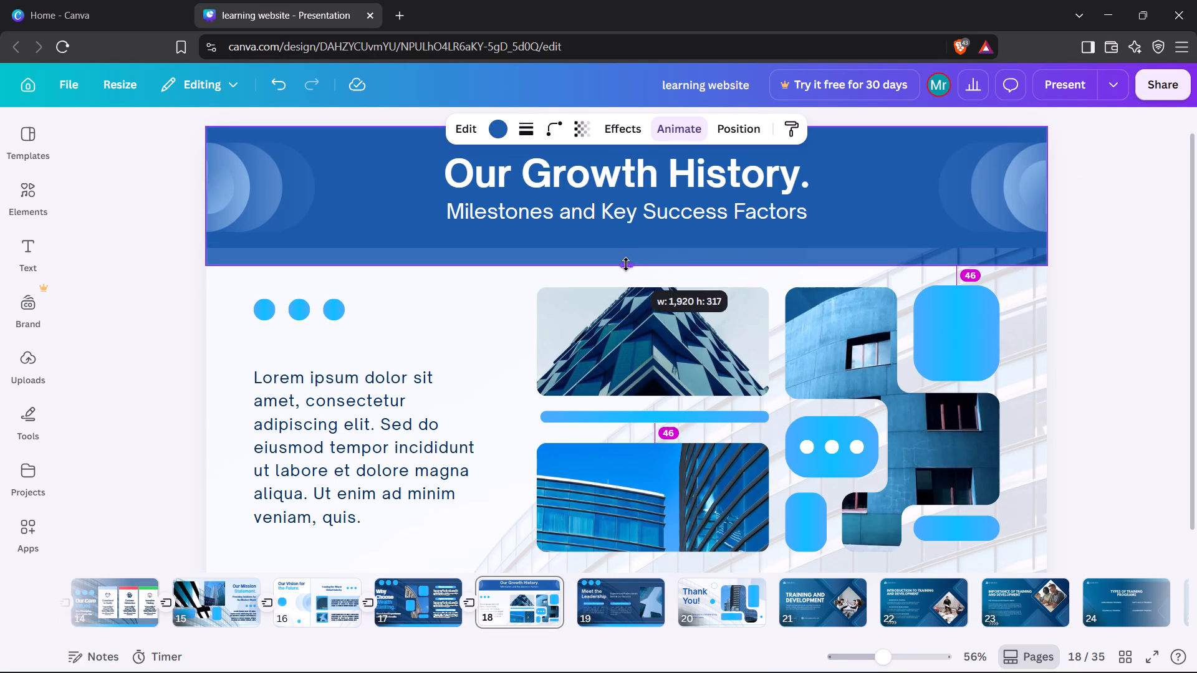
{"action": "left_click_drag", "start_coordinate": [626, 264], "coordinate": [626, 263]}
Raise the upper pyramid-like building photo slightly, and move the irregular-shaped building photo beside it up and slightly right.
{"action": "left_click", "coordinate": [574, 375]}
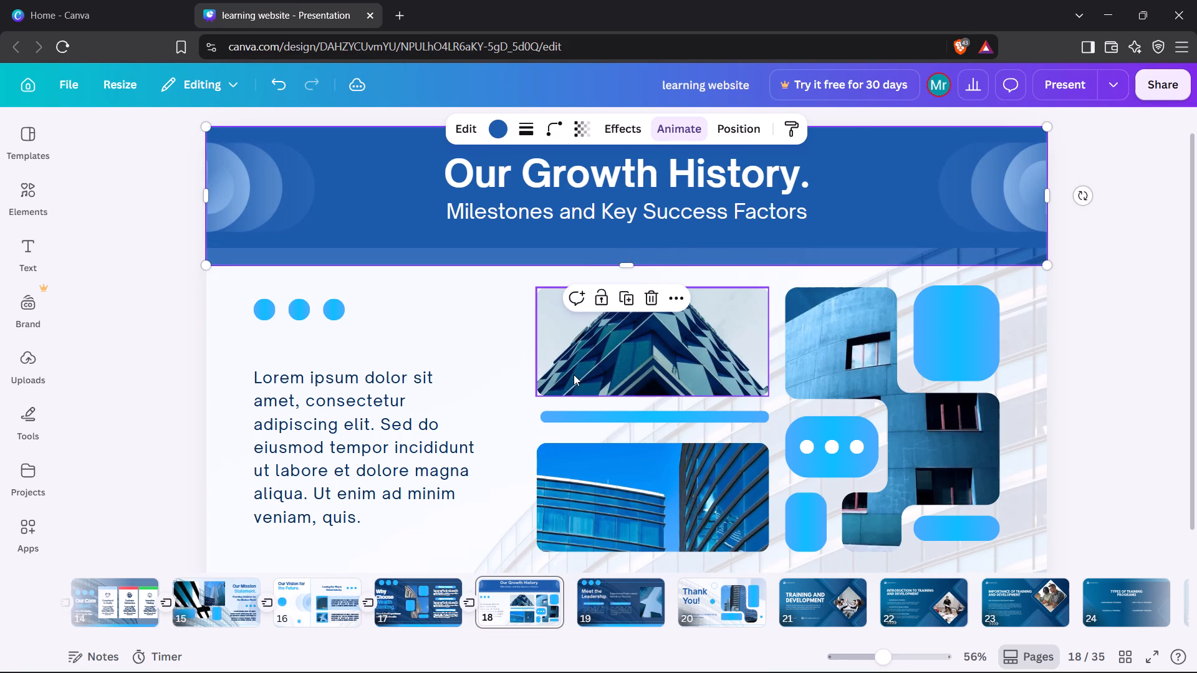
{"action": "left_click_drag", "start_coordinate": [574, 375], "coordinate": [574, 366]}
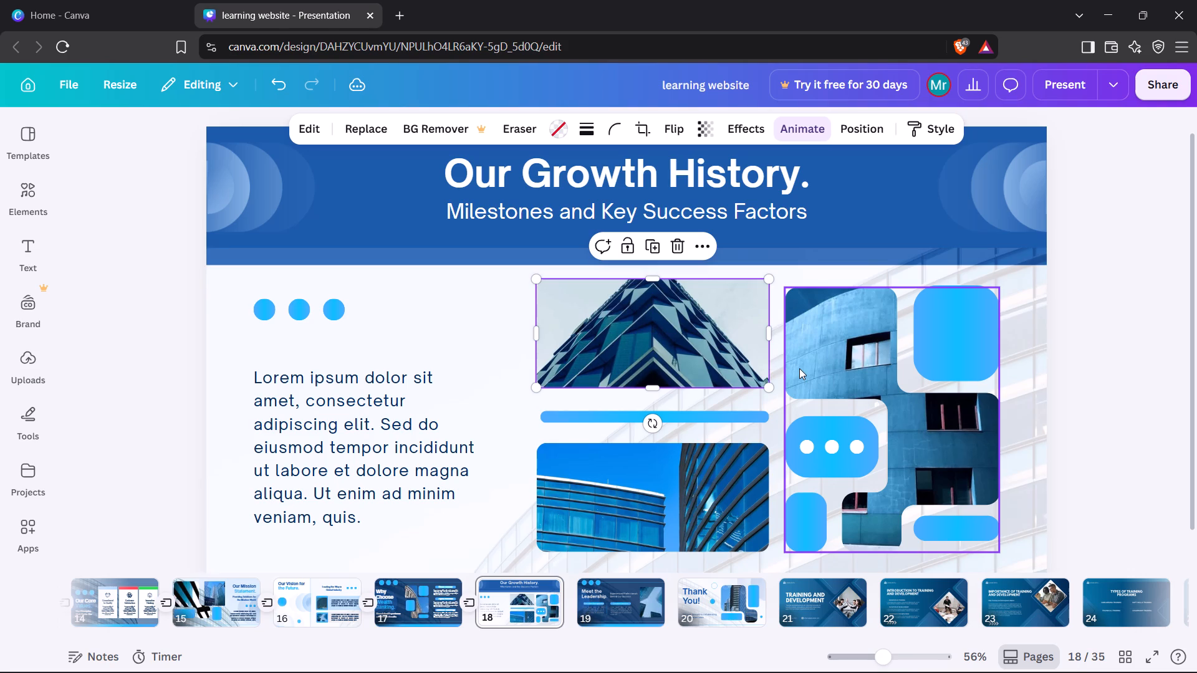
{"action": "left_click_drag", "start_coordinate": [799, 368], "coordinate": [798, 357]}
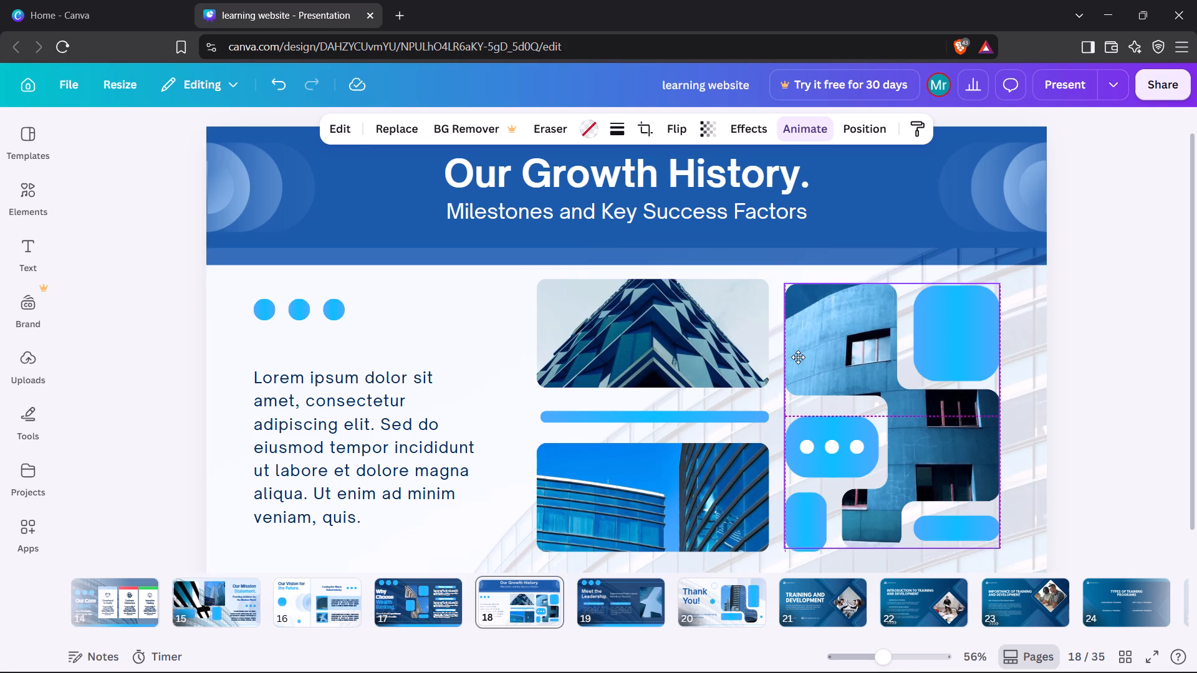
{"action": "left_click_drag", "start_coordinate": [798, 357], "coordinate": [797, 358]}
{"action": "left_click_drag", "start_coordinate": [954, 368], "coordinate": [935, 363]}
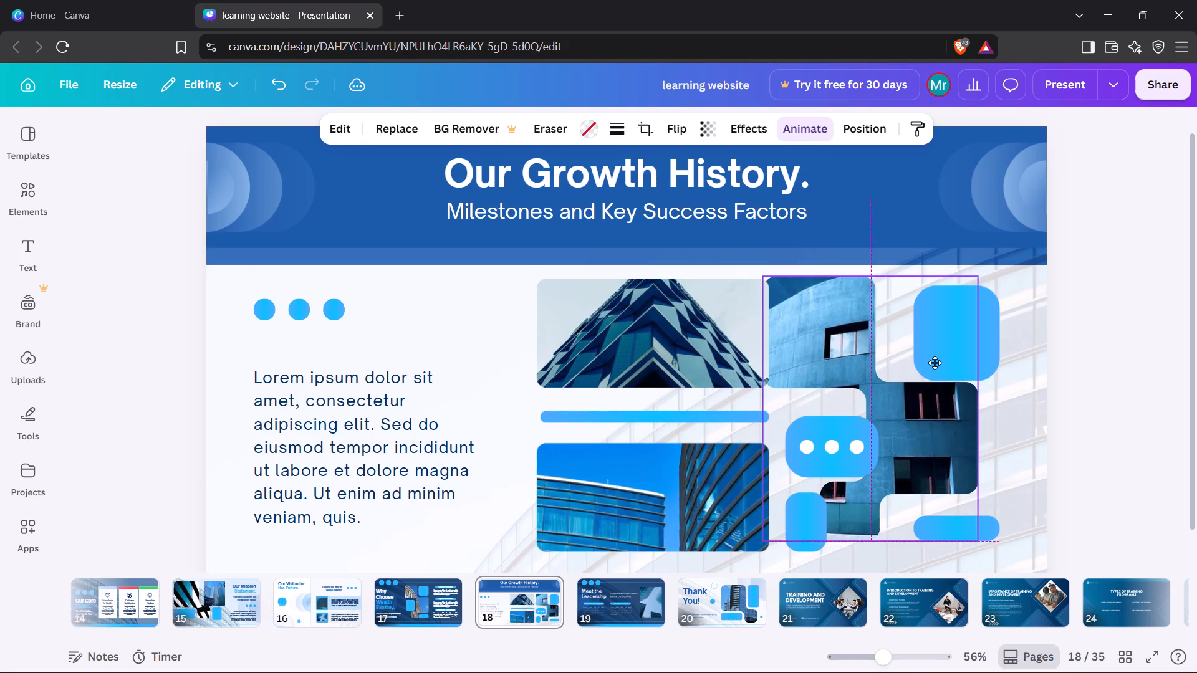
{"action": "left_click_drag", "start_coordinate": [935, 363], "coordinate": [964, 369]}
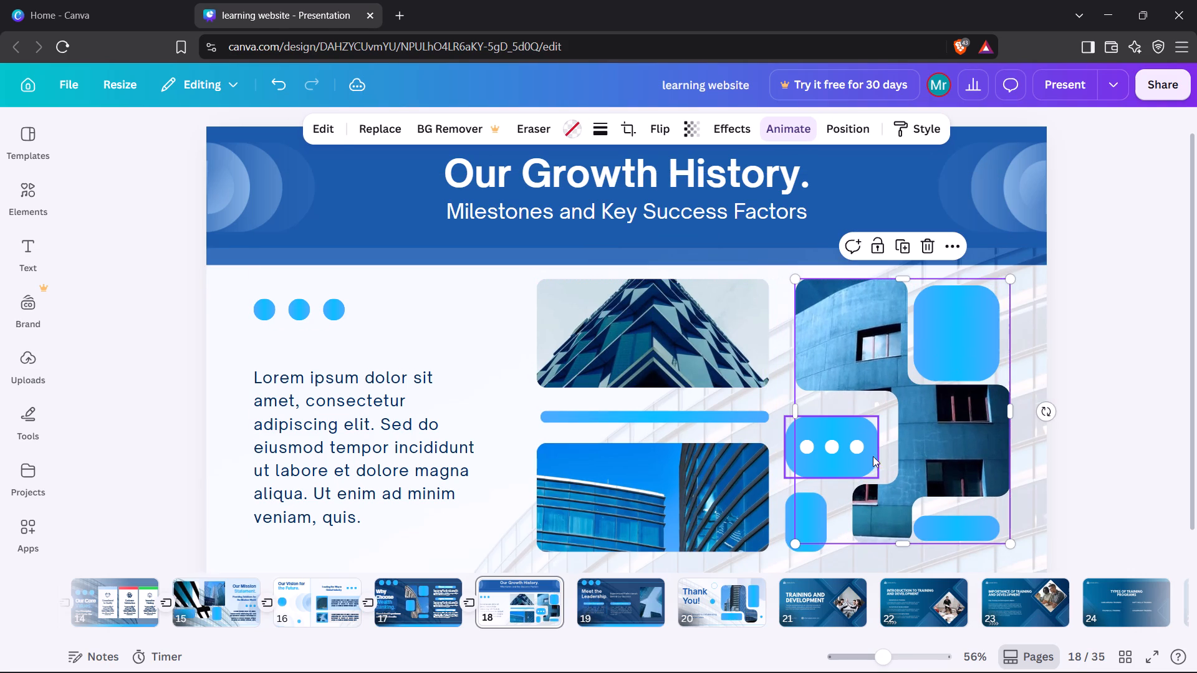
Move the blue rounded shape behind the three white dots up and right into the irregular photo's middle-left gap.
{"action": "left_click", "coordinate": [861, 459]}
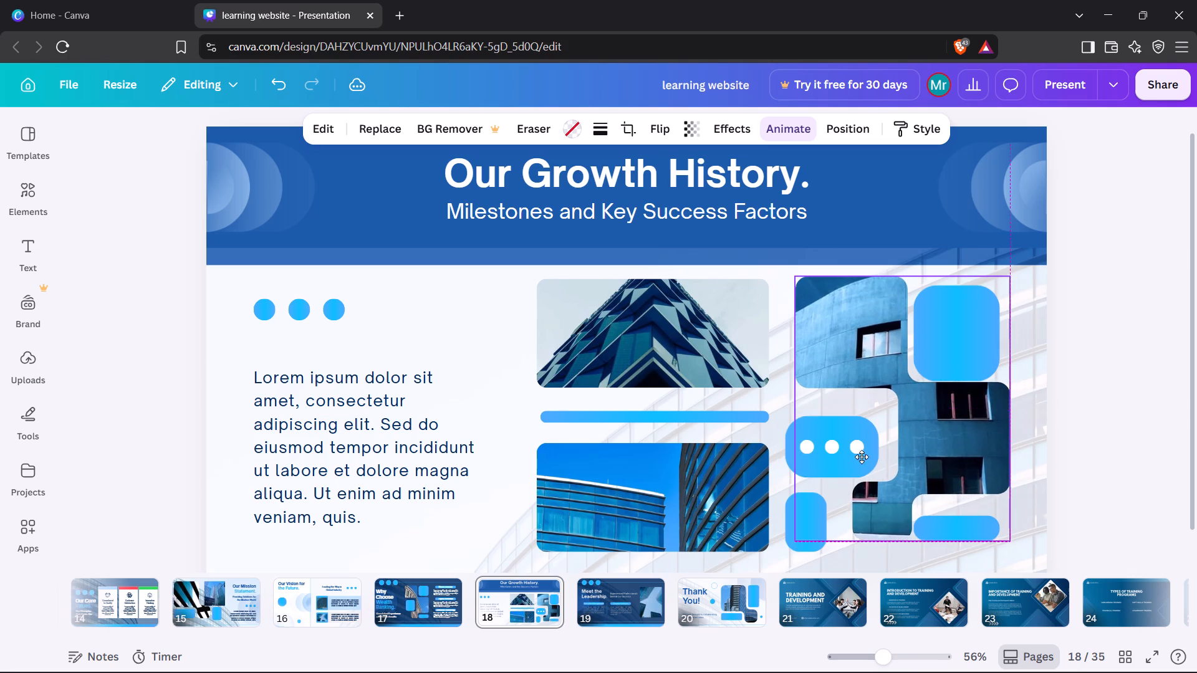
{"action": "left_click", "coordinate": [859, 460]}
{"action": "left_click_drag", "start_coordinate": [859, 460], "coordinate": [872, 452]}
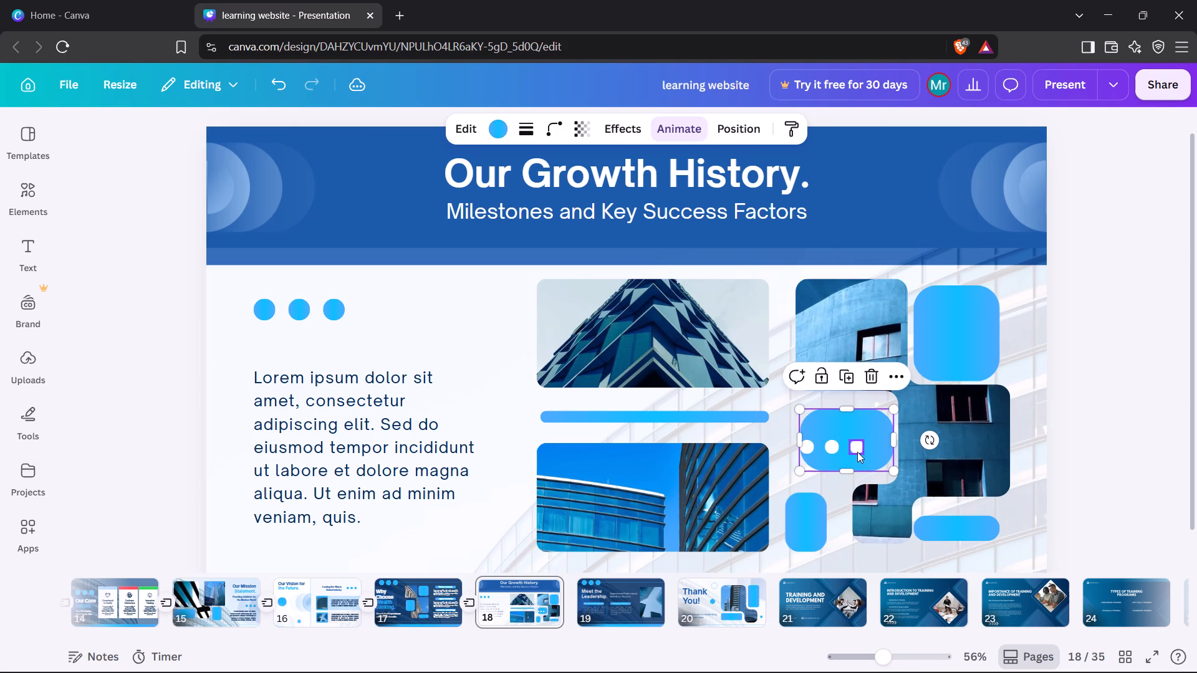
Delete the three small white dots on the middle blue rounded shape.
{"action": "left_click", "coordinate": [857, 451]}
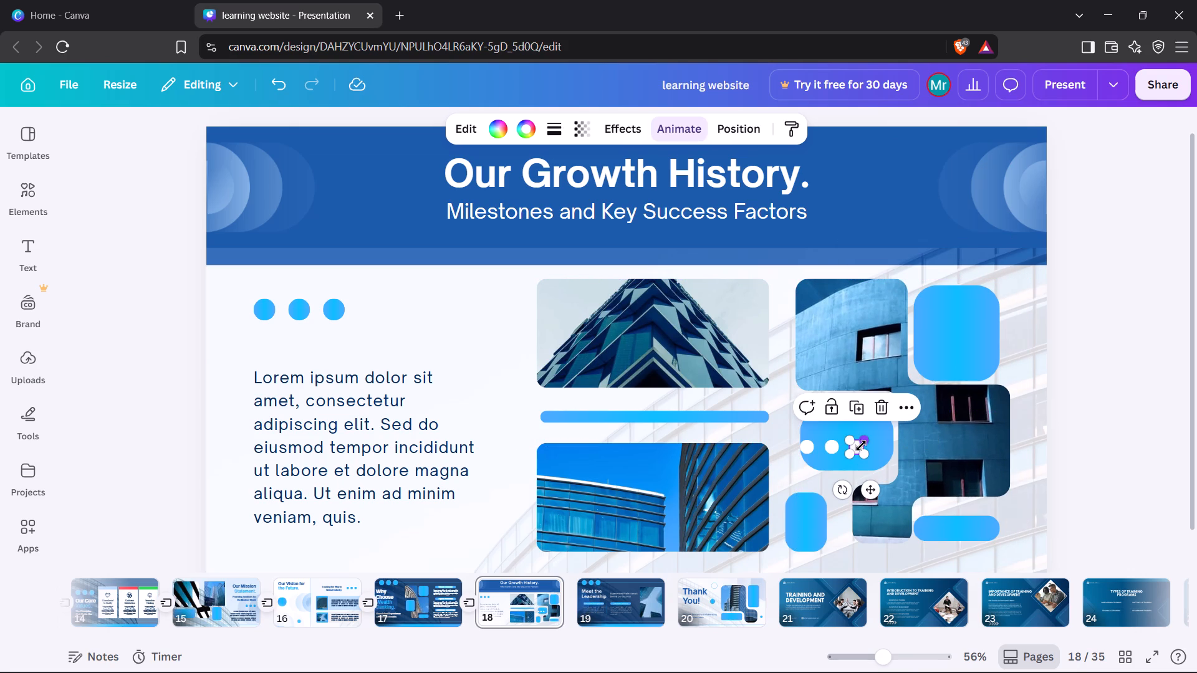
{"action": "left_click", "coordinate": [880, 409]}
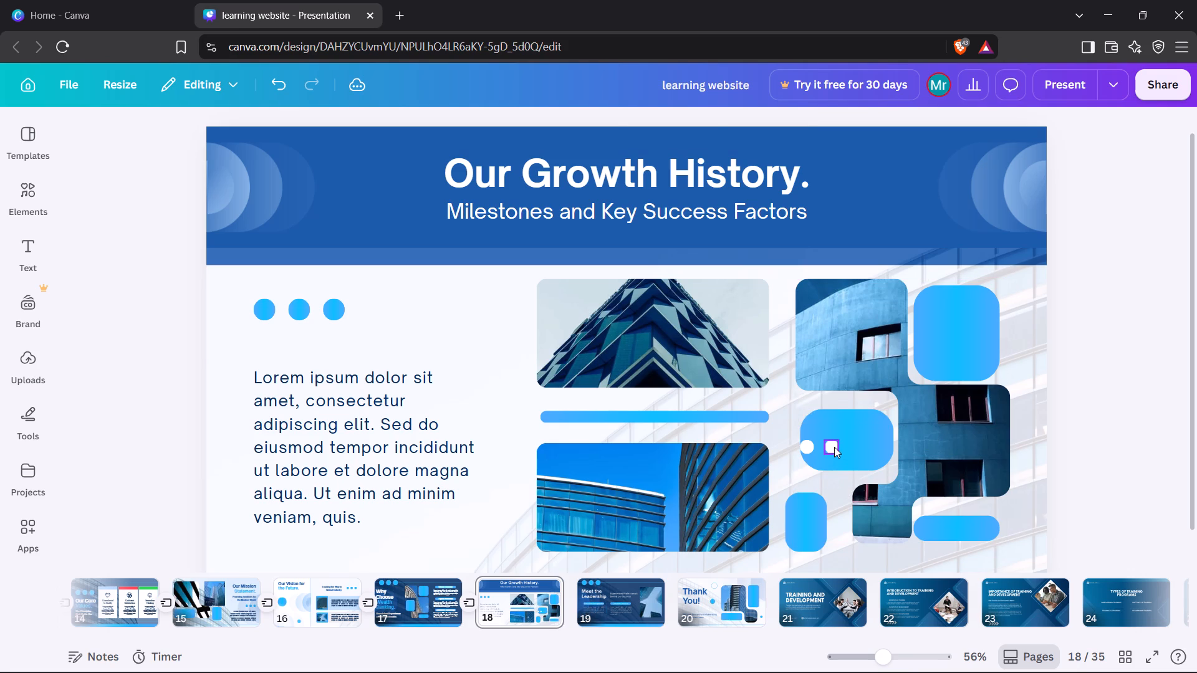
{"action": "left_click", "coordinate": [834, 447]}
{"action": "left_click", "coordinate": [856, 403]}
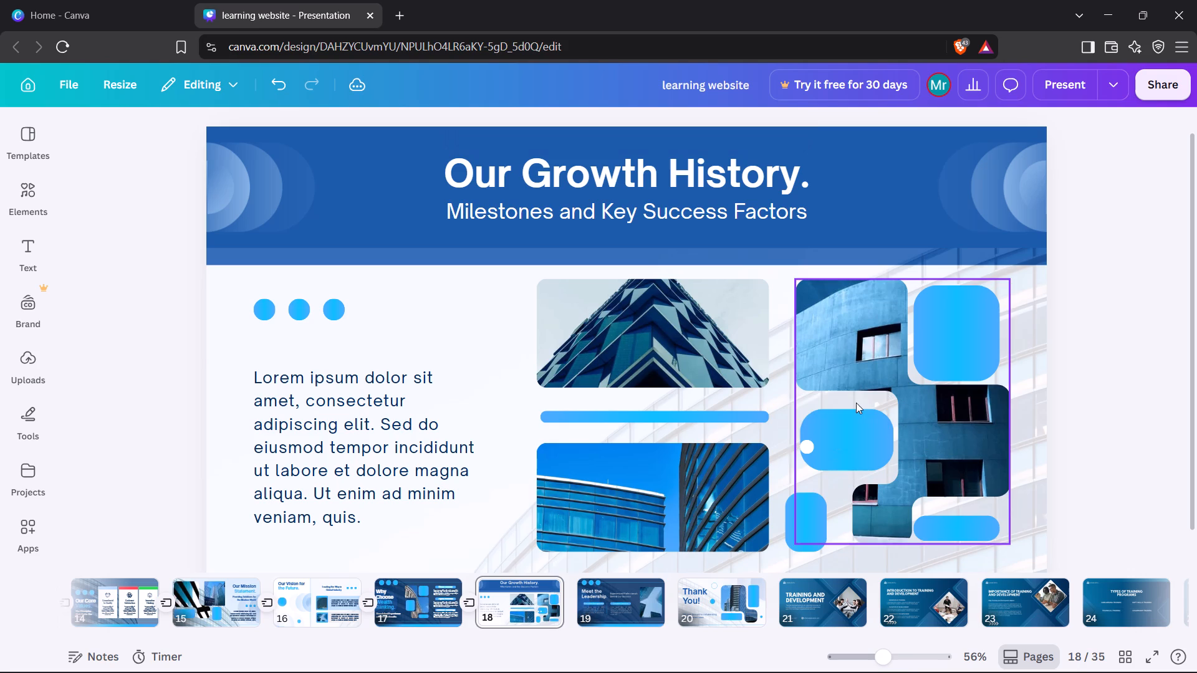
{"action": "left_click", "coordinate": [807, 447]}
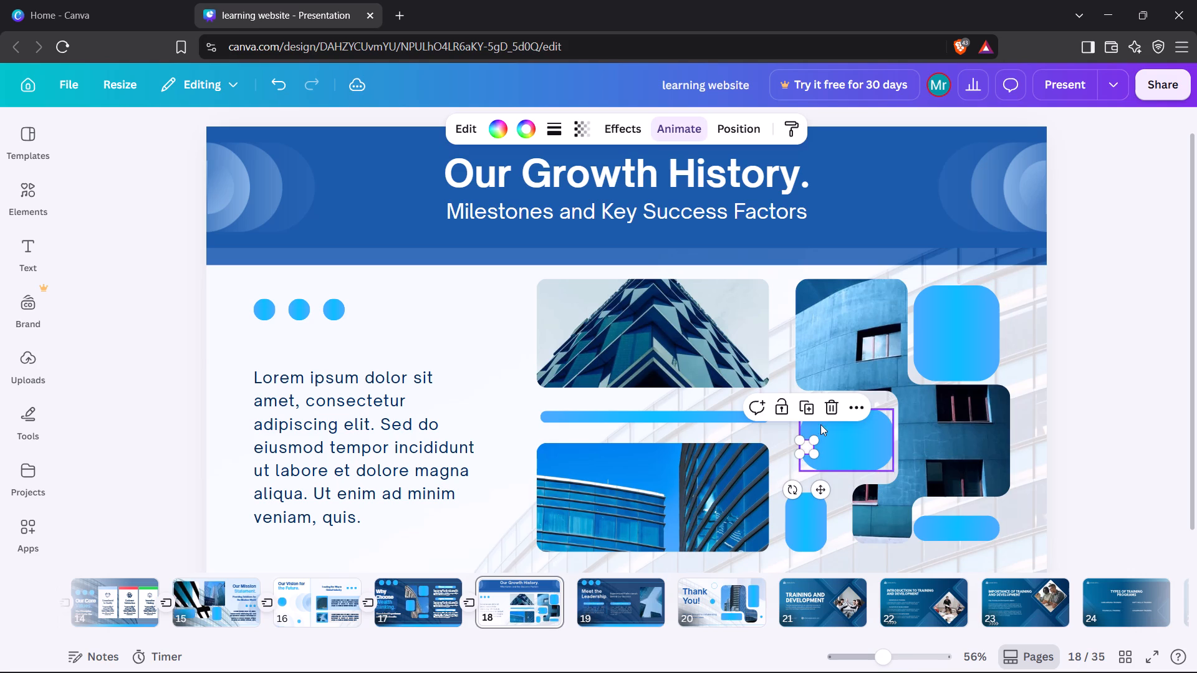
{"action": "left_click", "coordinate": [826, 411]}
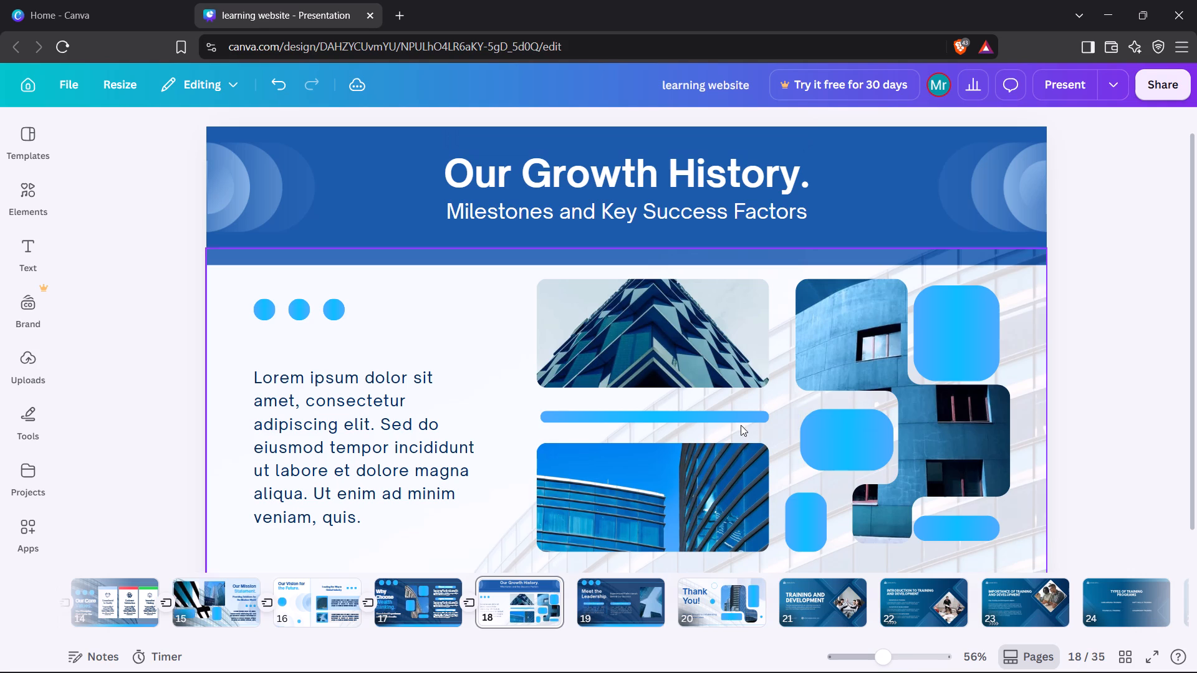
Stretch the lower-left blue rounded shape upward, and move the lower-right blue pill up and right to line up with the irregular photo.
{"action": "left_click", "coordinate": [800, 529]}
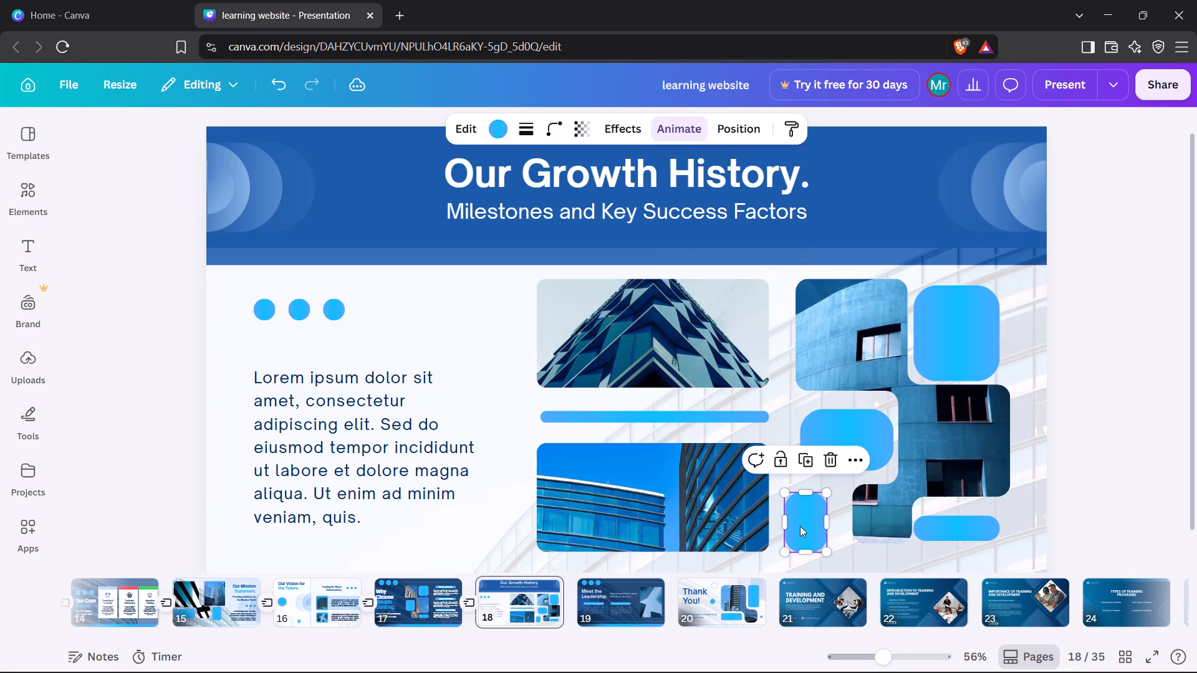
{"action": "left_click_drag", "start_coordinate": [808, 487], "coordinate": [808, 475]}
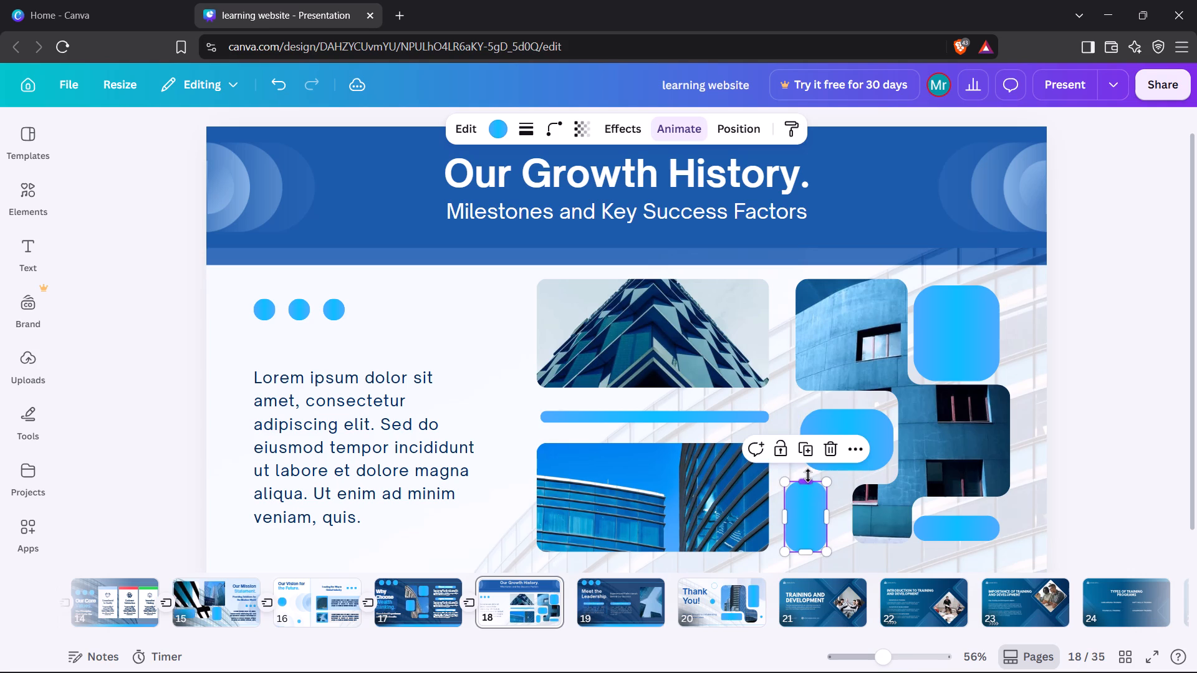
{"action": "left_click_drag", "start_coordinate": [969, 522], "coordinate": [975, 515]}
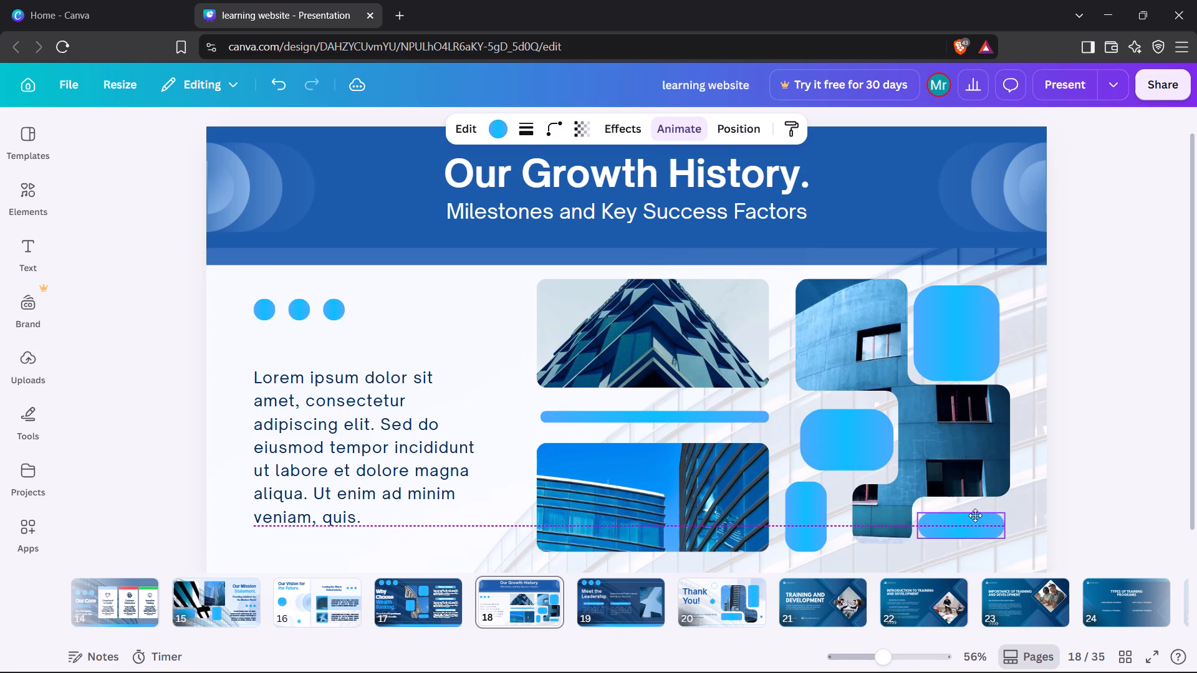
{"action": "left_click_drag", "start_coordinate": [975, 515], "coordinate": [973, 515]}
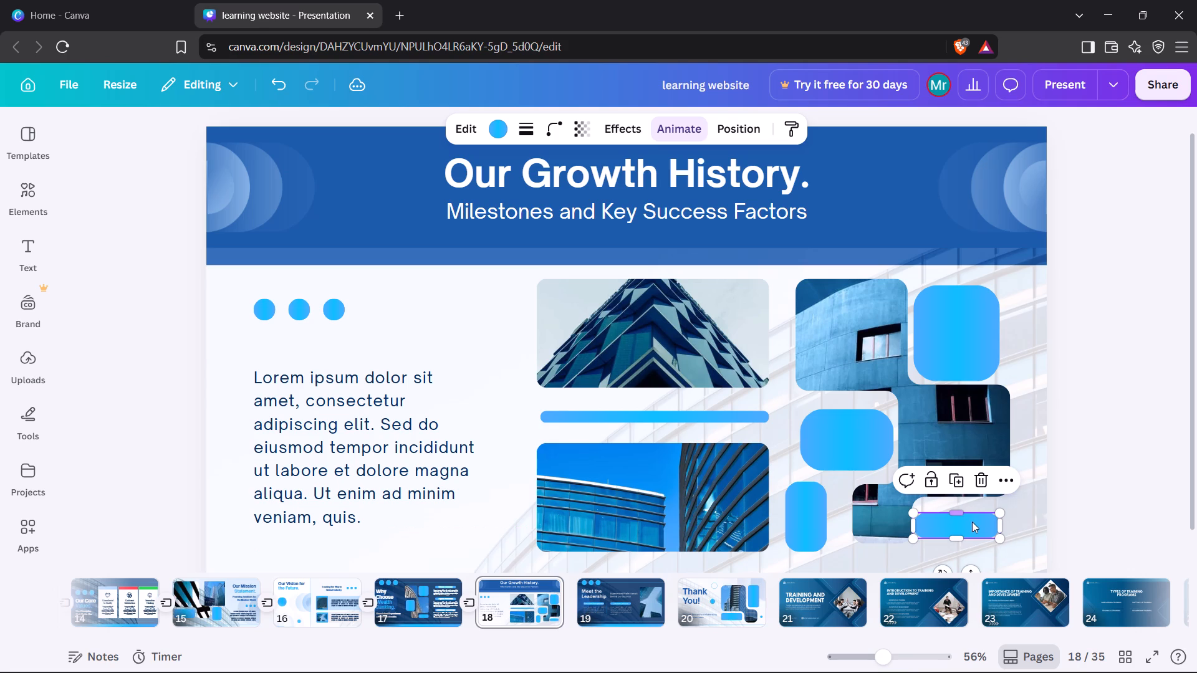
{"action": "left_click_drag", "start_coordinate": [972, 522], "coordinate": [981, 517]}
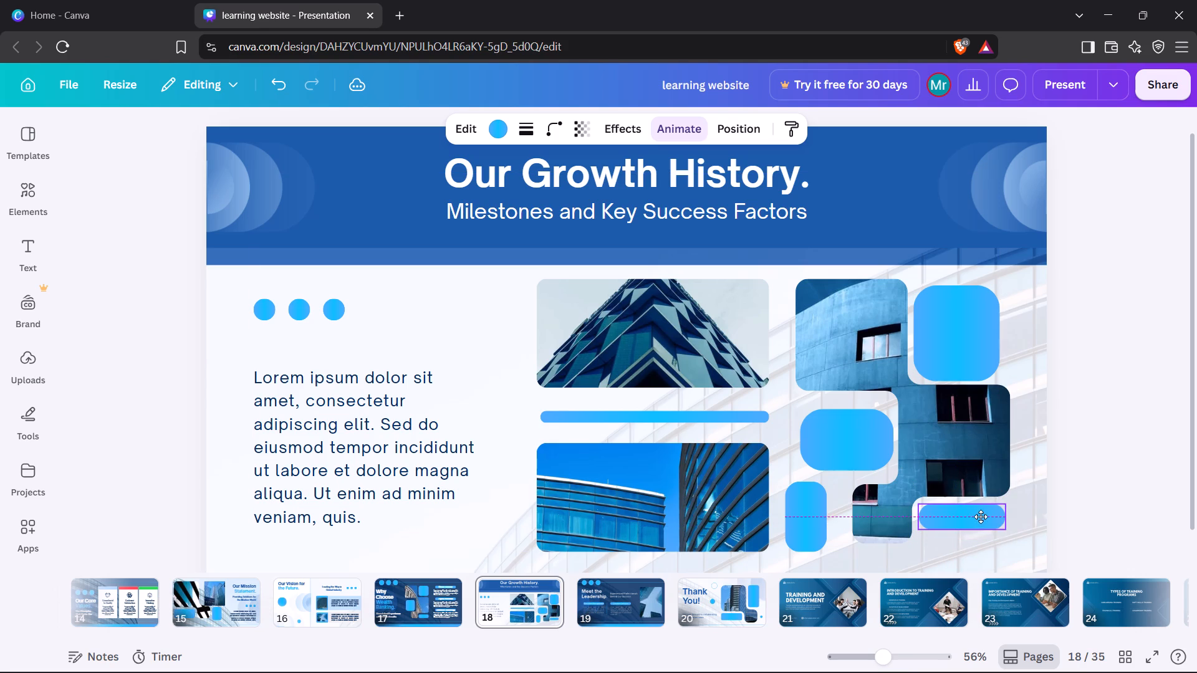
{"action": "left_click_drag", "start_coordinate": [981, 517], "coordinate": [980, 517]}
Set the transparency of the Our Growth History slide's background building photo to 50.
{"action": "left_click", "coordinate": [1030, 350]}
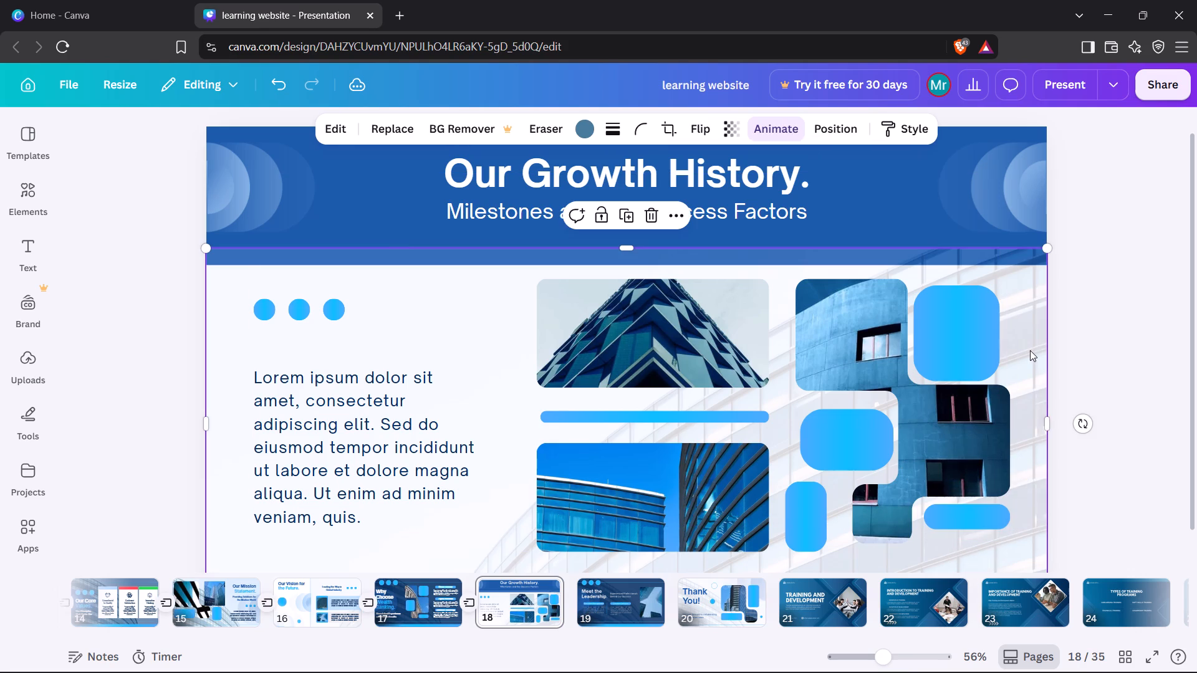
{"action": "left_click", "coordinate": [738, 131]}
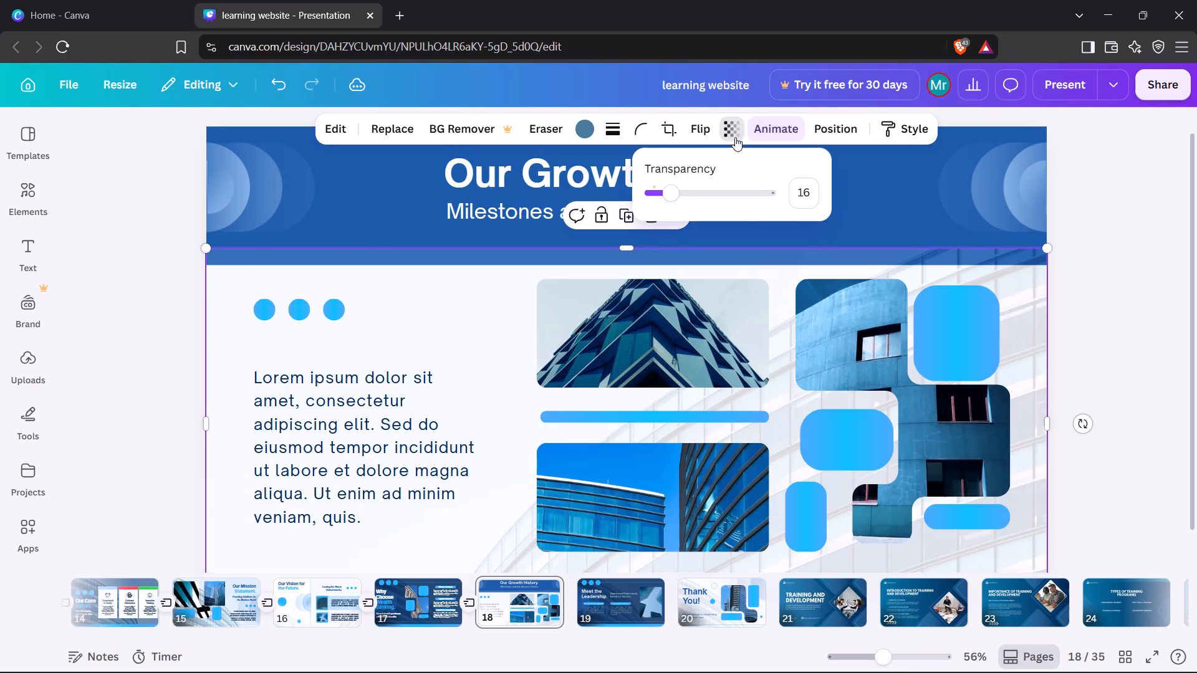
{"action": "left_click_drag", "start_coordinate": [675, 196], "coordinate": [698, 191]}
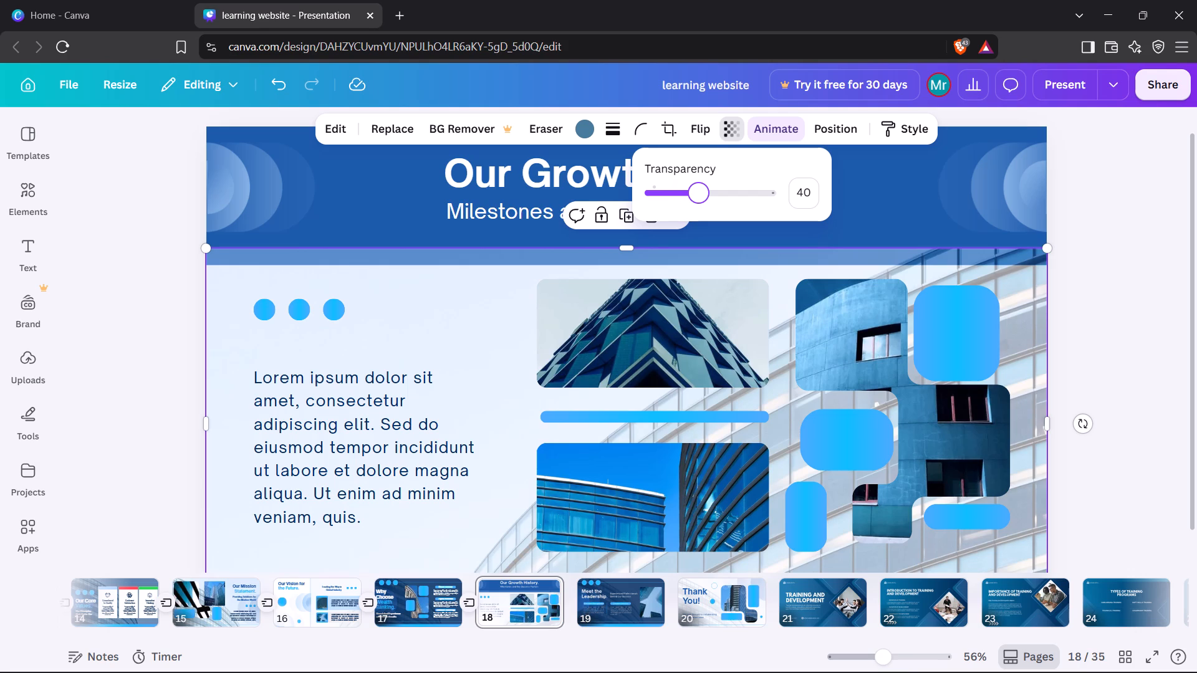
{"action": "left_click_drag", "start_coordinate": [698, 191], "coordinate": [708, 191]}
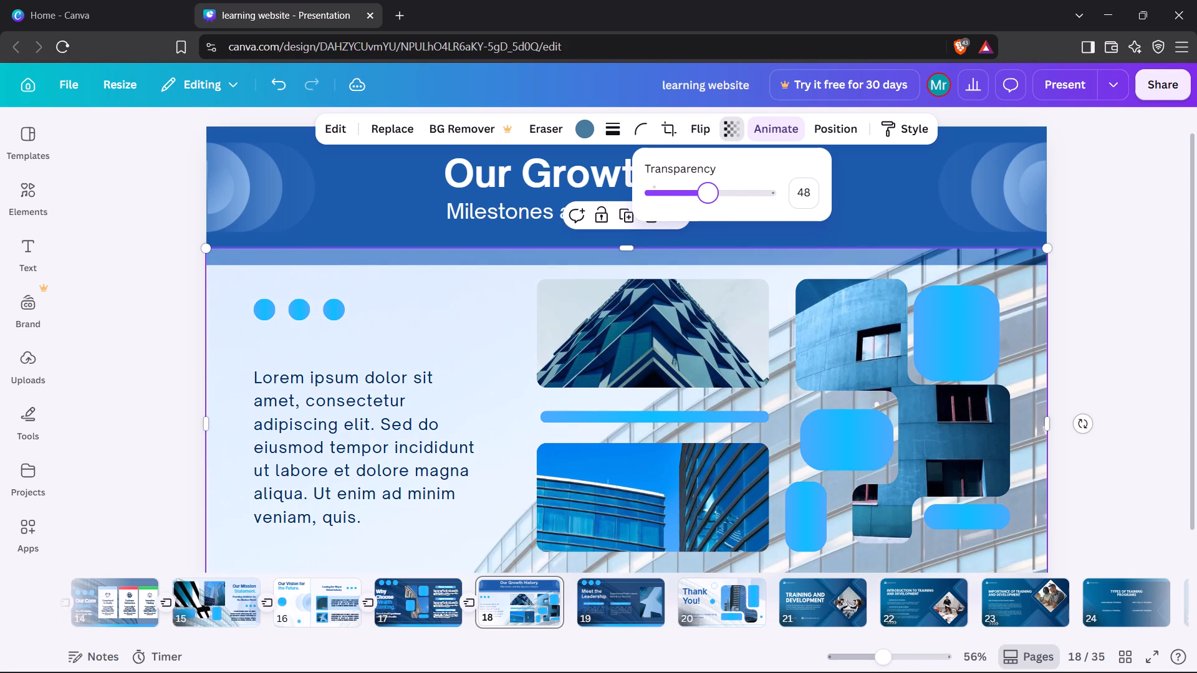
{"action": "left_click_drag", "start_coordinate": [708, 191], "coordinate": [709, 193]}
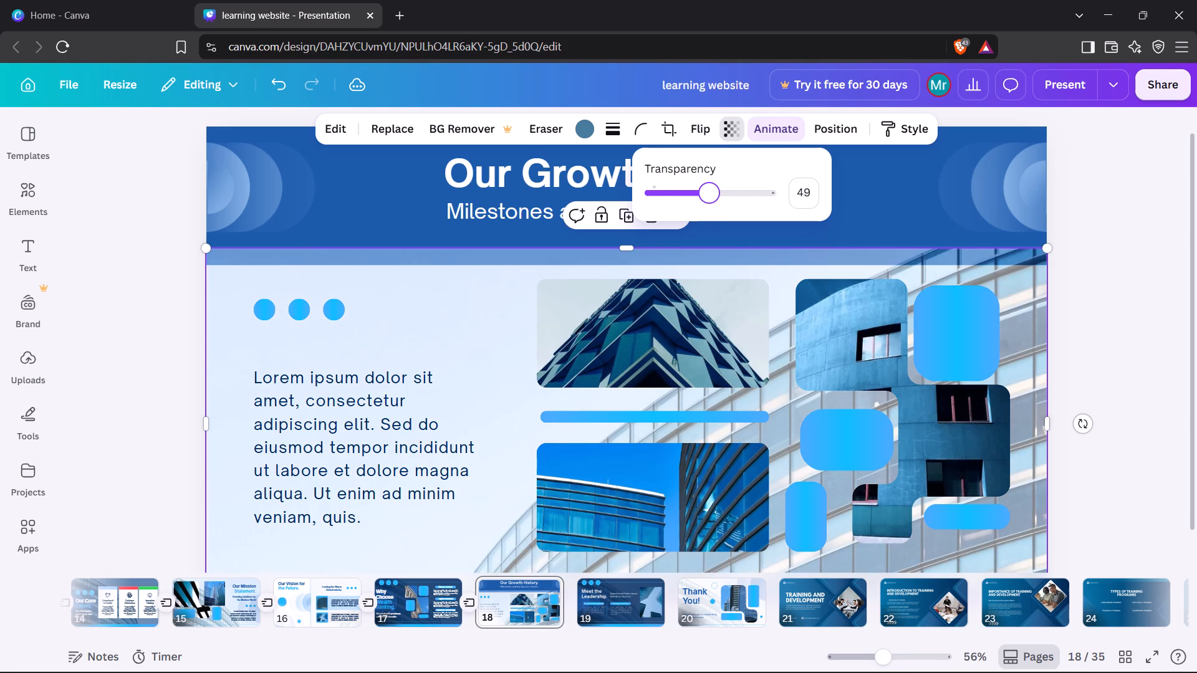
{"action": "left_click", "coordinate": [709, 193]}
{"action": "left_click", "coordinate": [946, 205]}
{"action": "left_click", "coordinate": [869, 202]}
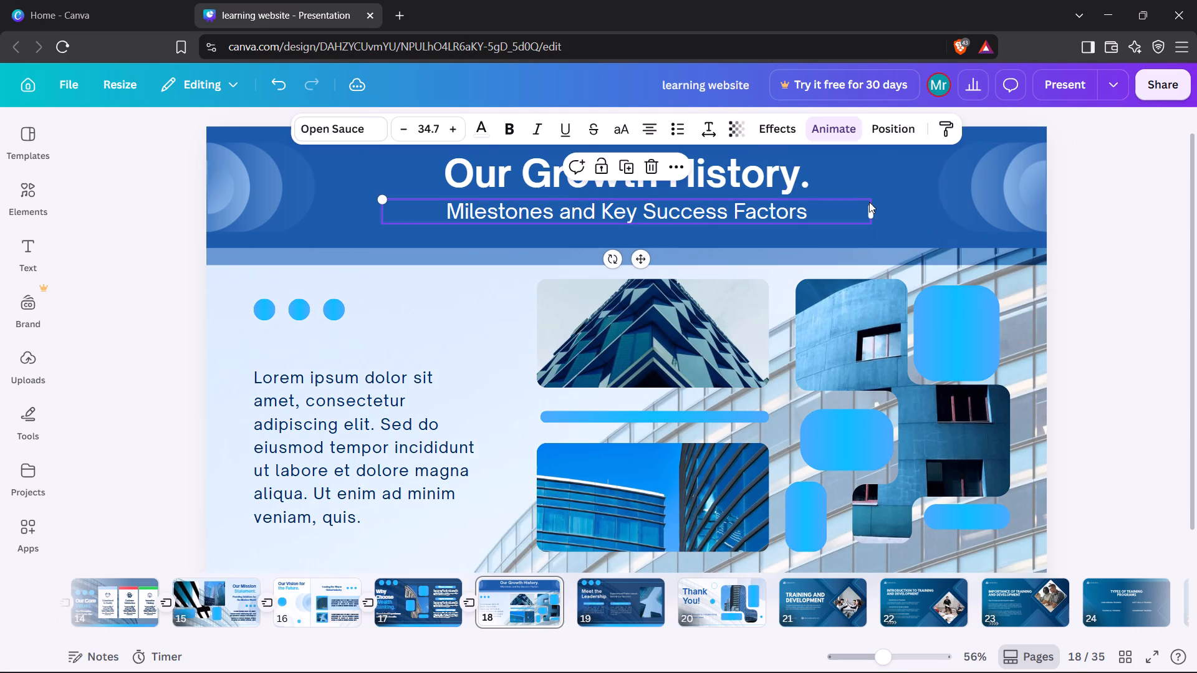
{"action": "left_click", "coordinate": [890, 214]}
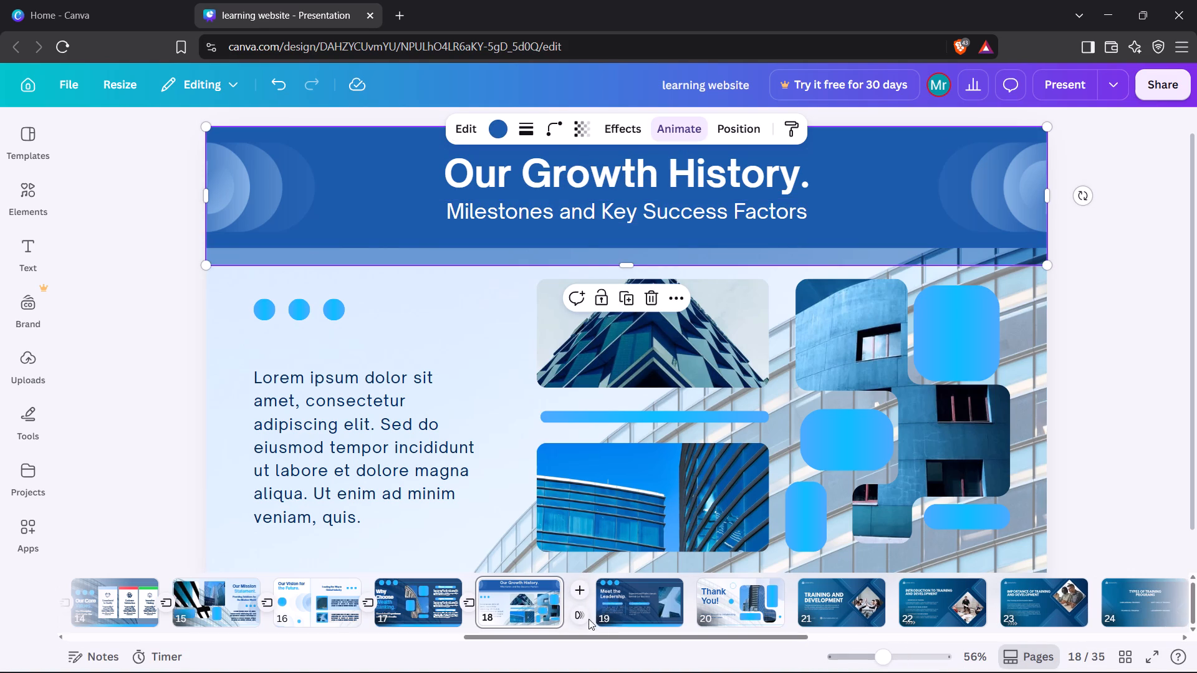
Add a Flow transition between pages 18 and 19.
{"action": "left_click", "coordinate": [584, 618]}
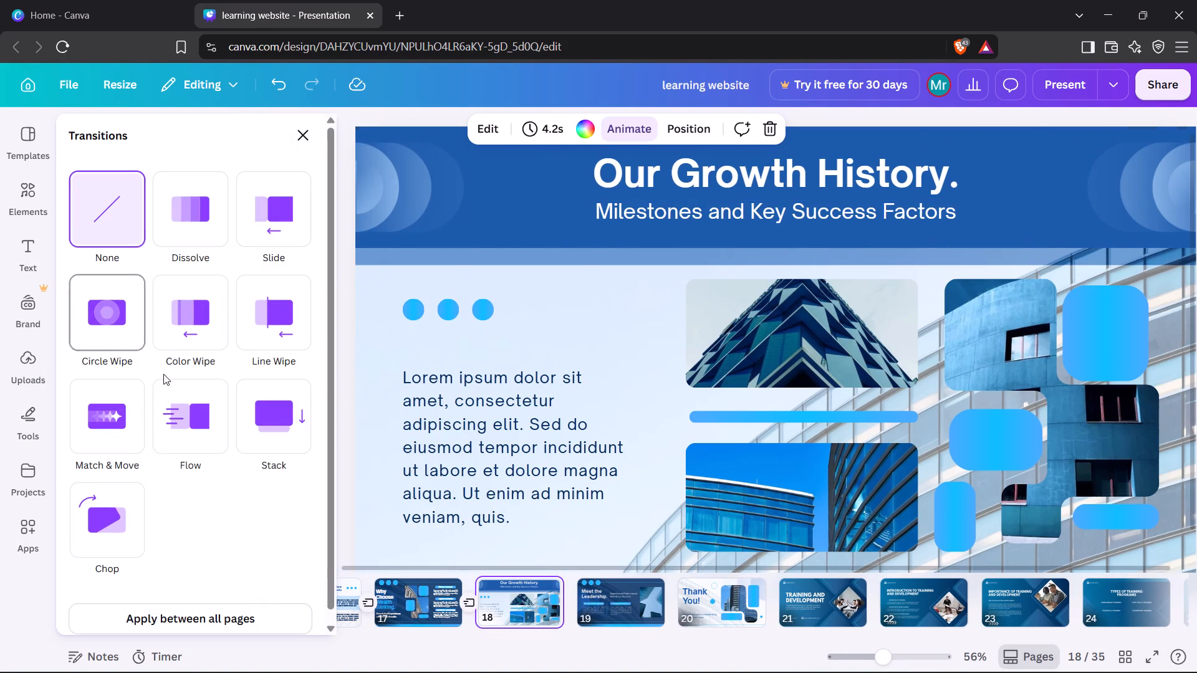
{"action": "left_click", "coordinate": [176, 397]}
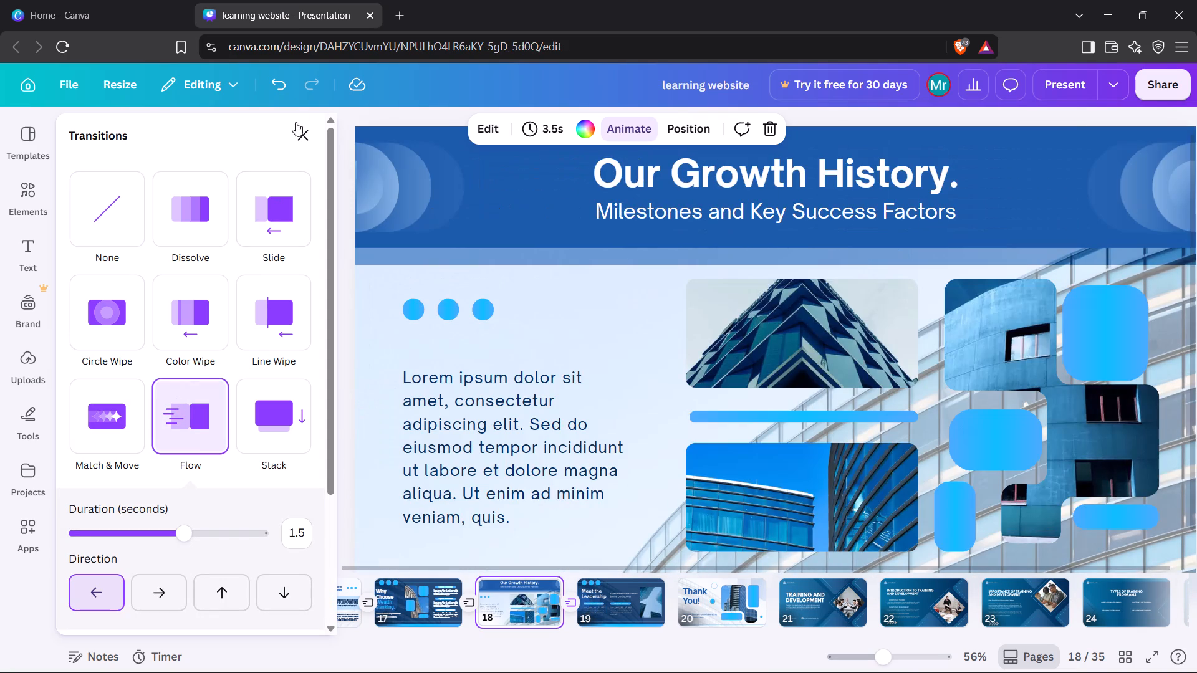
{"action": "left_click", "coordinate": [297, 128]}
Set the transparency of the Meet the Leadership slide's background building photo to 52.
{"action": "left_click", "coordinate": [122, 322]}
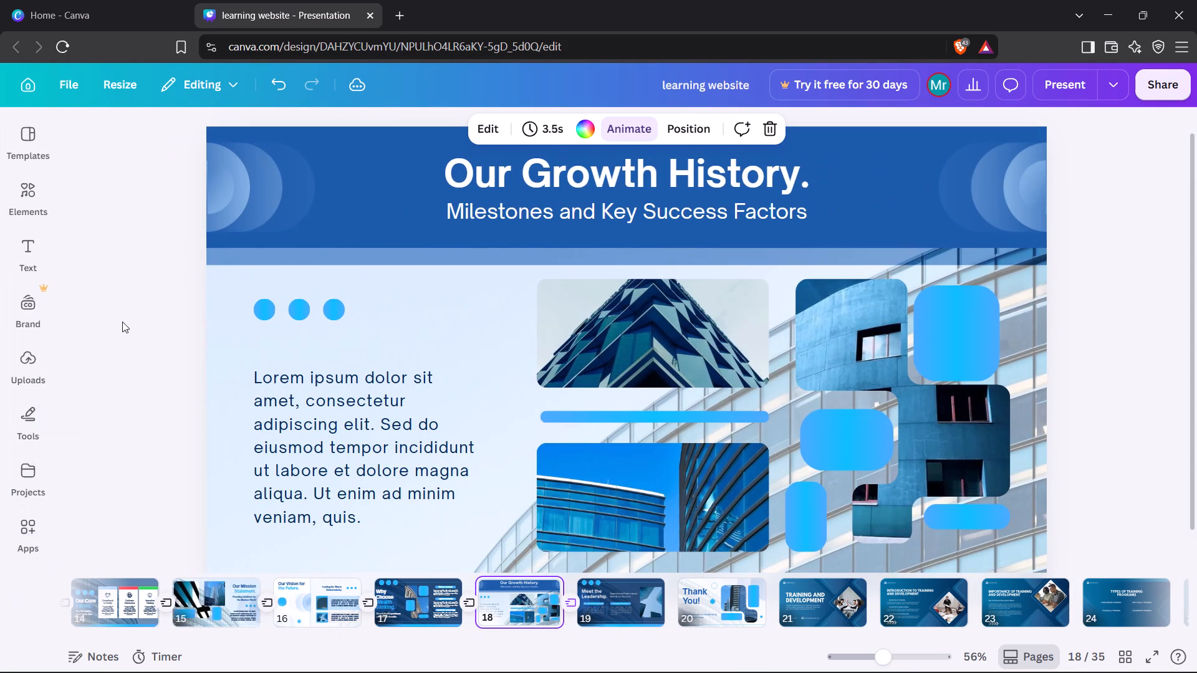
{"action": "key", "text": "Right"}
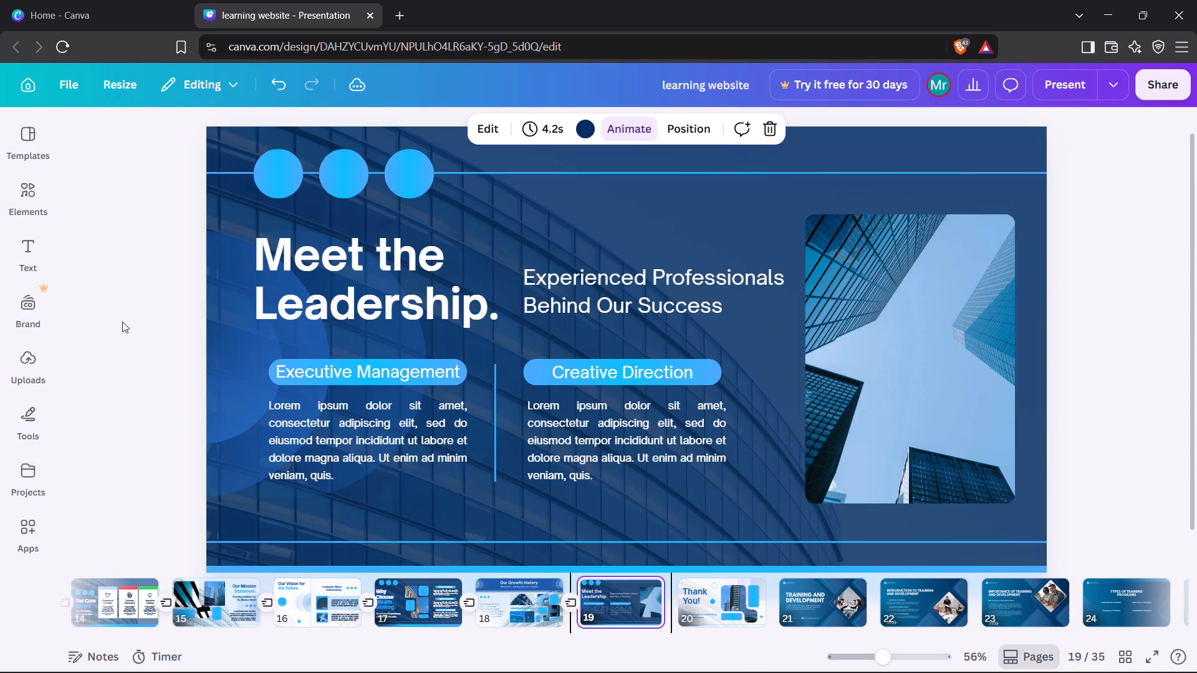
{"action": "left_click", "coordinate": [858, 155]}
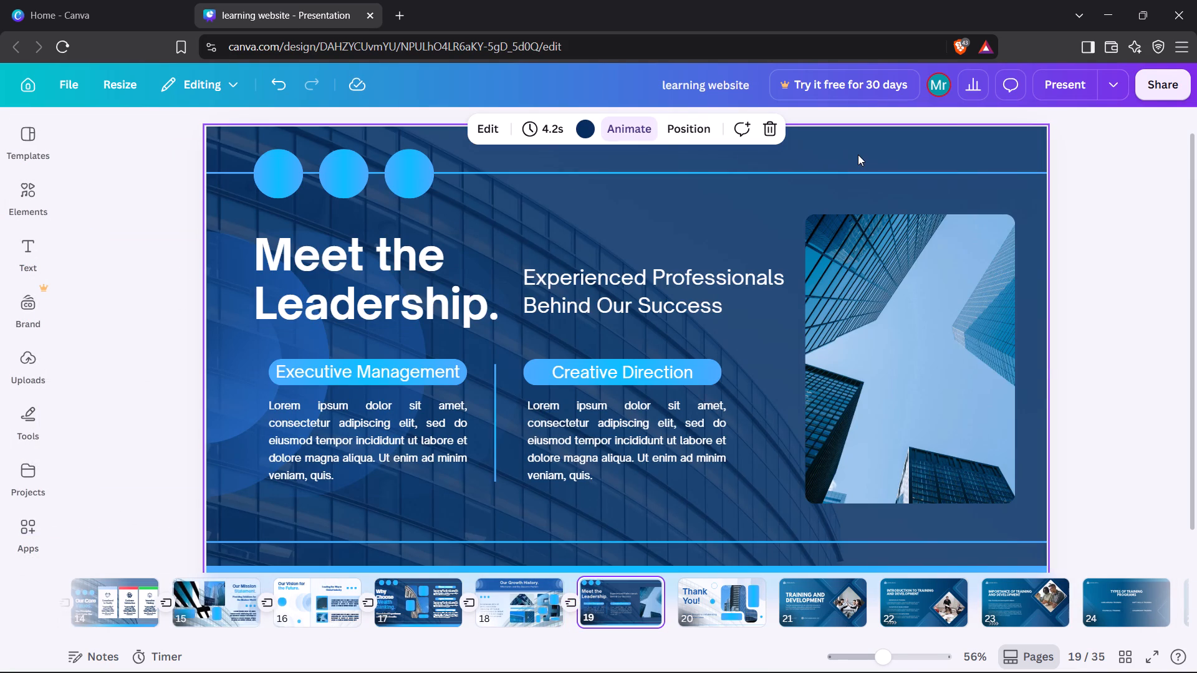
{"action": "left_click", "coordinate": [719, 126]}
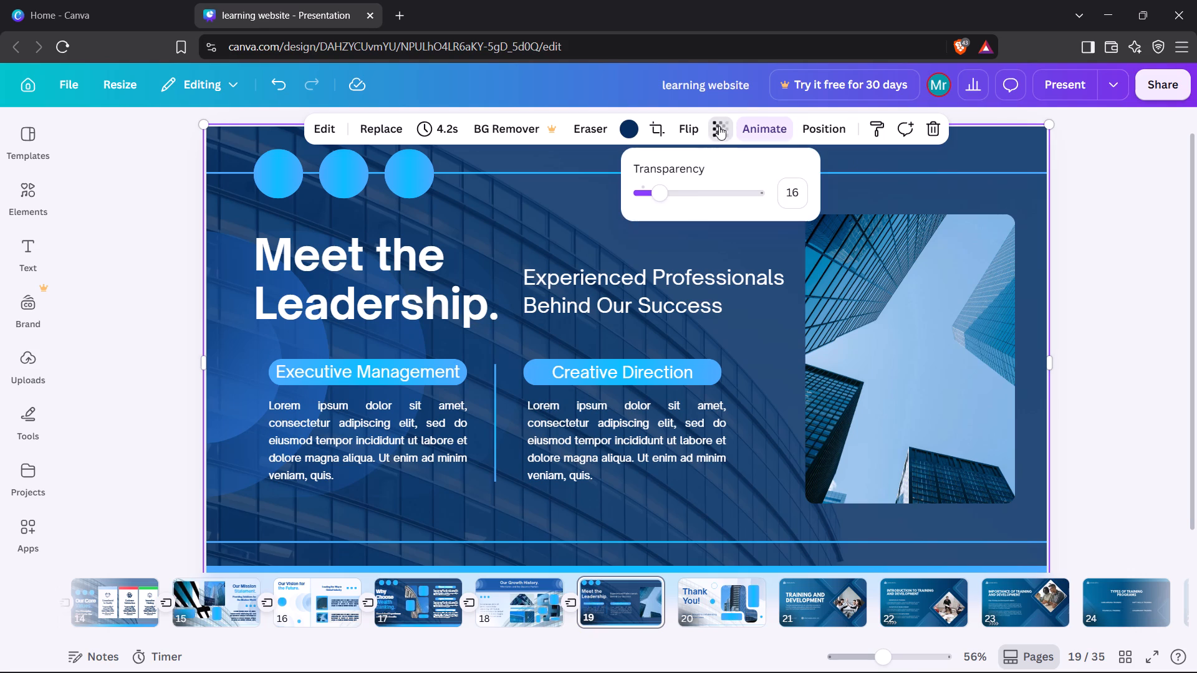
{"action": "left_click_drag", "start_coordinate": [663, 193], "coordinate": [692, 191]}
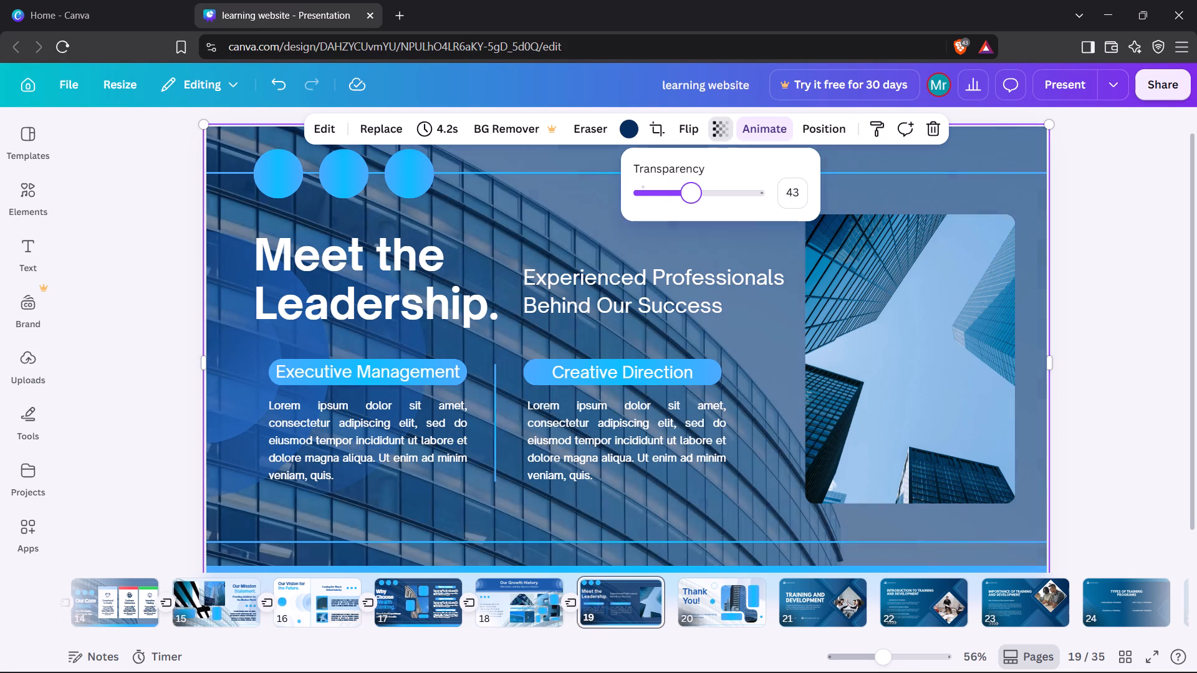
{"action": "left_click_drag", "start_coordinate": [692, 191], "coordinate": [697, 191]}
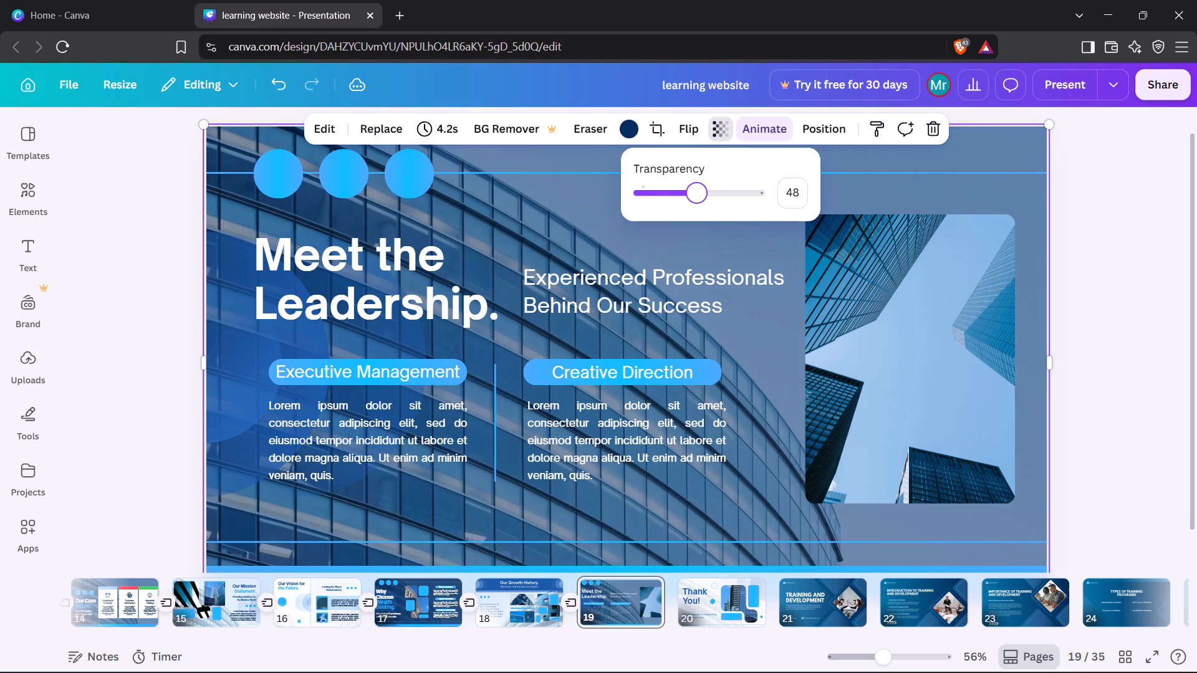
{"action": "left_click_drag", "start_coordinate": [697, 191], "coordinate": [698, 189]}
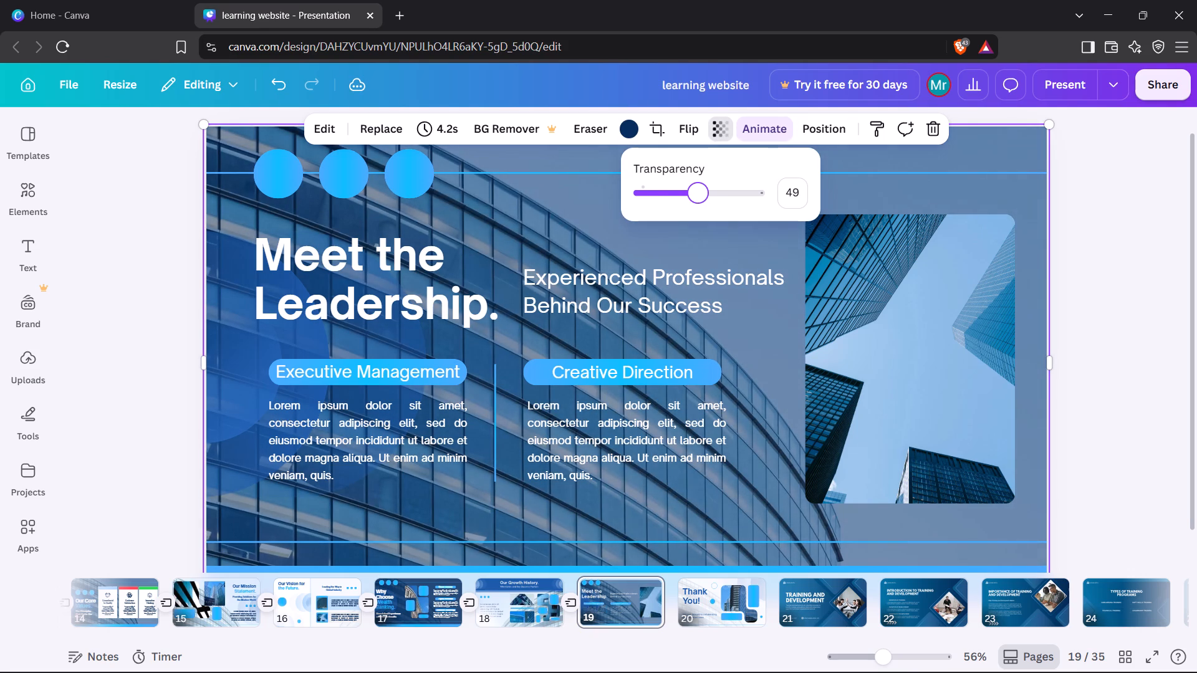
{"action": "left_click", "coordinate": [698, 190]}
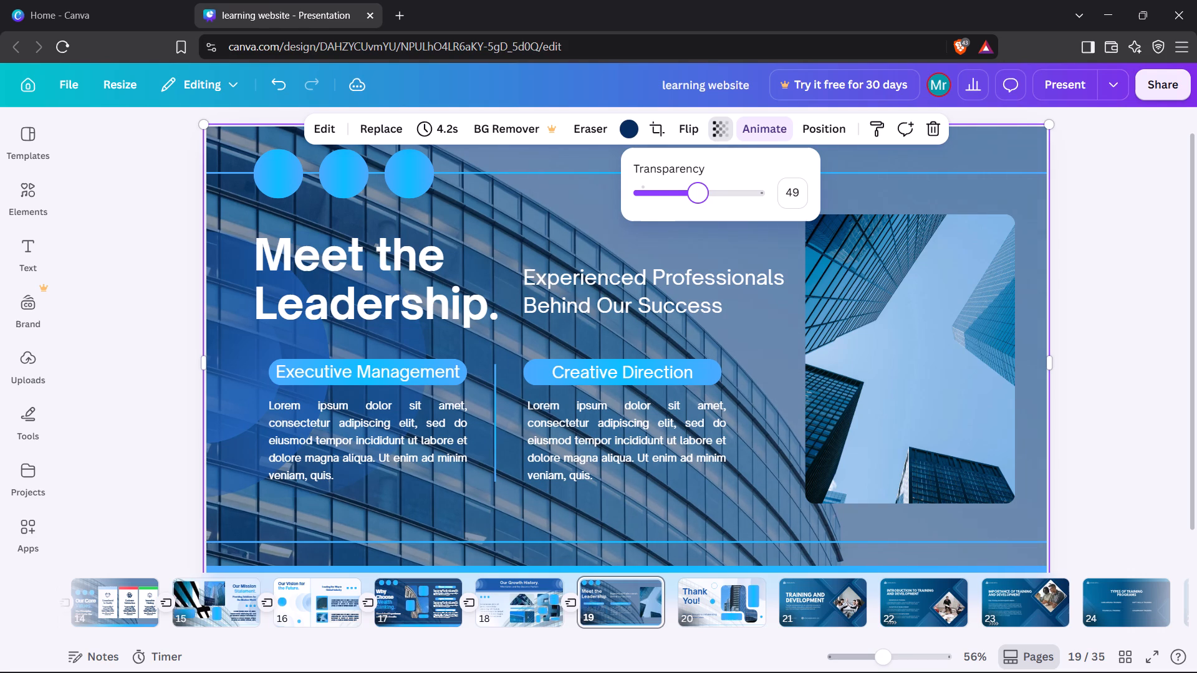
{"action": "left_click", "coordinate": [701, 194]}
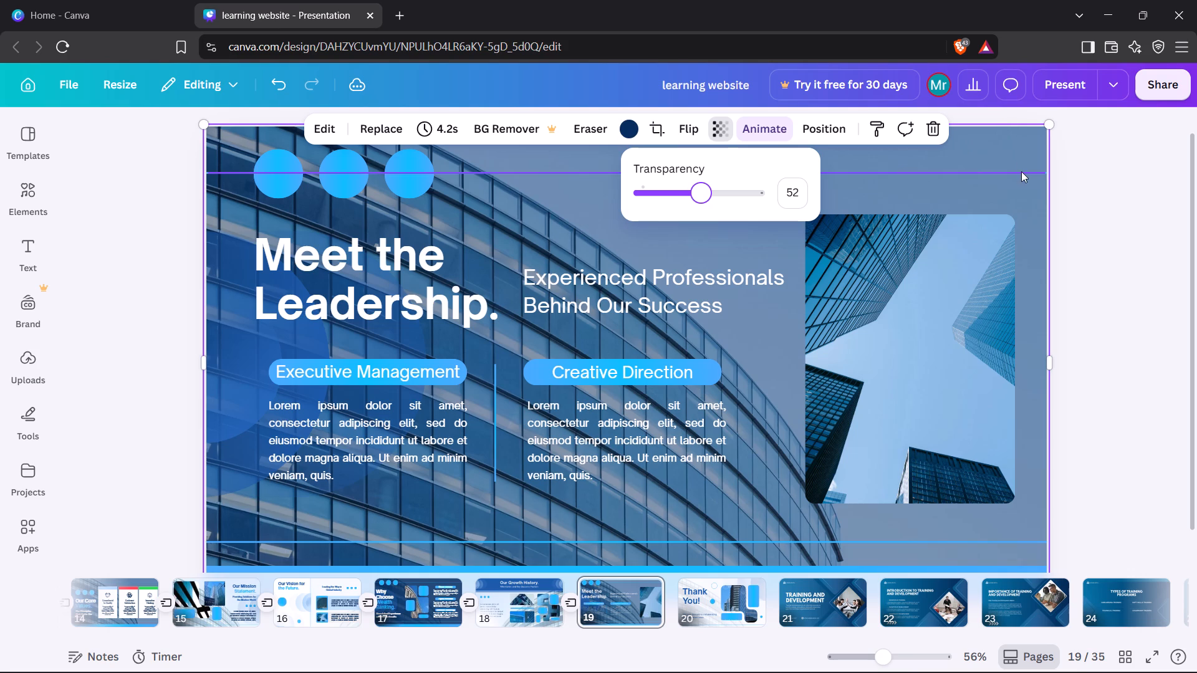
{"action": "left_click", "coordinate": [1010, 158]}
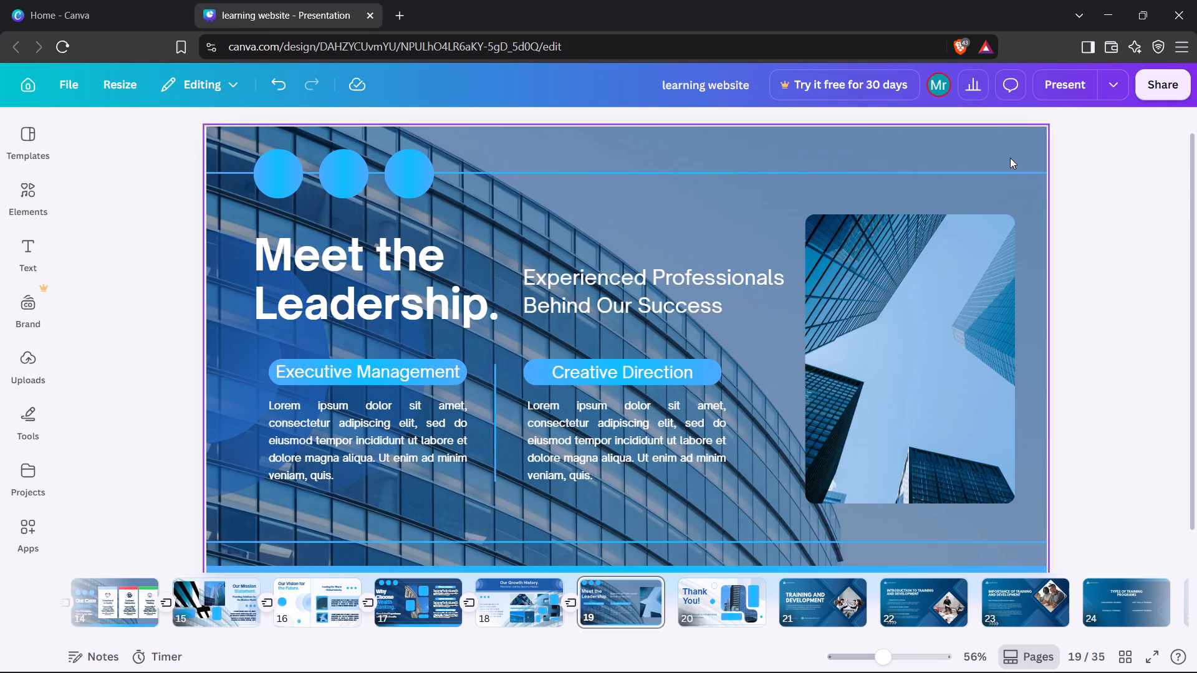
Move the "Experienced Professionals Behind Our Success" subtitle up slightly, beside the Meet the Leadership heading.
{"action": "left_click", "coordinate": [408, 307]}
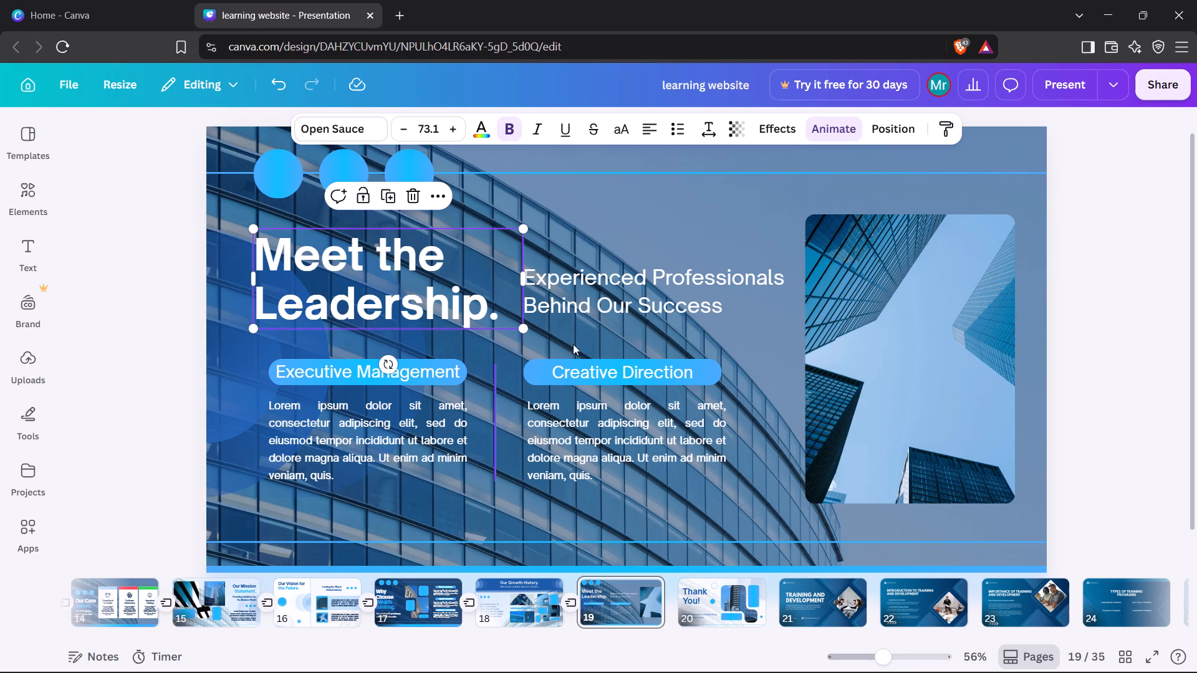
{"action": "left_click_drag", "start_coordinate": [615, 298], "coordinate": [615, 280]}
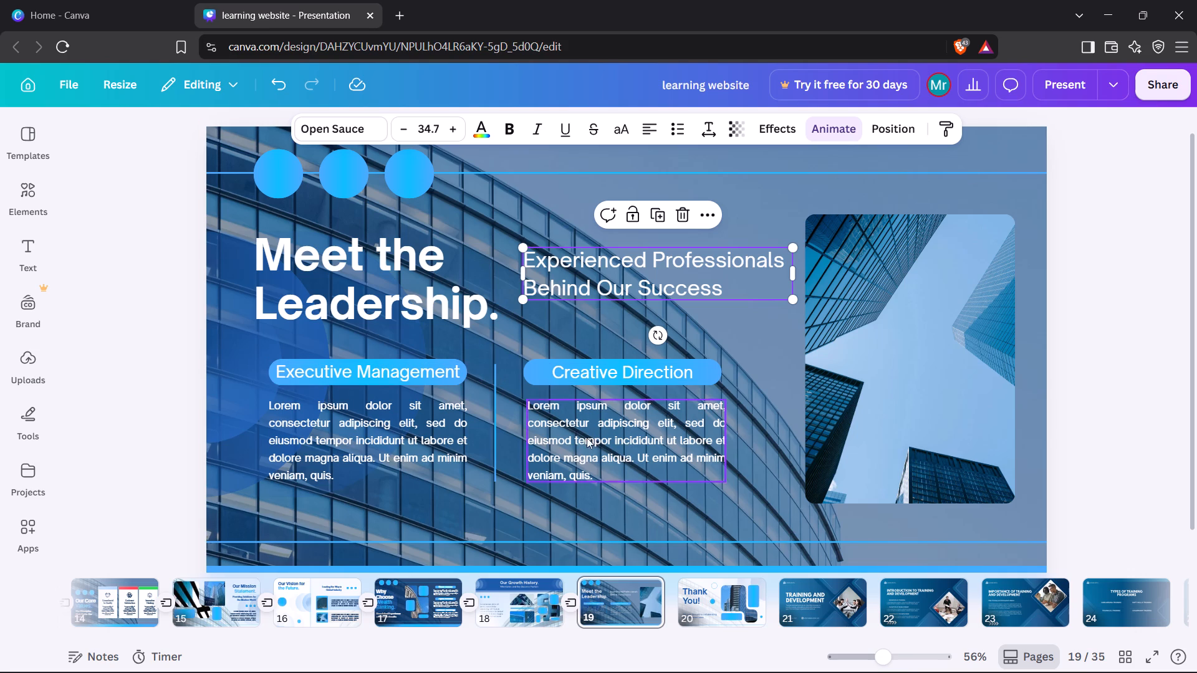
Extend the lower end of the vertical divider line between the Executive Management and Creative Direction columns downward.
{"action": "left_click", "coordinate": [493, 421]}
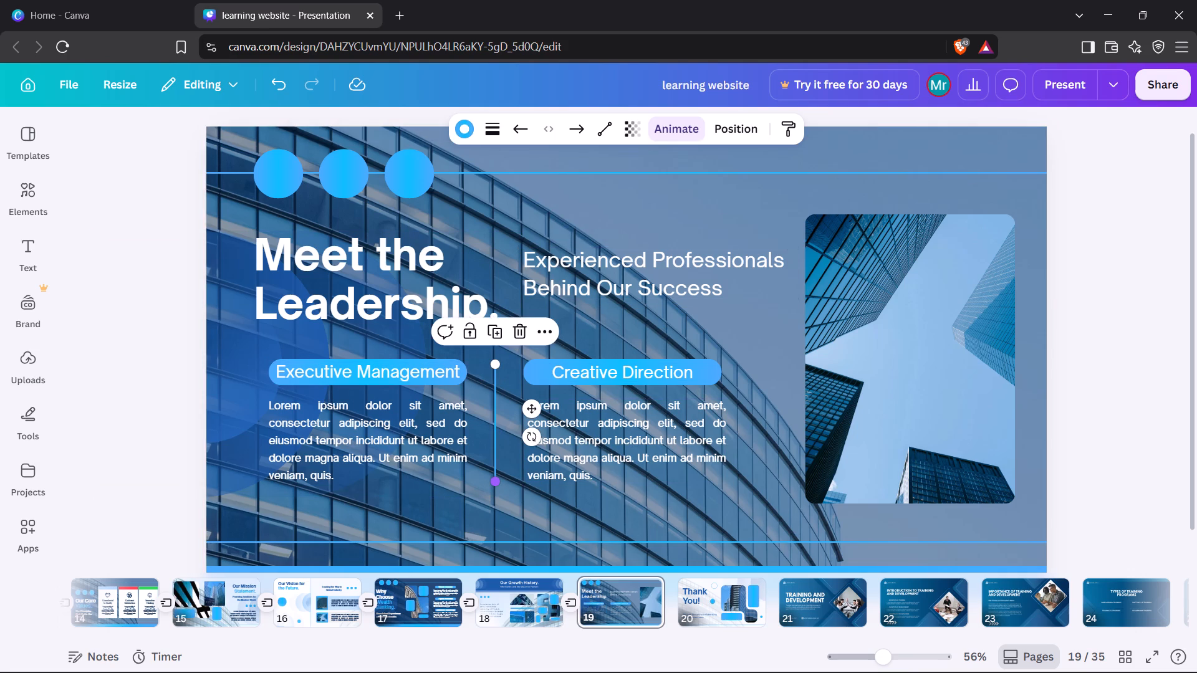
{"action": "left_click_drag", "start_coordinate": [496, 484], "coordinate": [498, 506]}
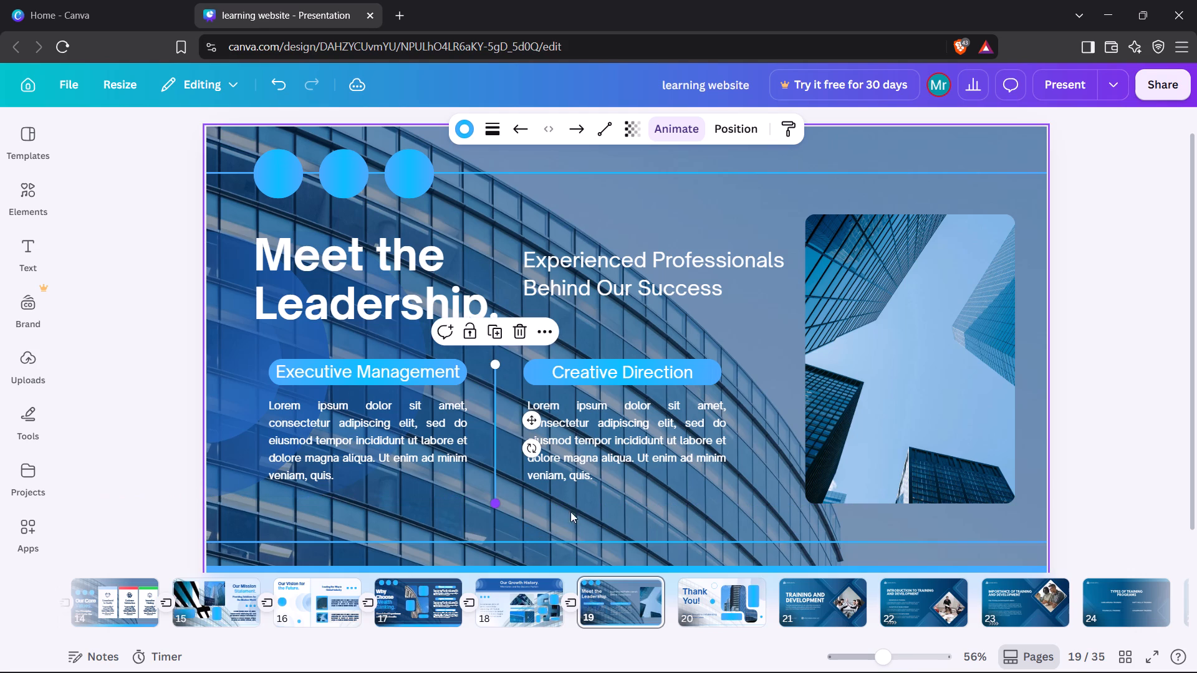
{"action": "left_click", "coordinate": [660, 508]}
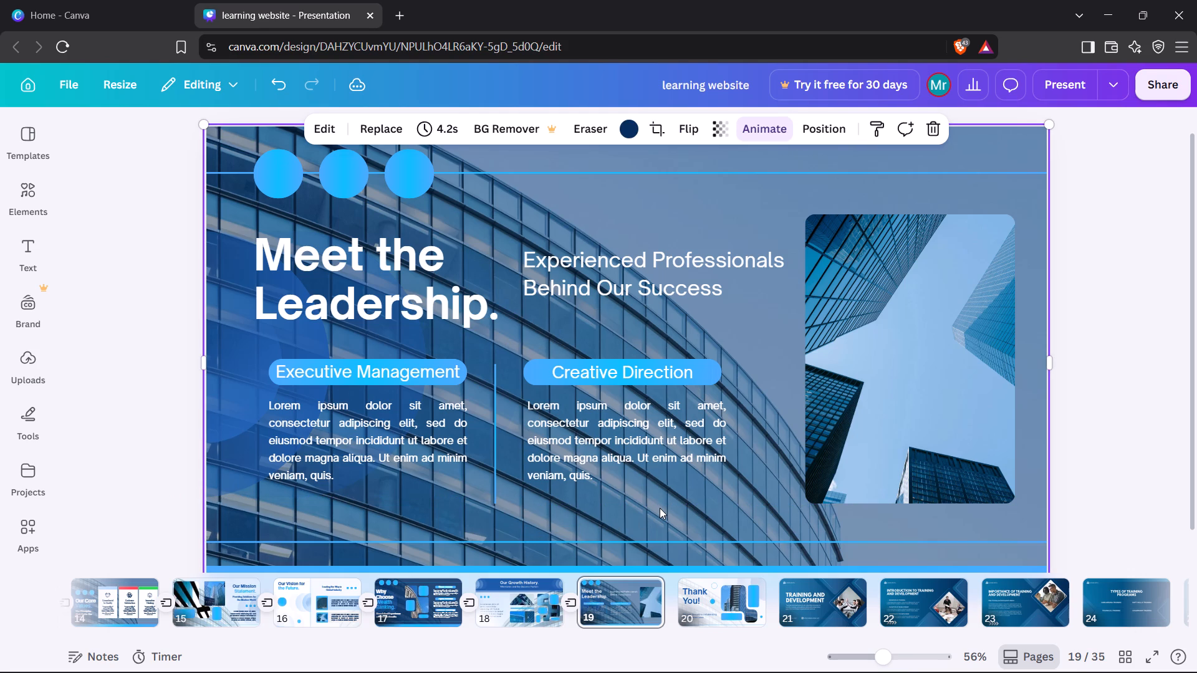
Enlarge the rounded skyscraper photo on all four sides, making it about 533 wide and extending its top toward the upper line.
{"action": "left_click", "coordinate": [988, 376]}
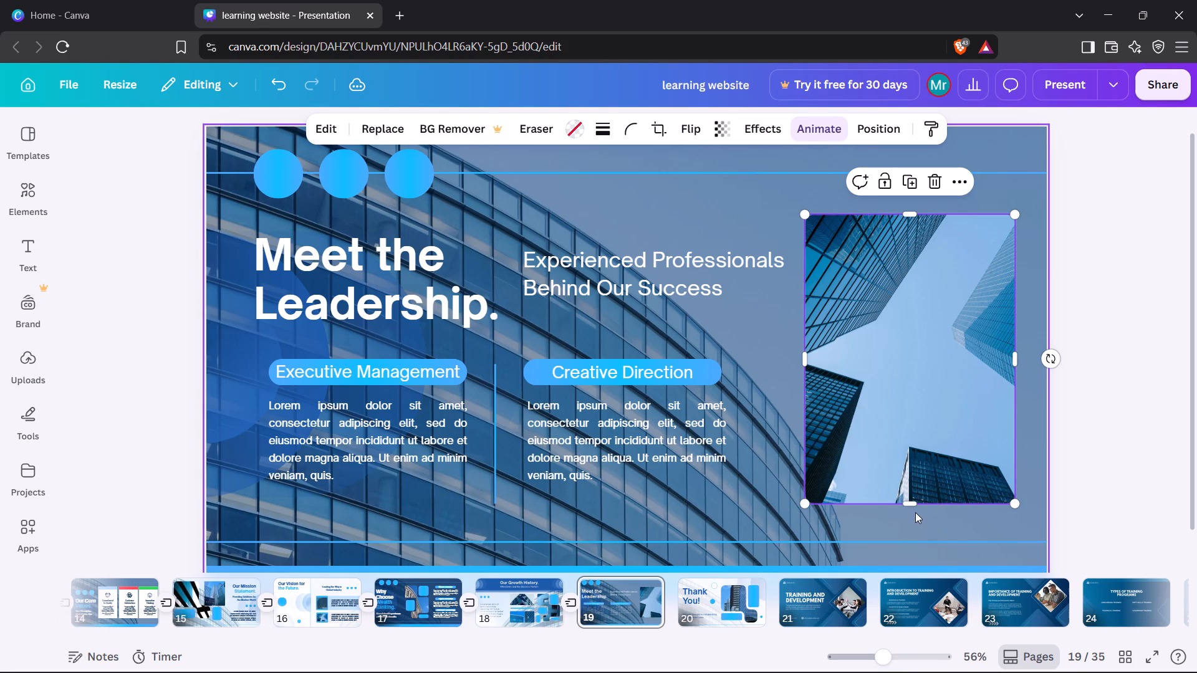
{"action": "left_click_drag", "start_coordinate": [911, 507], "coordinate": [911, 521]}
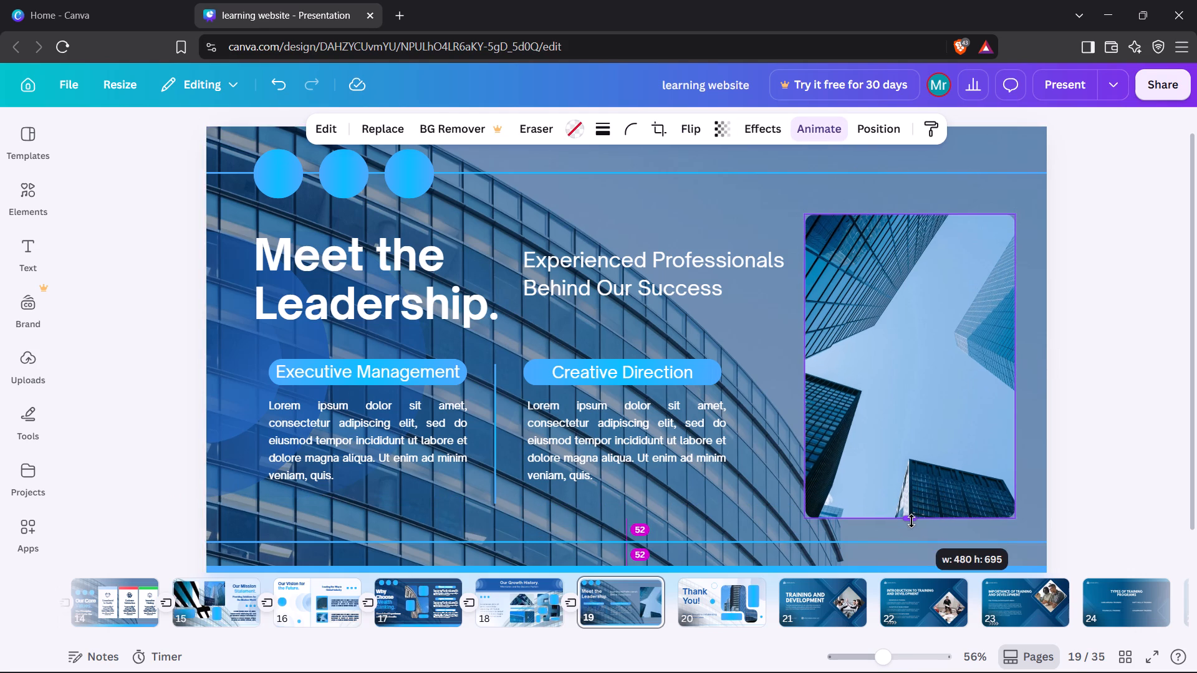
{"action": "left_click_drag", "start_coordinate": [911, 521], "coordinate": [910, 523]}
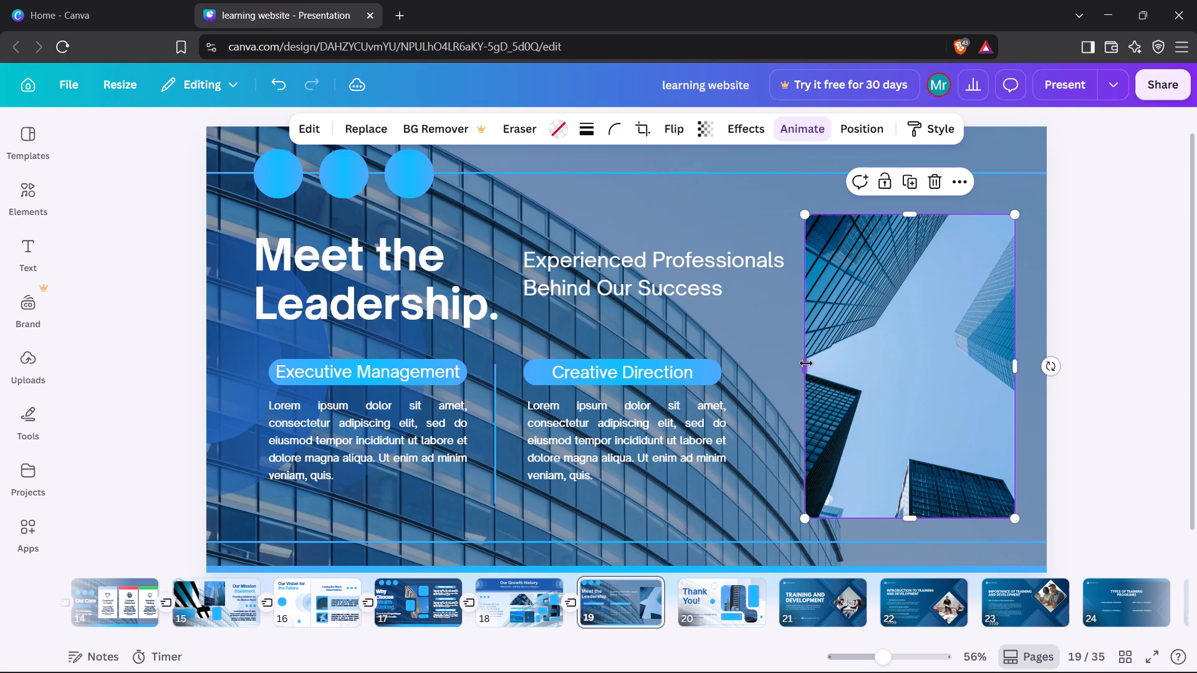
{"action": "left_click_drag", "start_coordinate": [806, 363], "coordinate": [797, 364]}
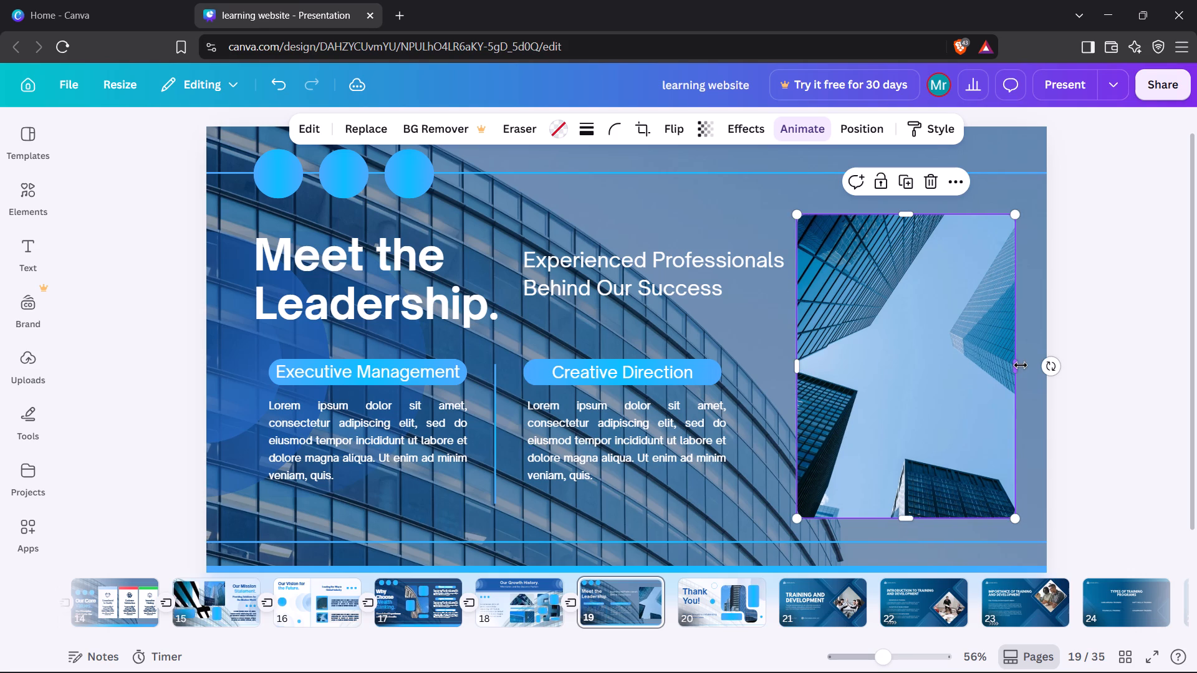
{"action": "left_click_drag", "start_coordinate": [1013, 365], "coordinate": [1031, 365]}
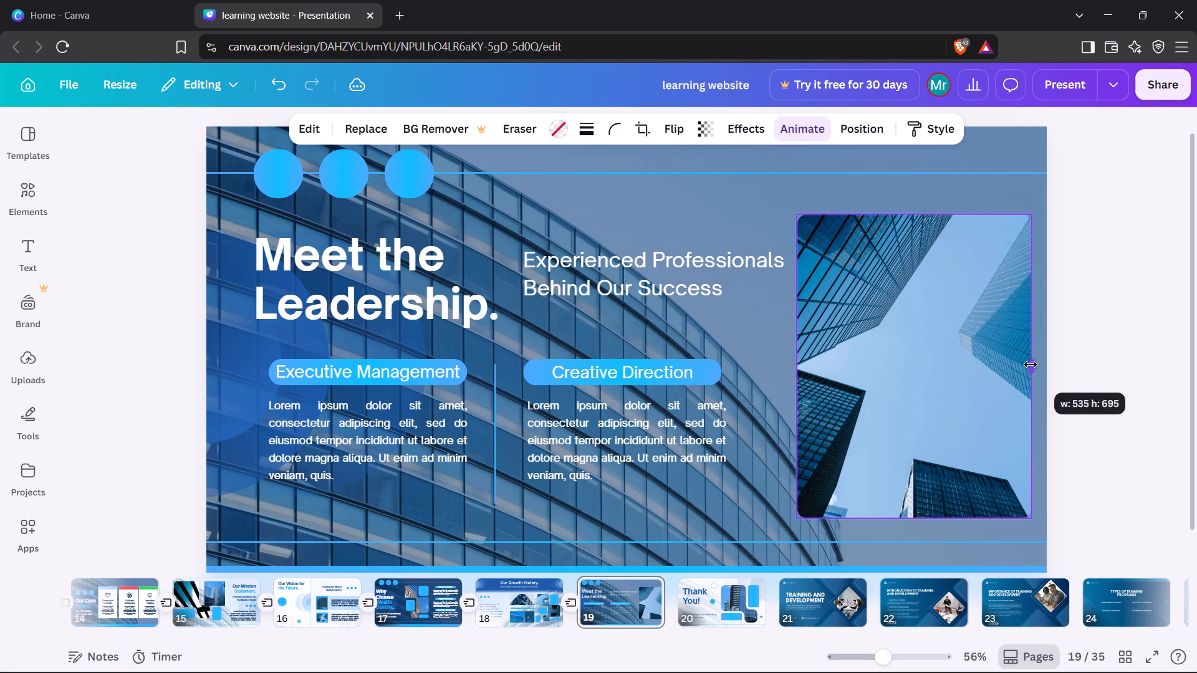
{"action": "left_click_drag", "start_coordinate": [1031, 365], "coordinate": [1029, 365]}
{"action": "left_click_drag", "start_coordinate": [916, 212], "coordinate": [916, 198]}
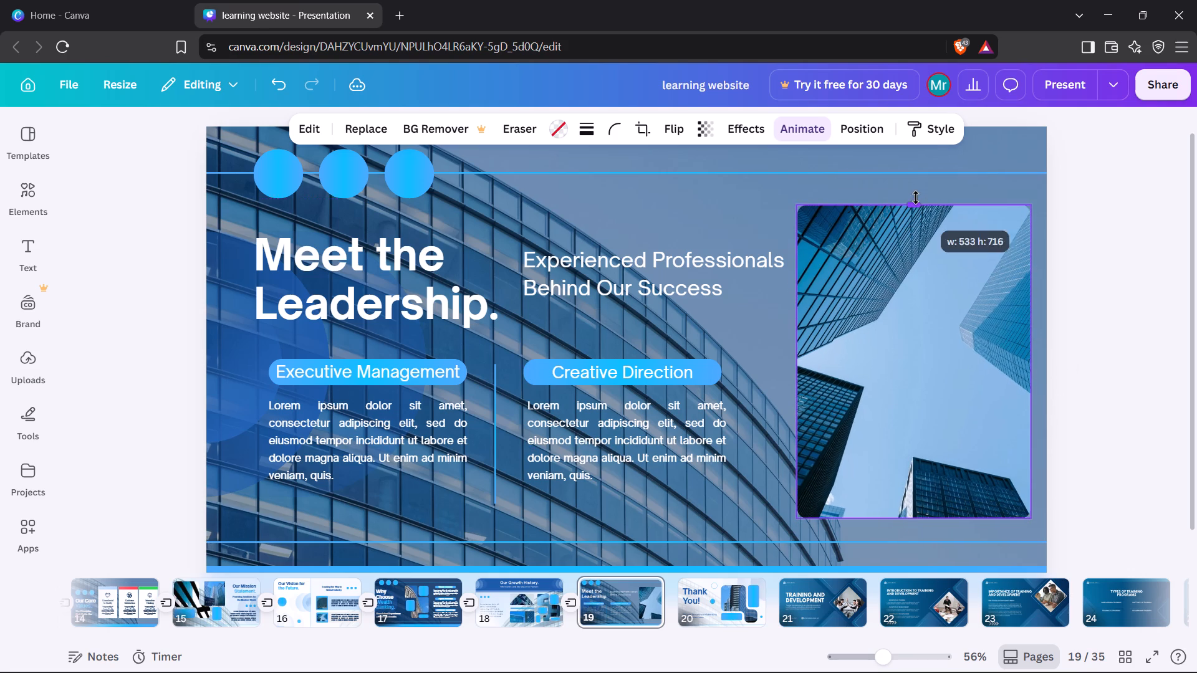
{"action": "left_click_drag", "start_coordinate": [916, 198], "coordinate": [915, 193]}
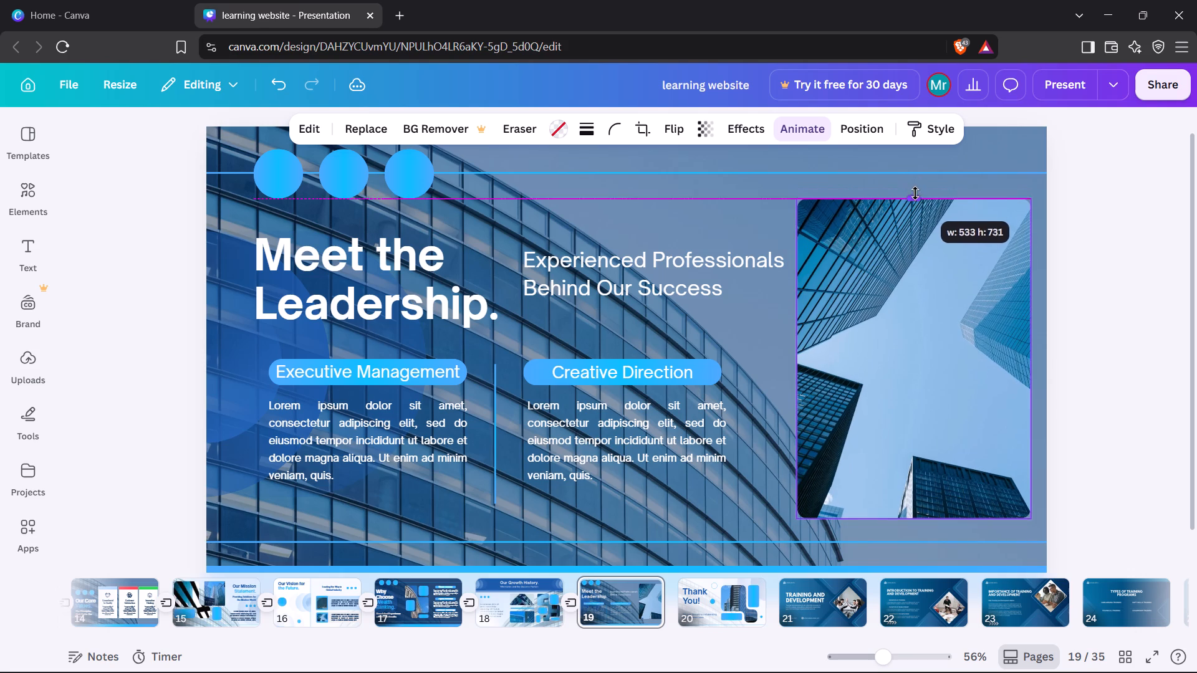
{"action": "left_click_drag", "start_coordinate": [915, 193], "coordinate": [915, 191]}
{"action": "left_click", "coordinate": [734, 213]}
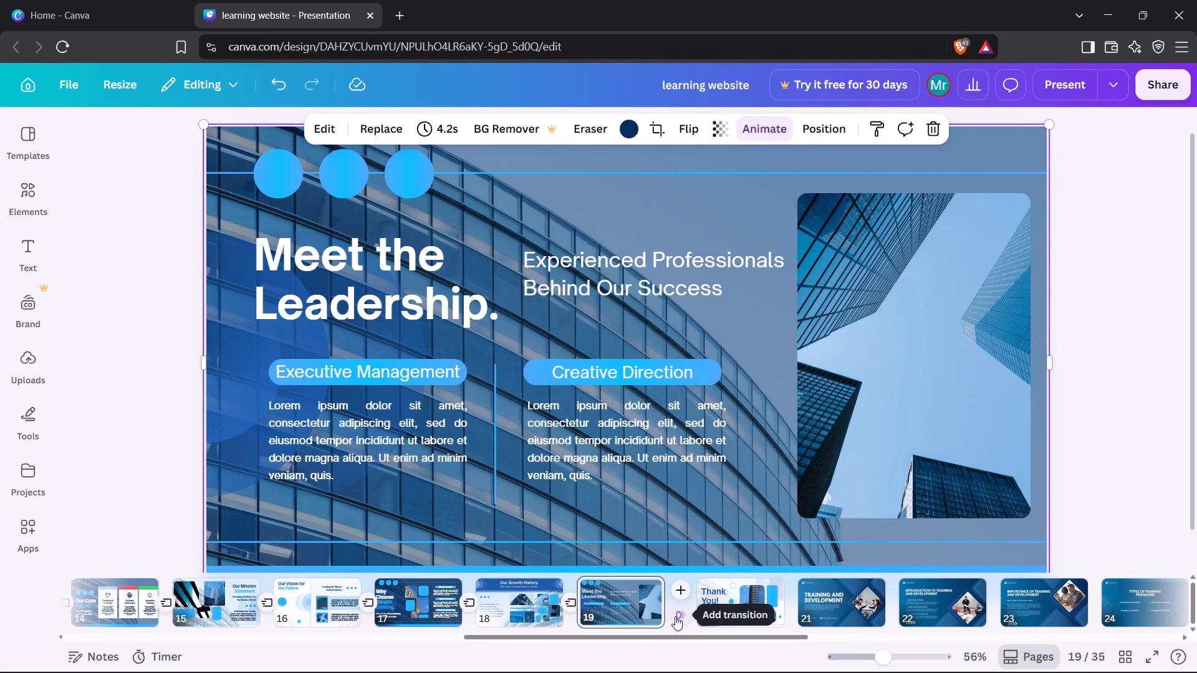
Add a Flow transition between pages 19 and 20.
{"action": "left_click", "coordinate": [675, 616]}
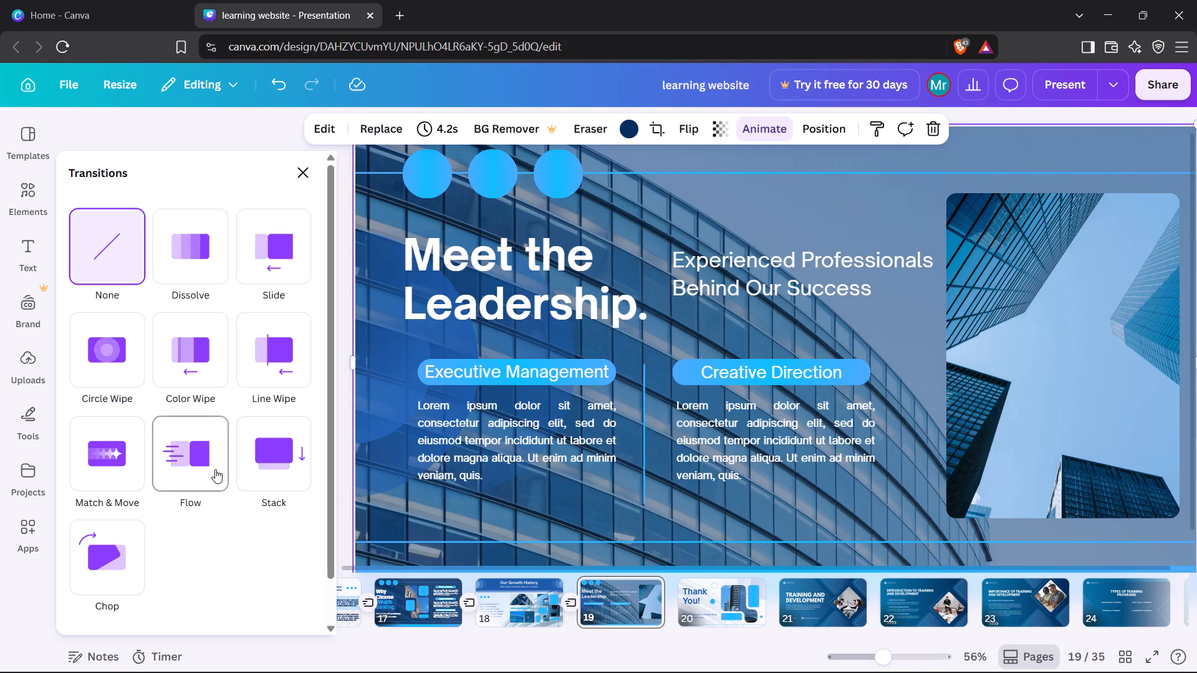
{"action": "left_click", "coordinate": [203, 448]}
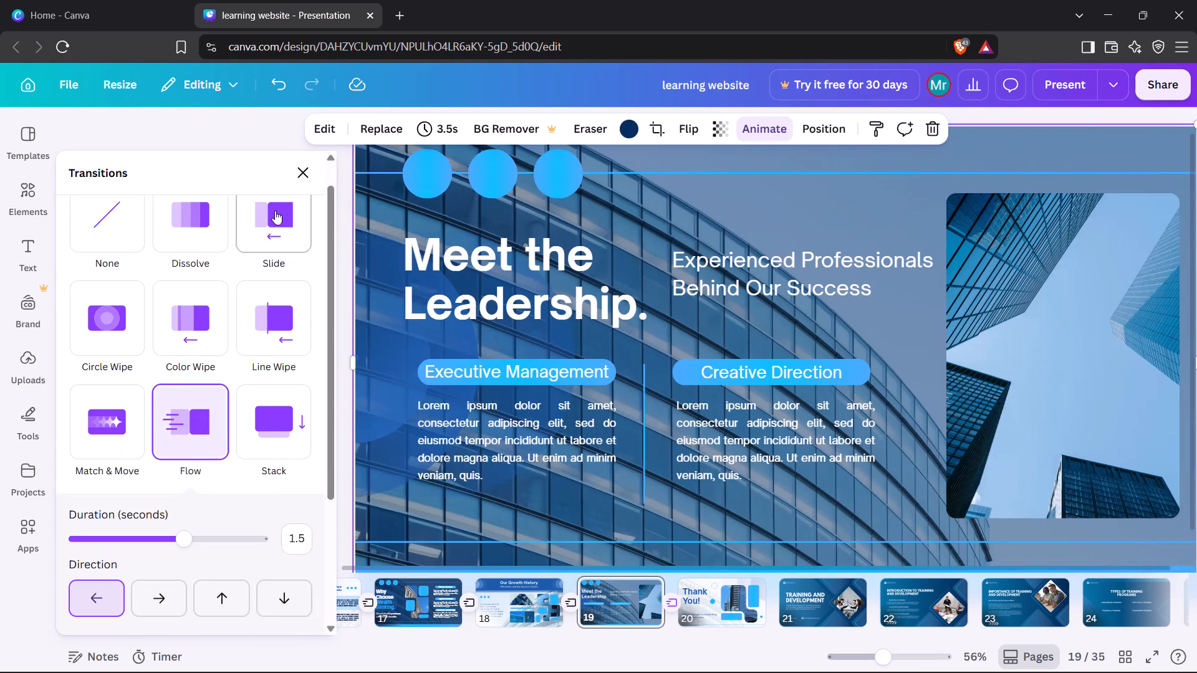
{"action": "left_click", "coordinate": [297, 172]}
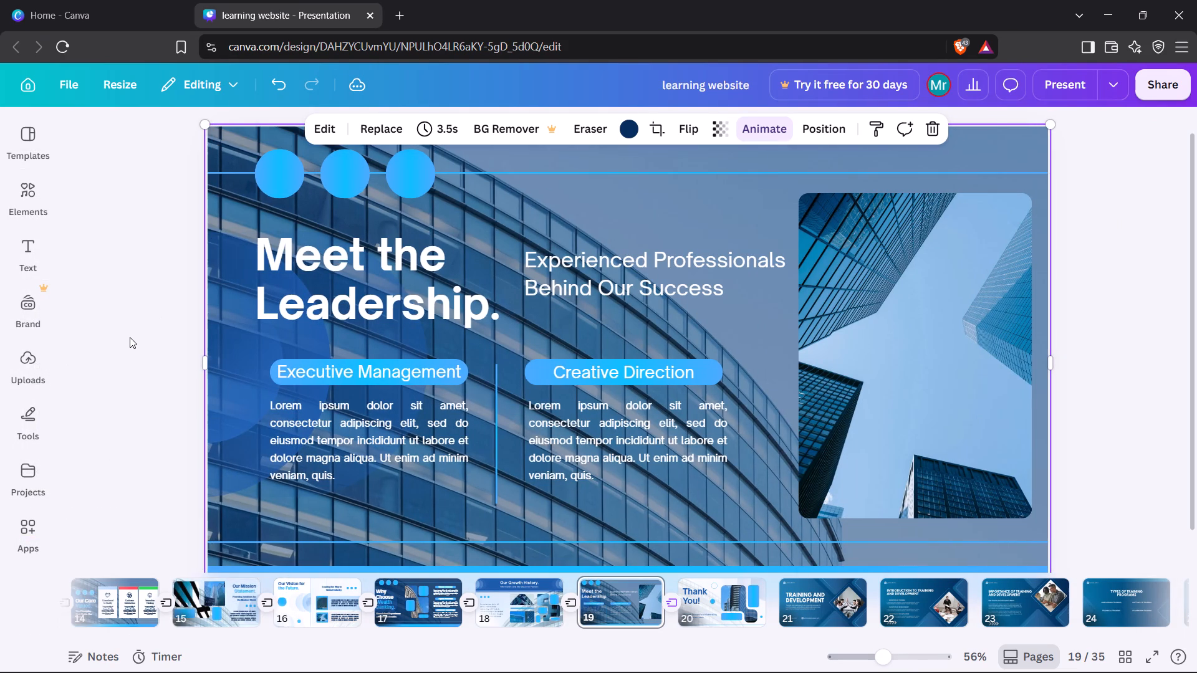
{"action": "left_click", "coordinate": [130, 337]}
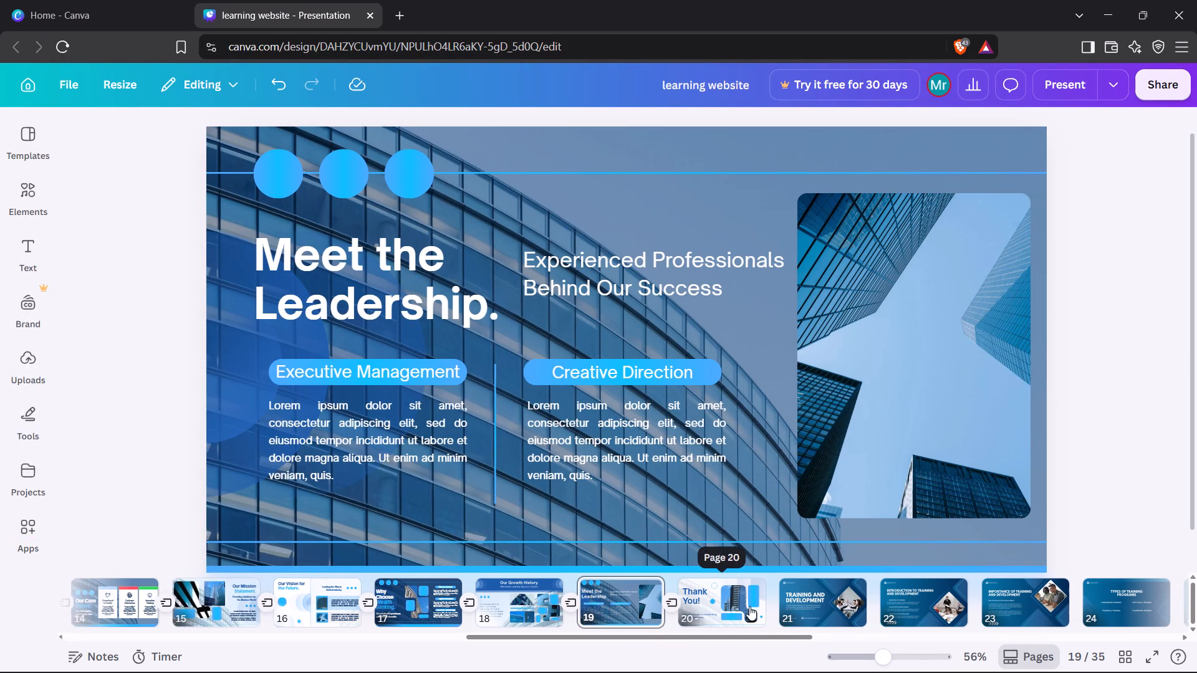
Raise the transparency value of the Thank You! slide's background building photo so the building shows more strongly.
{"action": "key", "text": "Right"}
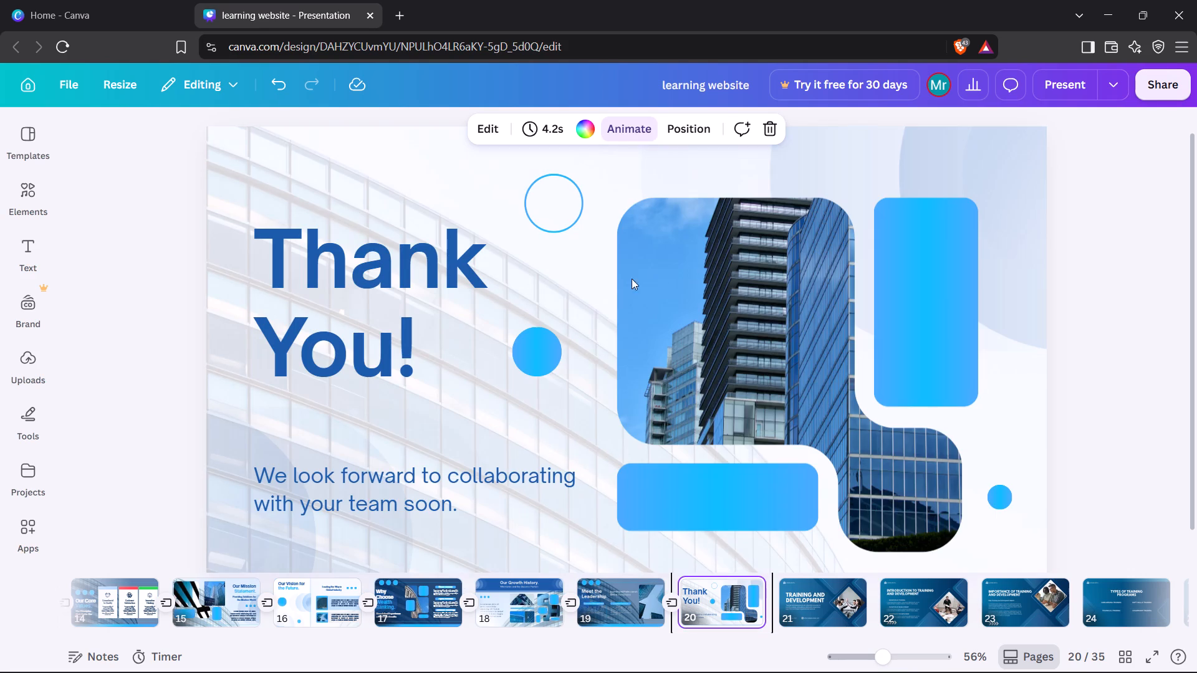
{"action": "left_click", "coordinate": [579, 273]}
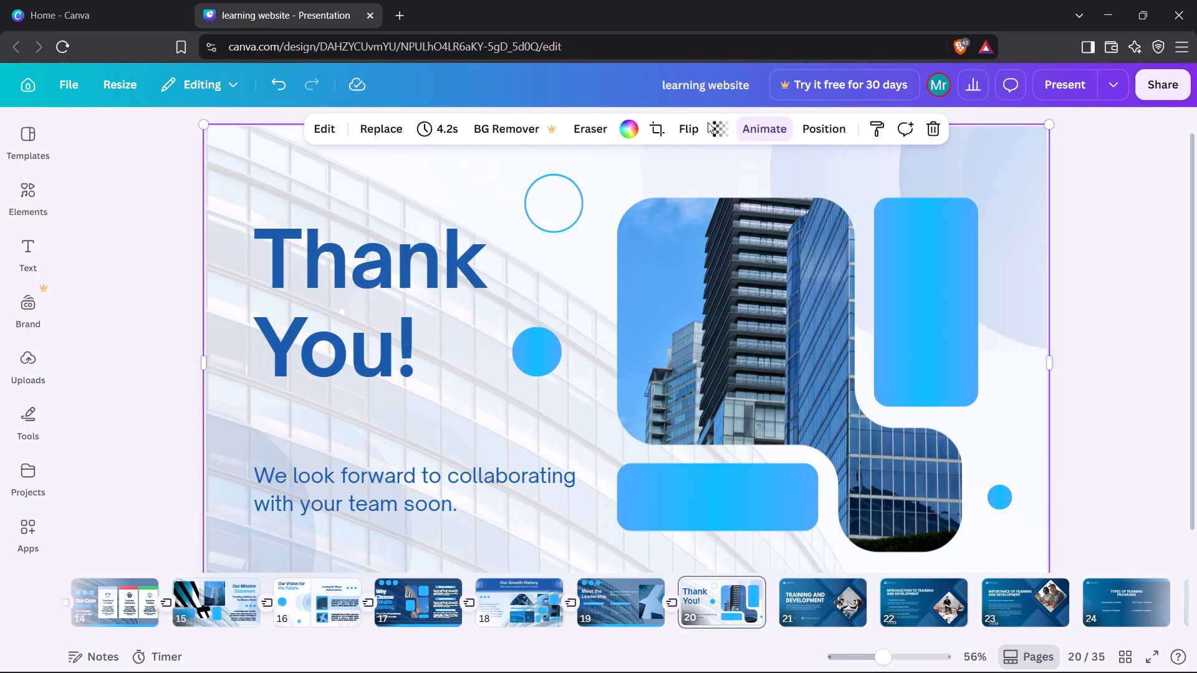
{"action": "left_click", "coordinate": [717, 131]}
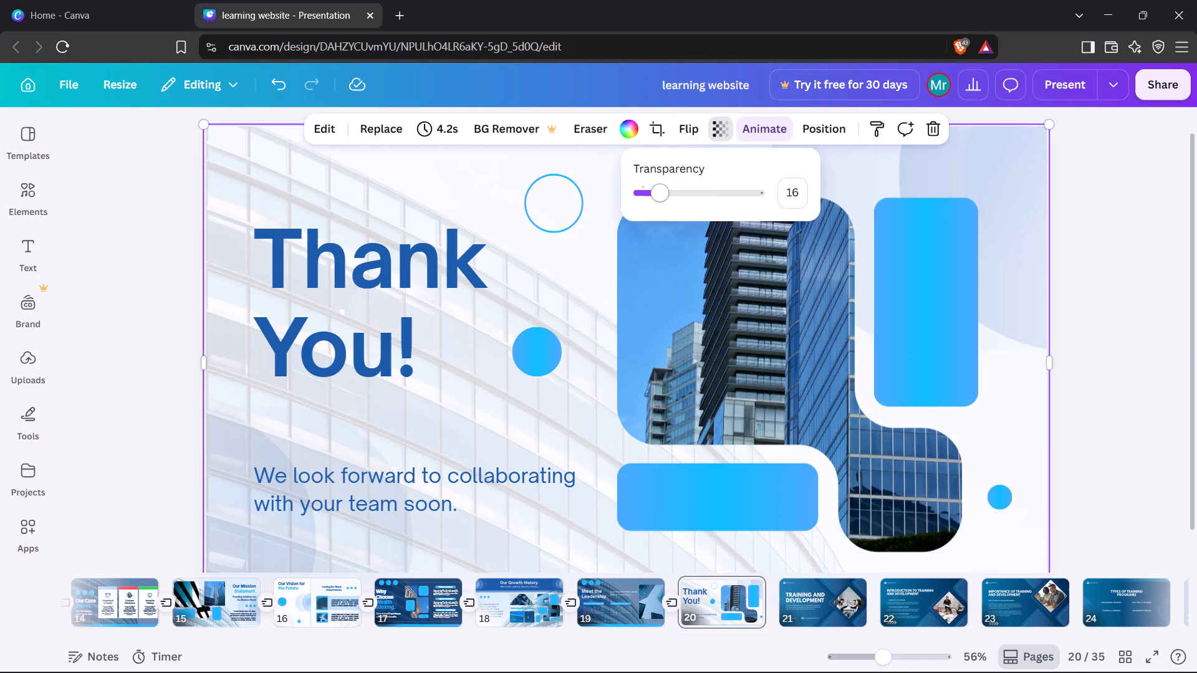
{"action": "left_click_drag", "start_coordinate": [661, 198], "coordinate": [681, 196]}
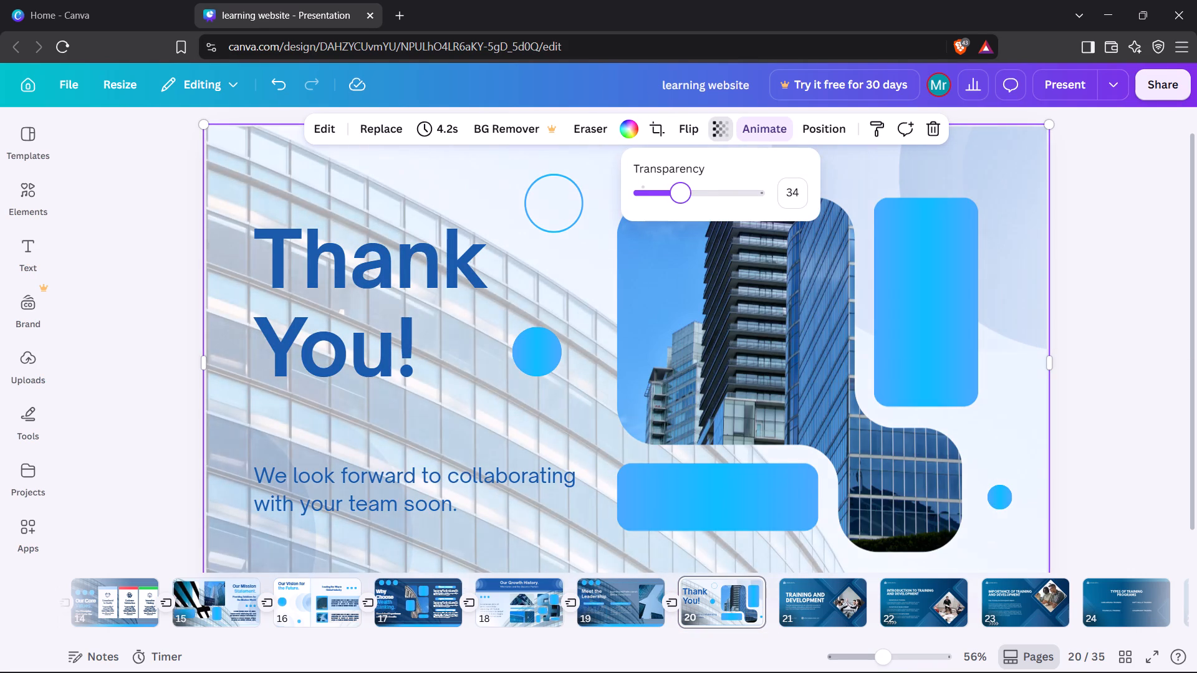
{"action": "left_click_drag", "start_coordinate": [681, 196], "coordinate": [699, 203]}
{"action": "left_click", "coordinate": [489, 168]}
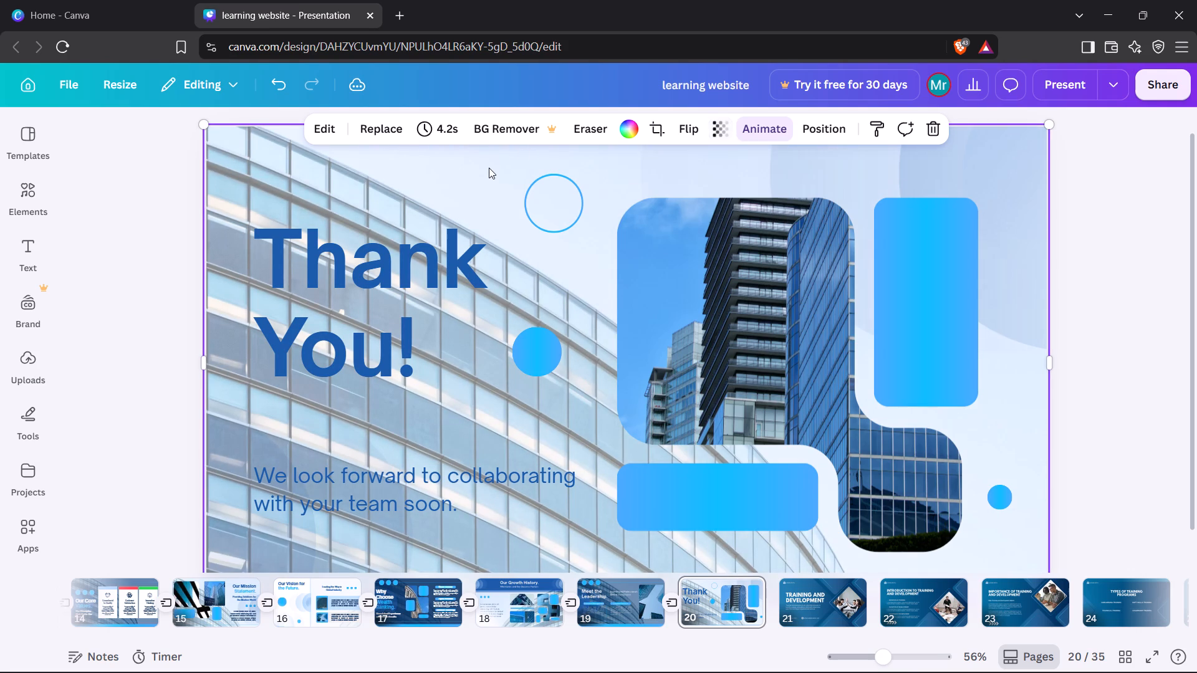
Move the Thank You! heading up and slightly left.
{"action": "left_click_drag", "start_coordinate": [406, 276], "coordinate": [397, 244]}
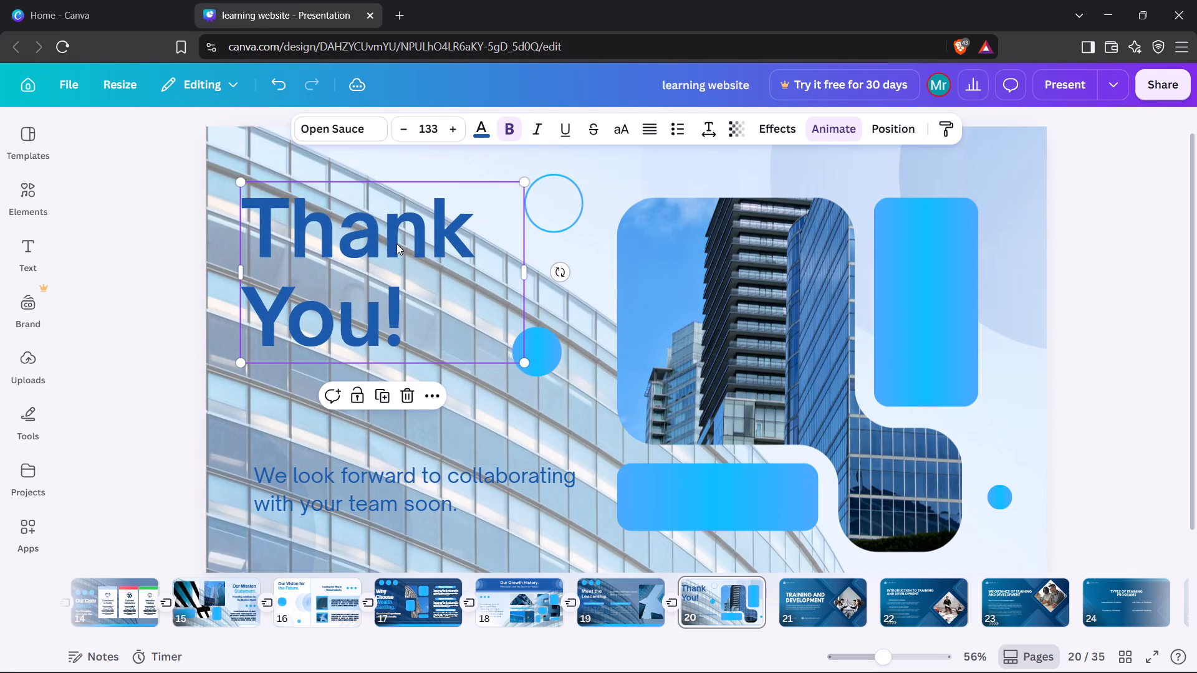
Shift the Thank You! slide's rounded skyscraper photo, both blue rectangles and small blue dot slightly upward, aligning the photo's top with the heading box.
{"action": "left_click_drag", "start_coordinate": [685, 236], "coordinate": [694, 228]}
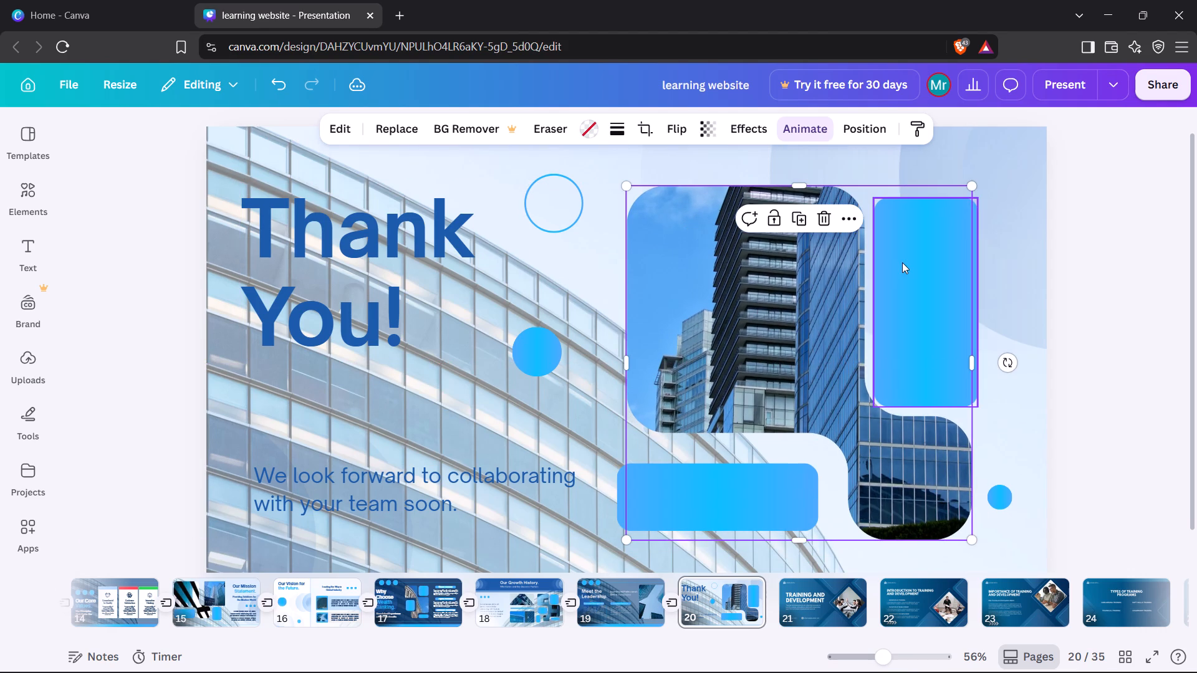
{"action": "left_click", "coordinate": [902, 262]}
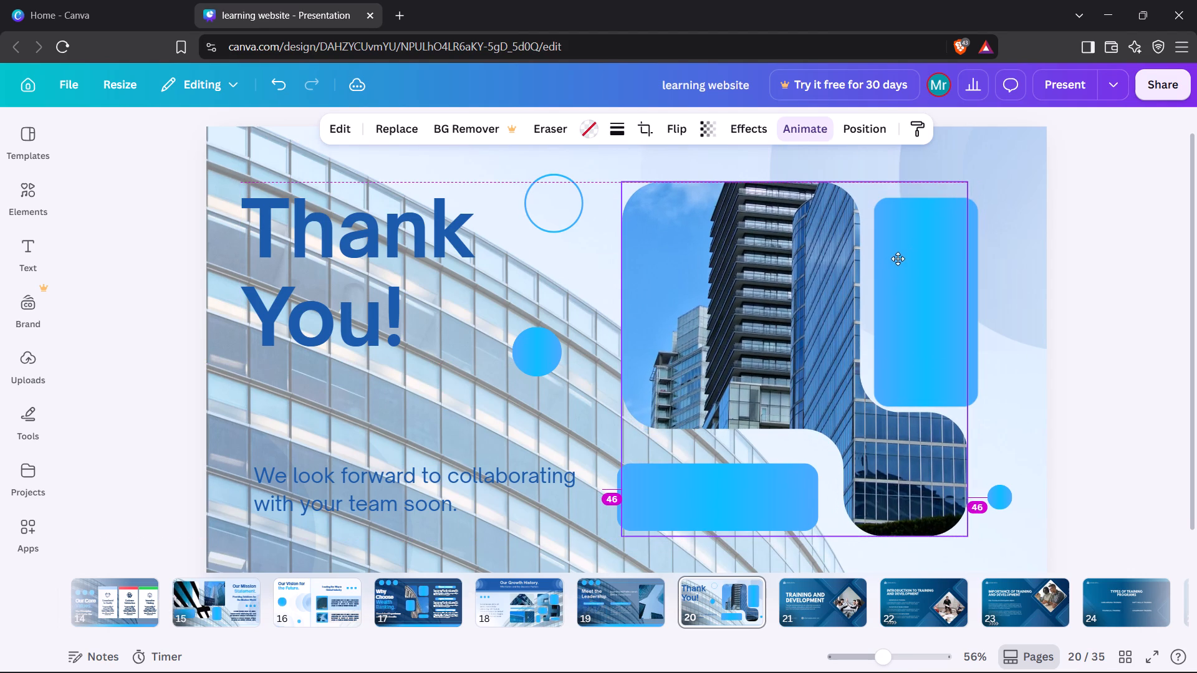
{"action": "left_click", "coordinate": [898, 258]}
{"action": "left_click_drag", "start_coordinate": [898, 258], "coordinate": [901, 251]}
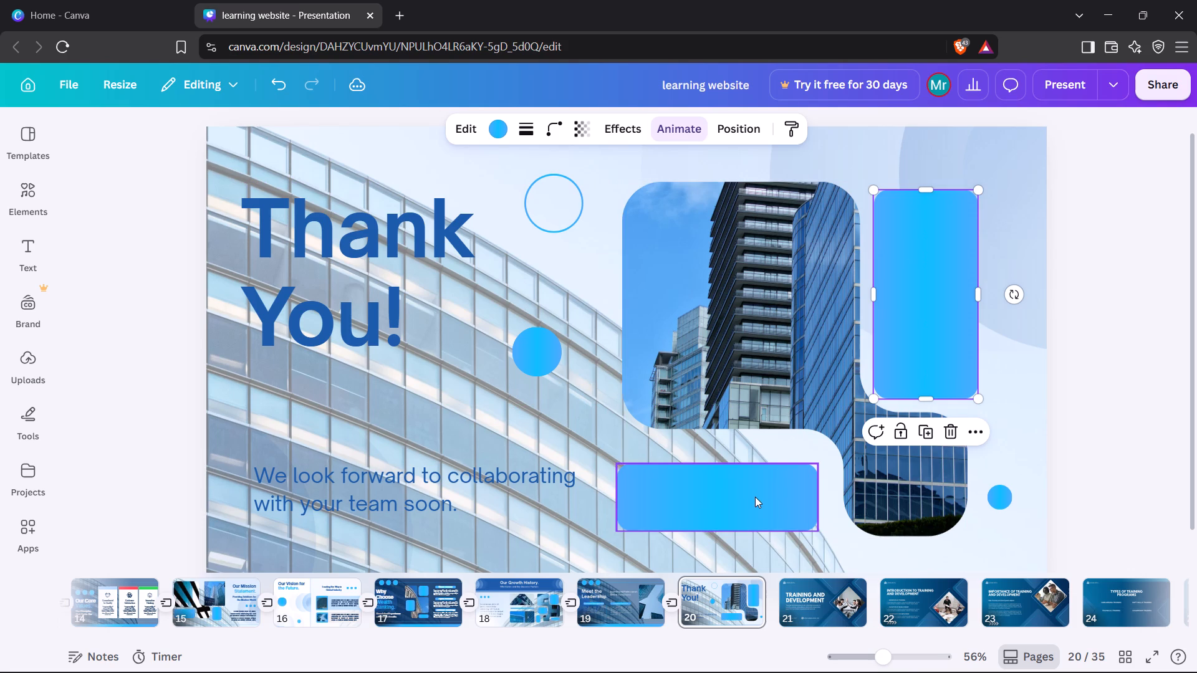
{"action": "left_click_drag", "start_coordinate": [755, 497], "coordinate": [762, 482]}
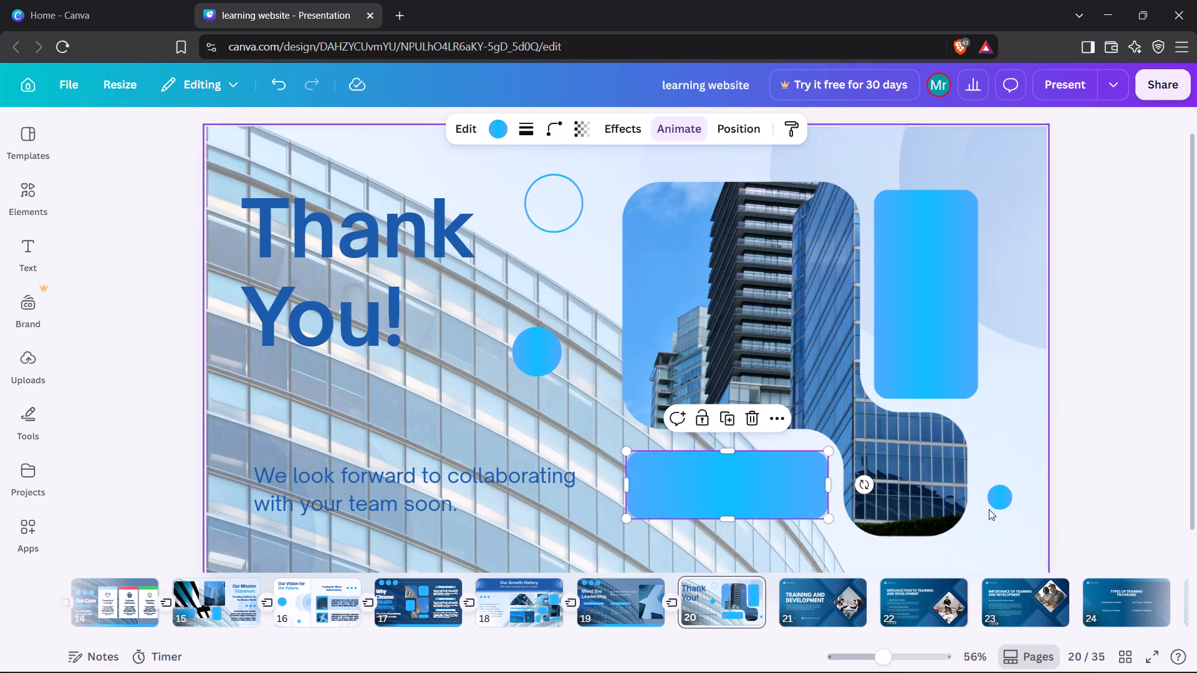
{"action": "left_click_drag", "start_coordinate": [1004, 500], "coordinate": [1005, 492]}
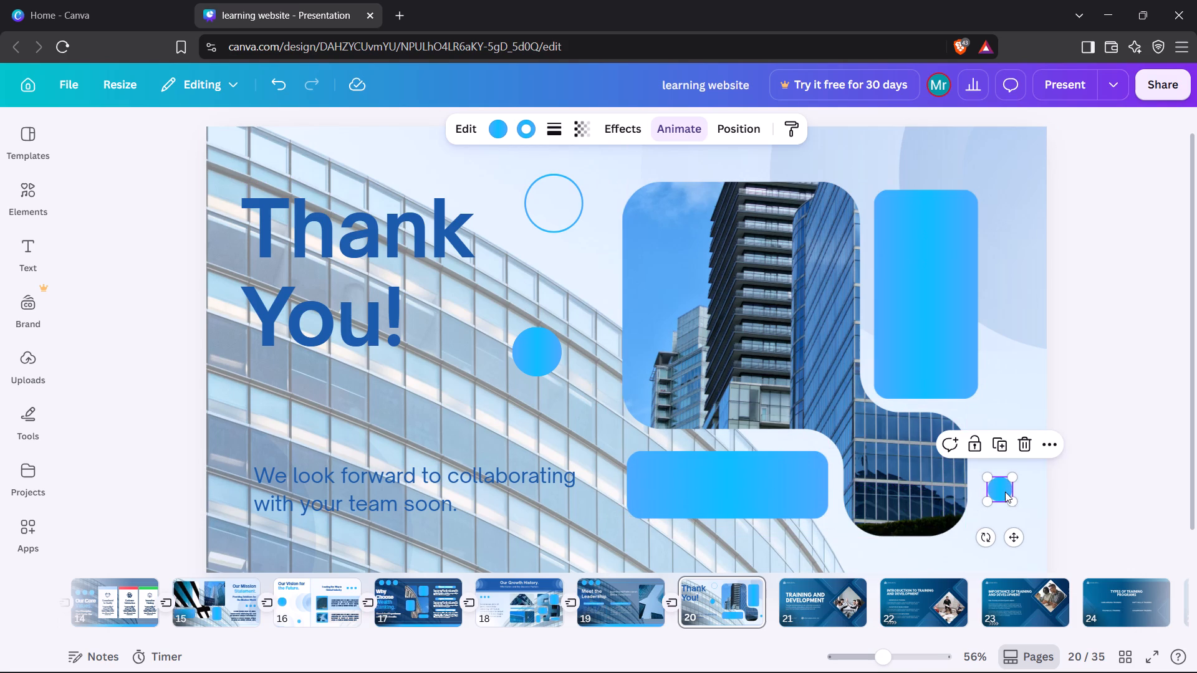
Widen the "We look forward to collaborating" text box leftward so the first line also holds the word "with".
{"action": "left_click", "coordinate": [536, 480]}
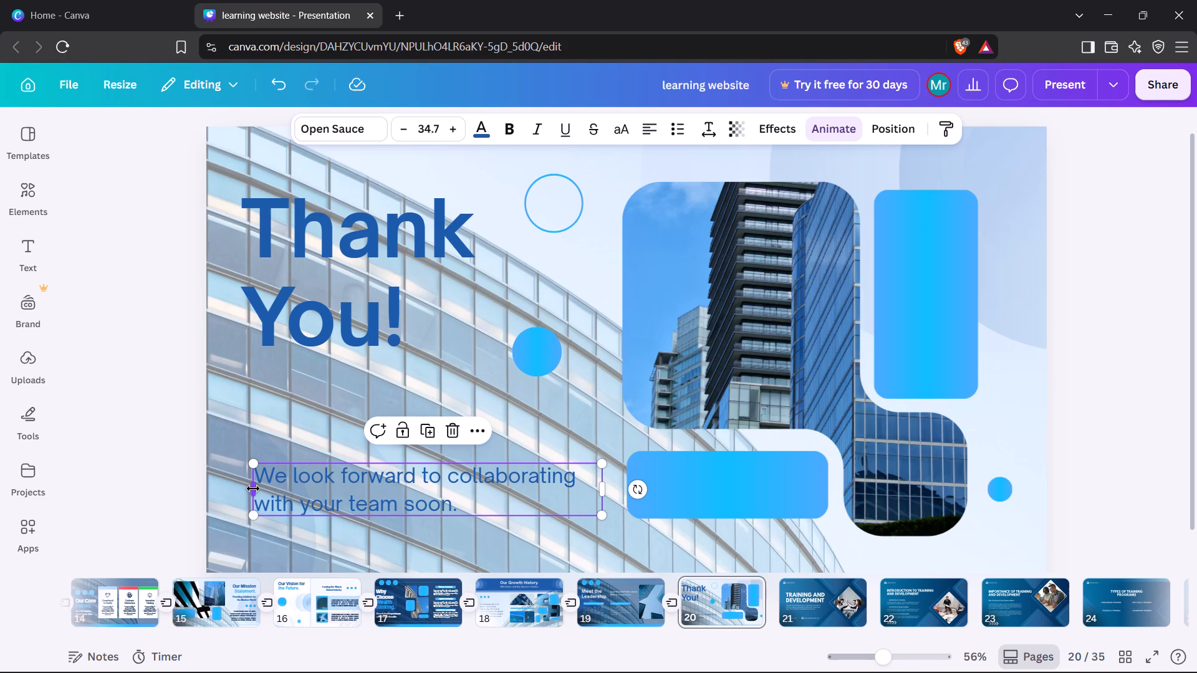
{"action": "left_click_drag", "start_coordinate": [253, 489], "coordinate": [224, 482]}
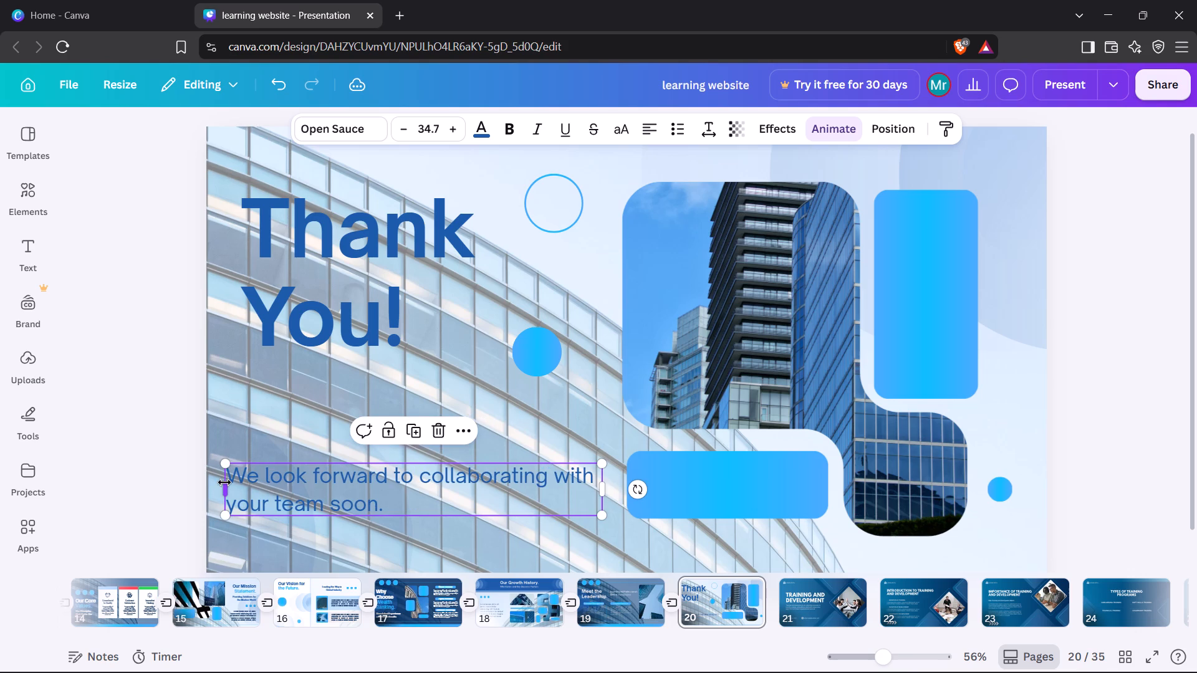
{"action": "left_click", "coordinate": [158, 414]}
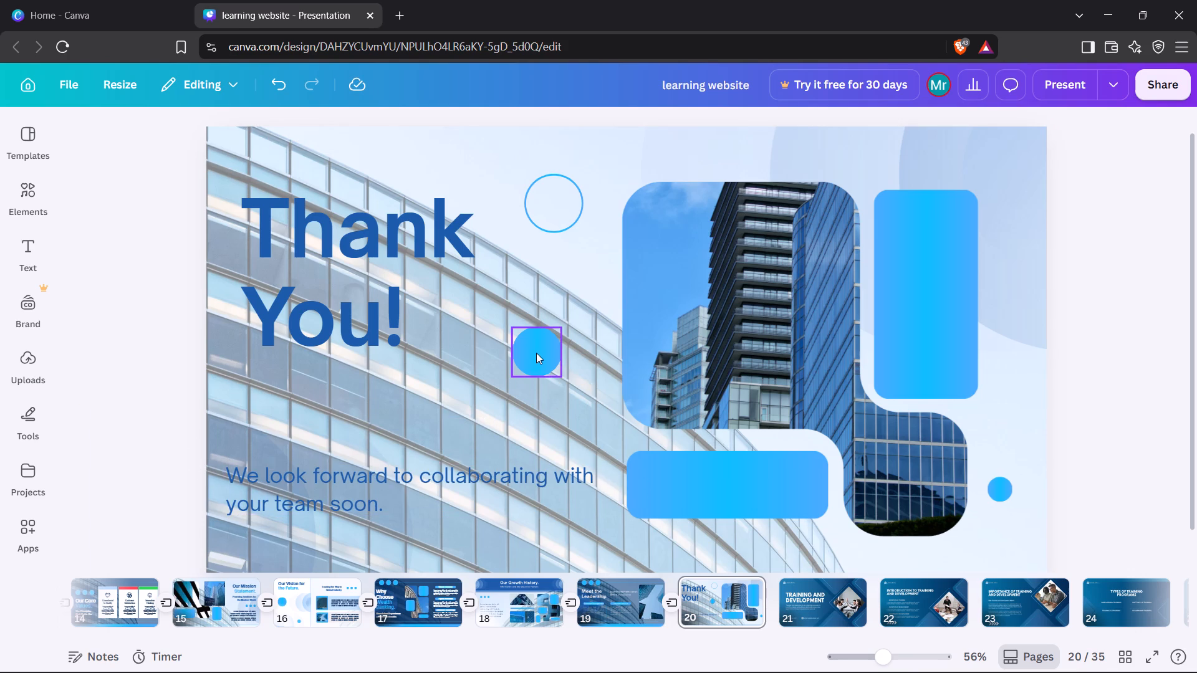
Move the solid blue circle beside the Thank You! heading slightly to the right, keeping its height.
{"action": "left_click_drag", "start_coordinate": [536, 353], "coordinate": [557, 353]}
{"action": "left_click", "coordinate": [168, 337]}
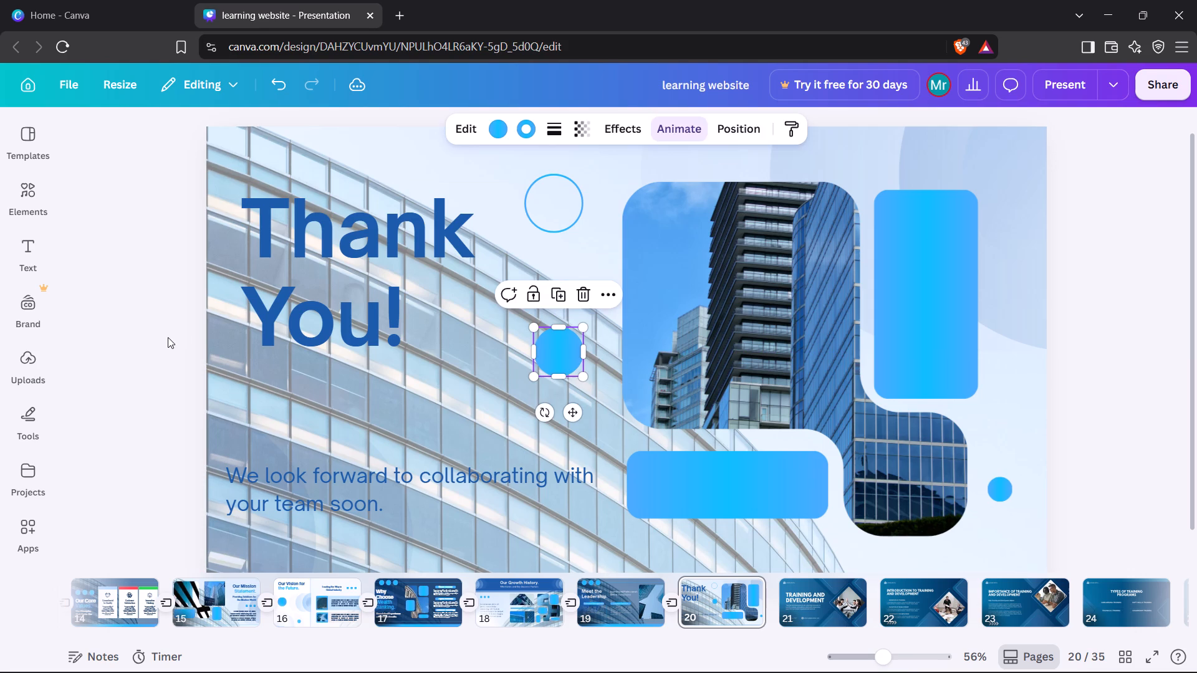
Add a Line Wipe transition between pages 20 and 21.
{"action": "left_click", "coordinate": [775, 615]}
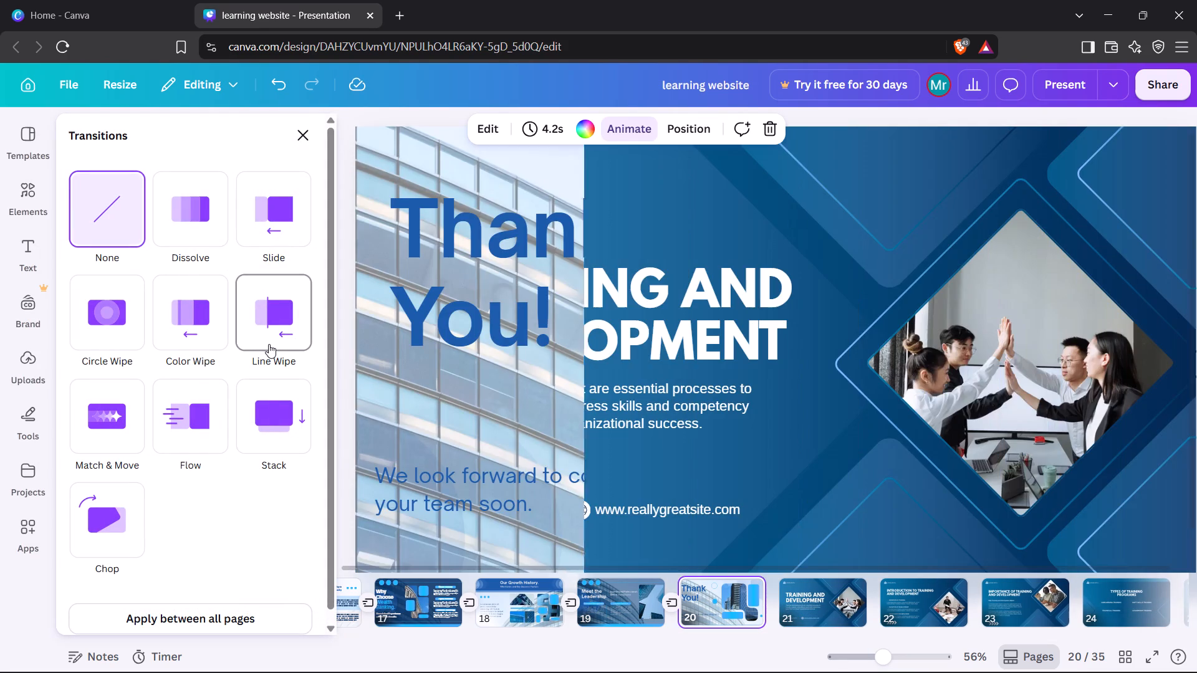
{"action": "left_click", "coordinate": [266, 344]}
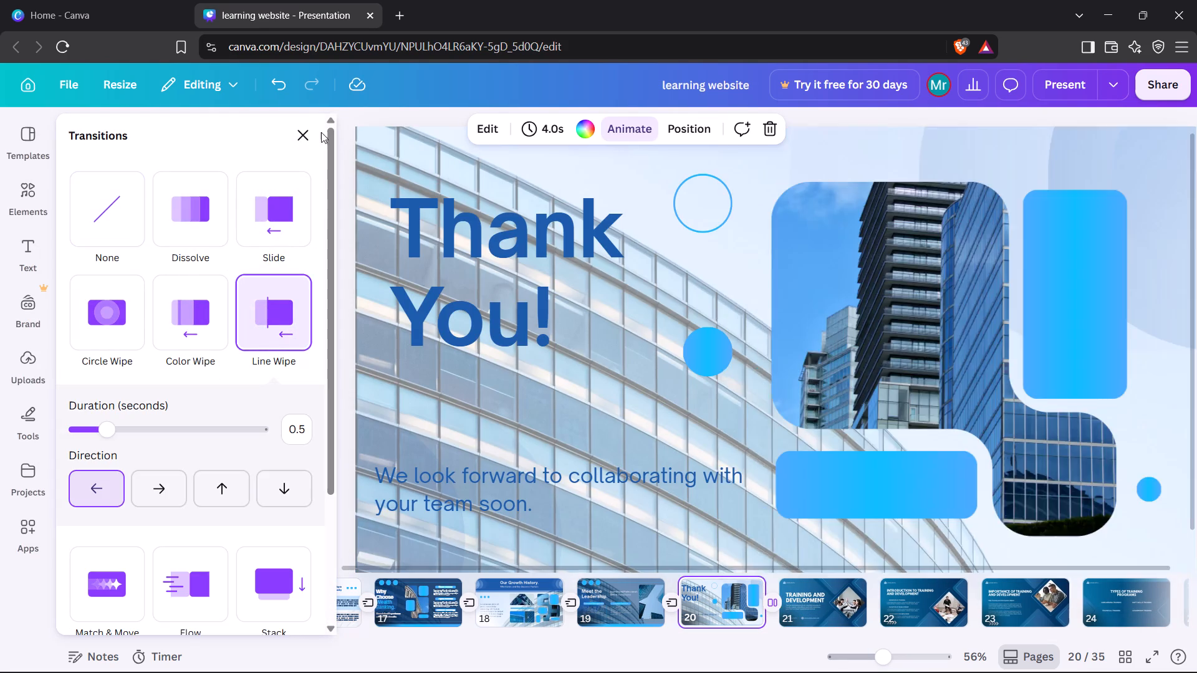
{"action": "left_click", "coordinate": [307, 135]}
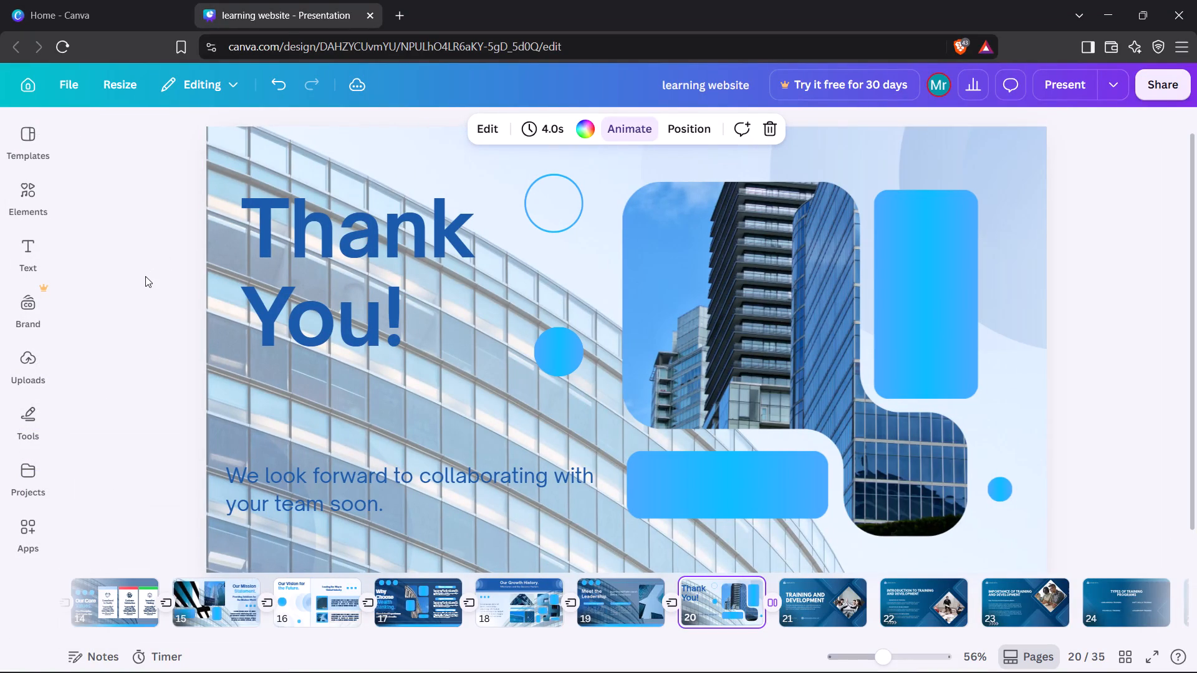
On page 21, move the logo icon and the Liceria & Co. name up and left toward the slide's corner.
{"action": "left_click", "coordinate": [145, 276]}
{"action": "key", "text": "Right"}
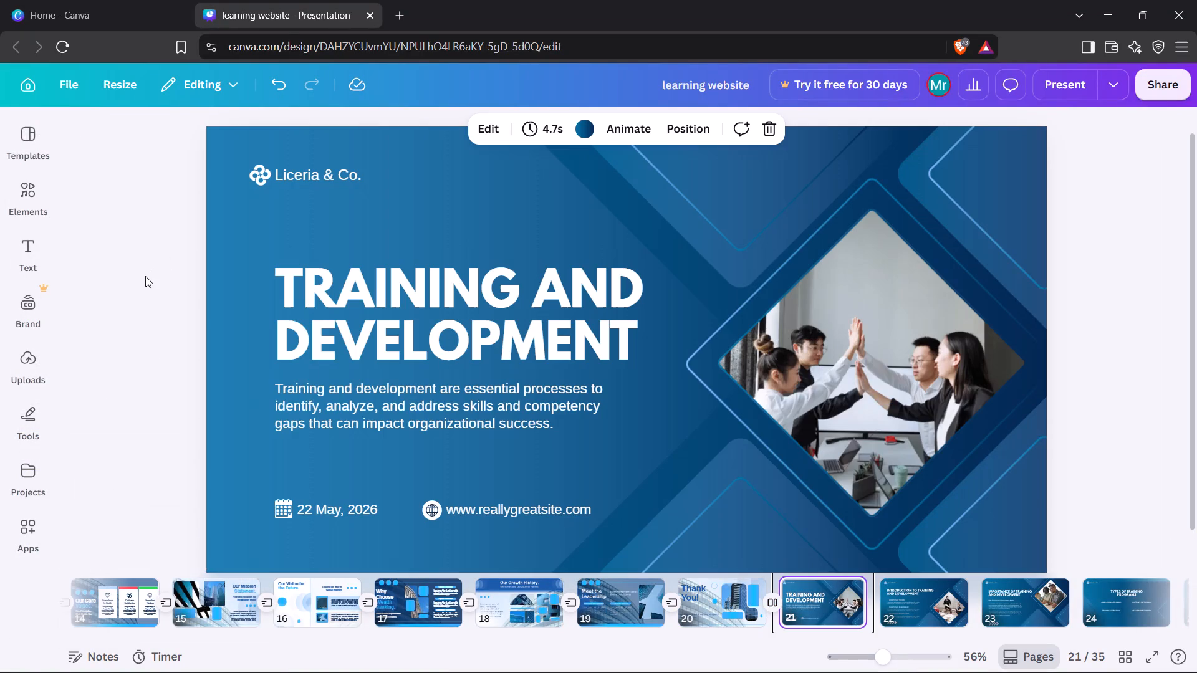
{"action": "left_click_drag", "start_coordinate": [269, 178], "coordinate": [248, 160]}
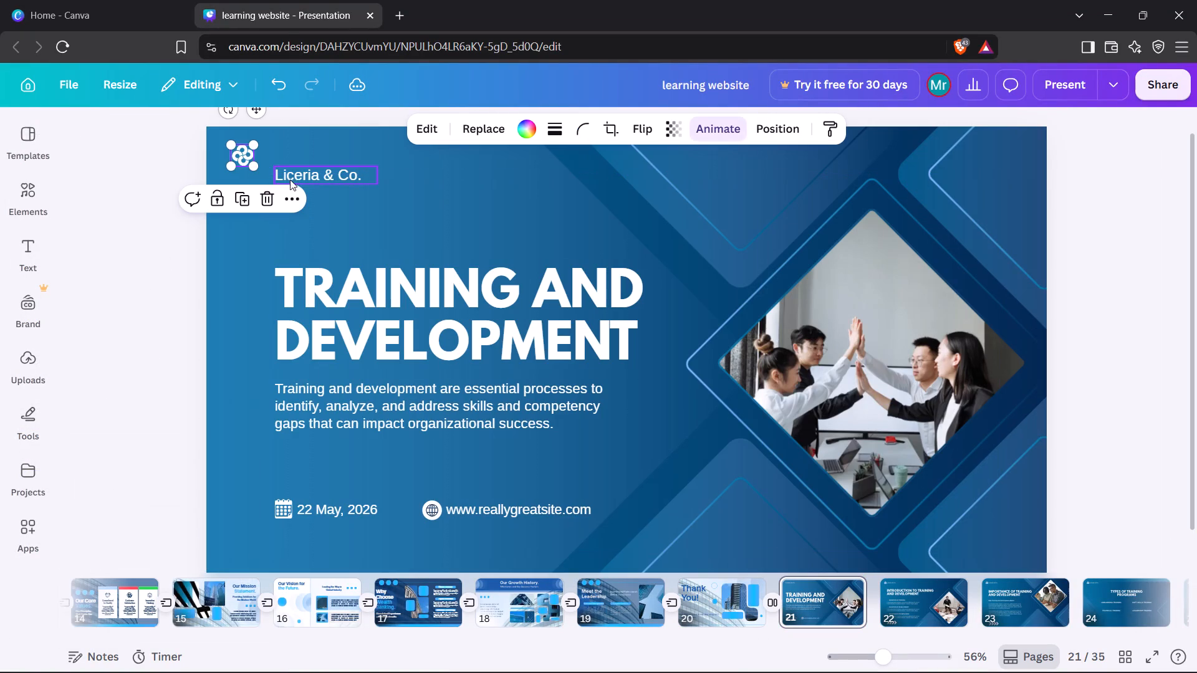
{"action": "left_click_drag", "start_coordinate": [296, 179], "coordinate": [286, 163]}
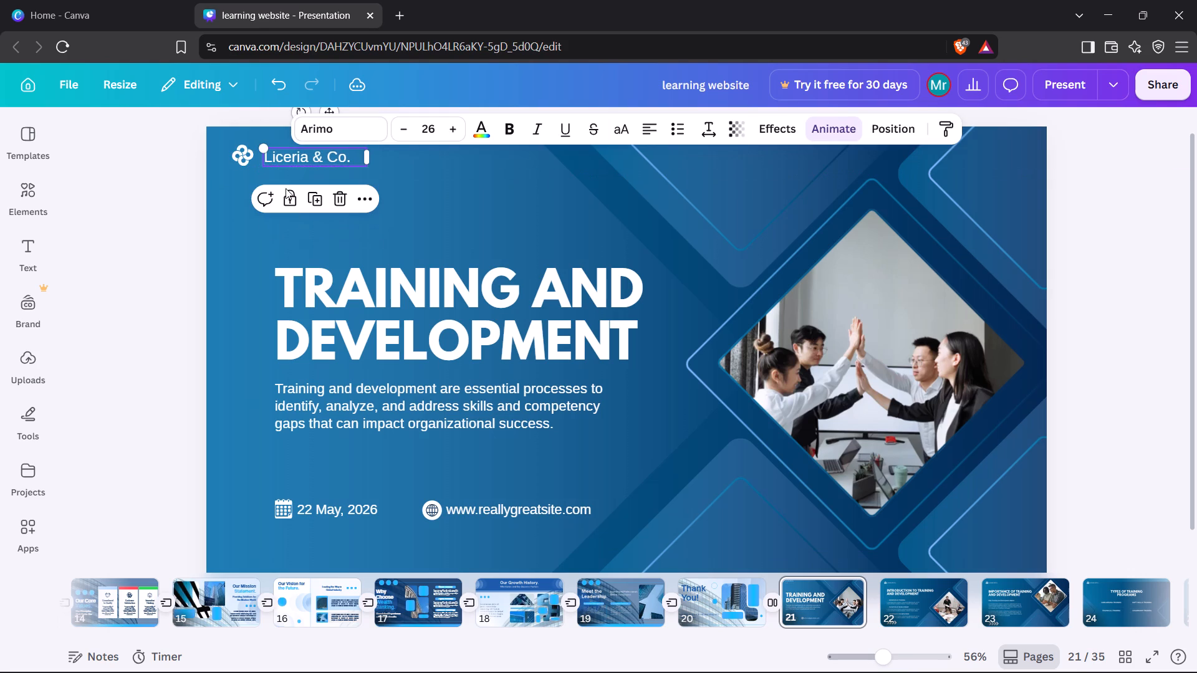
Move the Training and Development heading up and left in line with the company name, and enlarge its text to 83.2.
{"action": "left_click", "coordinate": [330, 327]}
{"action": "left_click_drag", "start_coordinate": [362, 320], "coordinate": [356, 288]}
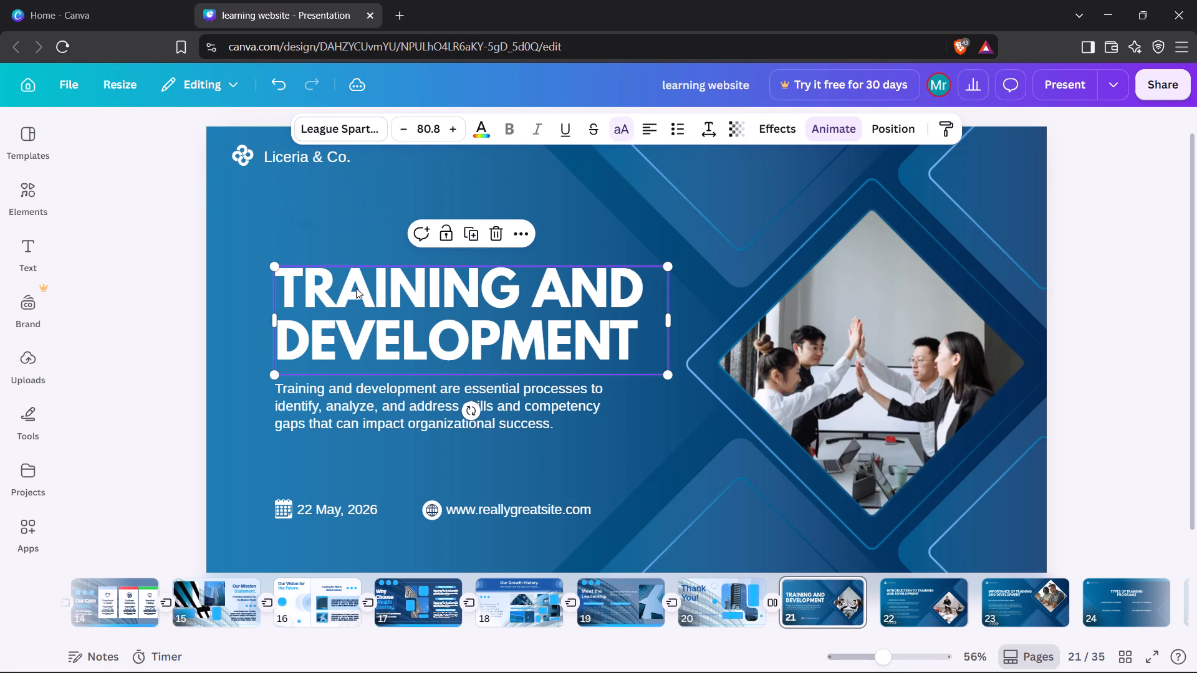
{"action": "left_click_drag", "start_coordinate": [356, 288], "coordinate": [352, 249]}
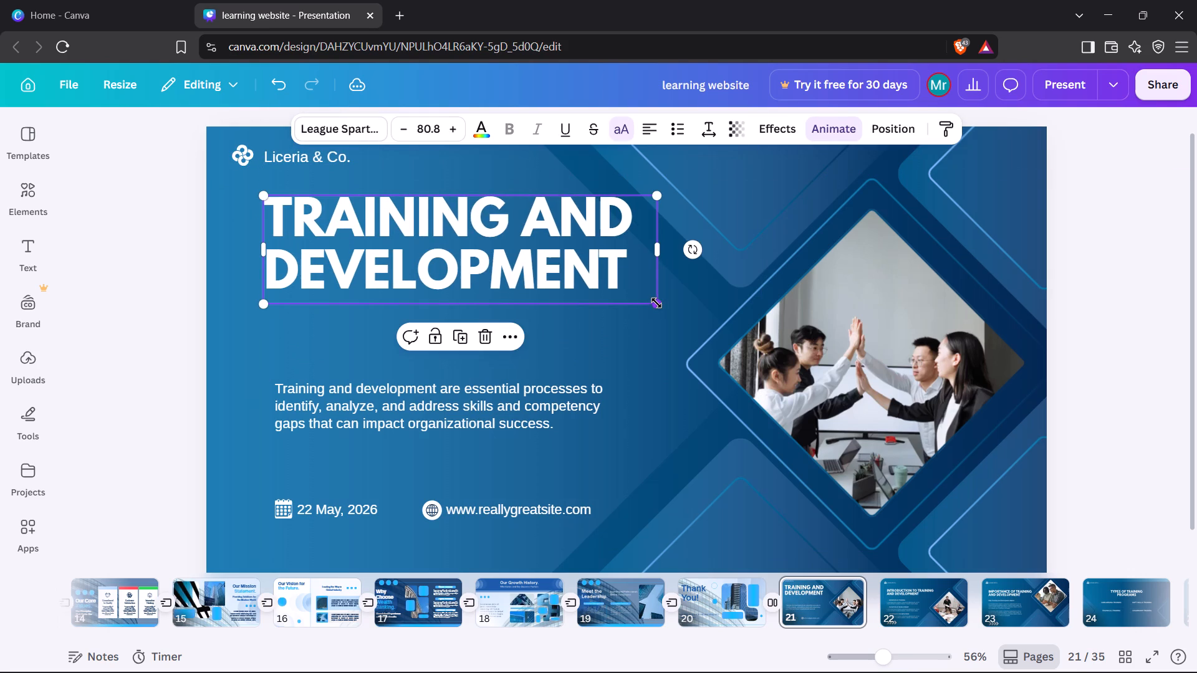
{"action": "left_click_drag", "start_coordinate": [656, 303], "coordinate": [668, 304]}
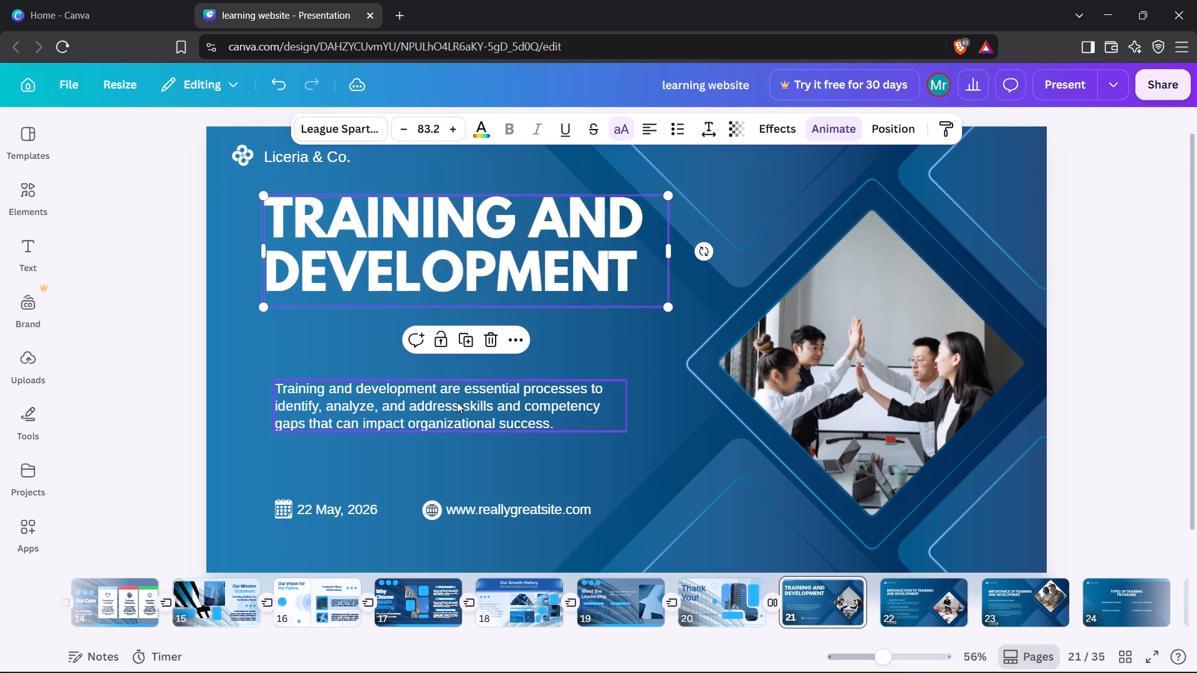
Move the description paragraph up beneath the heading, align its left edge with the heading, and enlarge its text to 25.3.
{"action": "left_click_drag", "start_coordinate": [457, 402], "coordinate": [443, 348]}
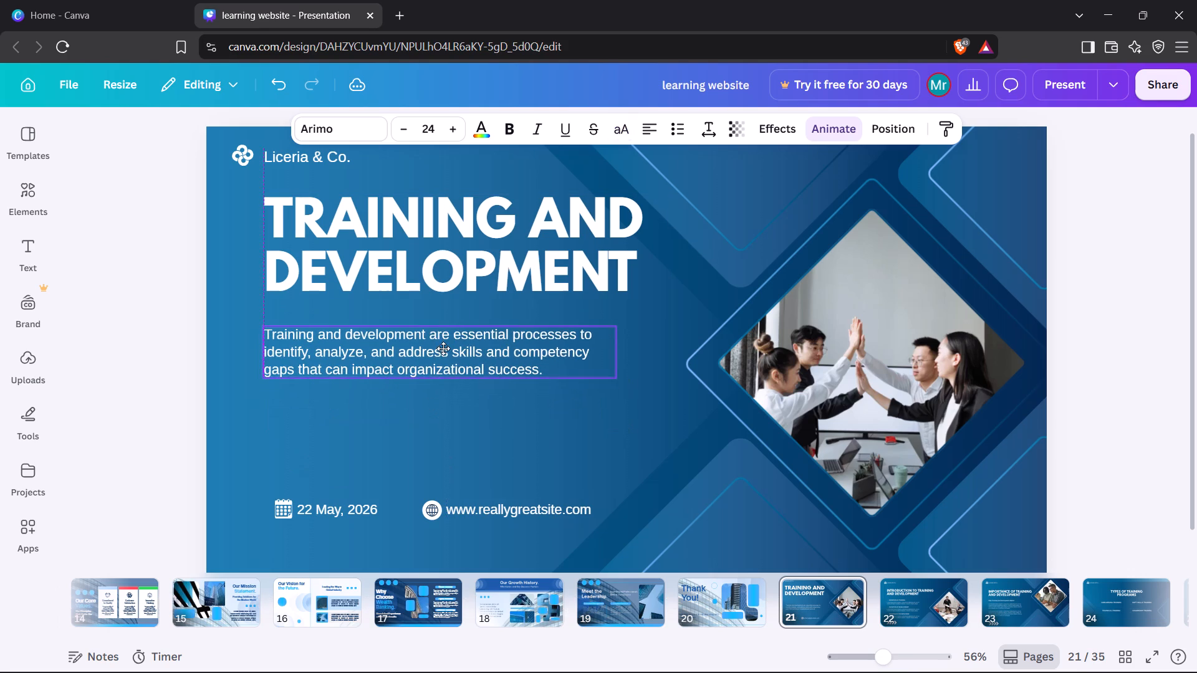
{"action": "left_click_drag", "start_coordinate": [443, 348], "coordinate": [446, 358]}
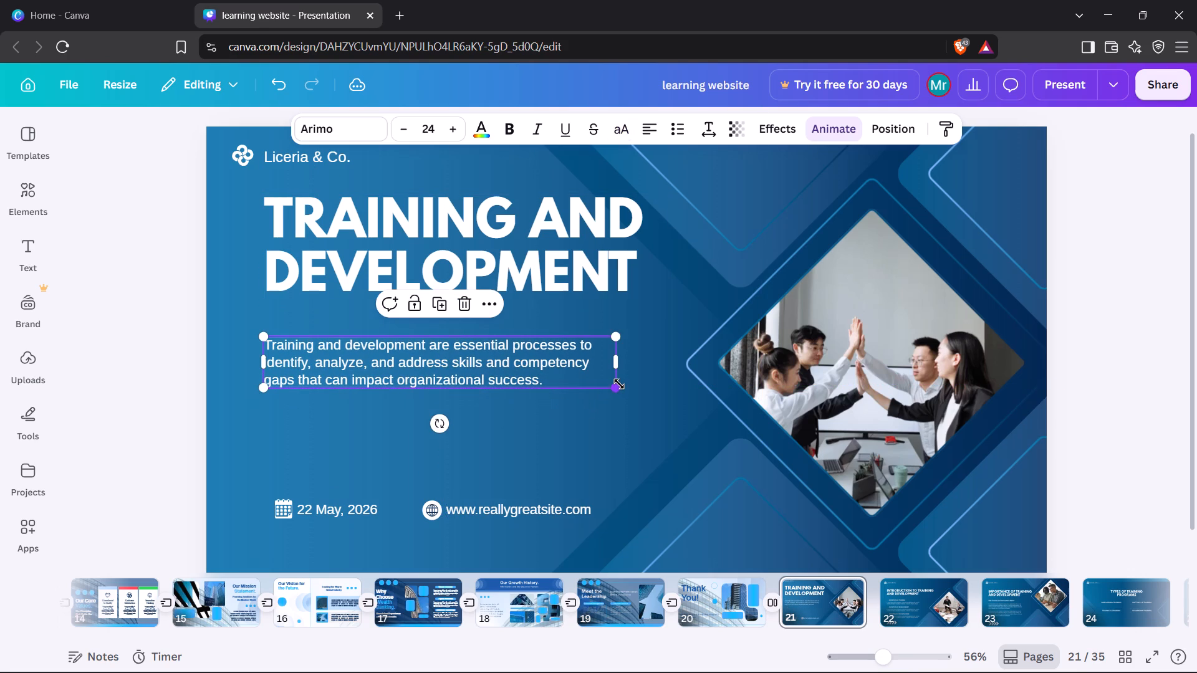
{"action": "left_click_drag", "start_coordinate": [619, 384], "coordinate": [635, 410]}
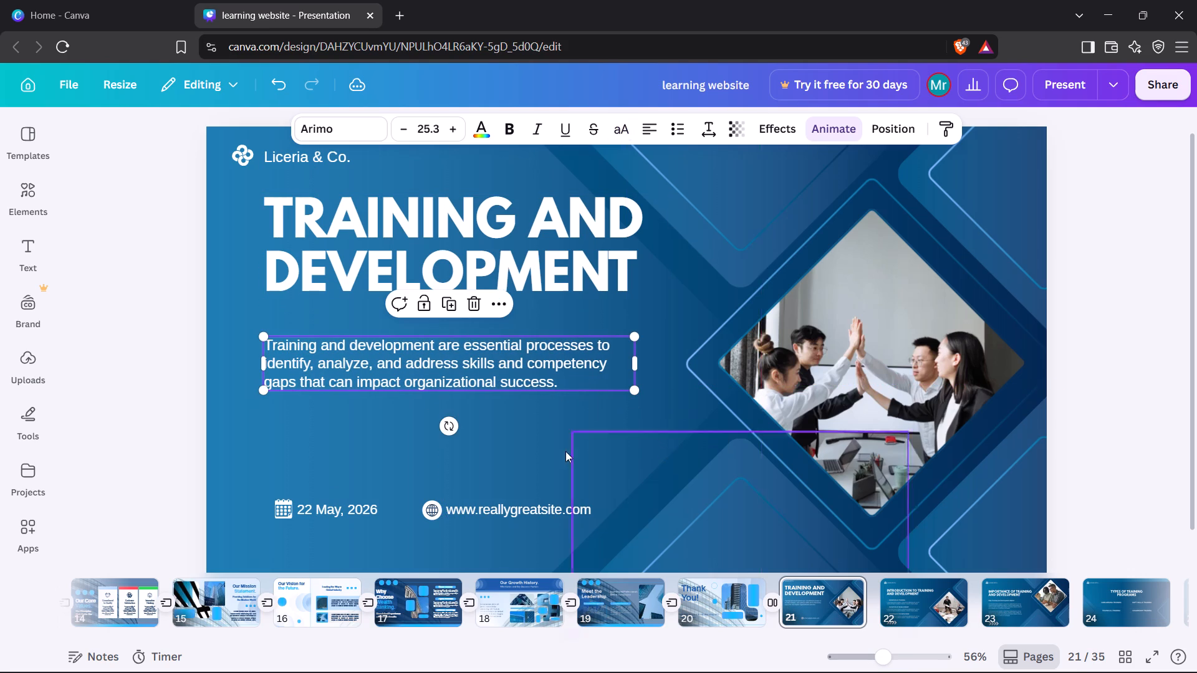
{"action": "left_click", "coordinate": [643, 454]}
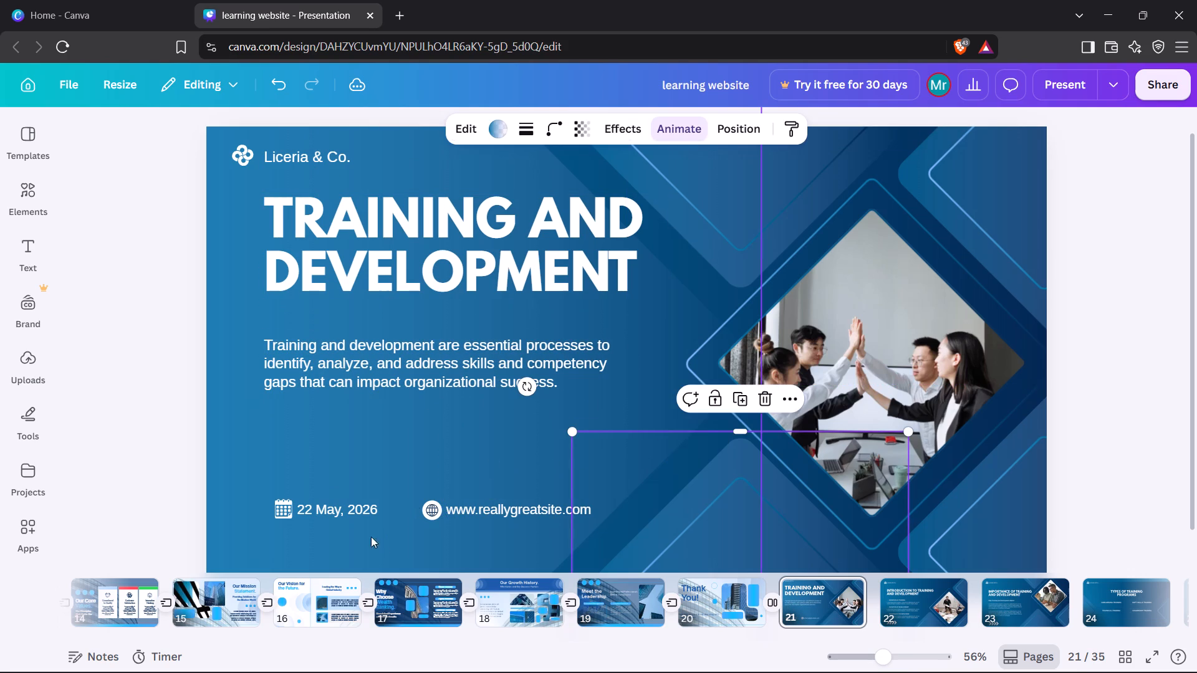
{"action": "left_click", "coordinate": [352, 508]}
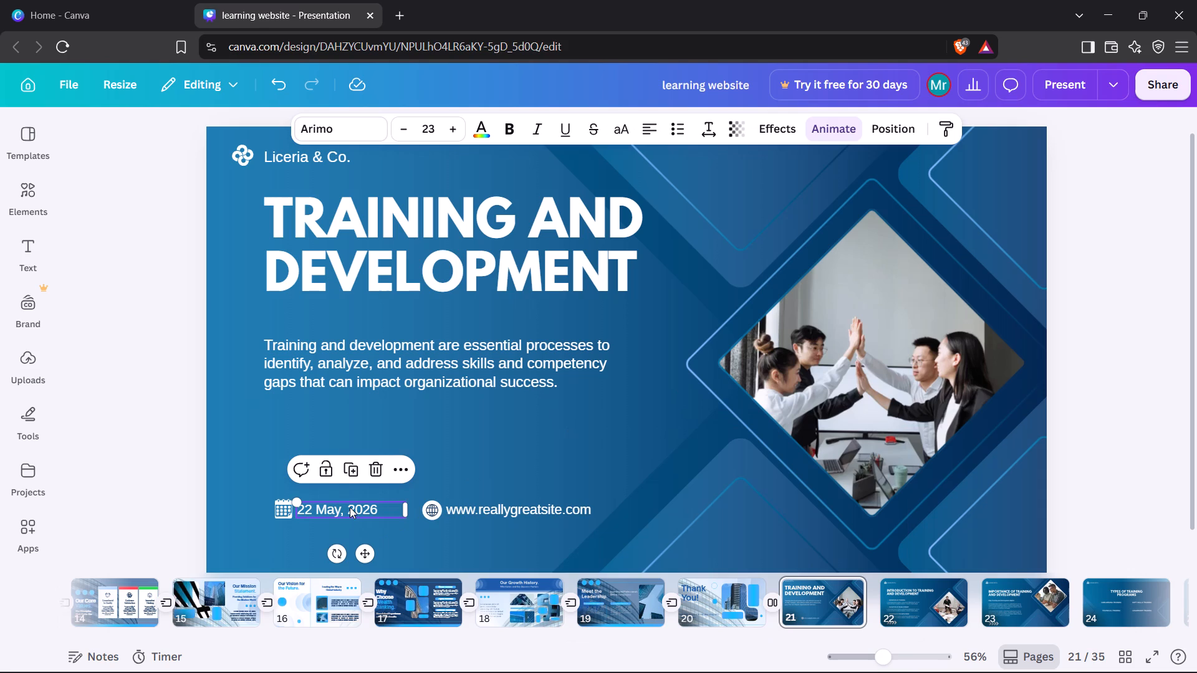
{"action": "left_click", "coordinate": [372, 457]}
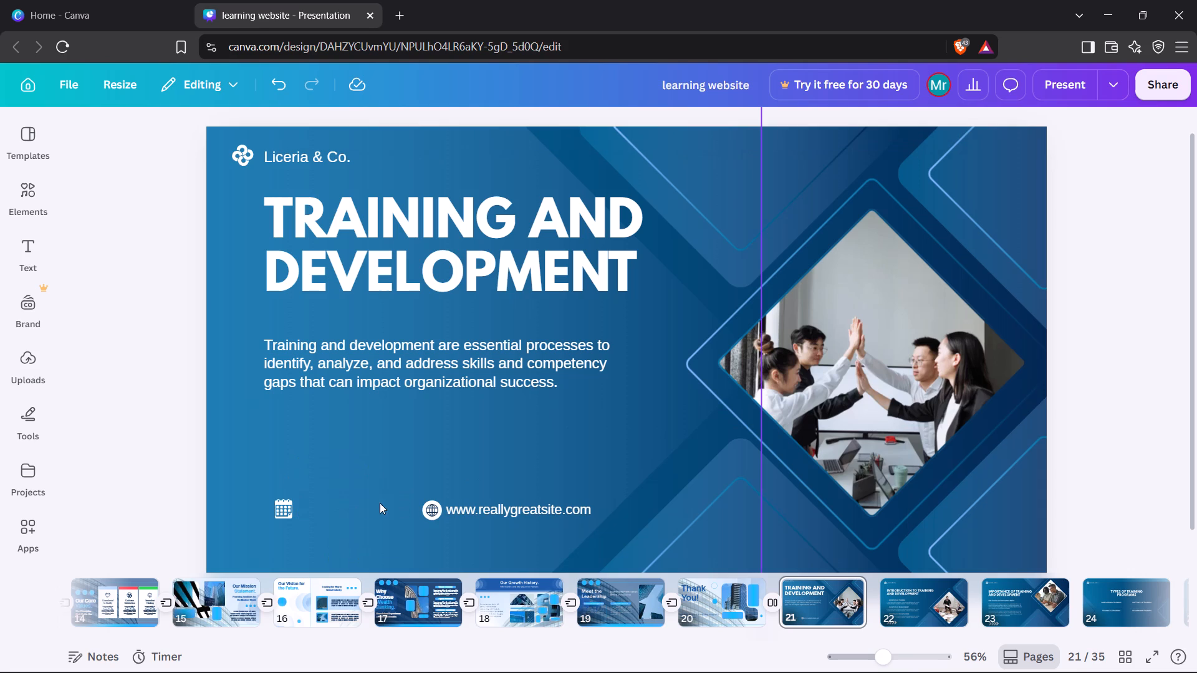
{"action": "left_click", "coordinate": [277, 510]}
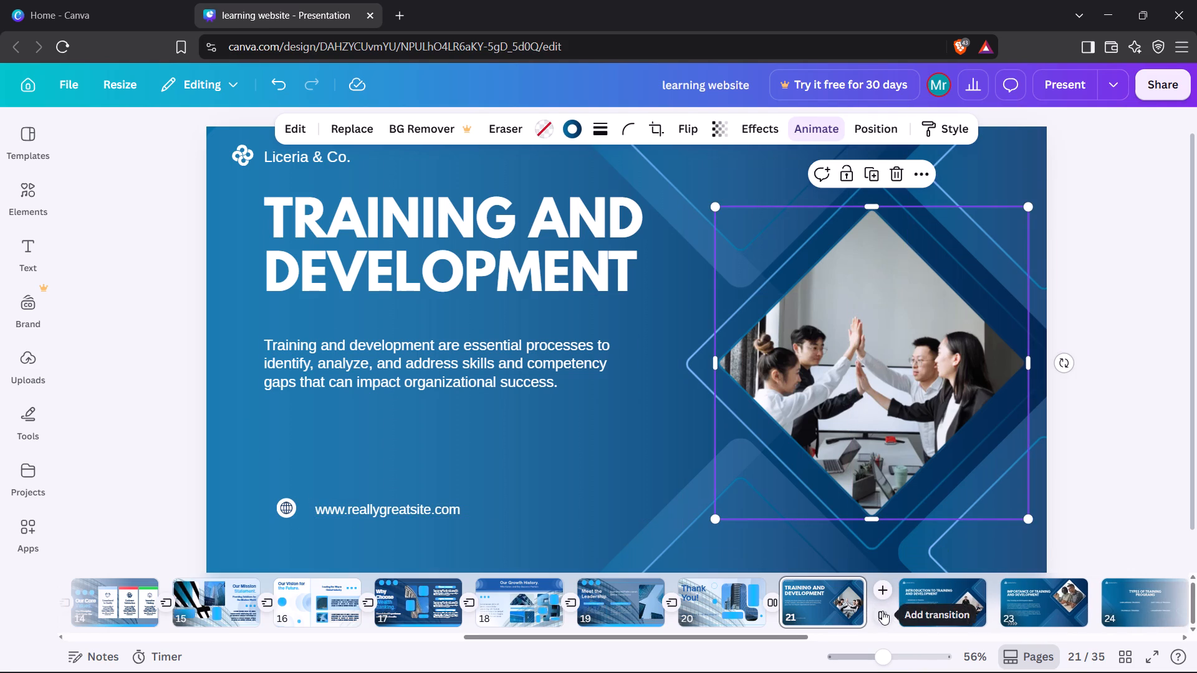
{"action": "left_click", "coordinate": [882, 611]}
{"action": "left_click", "coordinate": [181, 413]}
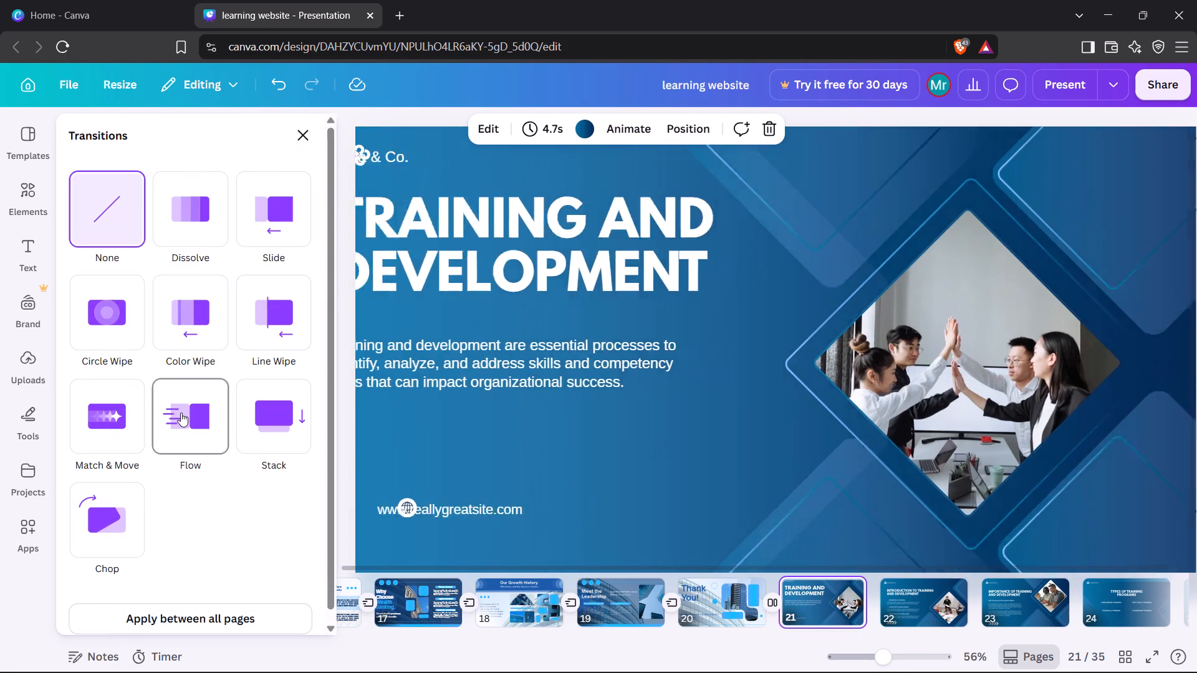
{"action": "left_click", "coordinate": [302, 140]}
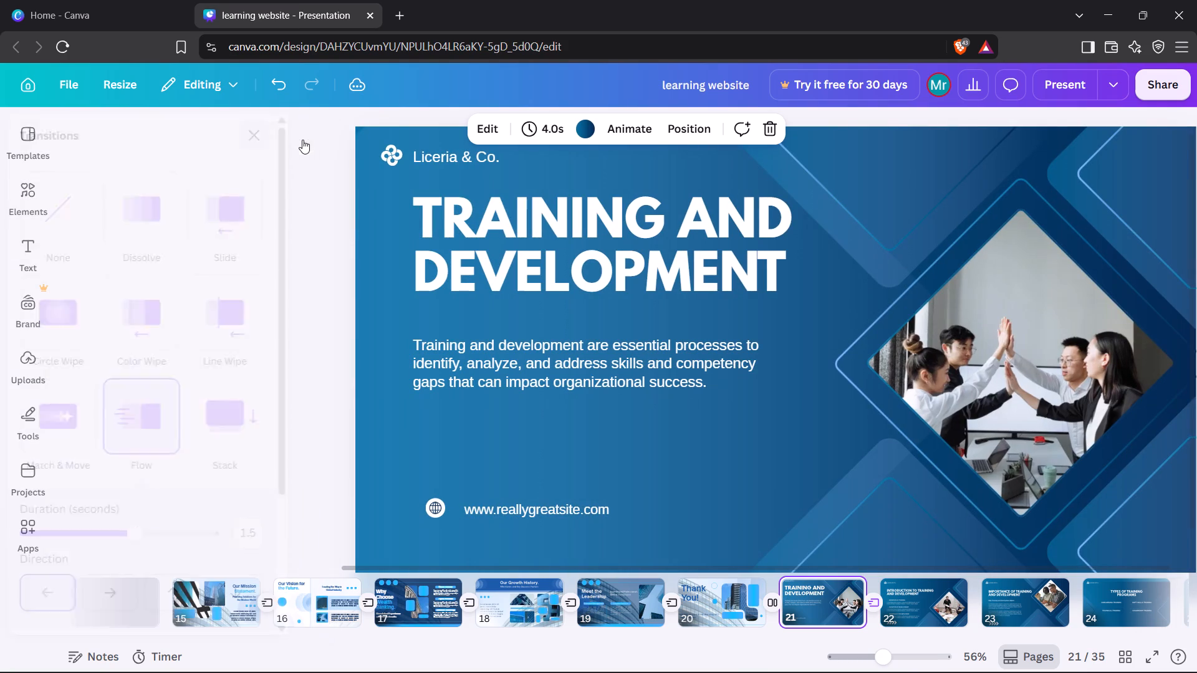
On page 22, move the logo icon and the "Liceria & Co." text slightly up, keeping them side by side.
{"action": "left_click", "coordinate": [175, 322]}
{"action": "key", "text": "Right"}
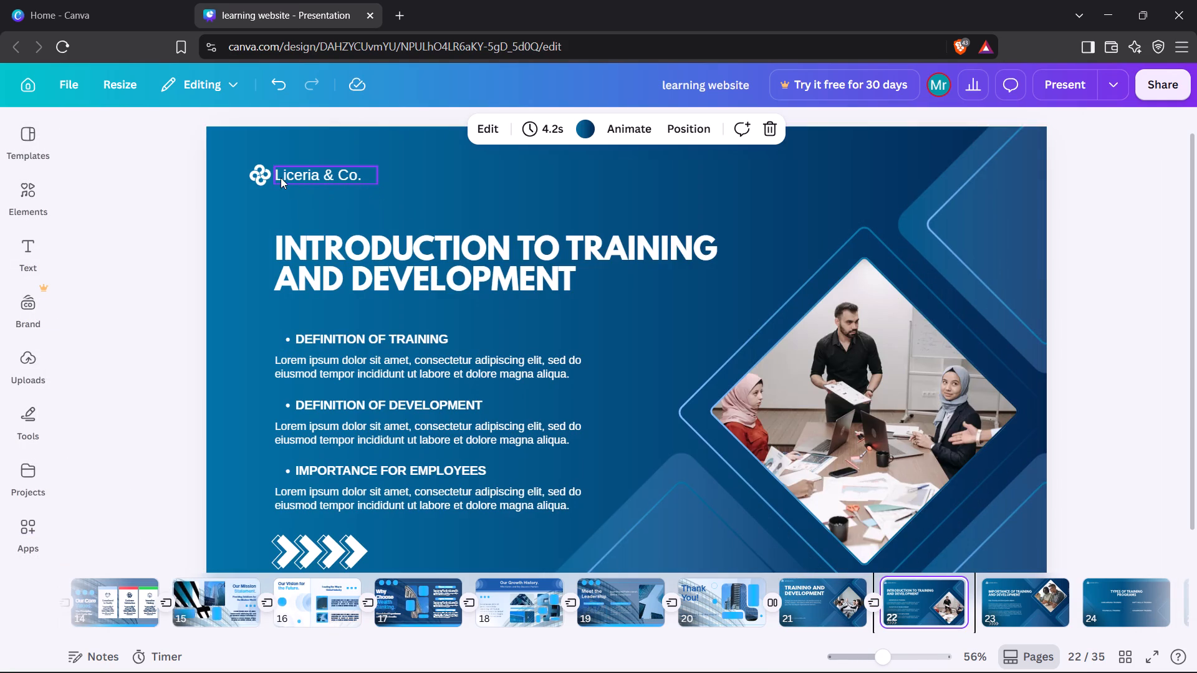
{"action": "left_click_drag", "start_coordinate": [267, 173], "coordinate": [265, 161]}
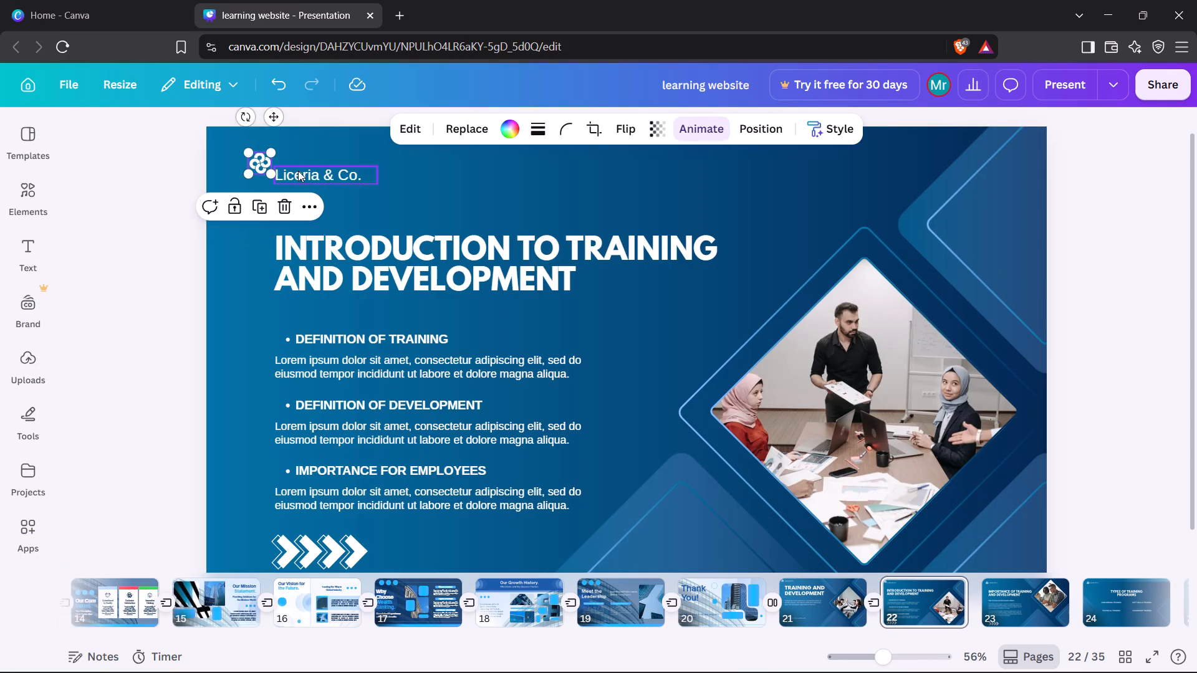
{"action": "left_click_drag", "start_coordinate": [298, 172], "coordinate": [300, 160]}
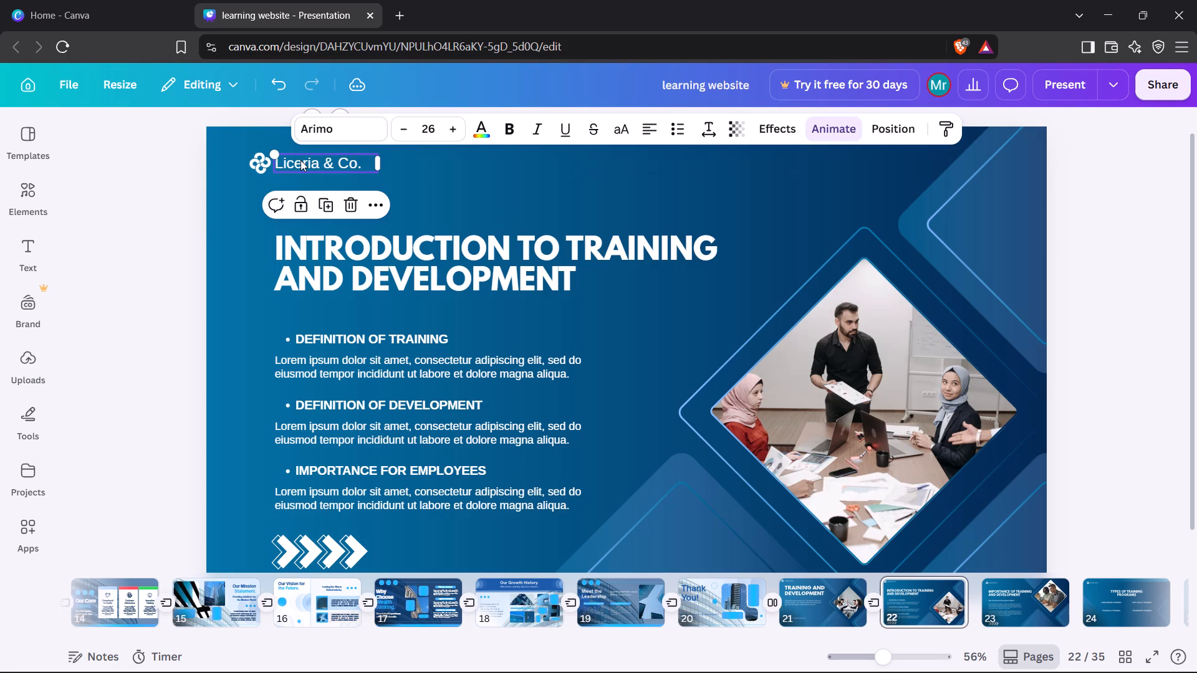
Enlarge the "Introduction to Training and Development" title to font size 51.8 and move it up toward the company name.
{"action": "left_click", "coordinate": [392, 292]}
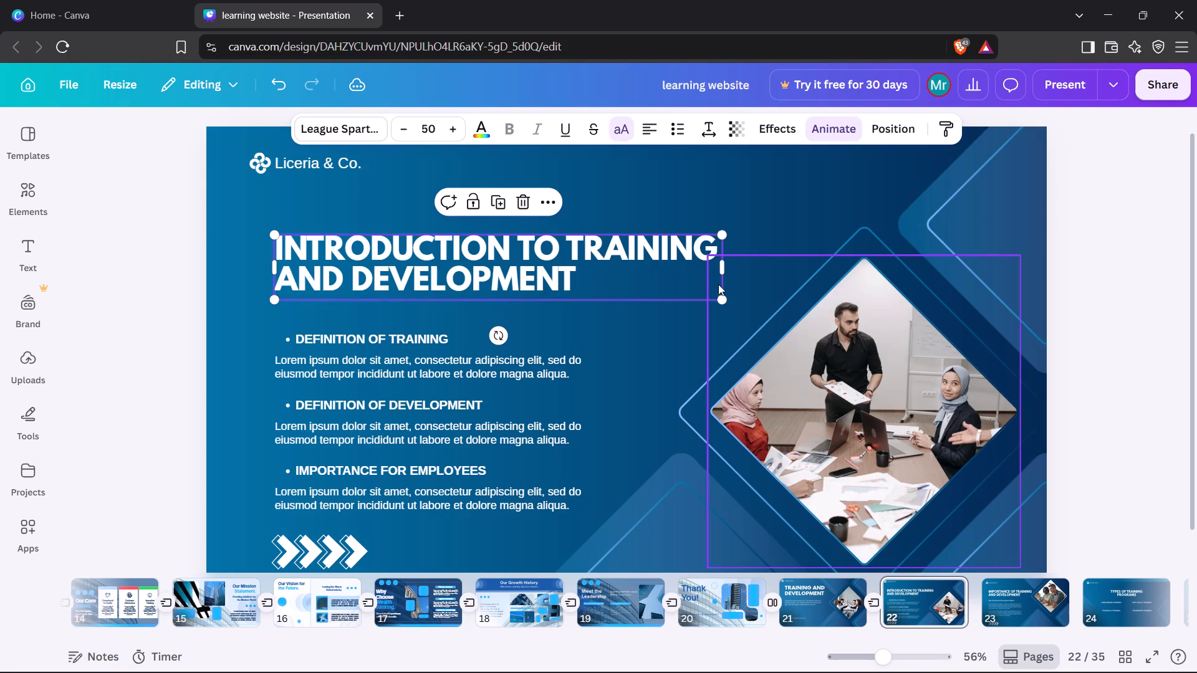
{"action": "left_click_drag", "start_coordinate": [720, 295], "coordinate": [736, 298]}
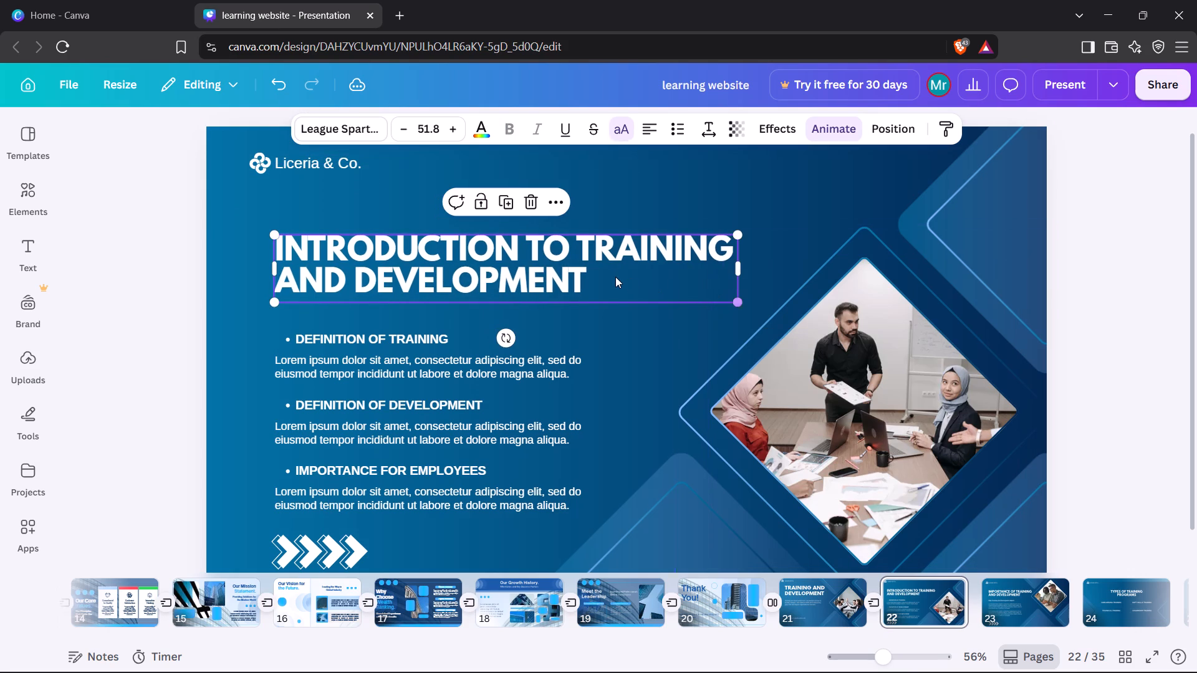
{"action": "left_click_drag", "start_coordinate": [613, 275], "coordinate": [612, 239]}
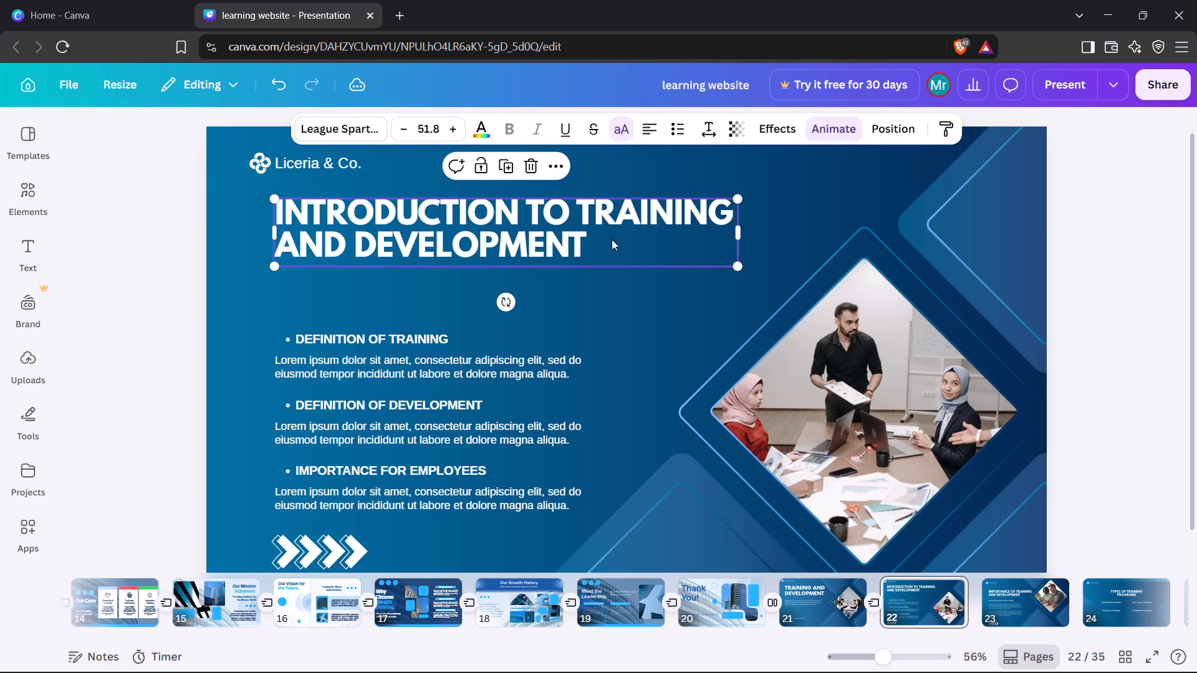
Move page 22's three bulleted headings and their paragraphs up, lining up the second and third paragraphs slightly further right.
{"action": "left_click_drag", "start_coordinate": [417, 333], "coordinate": [414, 303]}
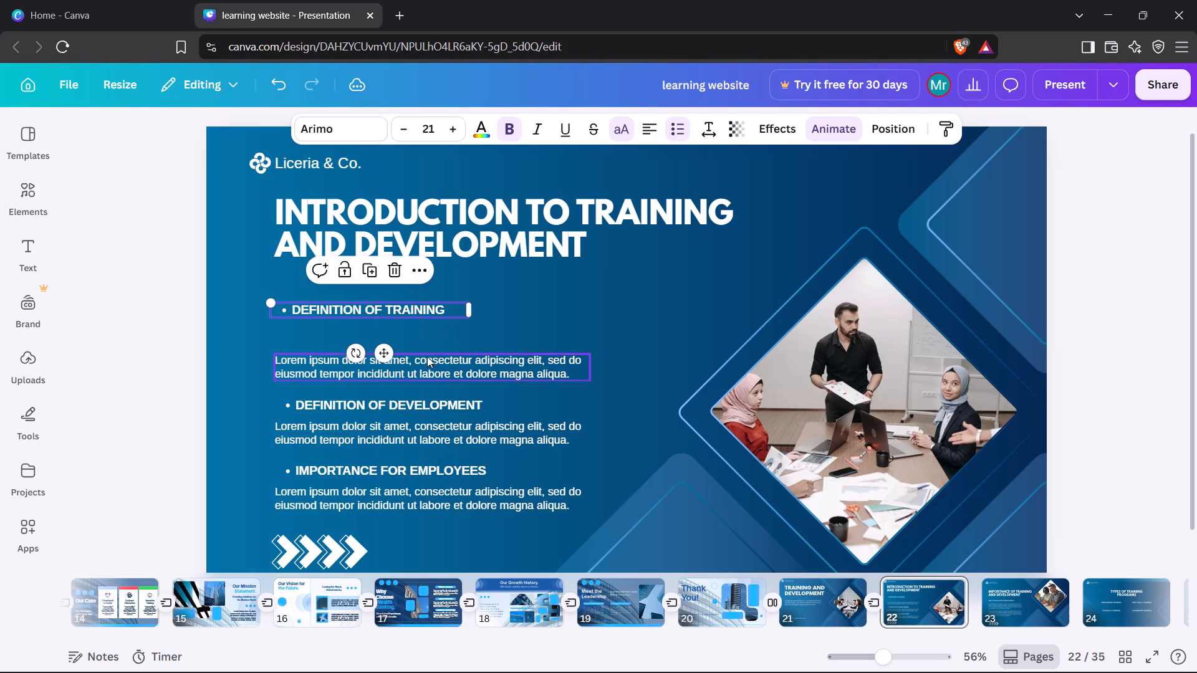
{"action": "left_click_drag", "start_coordinate": [433, 361], "coordinate": [433, 346]}
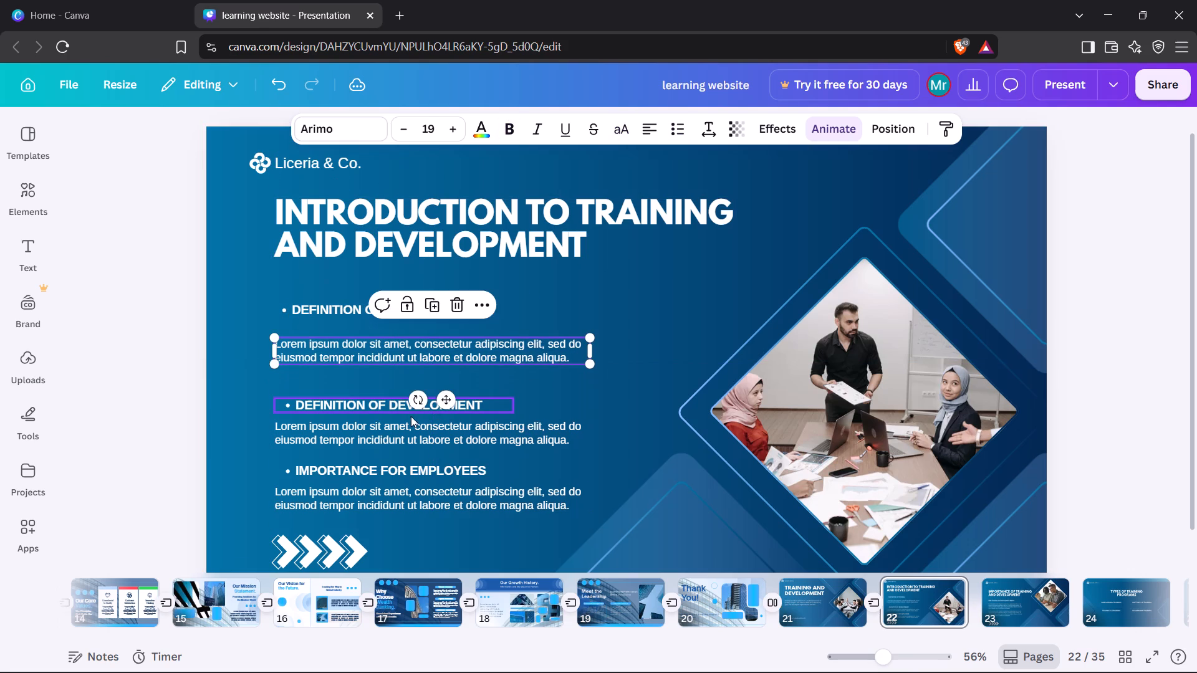
{"action": "left_click_drag", "start_coordinate": [387, 408], "coordinate": [386, 394]}
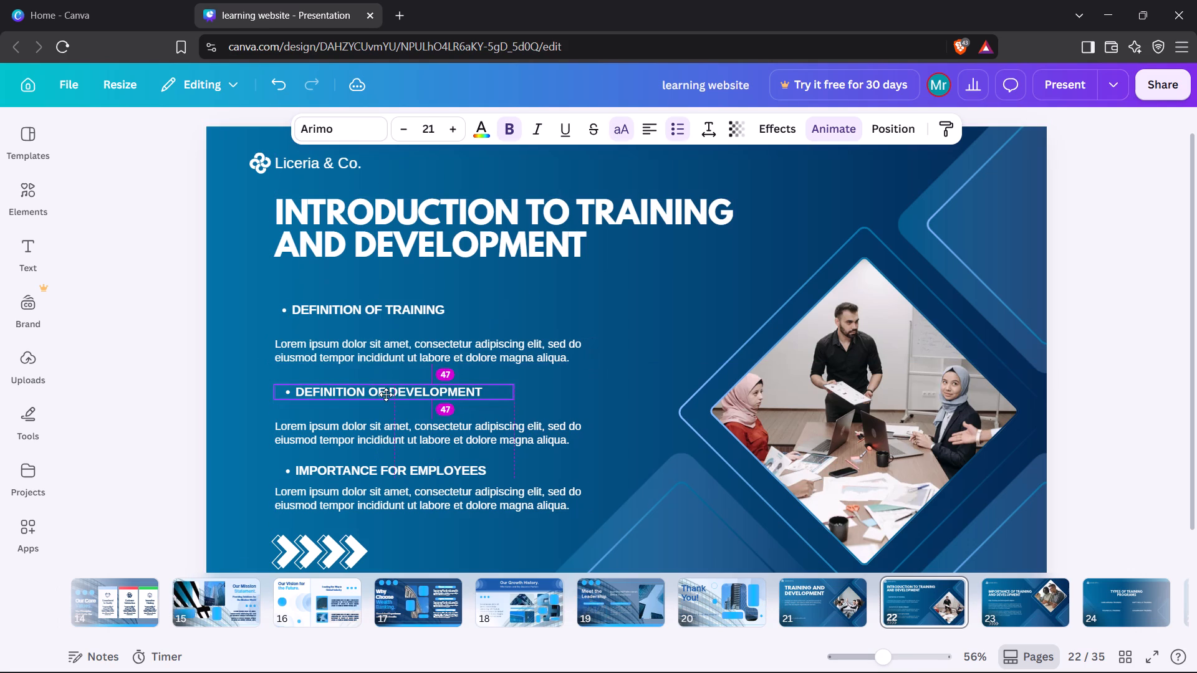
{"action": "left_click_drag", "start_coordinate": [386, 394], "coordinate": [385, 394]}
{"action": "left_click_drag", "start_coordinate": [345, 437], "coordinate": [345, 427]}
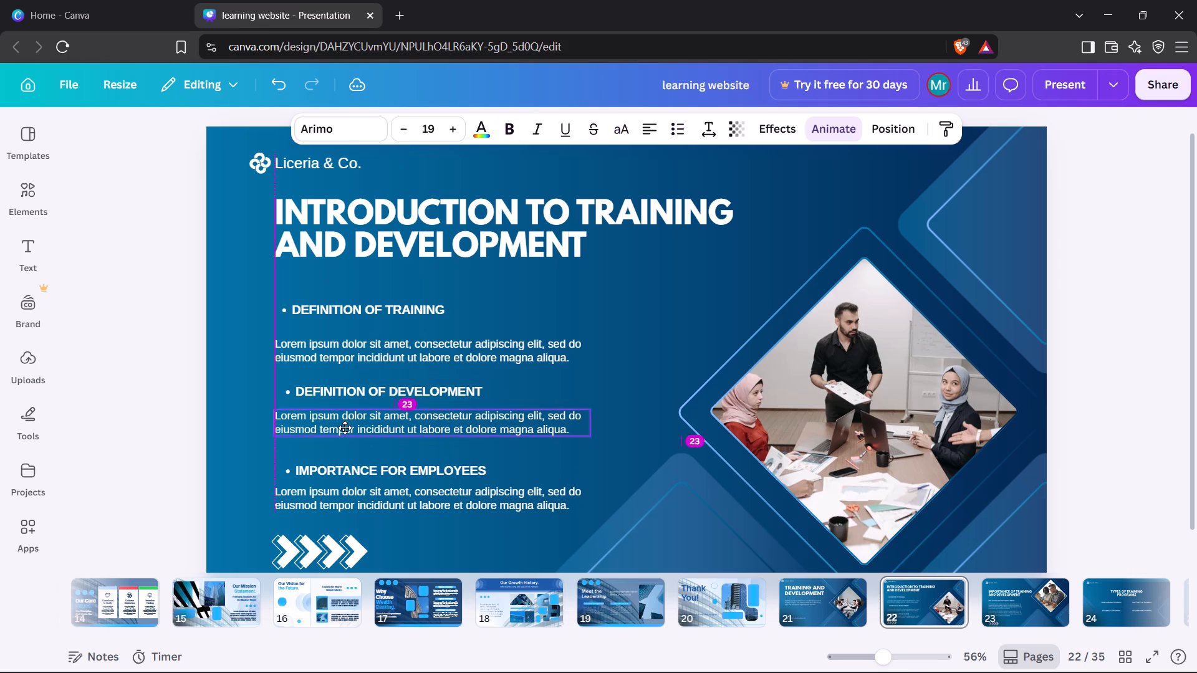
{"action": "left_click_drag", "start_coordinate": [345, 427], "coordinate": [349, 430]}
{"action": "scroll", "coordinate": [439, 436], "scroll_direction": "right", "scroll_amount": 1}
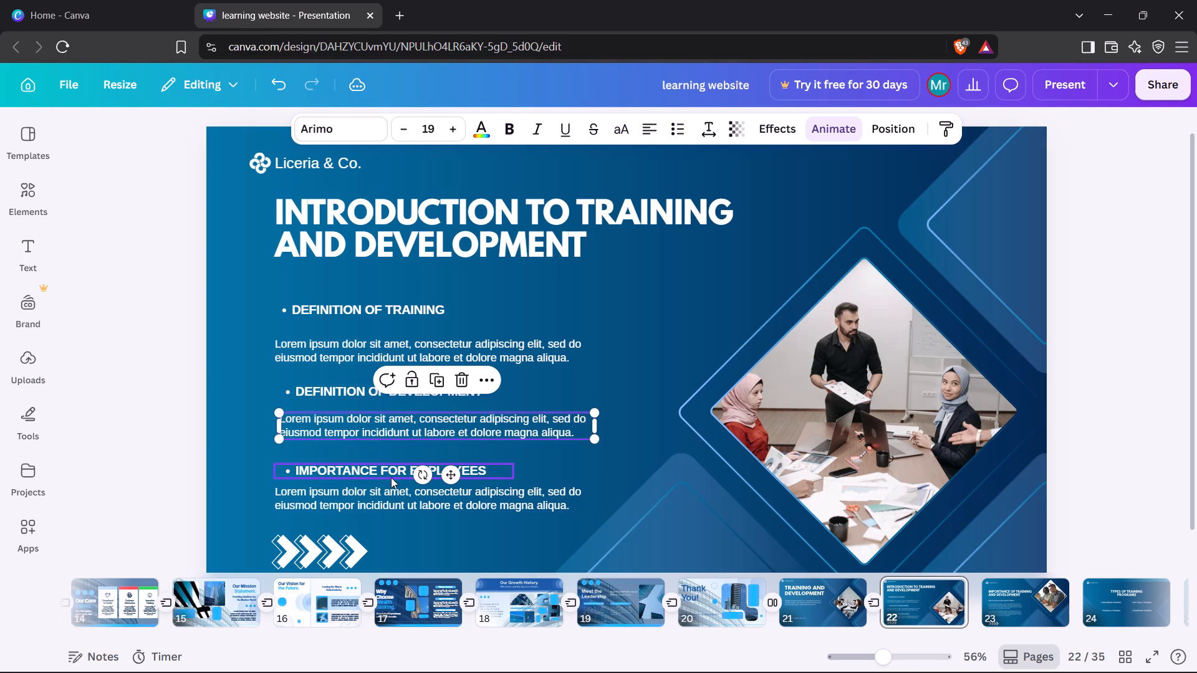
{"action": "left_click_drag", "start_coordinate": [390, 476], "coordinate": [390, 468]}
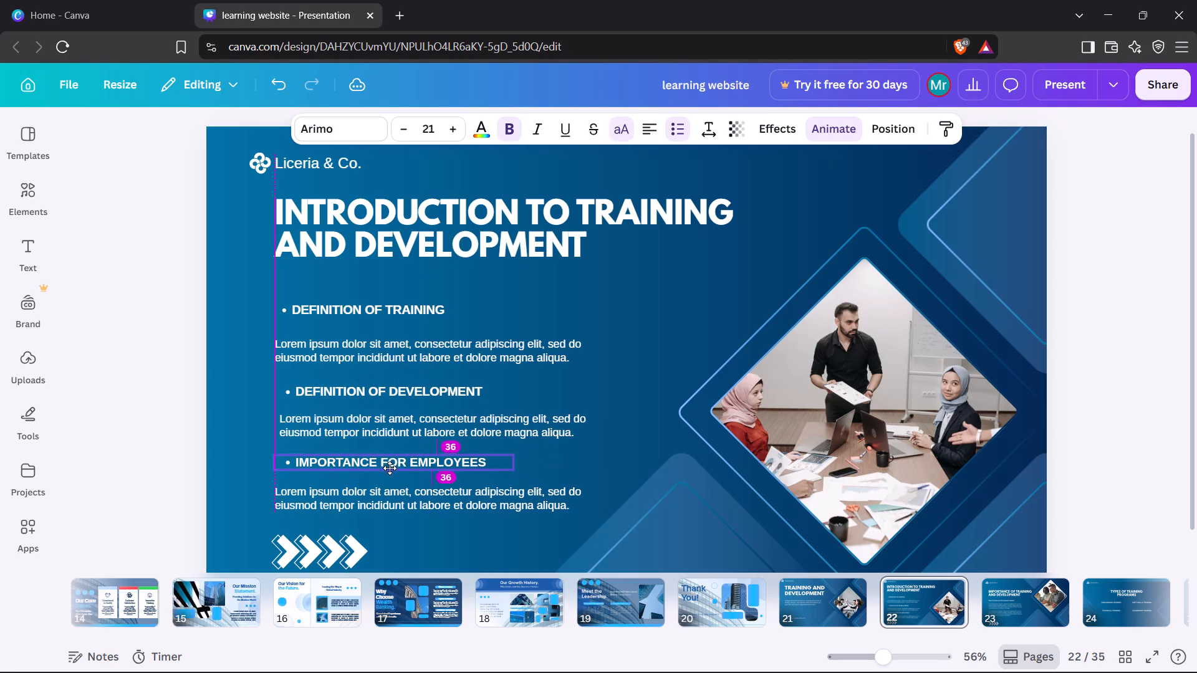
{"action": "left_click_drag", "start_coordinate": [390, 468], "coordinate": [390, 469]}
{"action": "left_click_drag", "start_coordinate": [360, 491], "coordinate": [365, 469]}
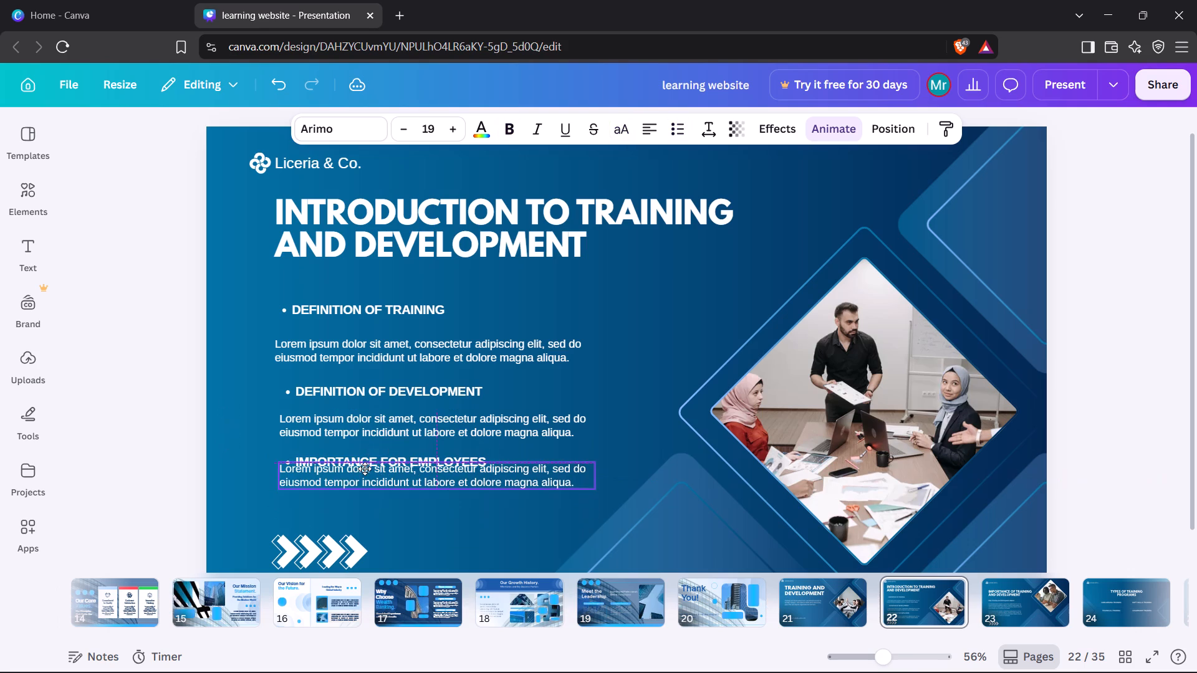
{"action": "left_click_drag", "start_coordinate": [365, 469], "coordinate": [370, 480]}
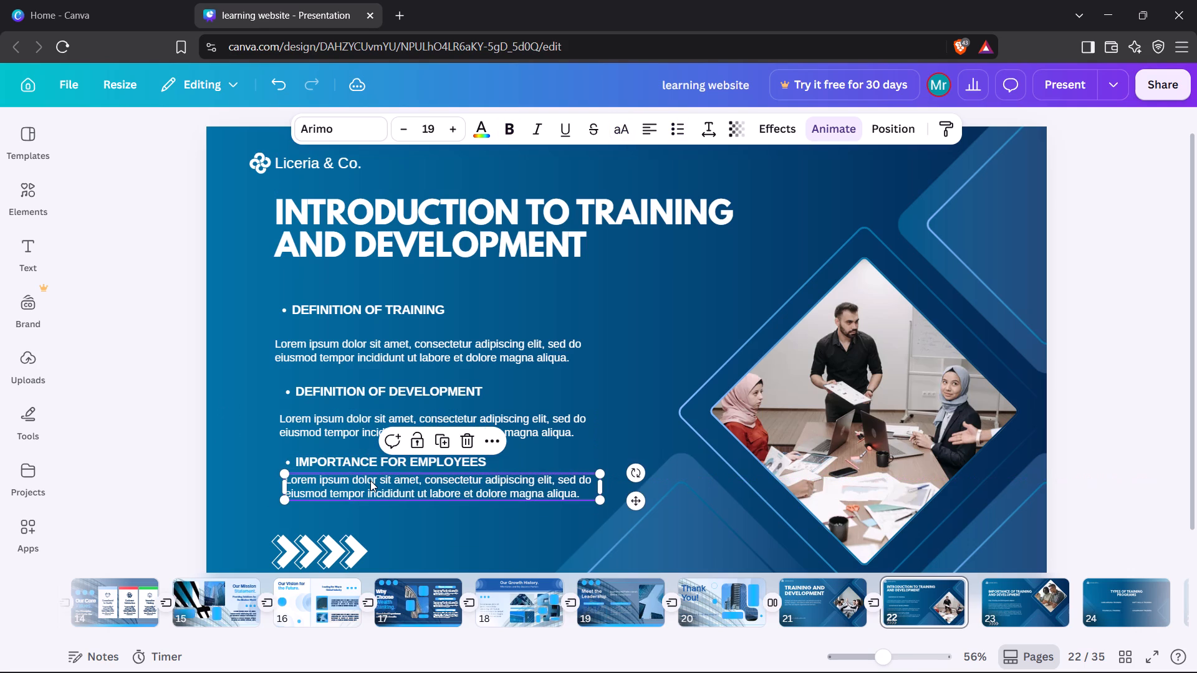
{"action": "left_click", "coordinate": [370, 480]}
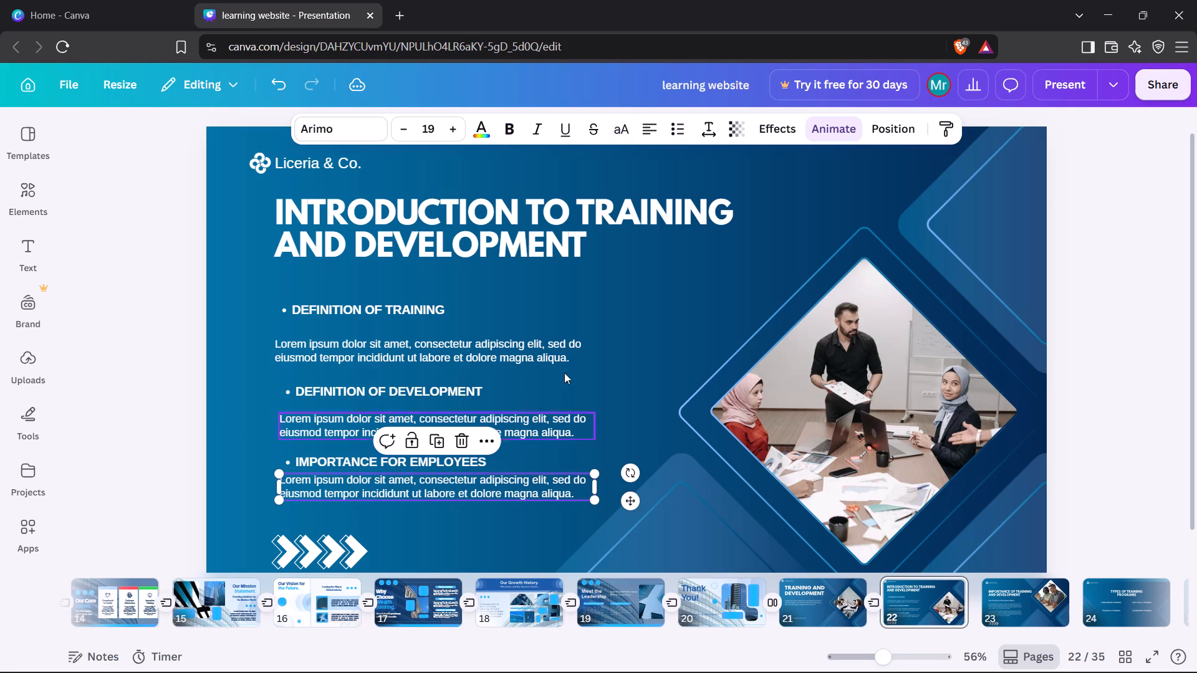
{"action": "left_click", "coordinate": [669, 295]}
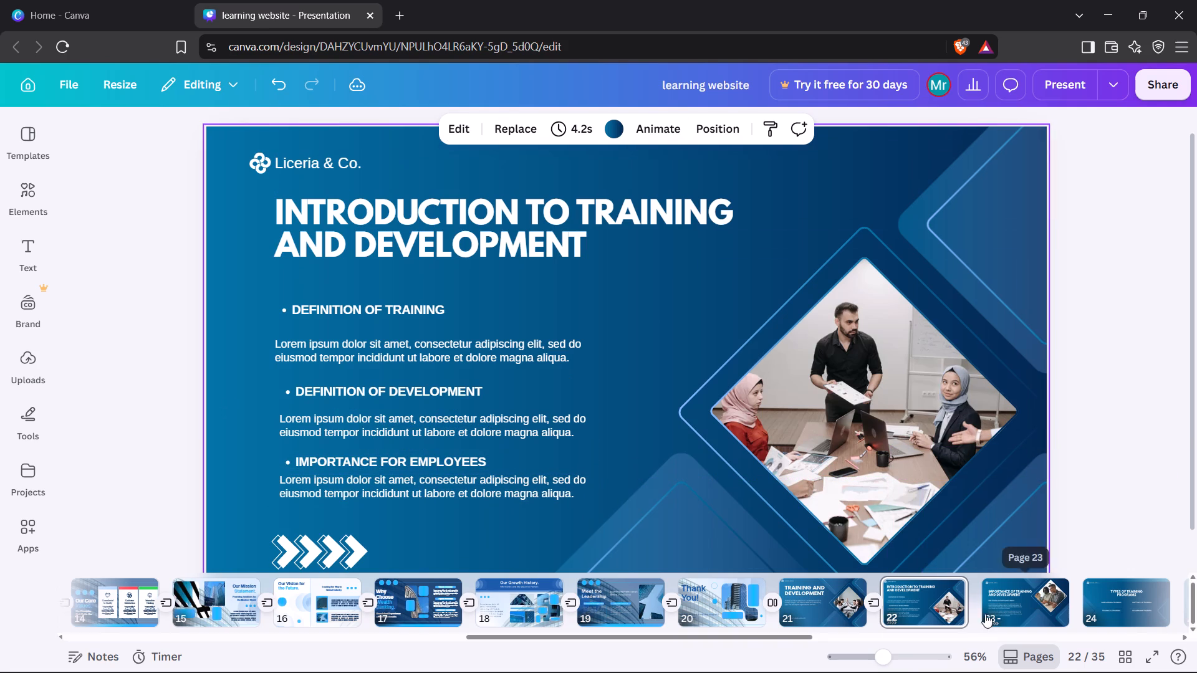
Add a Flow transition between pages 22 and 23.
{"action": "left_click", "coordinate": [981, 616]}
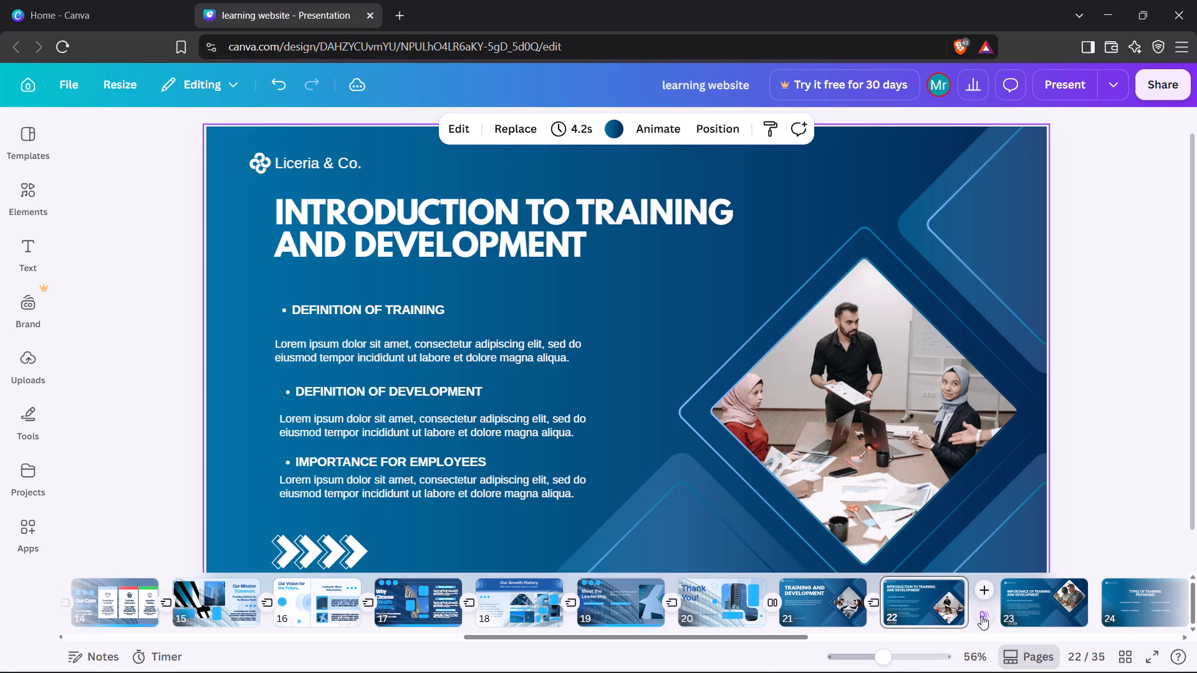
{"action": "left_click", "coordinate": [227, 418]}
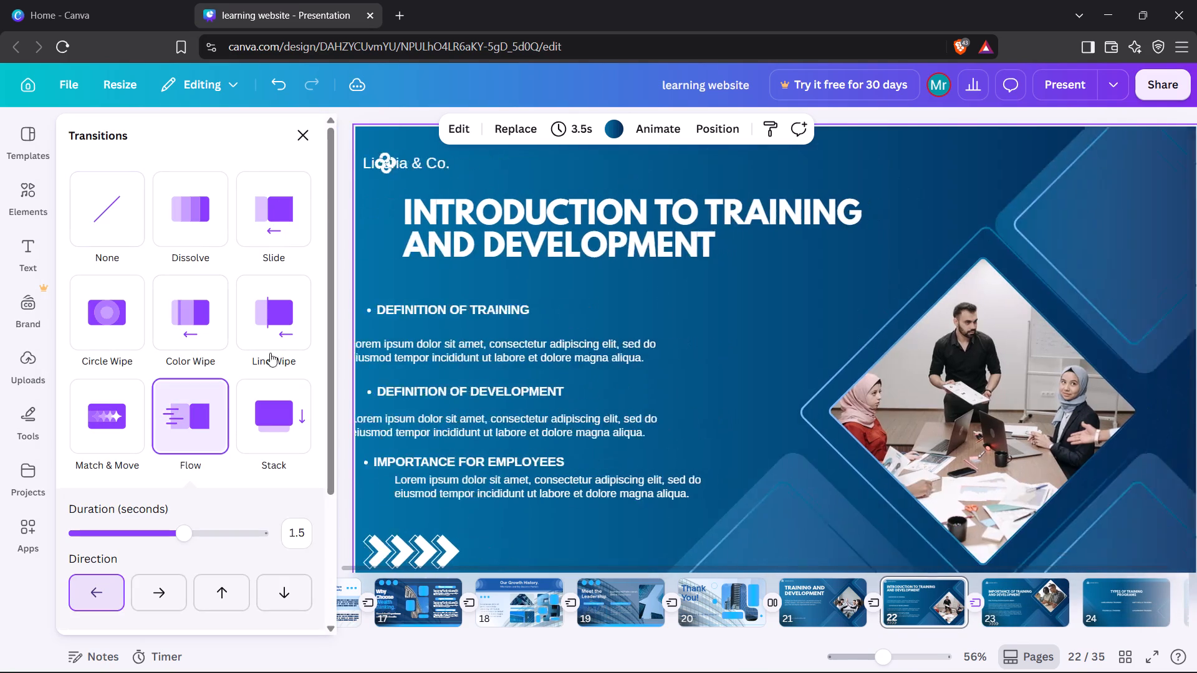
{"action": "left_click", "coordinate": [289, 143]}
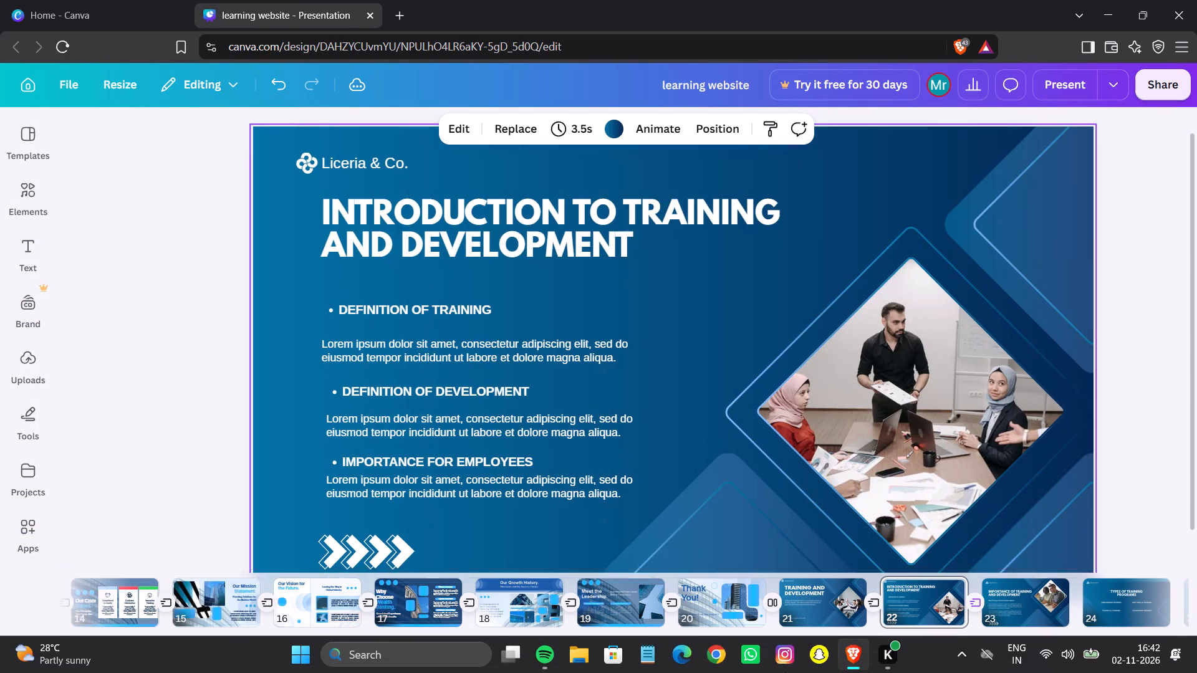
On page 23, move the "Importance of Training and Development" title and the "Why Training and Development Matter" subheading up.
{"action": "scroll", "coordinate": [924, 601], "scroll_direction": "left", "scroll_amount": 4}
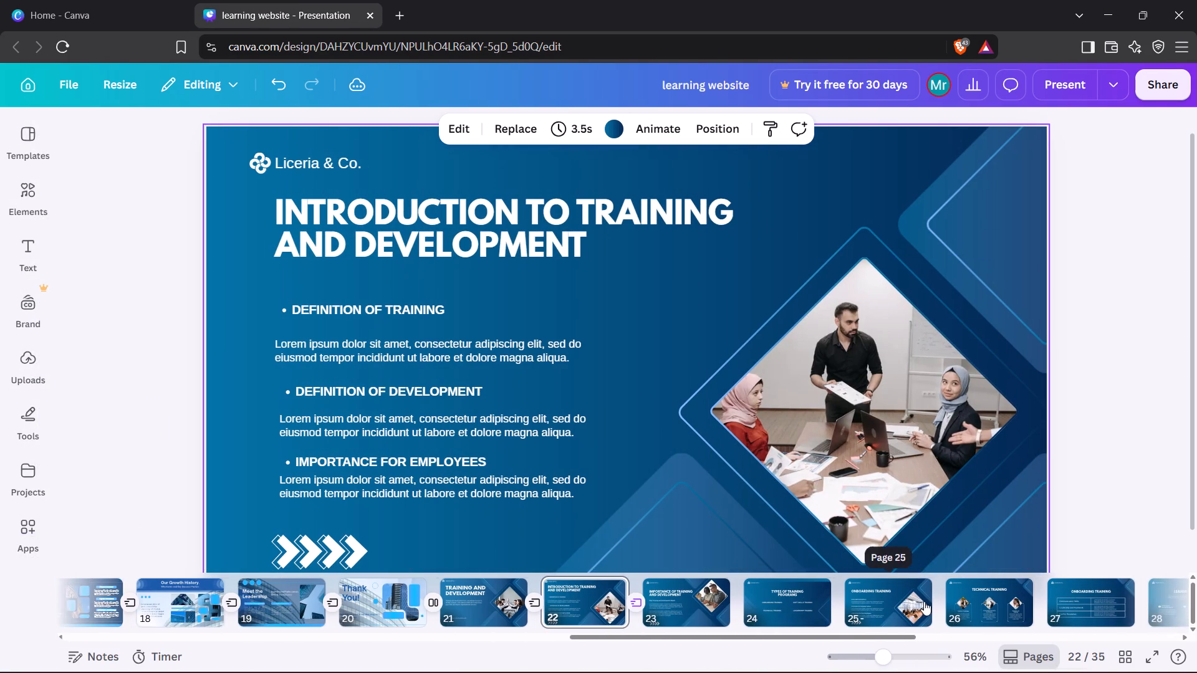
{"action": "scroll", "coordinate": [924, 601], "scroll_direction": "left", "scroll_amount": 2}
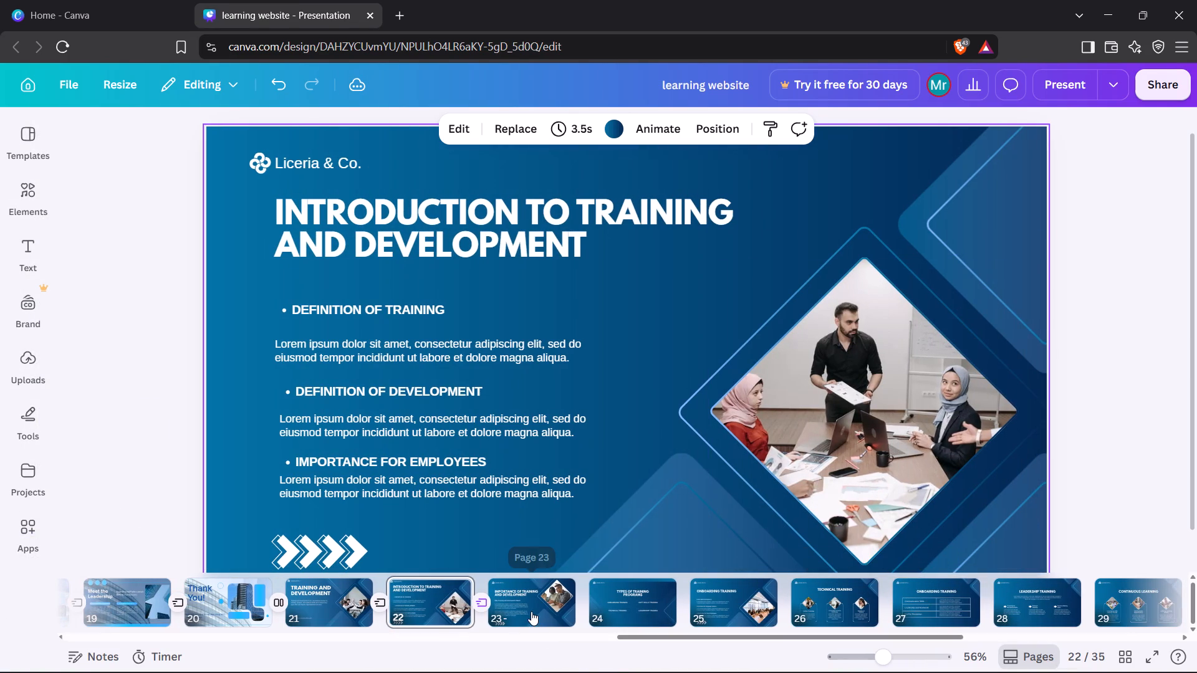
{"action": "left_click", "coordinate": [531, 611]}
{"action": "left_click_drag", "start_coordinate": [413, 294], "coordinate": [412, 254]}
{"action": "left_click", "coordinate": [411, 265]}
{"action": "left_click_drag", "start_coordinate": [408, 340], "coordinate": [409, 335]}
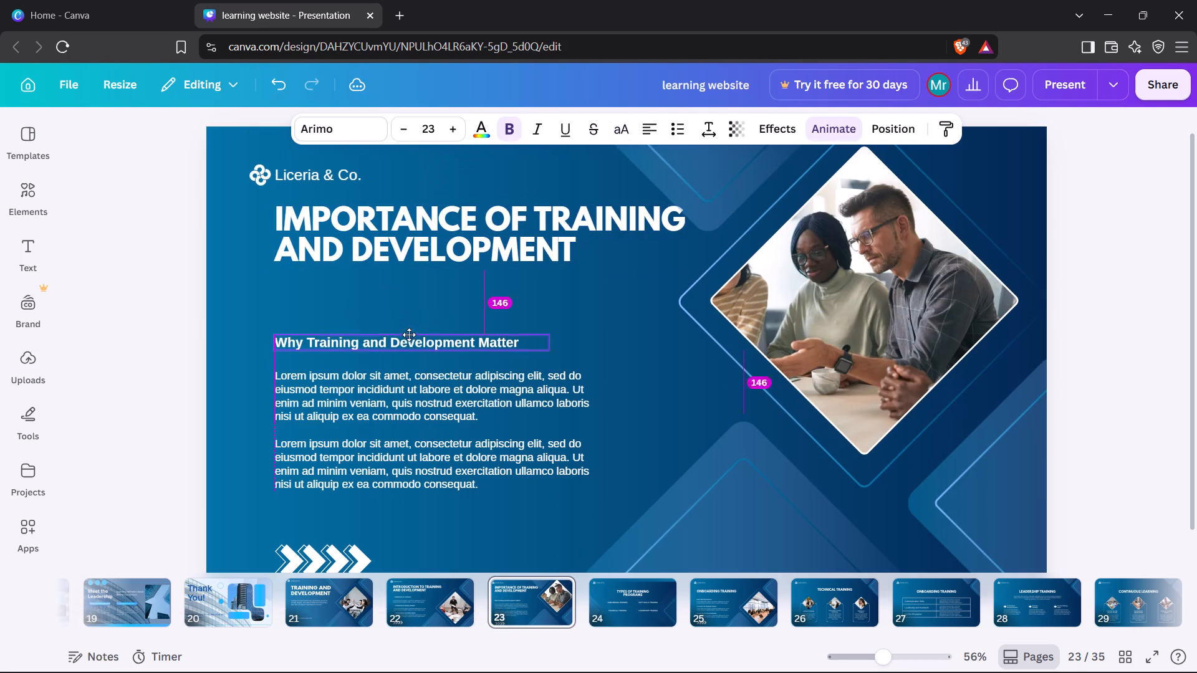
{"action": "left_click_drag", "start_coordinate": [409, 335], "coordinate": [408, 310]}
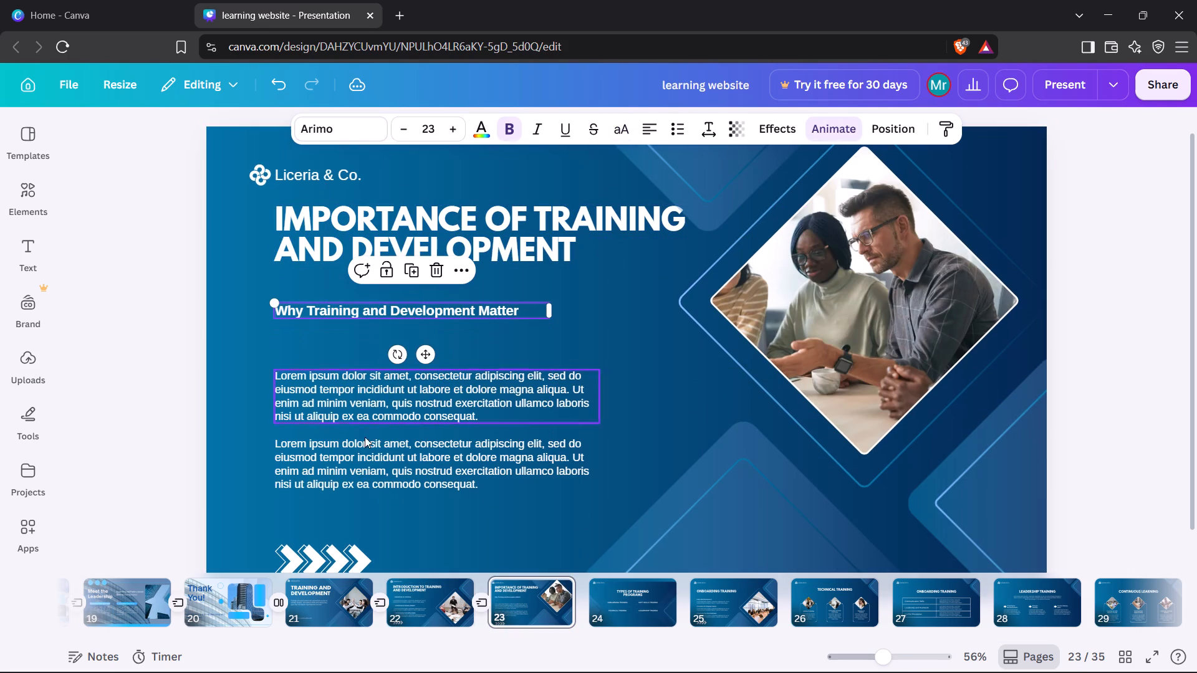
Move page 23's first paragraph up and enlarge it to size 20.4, then enlarge the second paragraph to about 20.2.
{"action": "left_click_drag", "start_coordinate": [366, 413], "coordinate": [363, 387]}
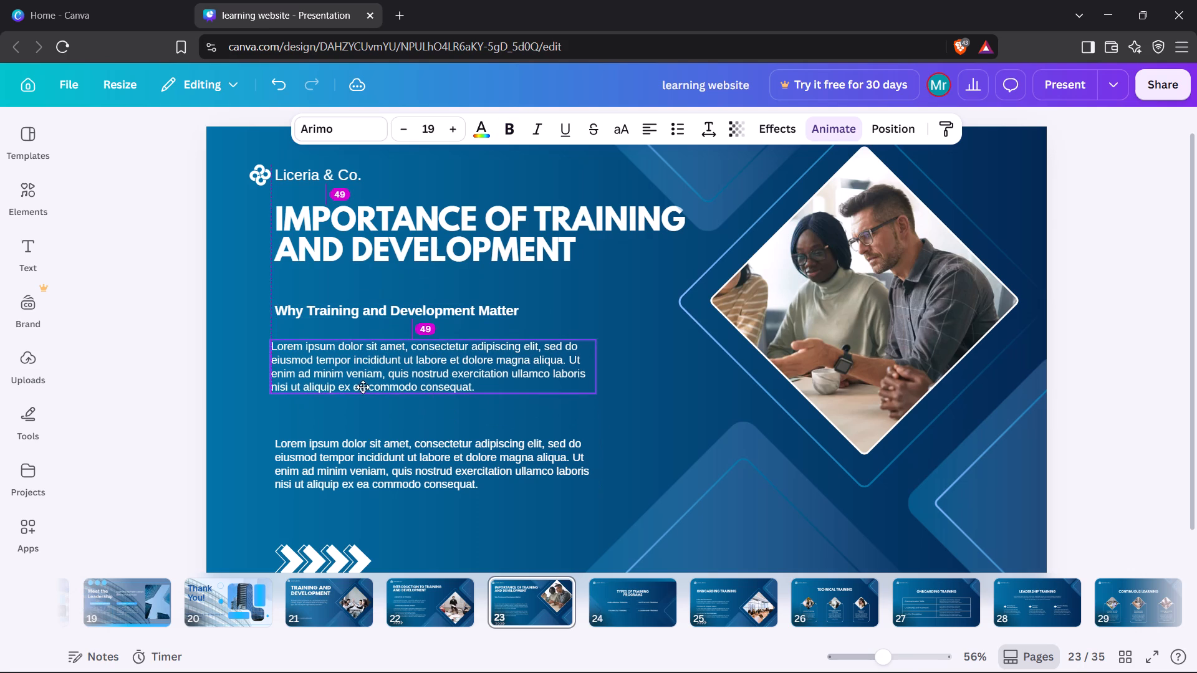
{"action": "left_click_drag", "start_coordinate": [363, 387], "coordinate": [362, 389]}
{"action": "left_click_drag", "start_coordinate": [596, 403], "coordinate": [621, 398]}
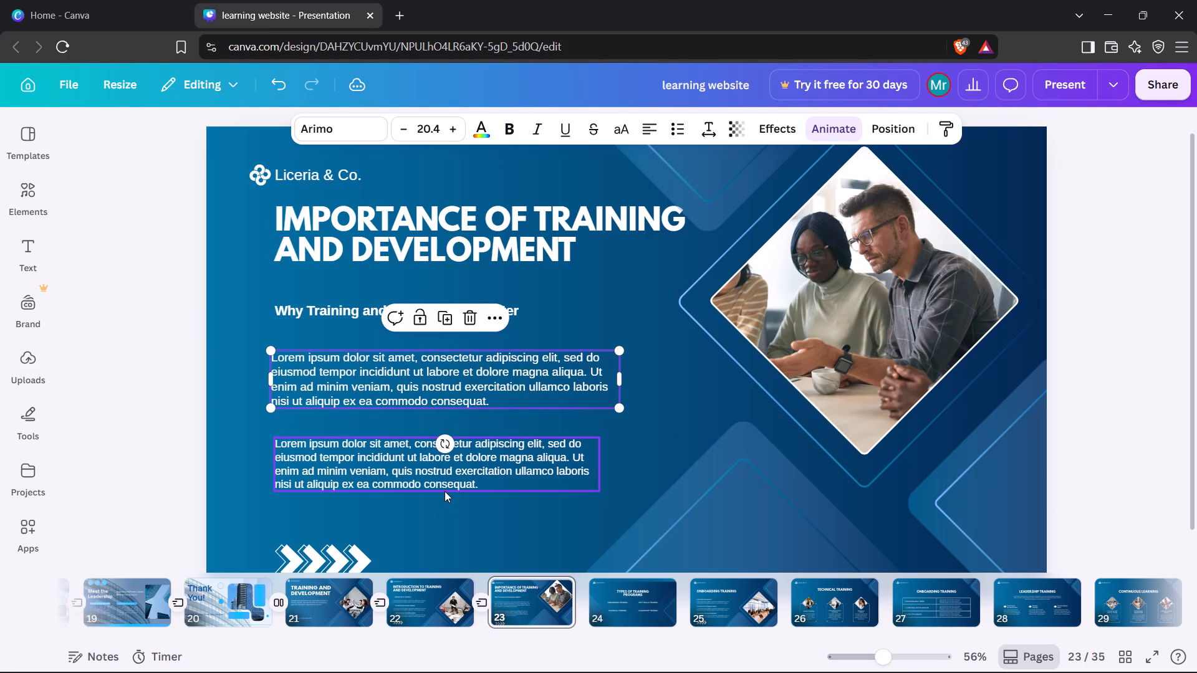
{"action": "left_click", "coordinate": [445, 491]}
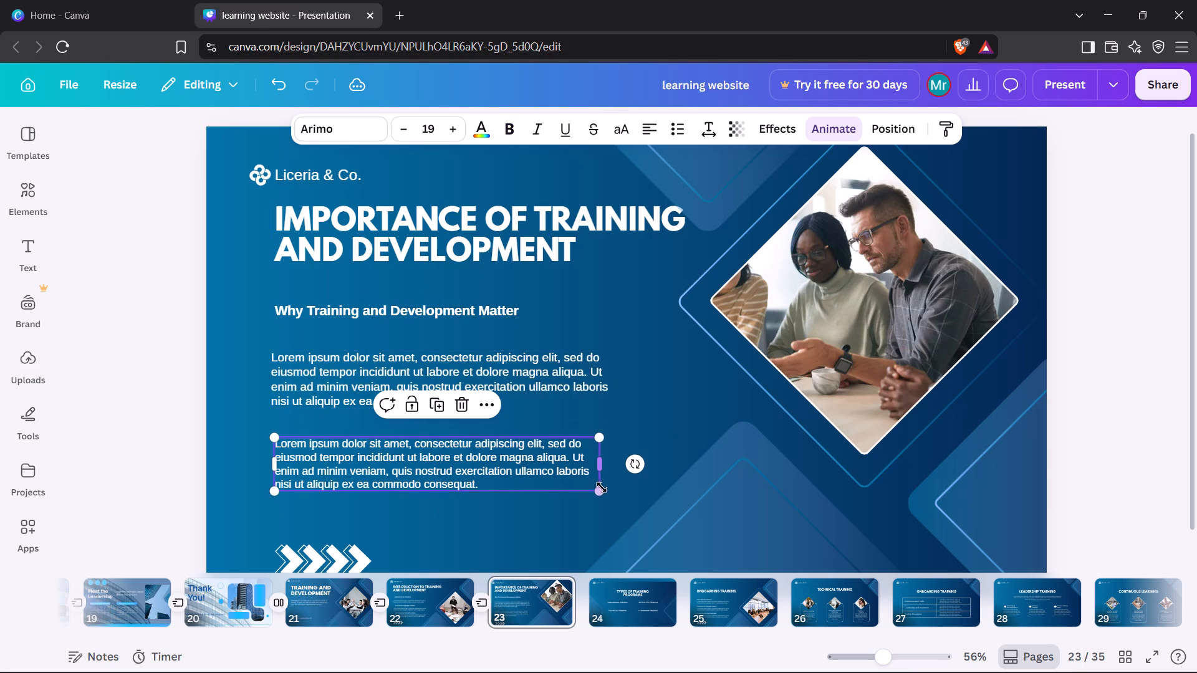
{"action": "left_click_drag", "start_coordinate": [600, 489], "coordinate": [620, 483]}
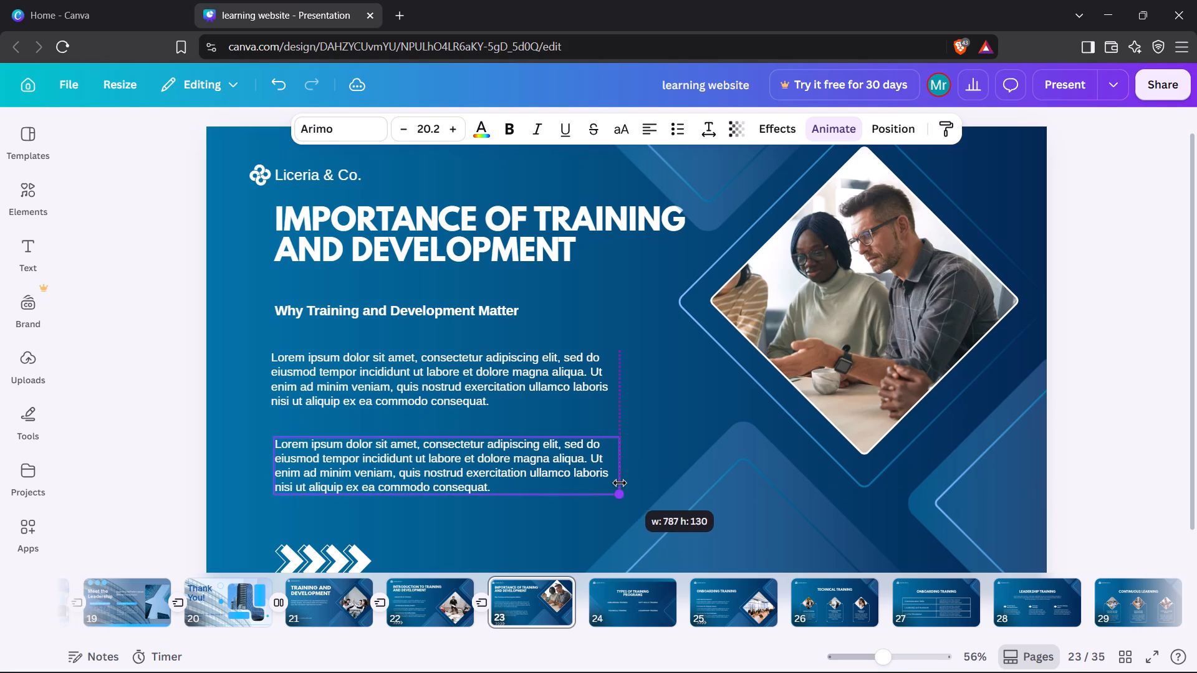
{"action": "left_click", "coordinate": [690, 386]}
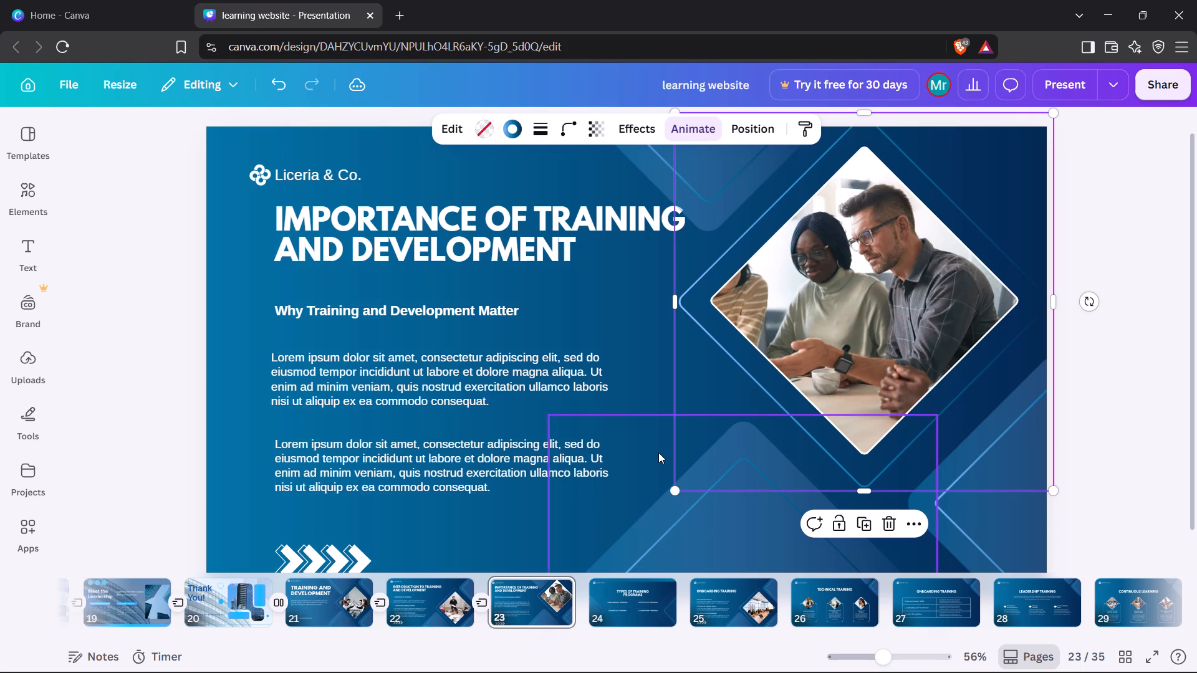
{"action": "left_click", "coordinate": [655, 463]}
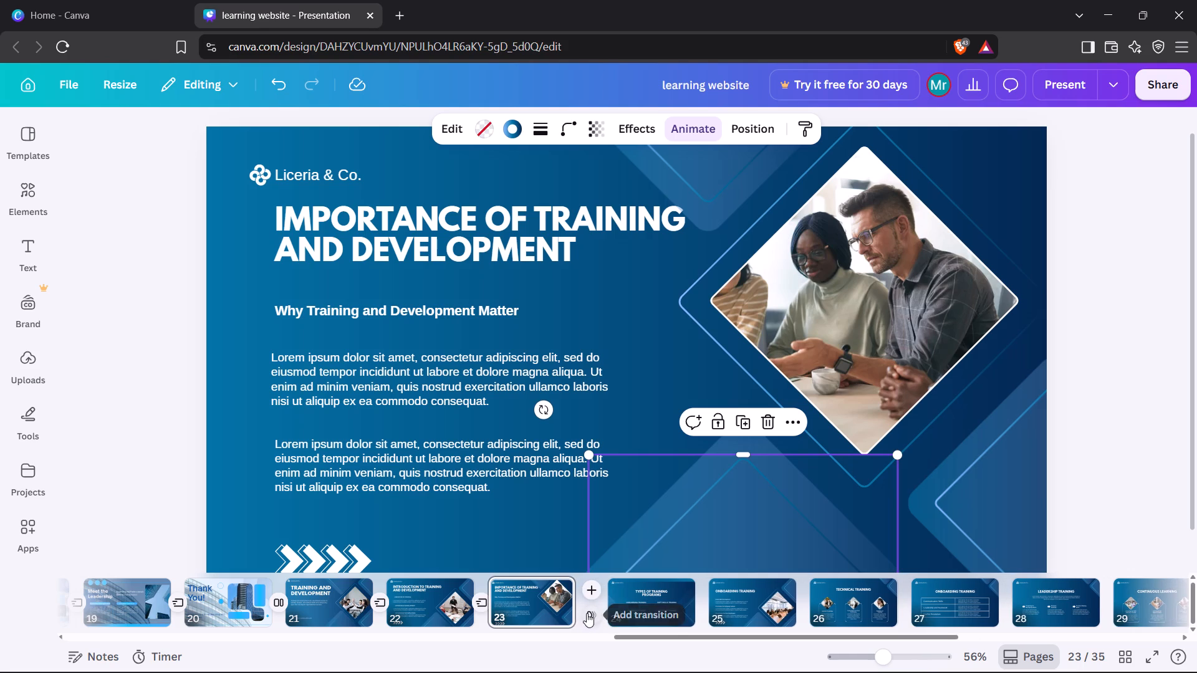
Add a Flow transition between pages 23 and 24.
{"action": "left_click", "coordinate": [587, 613]}
{"action": "left_click", "coordinate": [227, 400]}
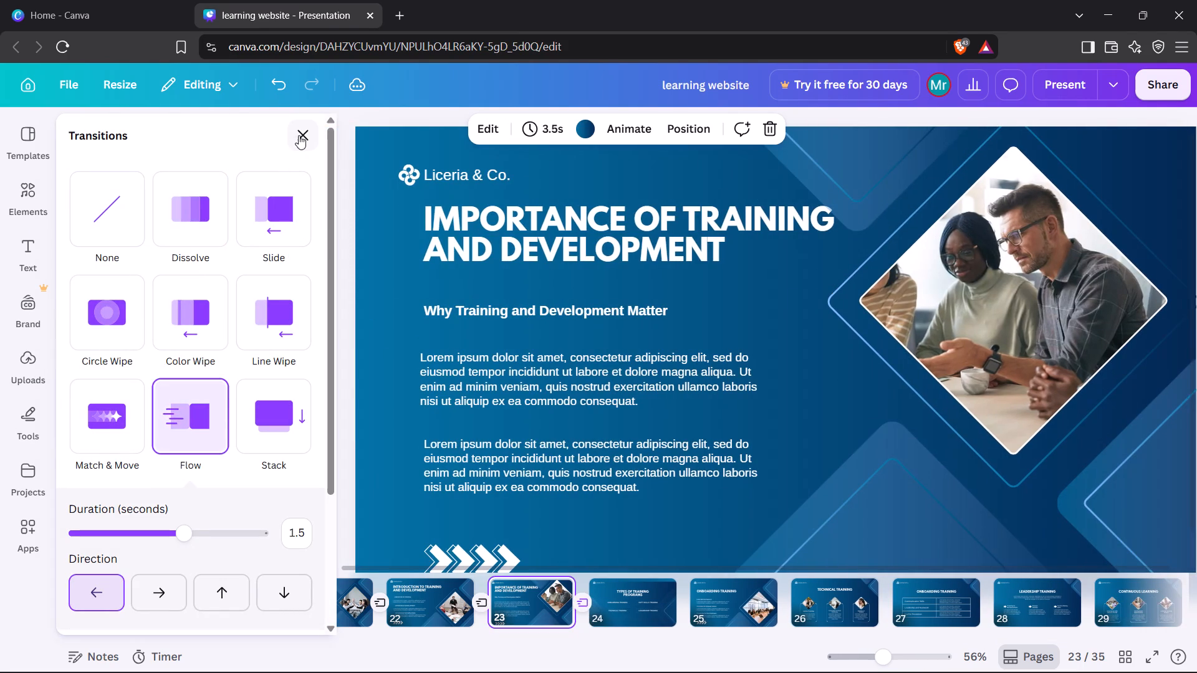
{"action": "left_click", "coordinate": [299, 135]}
On page 24, nudge the "Liceria & Co." text slightly right and down beside its logo icon.
{"action": "left_click", "coordinate": [126, 264]}
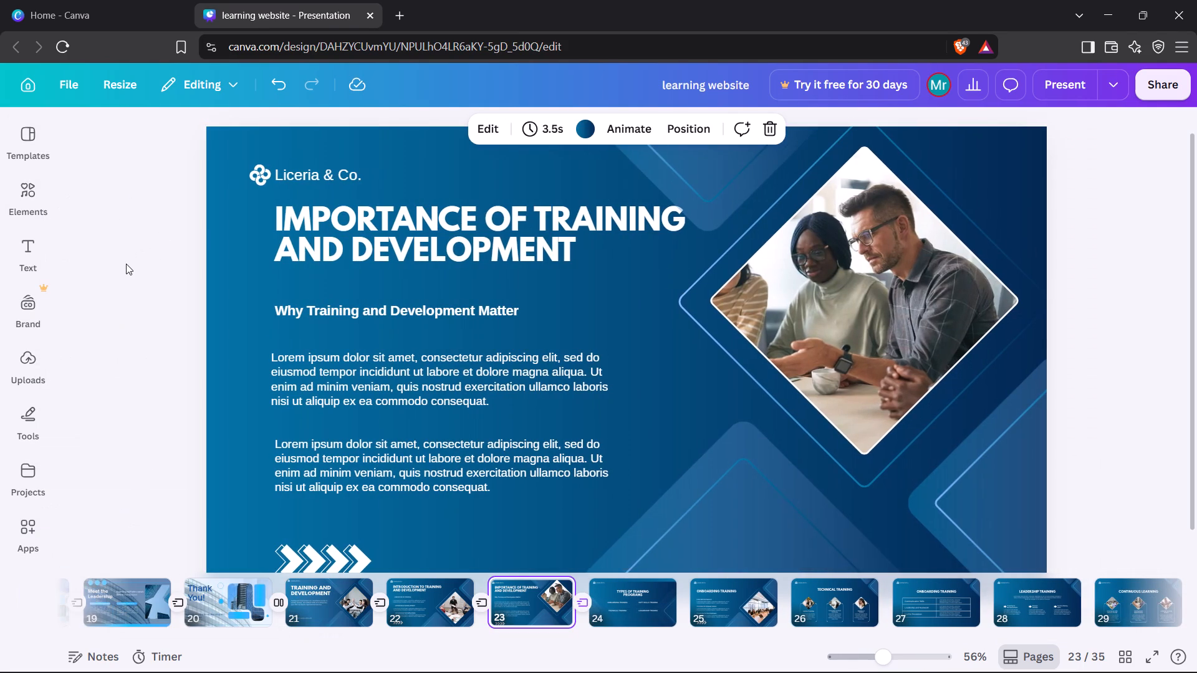
{"action": "key", "text": "Right"}
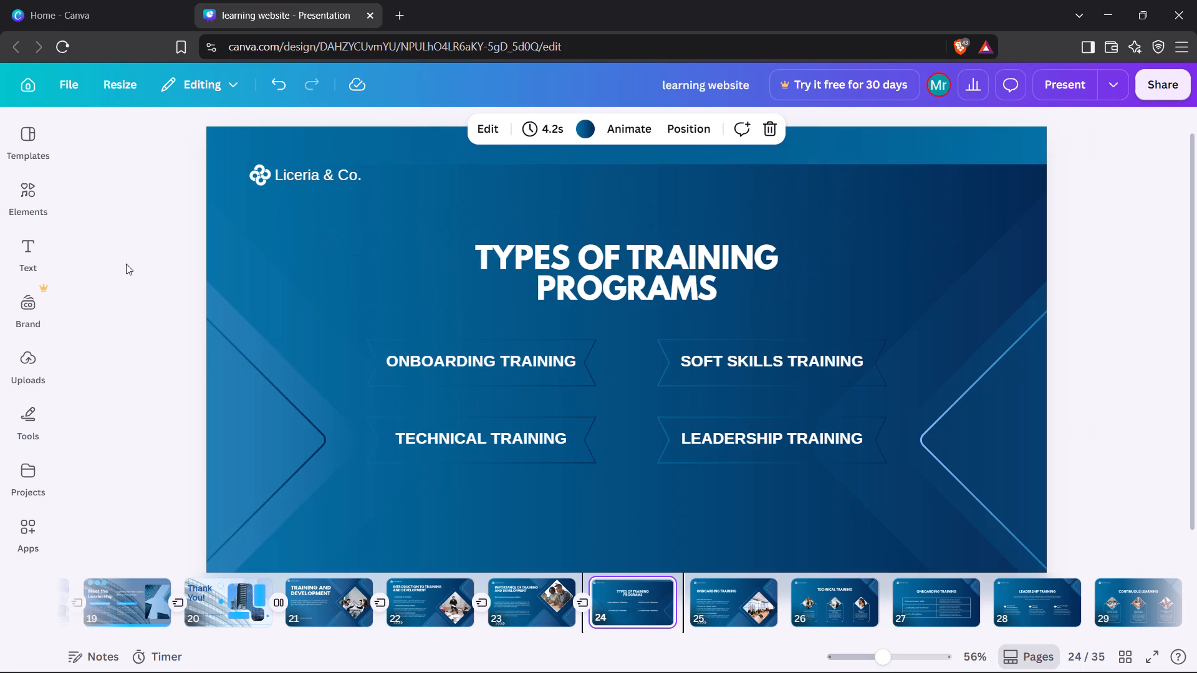
{"action": "left_click_drag", "start_coordinate": [313, 181], "coordinate": [316, 181]}
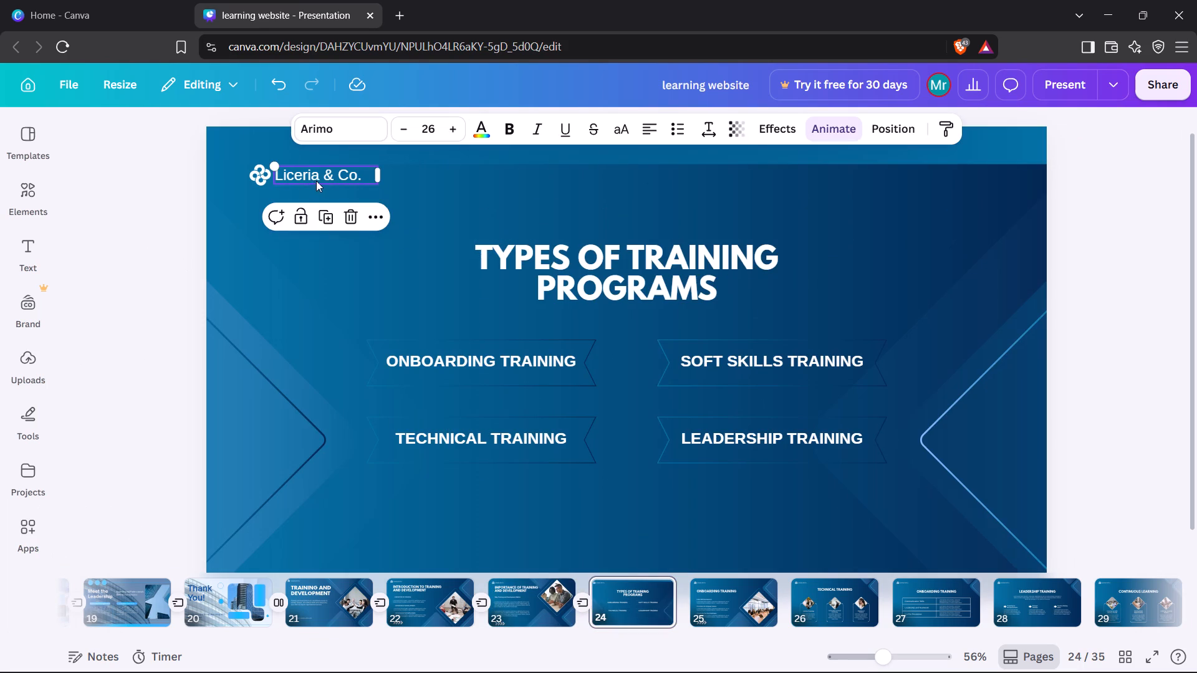
{"action": "left_click_drag", "start_coordinate": [316, 181], "coordinate": [319, 184]}
{"action": "left_click", "coordinate": [119, 240]}
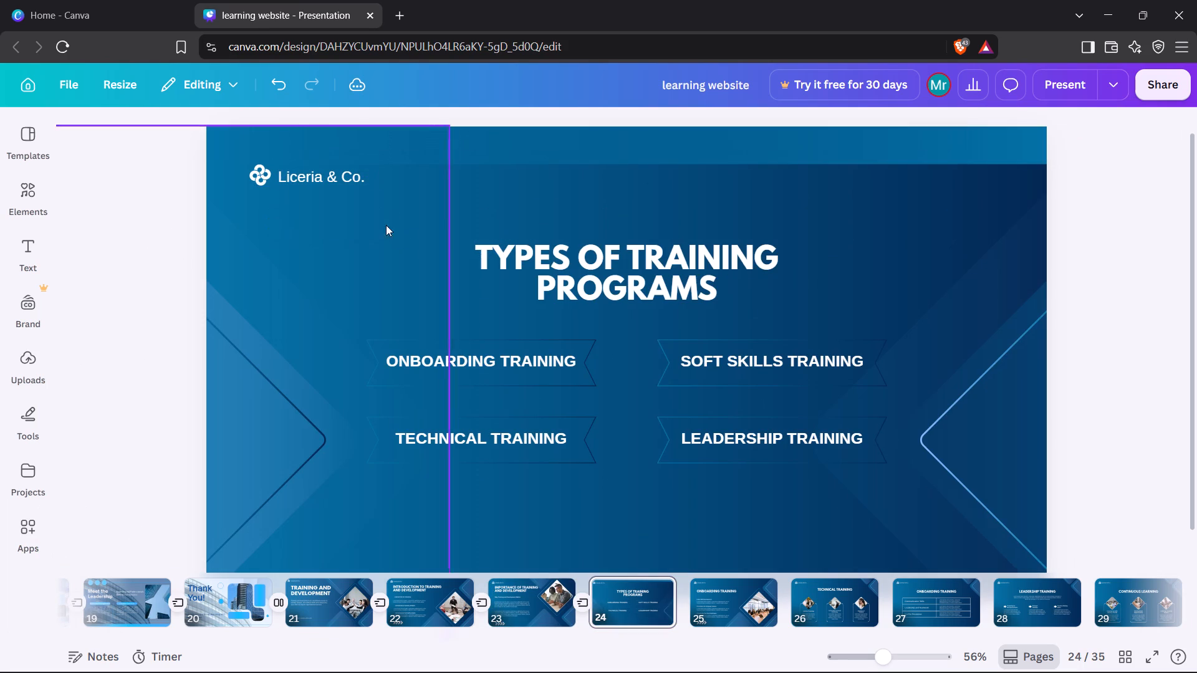
Move the "Types of Training Programs" title up on page 24, keeping it horizontally centred.
{"action": "left_click_drag", "start_coordinate": [615, 264], "coordinate": [613, 237]}
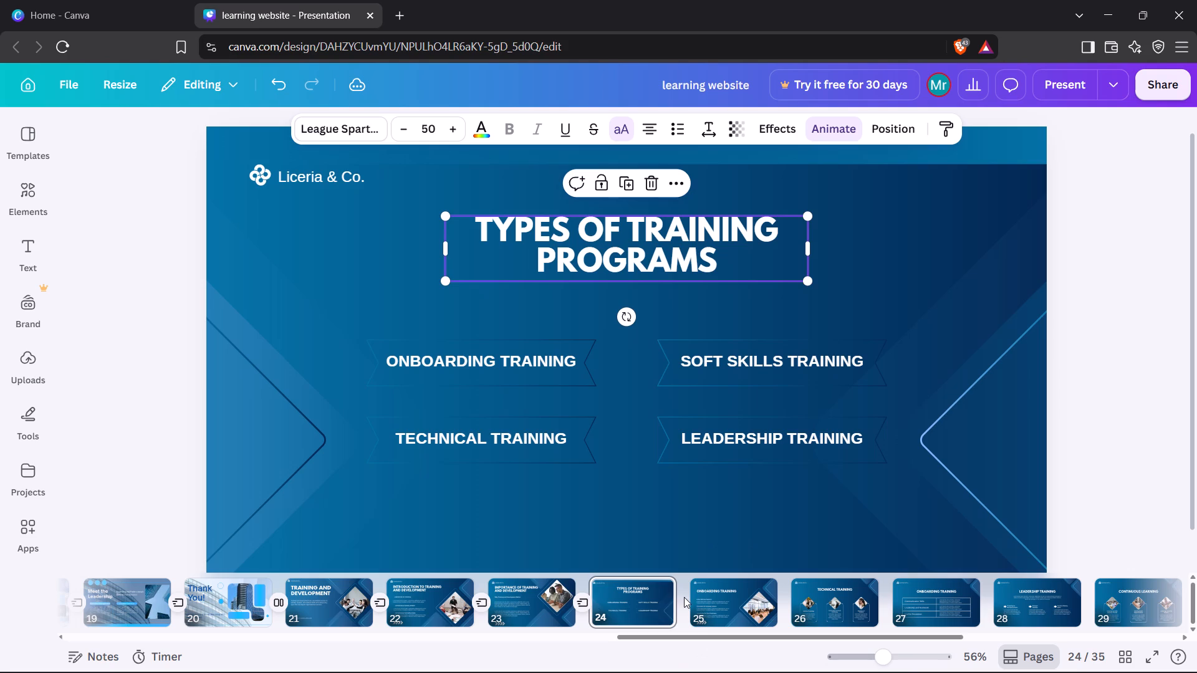
Add a Flow transition between pages 24 and 25.
{"action": "left_click", "coordinate": [690, 614]}
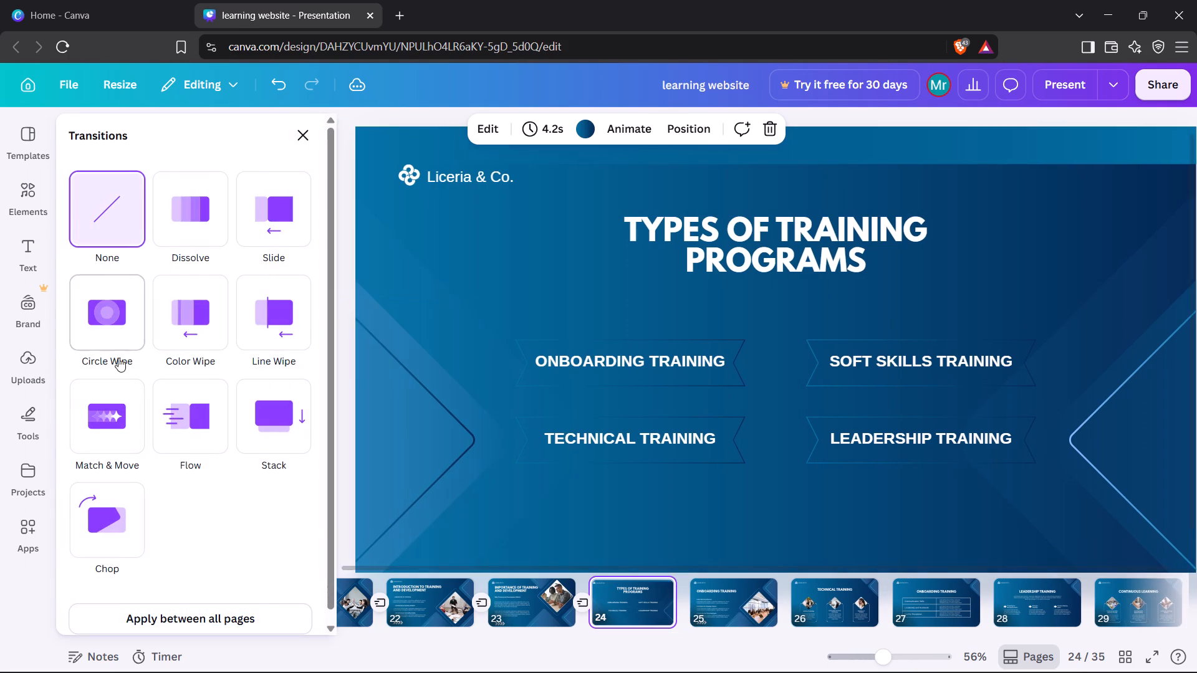
{"action": "left_click", "coordinate": [186, 421]}
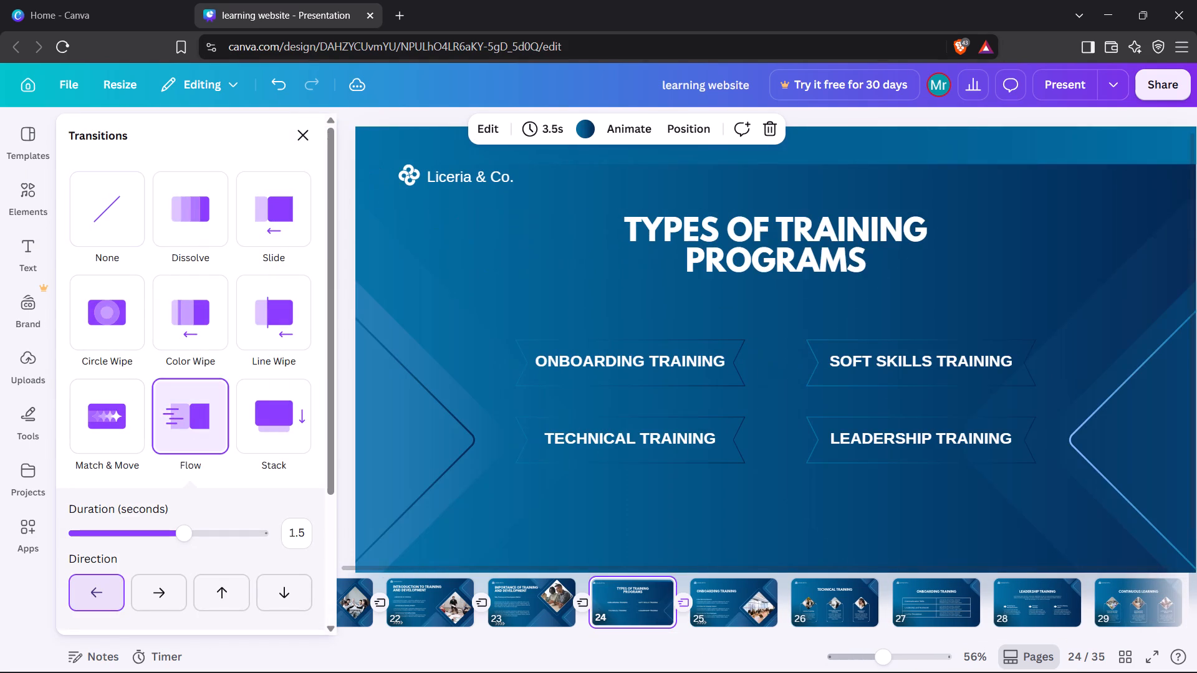
{"action": "left_click", "coordinate": [301, 131]}
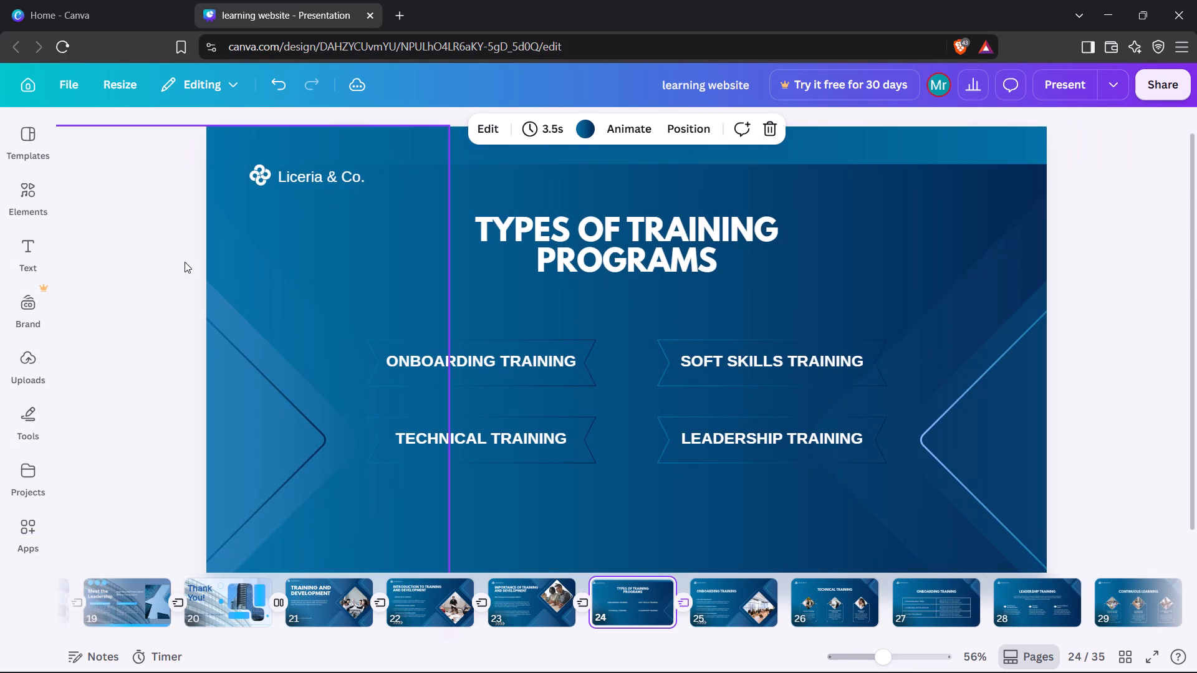
On page 25, move up the title, the "Initial Skill Development" heading with its paragraph, and the "Orientation to Company Culture" heading.
{"action": "left_click", "coordinate": [135, 302]}
{"action": "key", "text": "Right"}
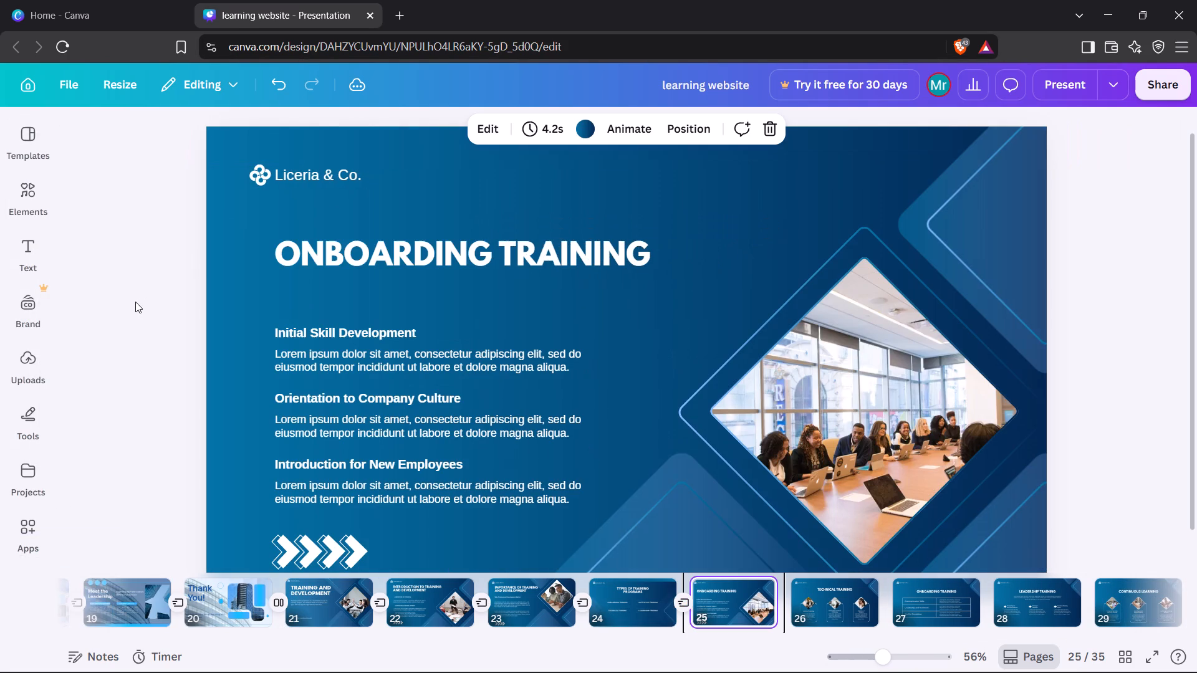
{"action": "left_click", "coordinate": [314, 251]}
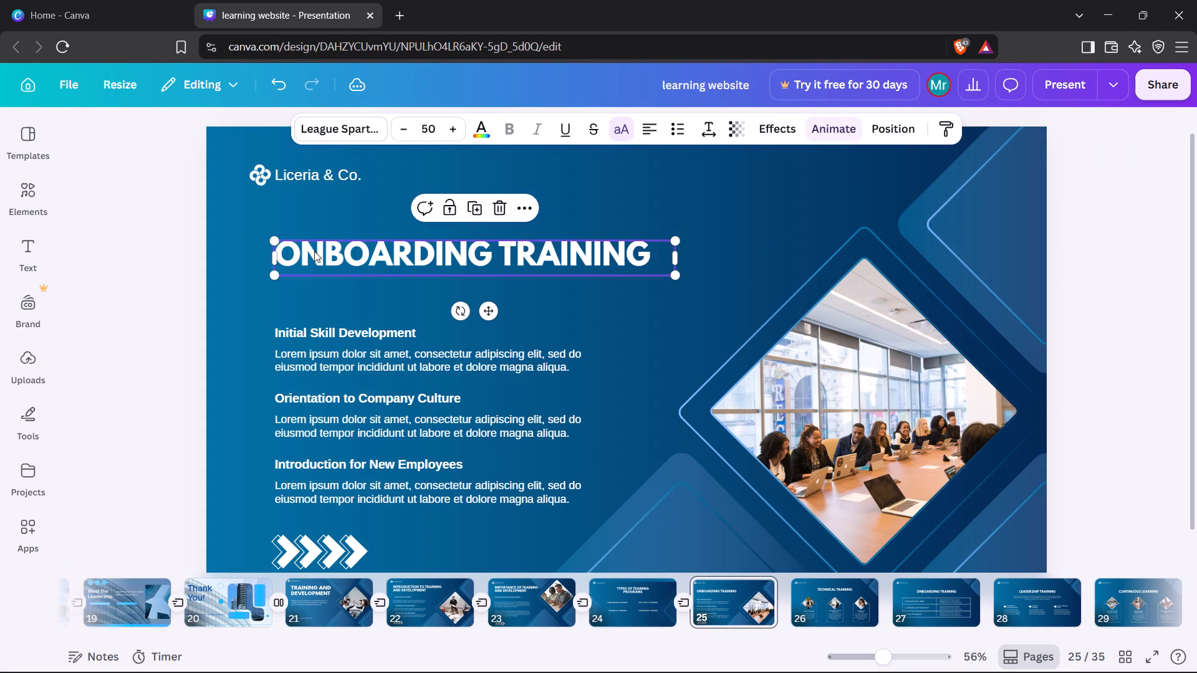
{"action": "left_click_drag", "start_coordinate": [314, 251], "coordinate": [314, 236]}
{"action": "left_click_drag", "start_coordinate": [314, 329], "coordinate": [318, 306]}
{"action": "left_click", "coordinate": [305, 350]}
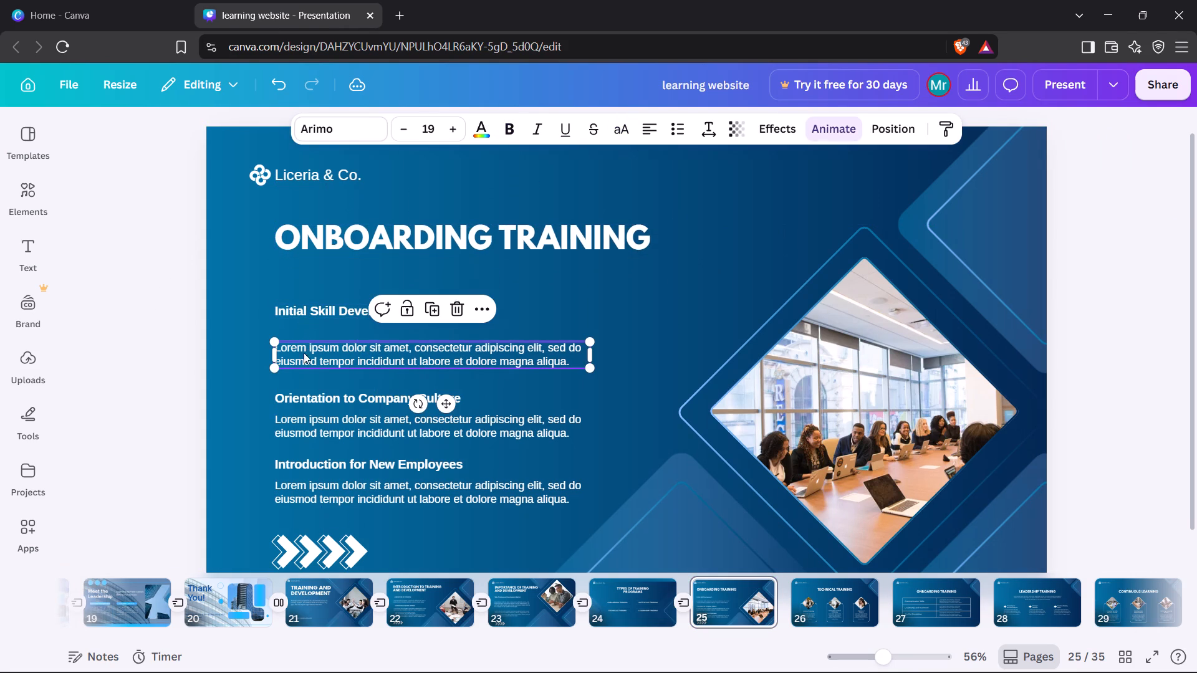
{"action": "left_click", "coordinate": [304, 393]}
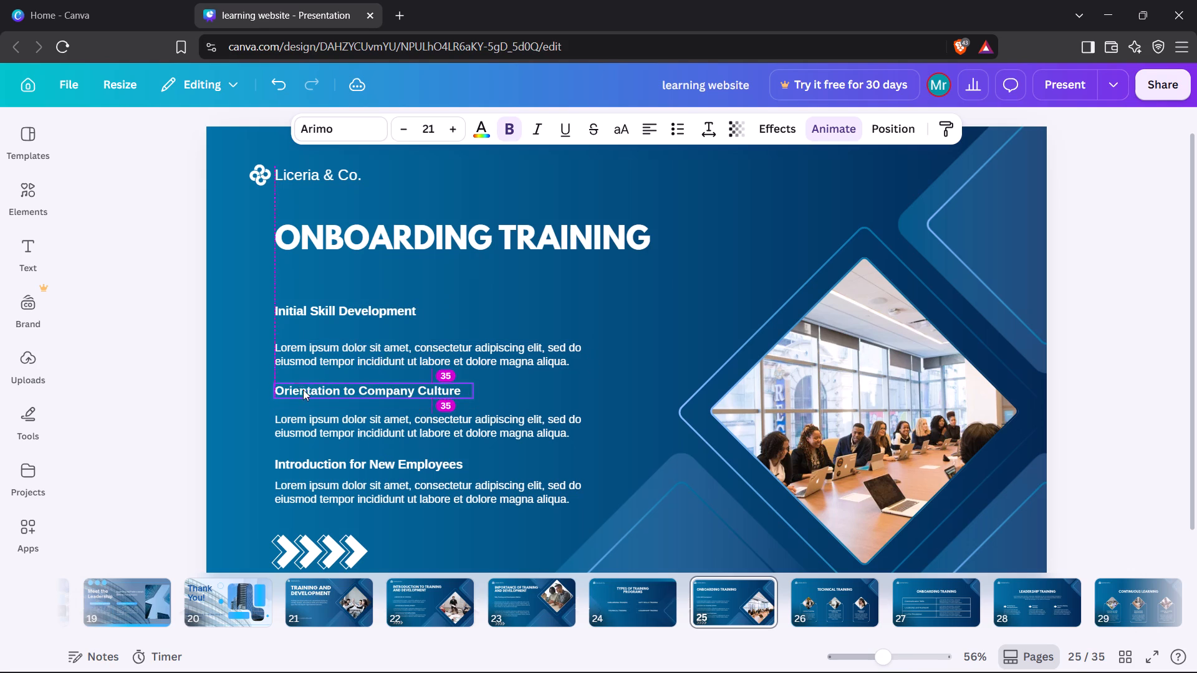
{"action": "left_click_drag", "start_coordinate": [307, 398], "coordinate": [307, 394]}
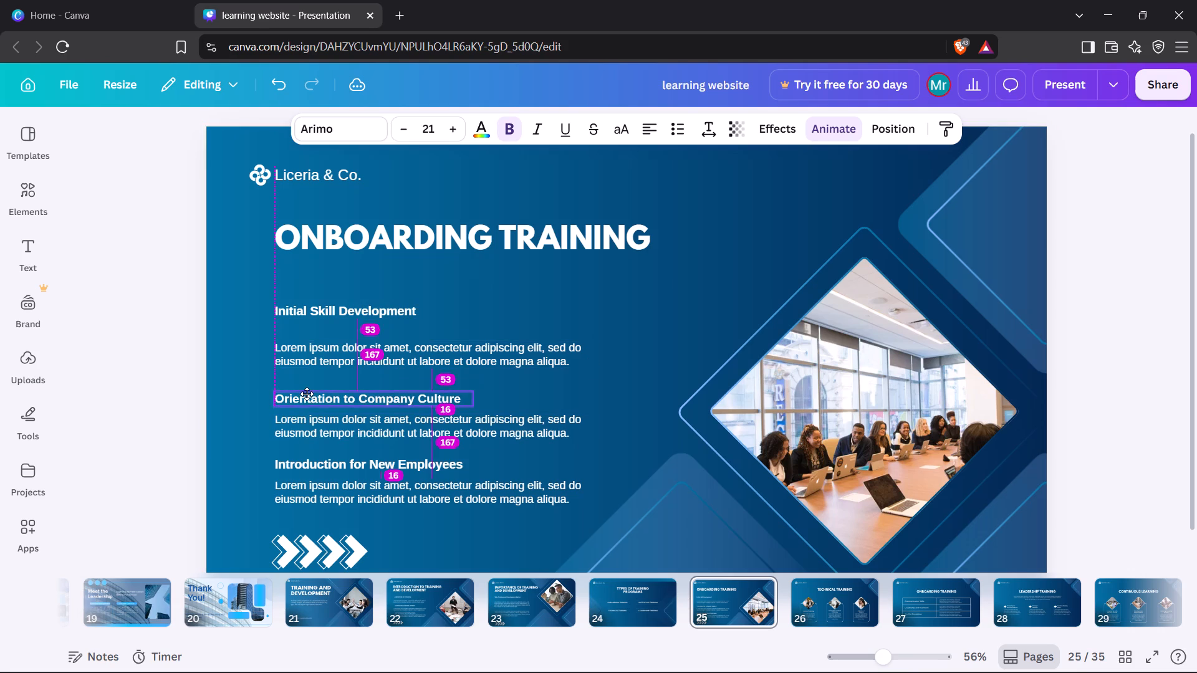
{"action": "left_click_drag", "start_coordinate": [307, 394], "coordinate": [307, 389]}
Enlarge page 25's second and first body paragraphs to size 20.1 each.
{"action": "left_click", "coordinate": [303, 428]}
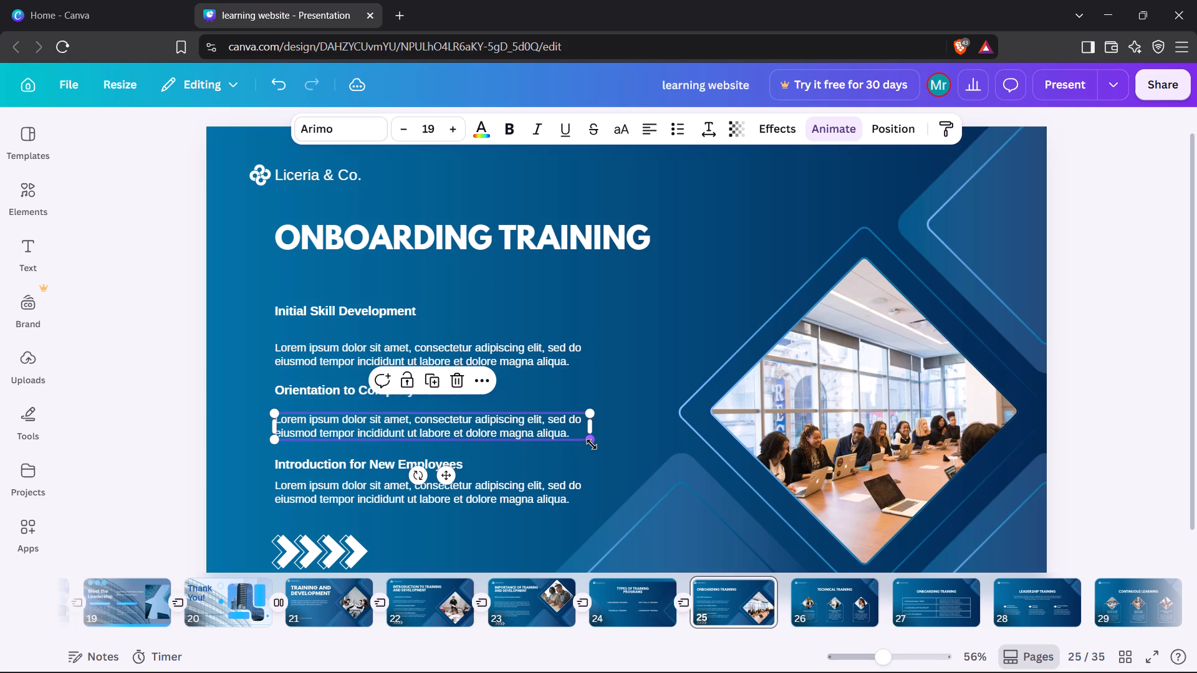
{"action": "left_click_drag", "start_coordinate": [590, 439], "coordinate": [607, 453]}
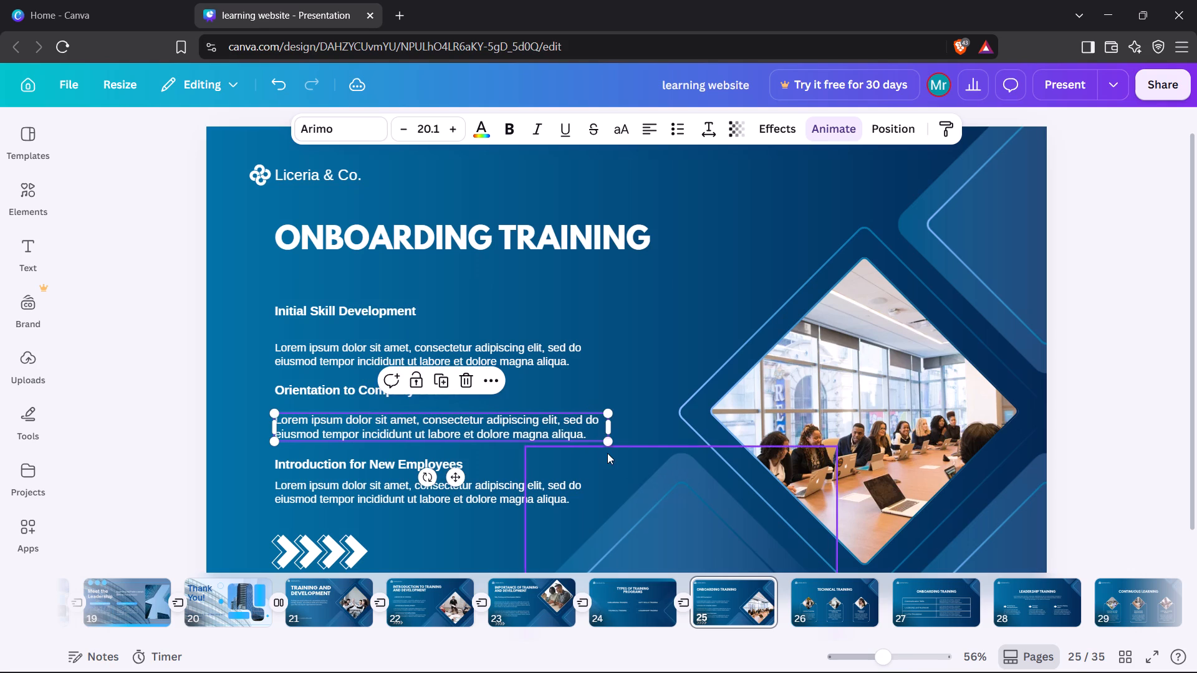
{"action": "left_click", "coordinate": [569, 356]}
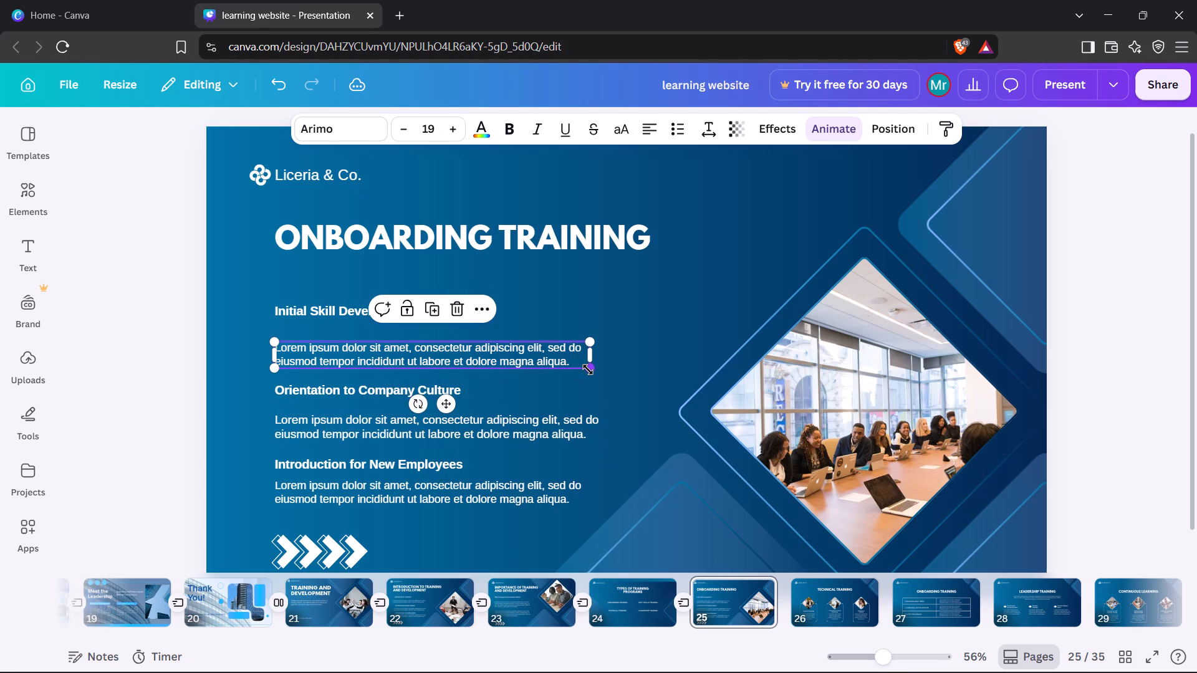
{"action": "left_click_drag", "start_coordinate": [588, 370], "coordinate": [602, 372]}
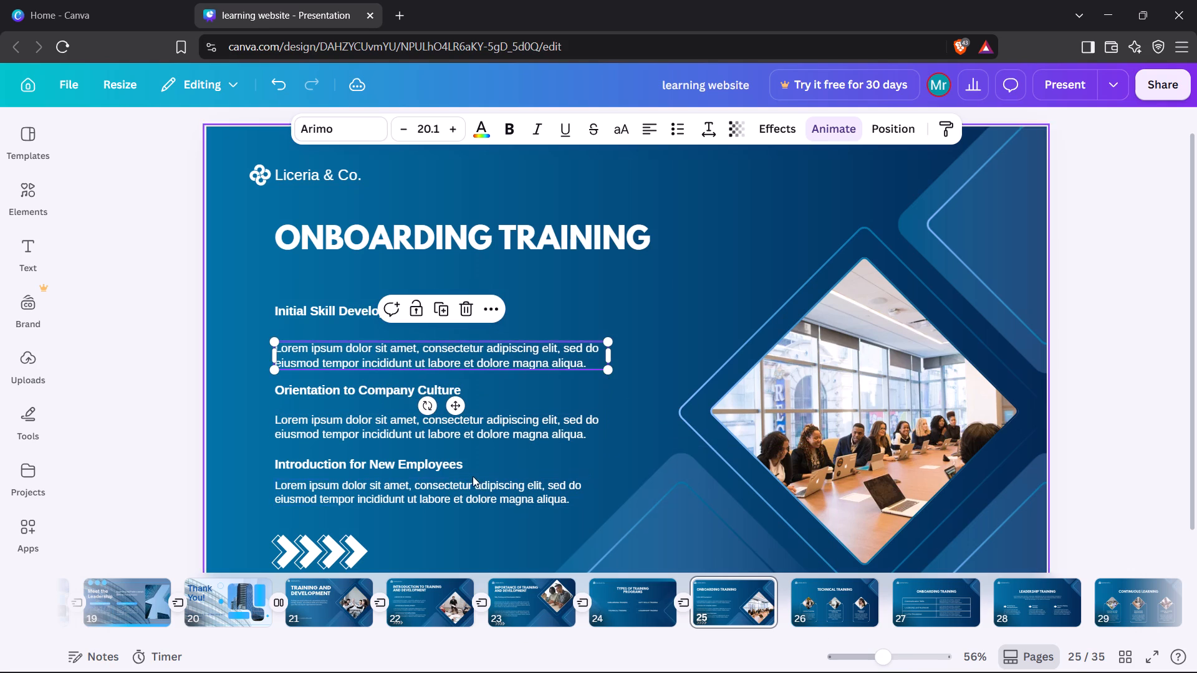
Move the paragraph under "Introduction for New Employees" slightly down and left on page 25.
{"action": "left_click_drag", "start_coordinate": [459, 487], "coordinate": [456, 497]}
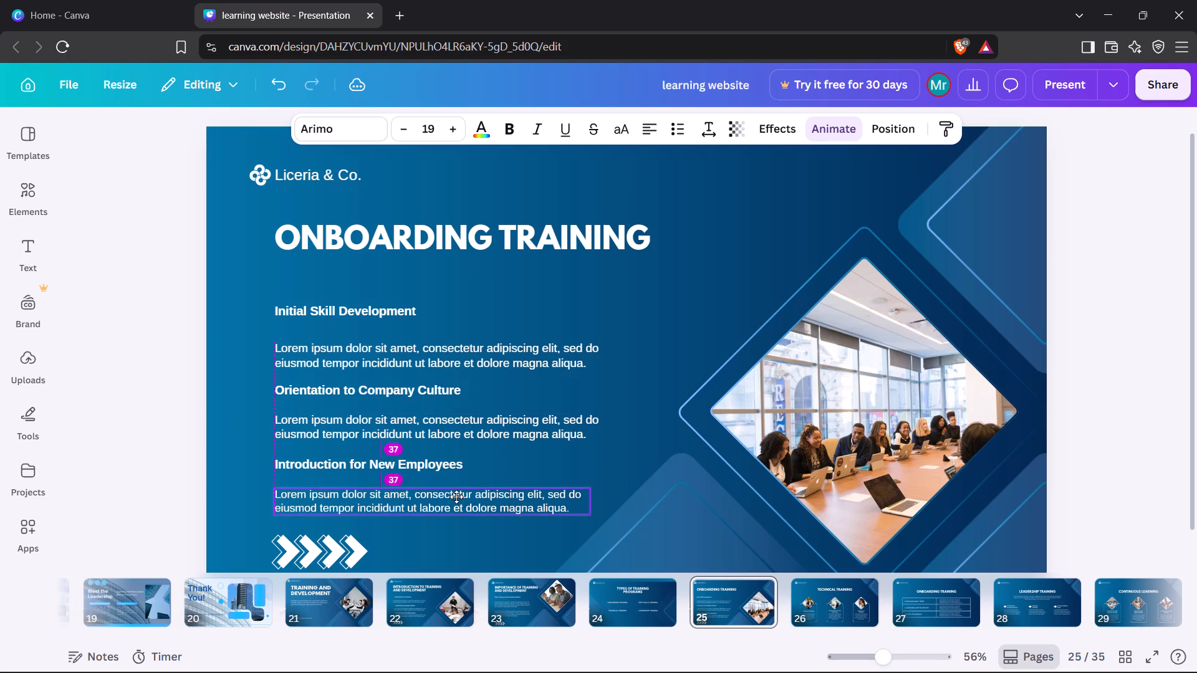
{"action": "left_click", "coordinate": [344, 469]}
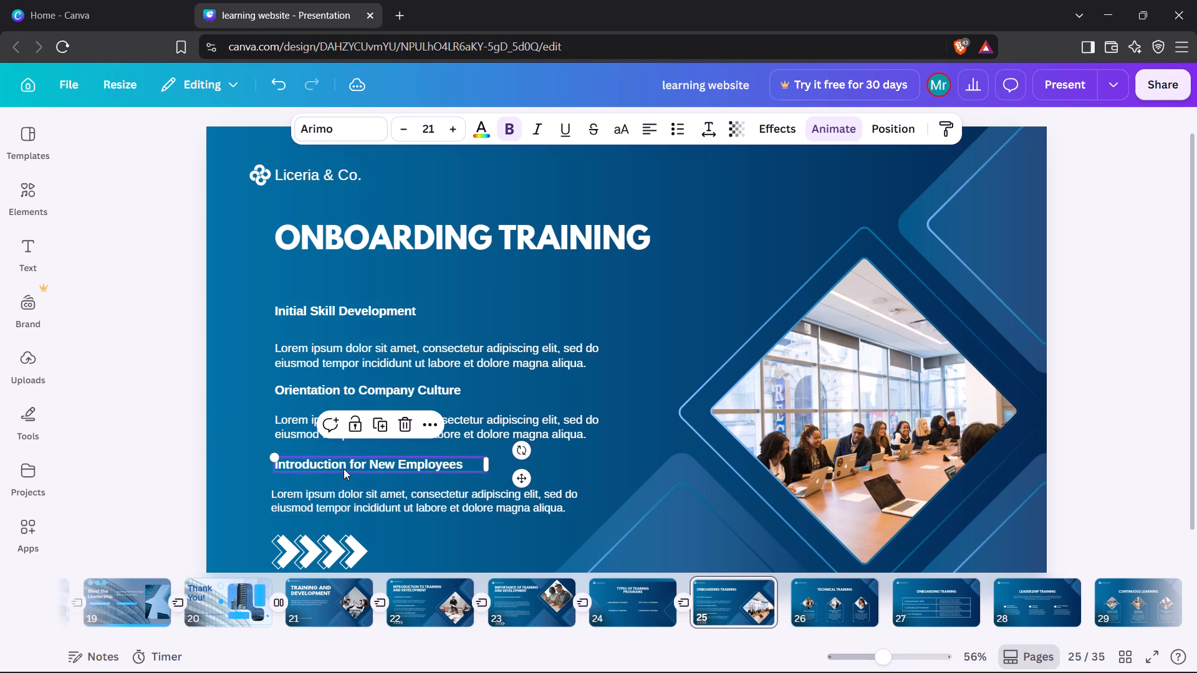
{"action": "left_click", "coordinate": [251, 368]}
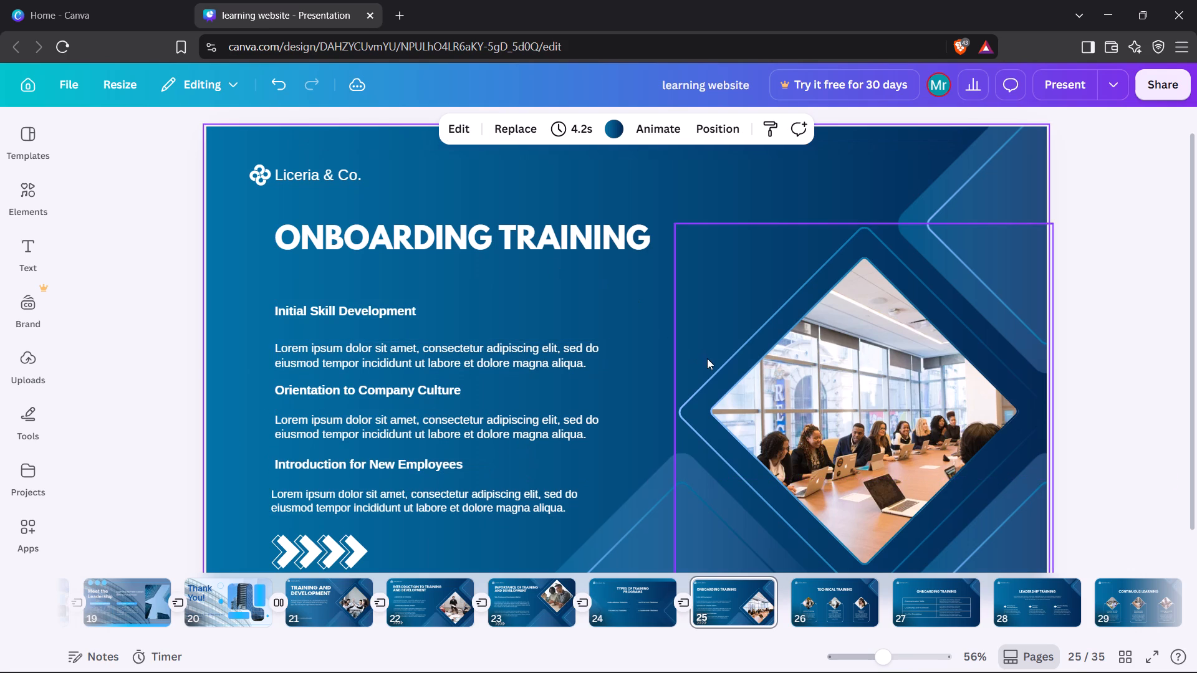
Add a Match & Move transition between pages 25 and 26.
{"action": "left_click", "coordinate": [792, 617]}
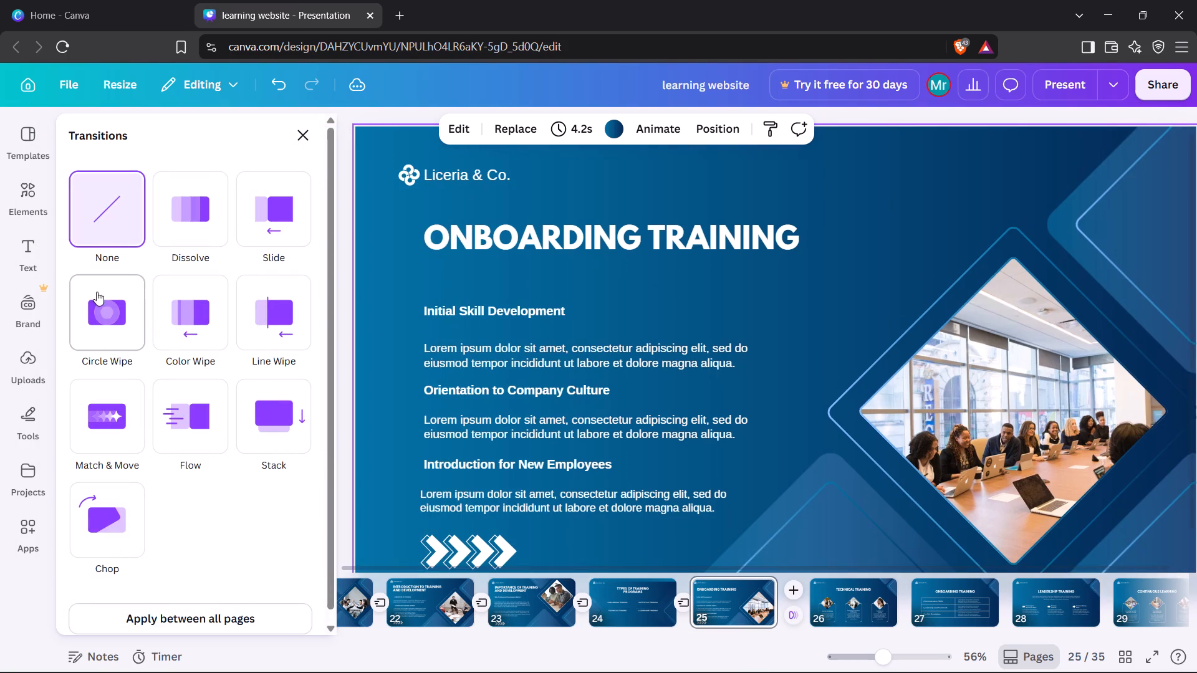
{"action": "left_click", "coordinate": [120, 422]}
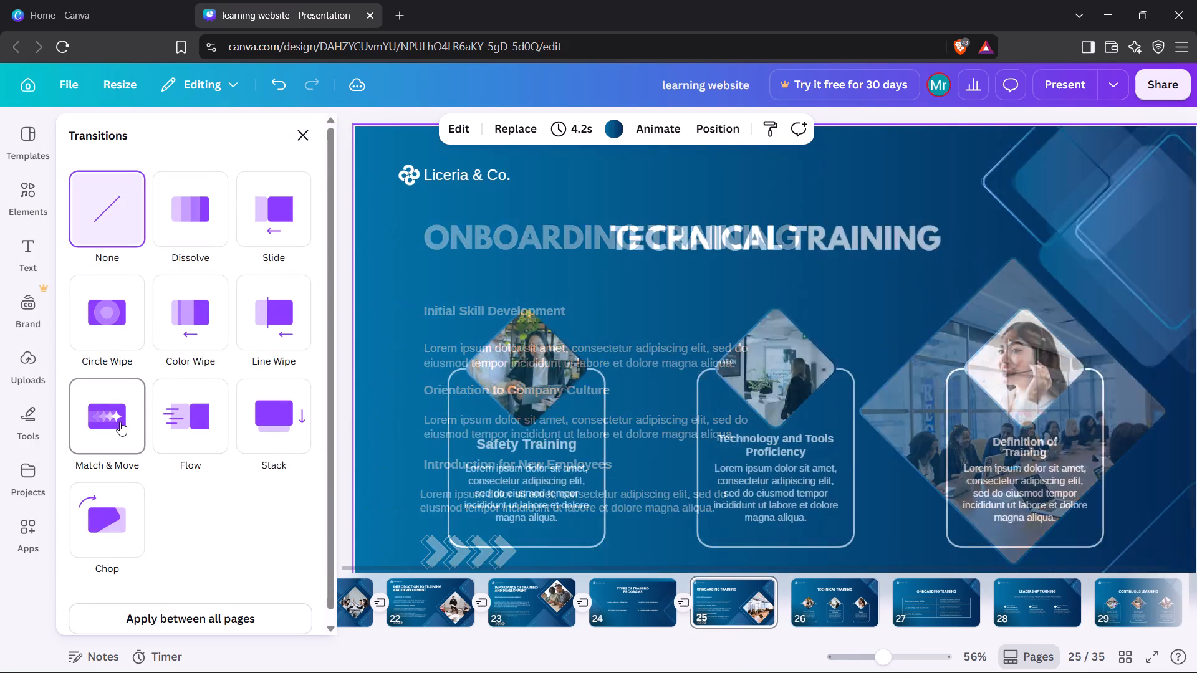
{"action": "left_click", "coordinate": [302, 132]}
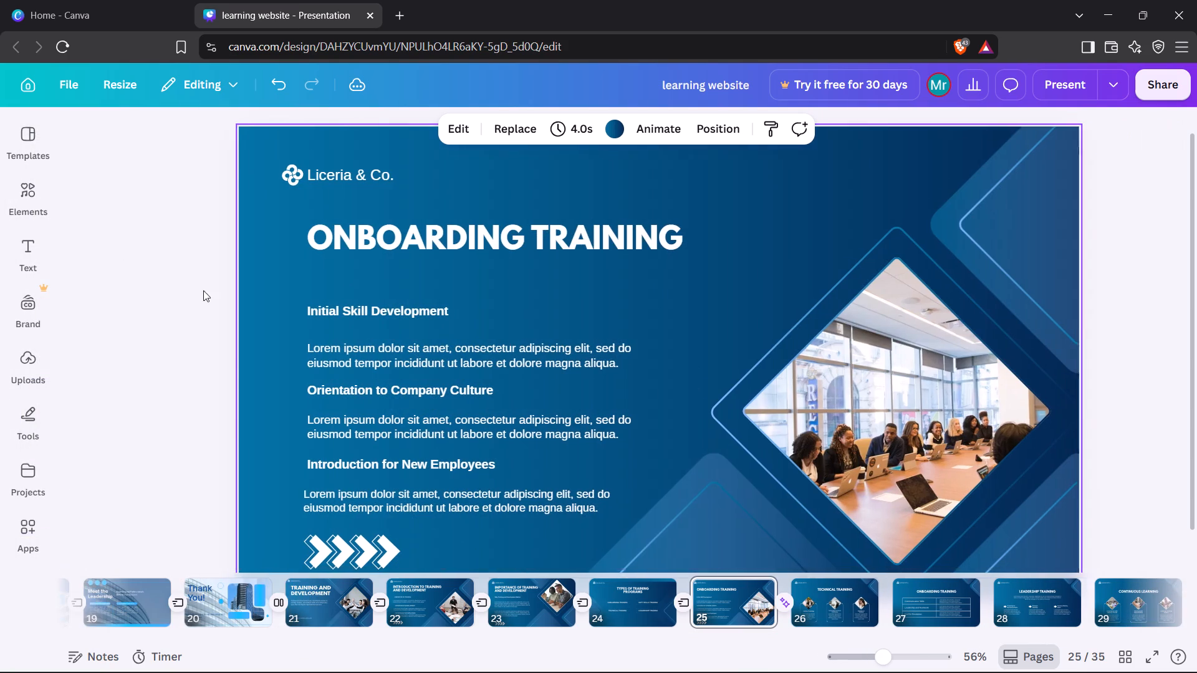
On page 26, move the "Technical Training" title up, keeping it horizontally centred.
{"action": "left_click", "coordinate": [150, 371]}
{"action": "key", "text": "Right"}
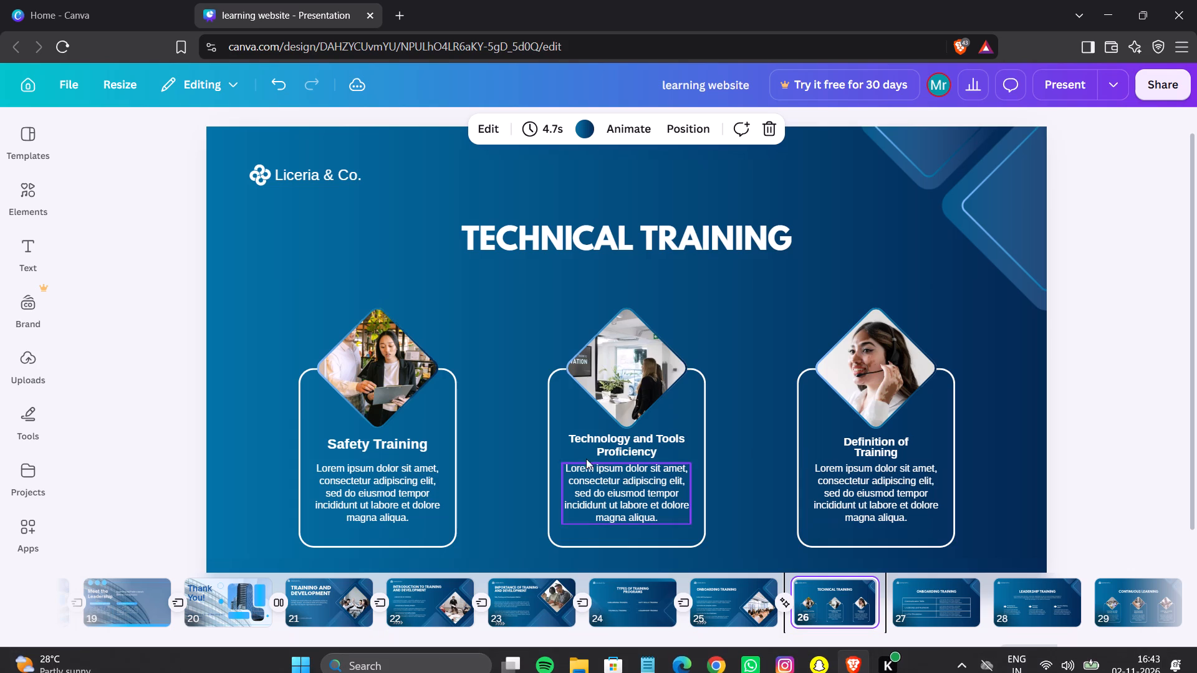
{"action": "left_click_drag", "start_coordinate": [615, 241], "coordinate": [616, 209]}
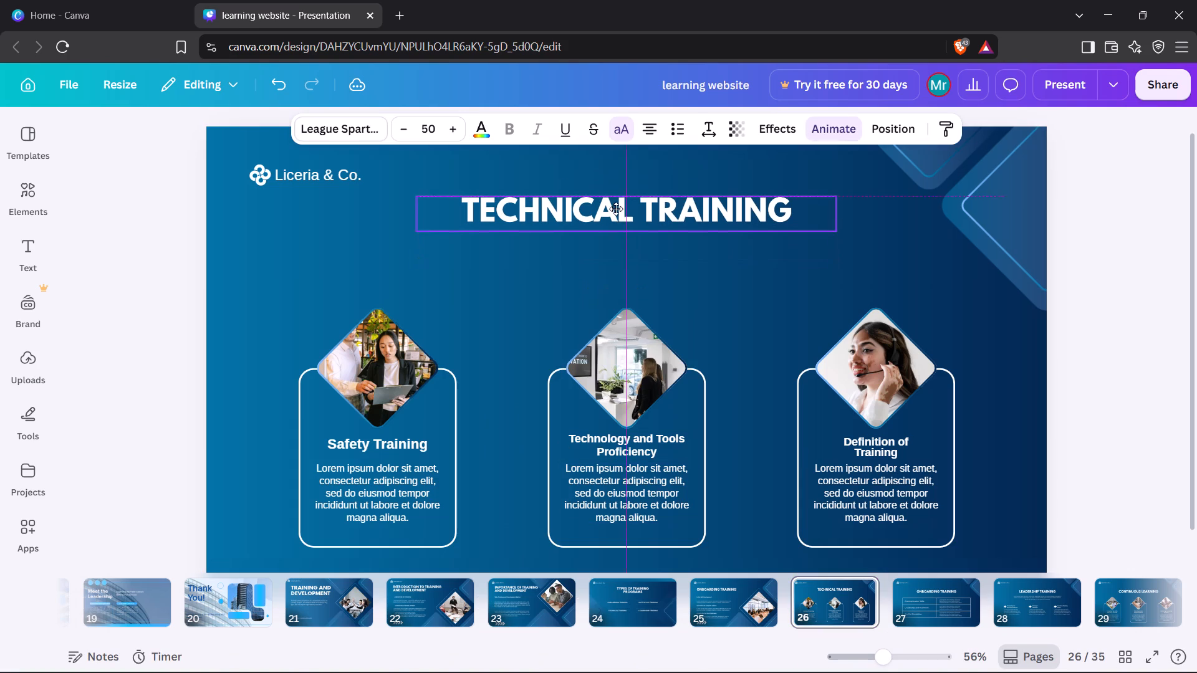
{"action": "left_click_drag", "start_coordinate": [616, 209], "coordinate": [616, 207]}
Enlarge the whole "Safety Training" card on page 26, including its photo, frame and texts, keeping its lower-left corner in place.
{"action": "left_click", "coordinate": [381, 362]}
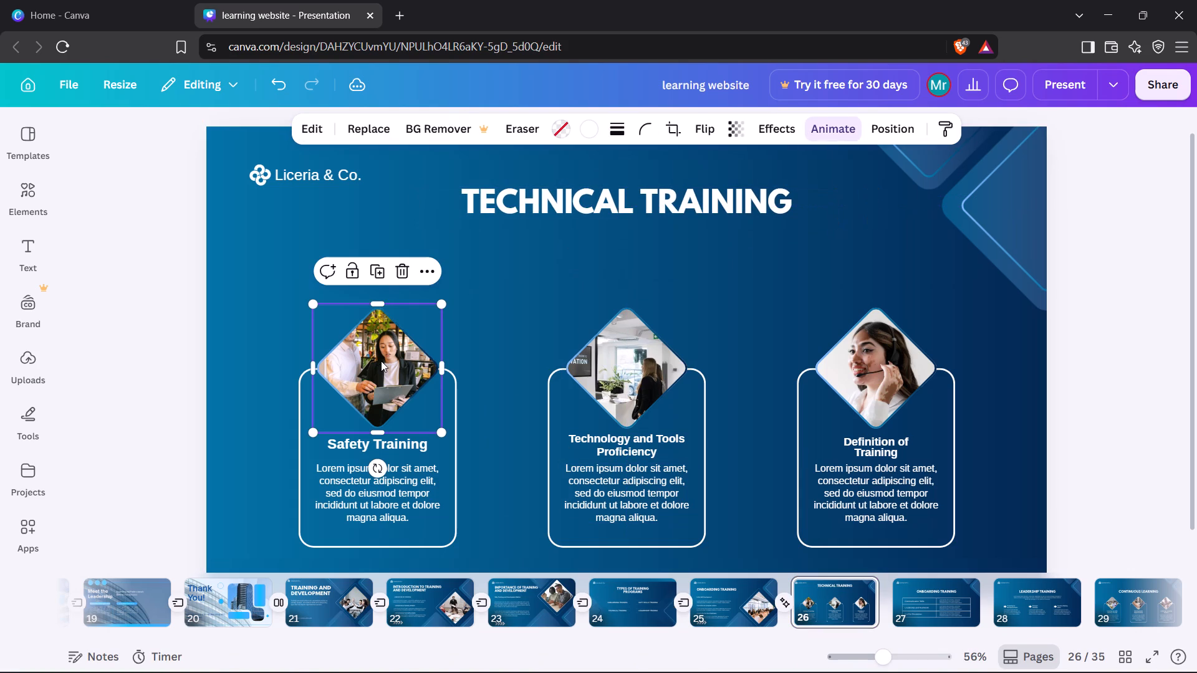
{"action": "left_click", "coordinate": [484, 297]}
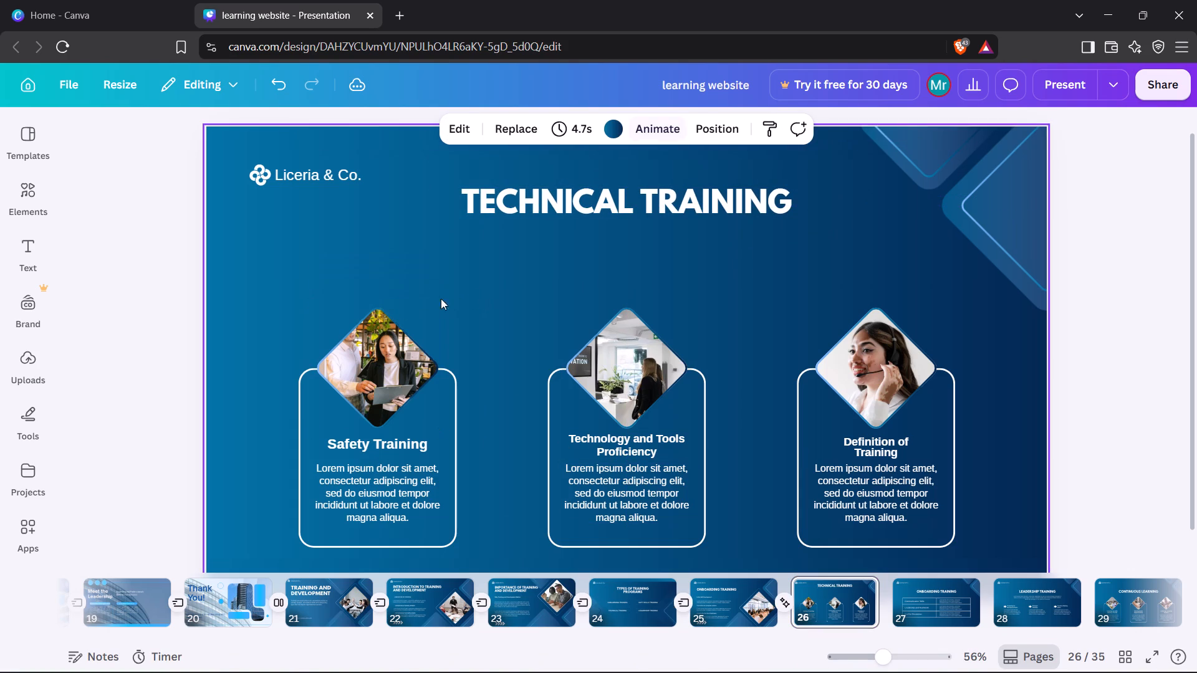
{"action": "left_click_drag", "start_coordinate": [401, 281], "coordinate": [366, 567]}
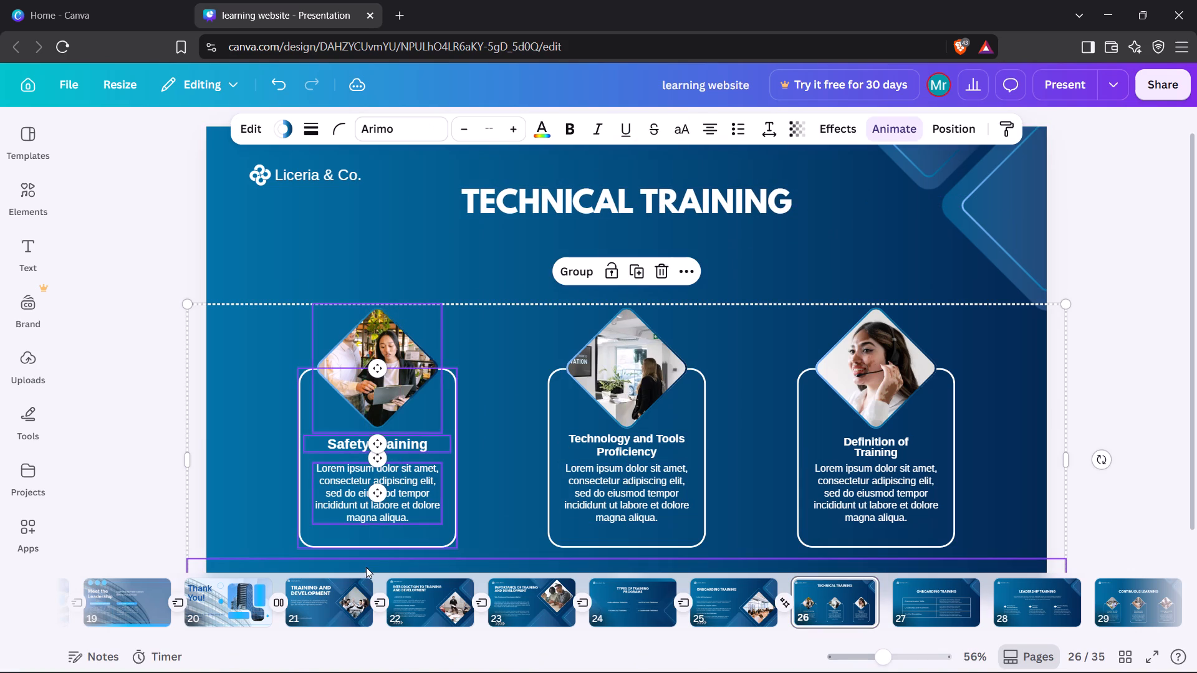
{"action": "left_click", "coordinate": [535, 345]}
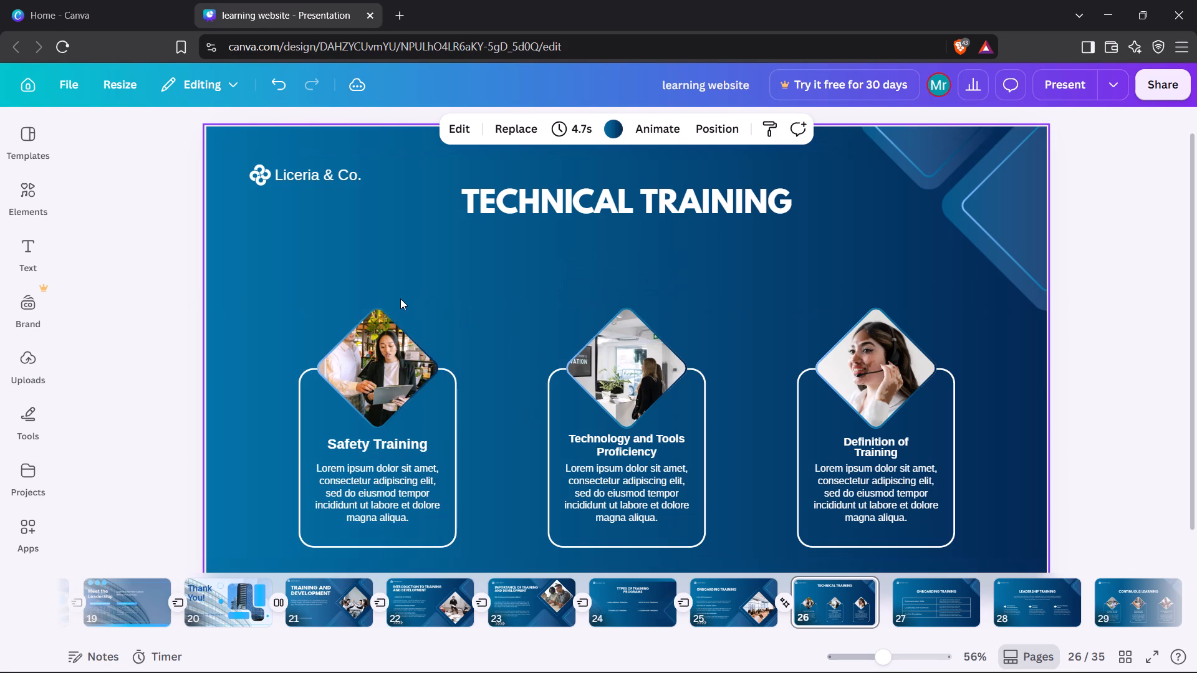
{"action": "left_click_drag", "start_coordinate": [400, 298], "coordinate": [390, 553]}
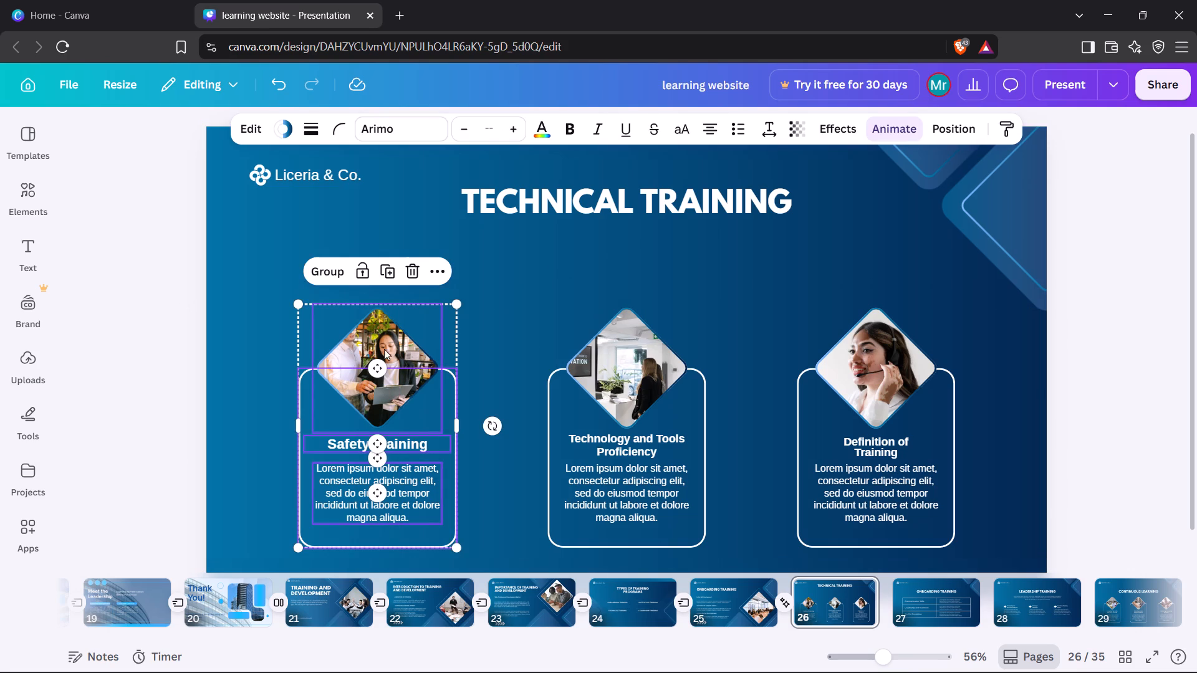
{"action": "left_click_drag", "start_coordinate": [459, 303], "coordinate": [483, 277]}
{"action": "left_click", "coordinate": [603, 294]}
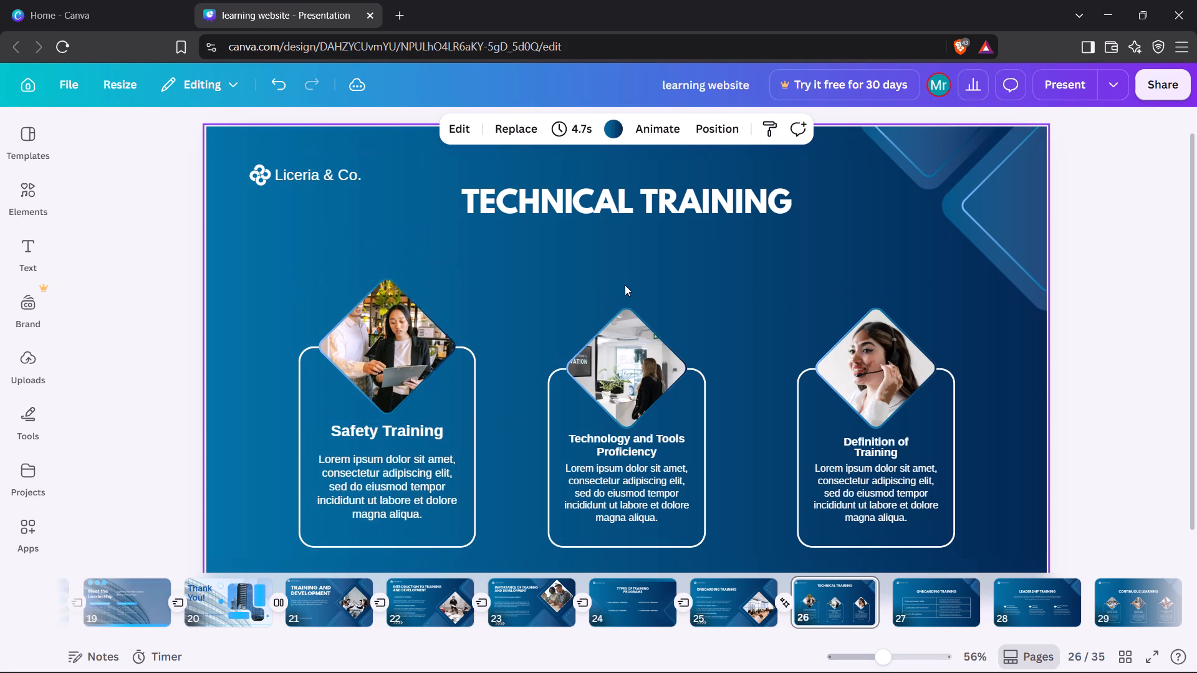
Enlarge the "Technology and Tools Proficiency" and "Definition of Training" cards to about the size of the "Safety Training" card.
{"action": "left_click_drag", "start_coordinate": [625, 285], "coordinate": [628, 542]}
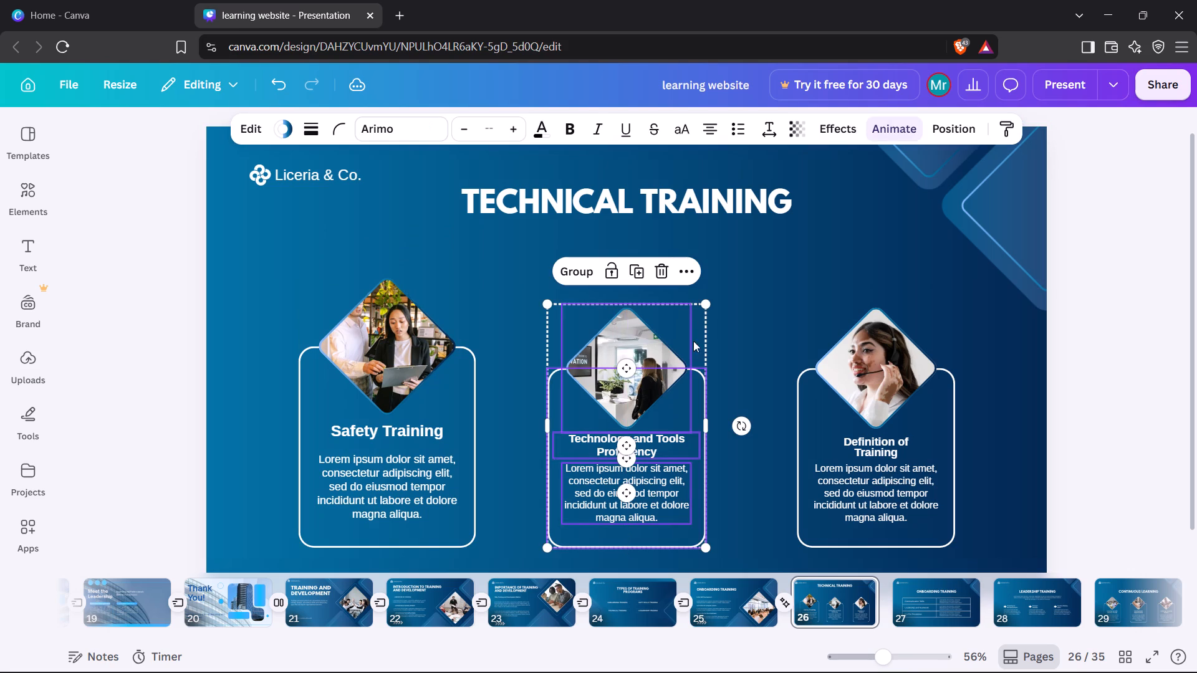
{"action": "left_click_drag", "start_coordinate": [706, 305], "coordinate": [724, 267]}
{"action": "left_click_drag", "start_coordinate": [848, 286], "coordinate": [907, 515]}
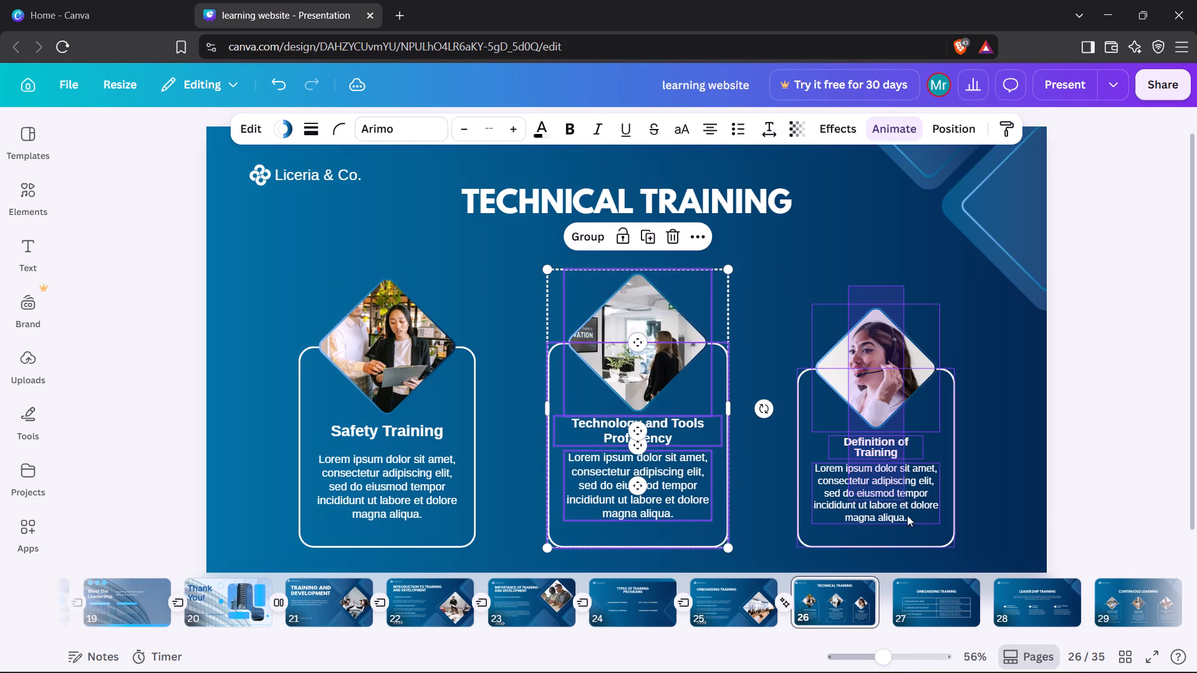
{"action": "left_click_drag", "start_coordinate": [907, 515], "coordinate": [911, 551]}
{"action": "left_click_drag", "start_coordinate": [955, 303], "coordinate": [964, 266]}
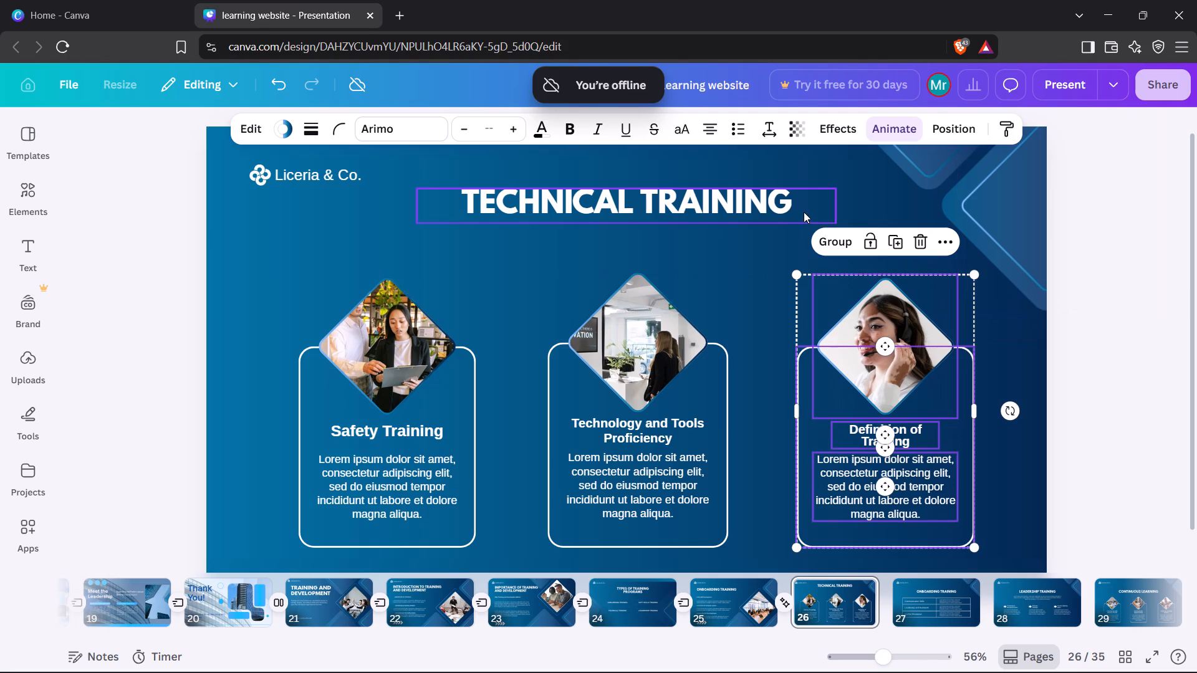
{"action": "left_click", "coordinate": [885, 204]}
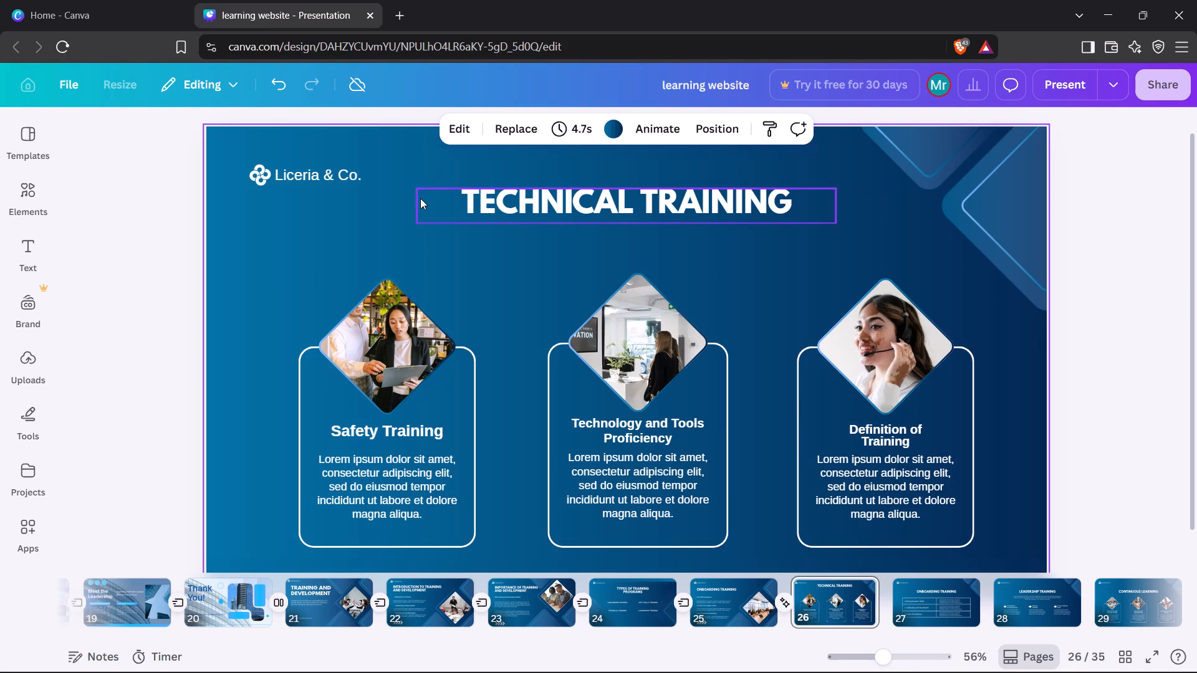
Add a Flow transition between pages 26 and 27.
{"action": "left_click", "coordinate": [888, 613]}
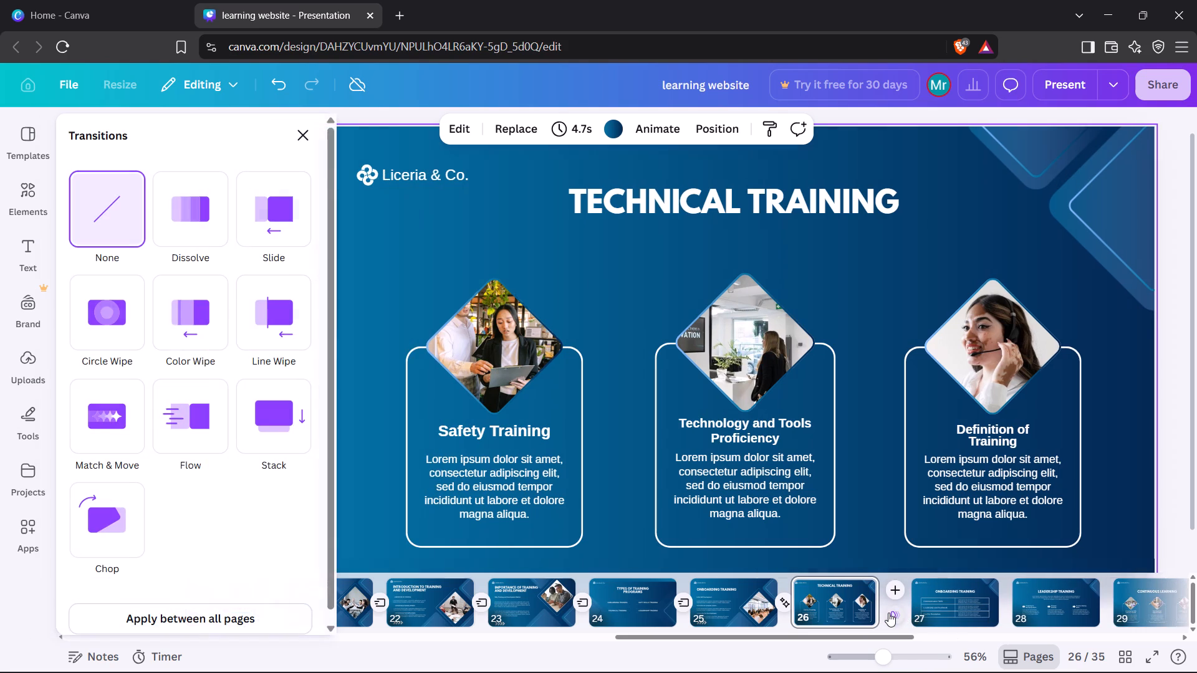
{"action": "left_click", "coordinate": [183, 388]}
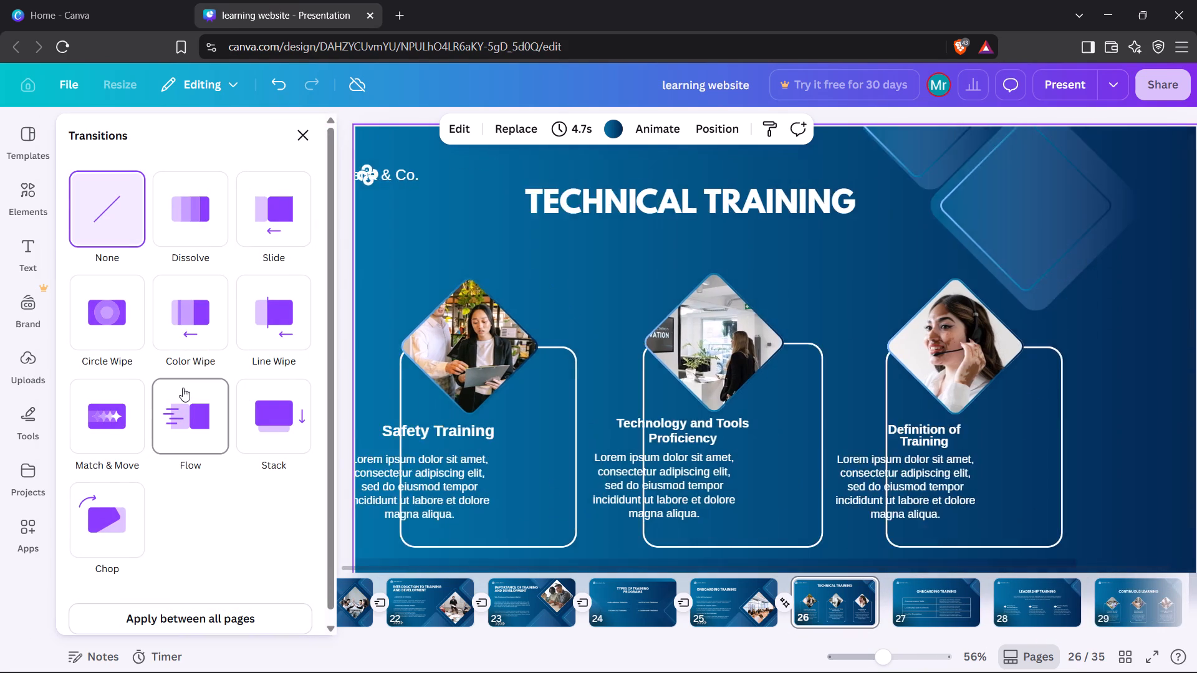
{"action": "left_click", "coordinate": [306, 133]}
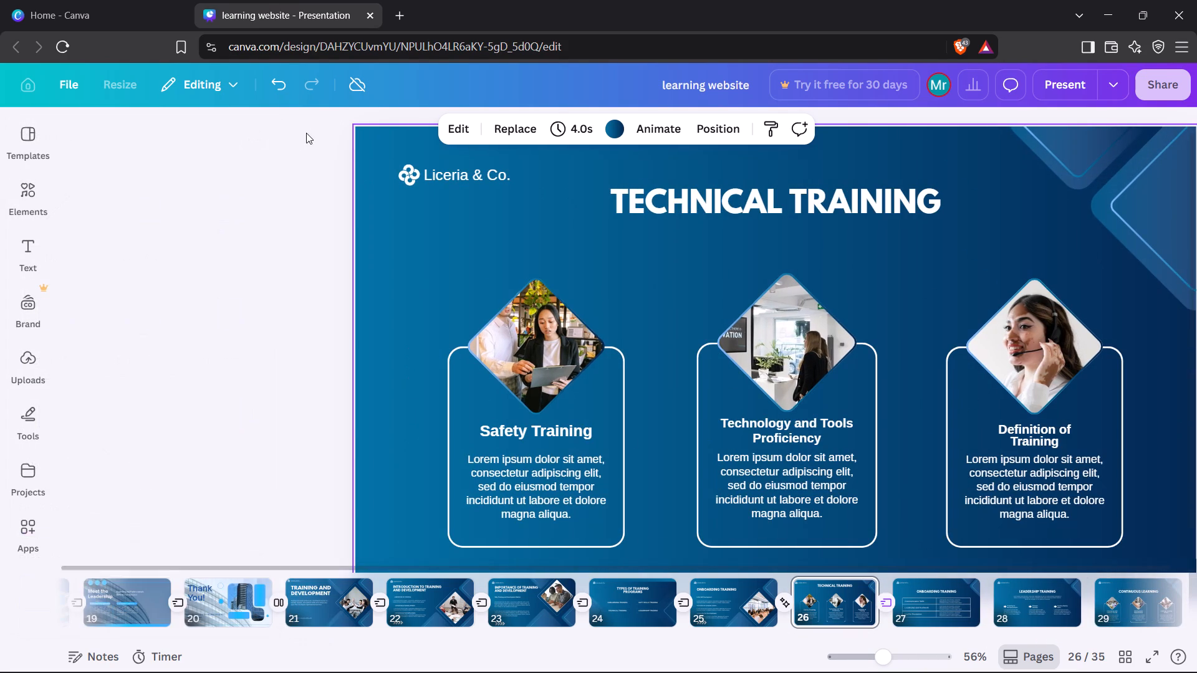
{"action": "left_click", "coordinate": [269, 346]}
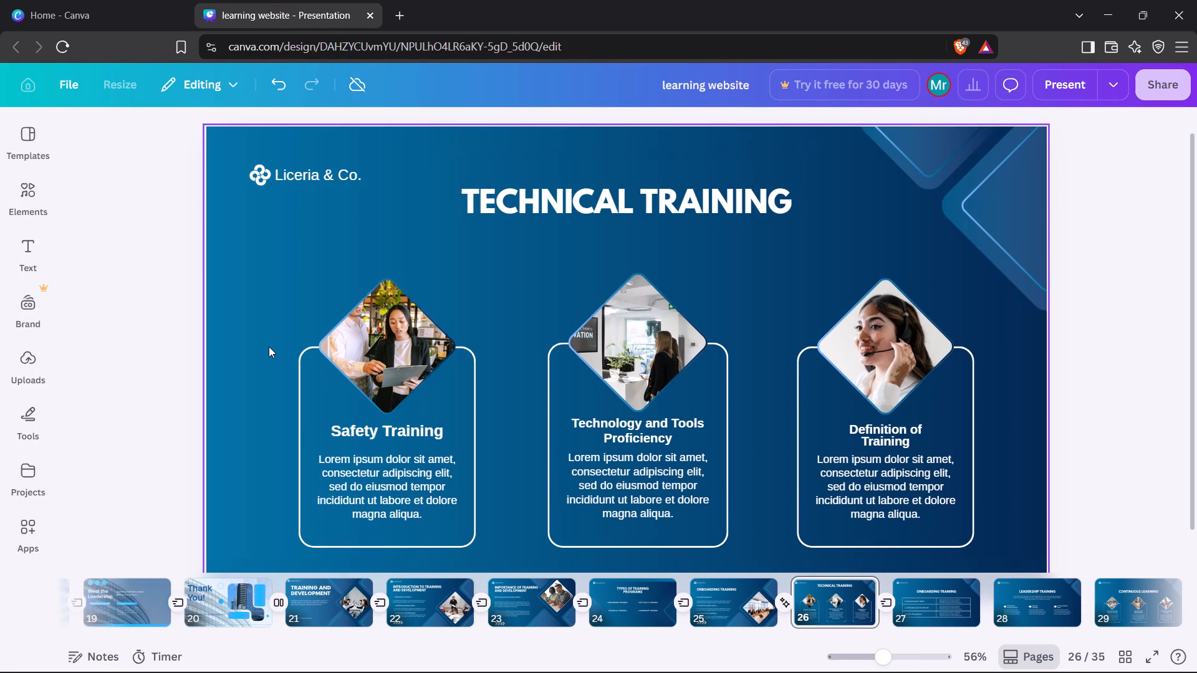
{"action": "left_click", "coordinate": [140, 331]}
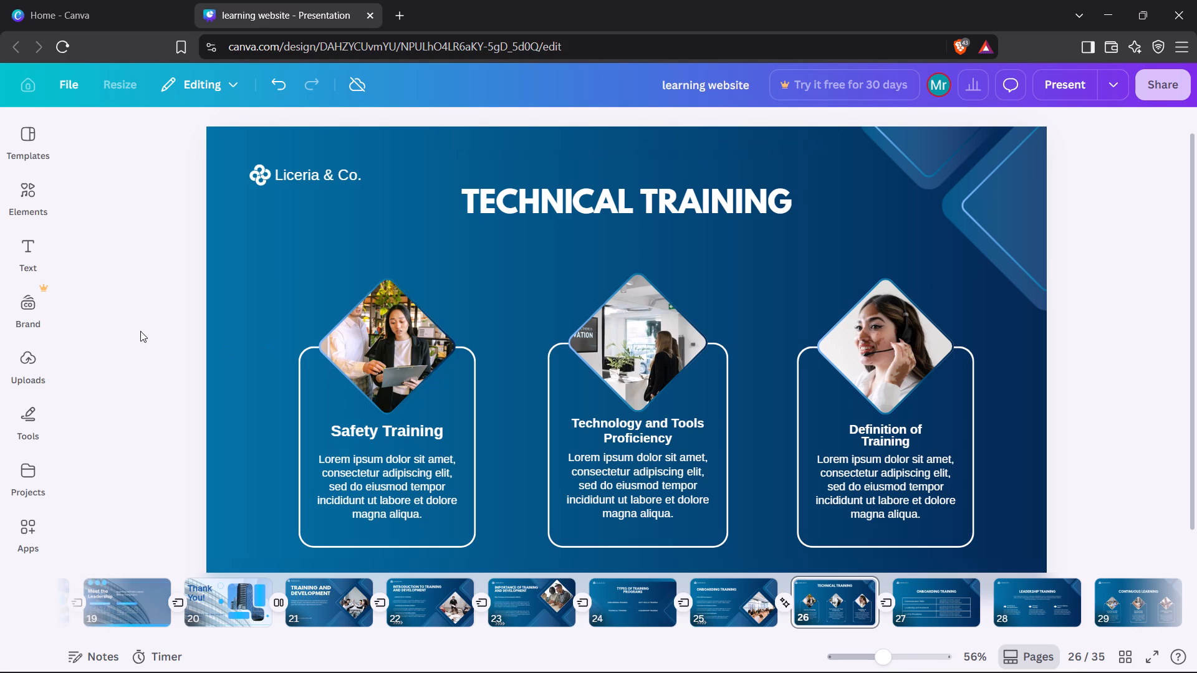
On page 27, move the "Onboarding Training" title up, keeping it horizontally centred.
{"action": "key", "text": "Right"}
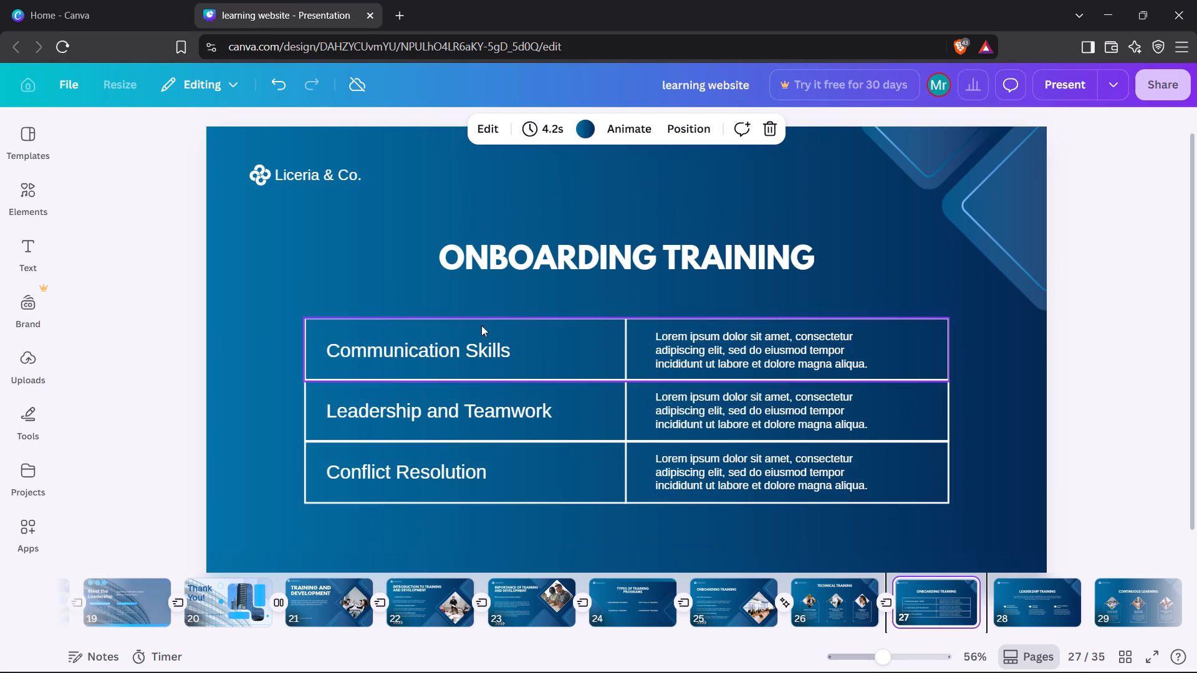
{"action": "left_click_drag", "start_coordinate": [578, 267], "coordinate": [578, 228]}
Move the whole three-row table on page 27 up, enlarge it slightly with its texts, and centre it horizontally below the title.
{"action": "left_click_drag", "start_coordinate": [294, 277], "coordinate": [685, 433]}
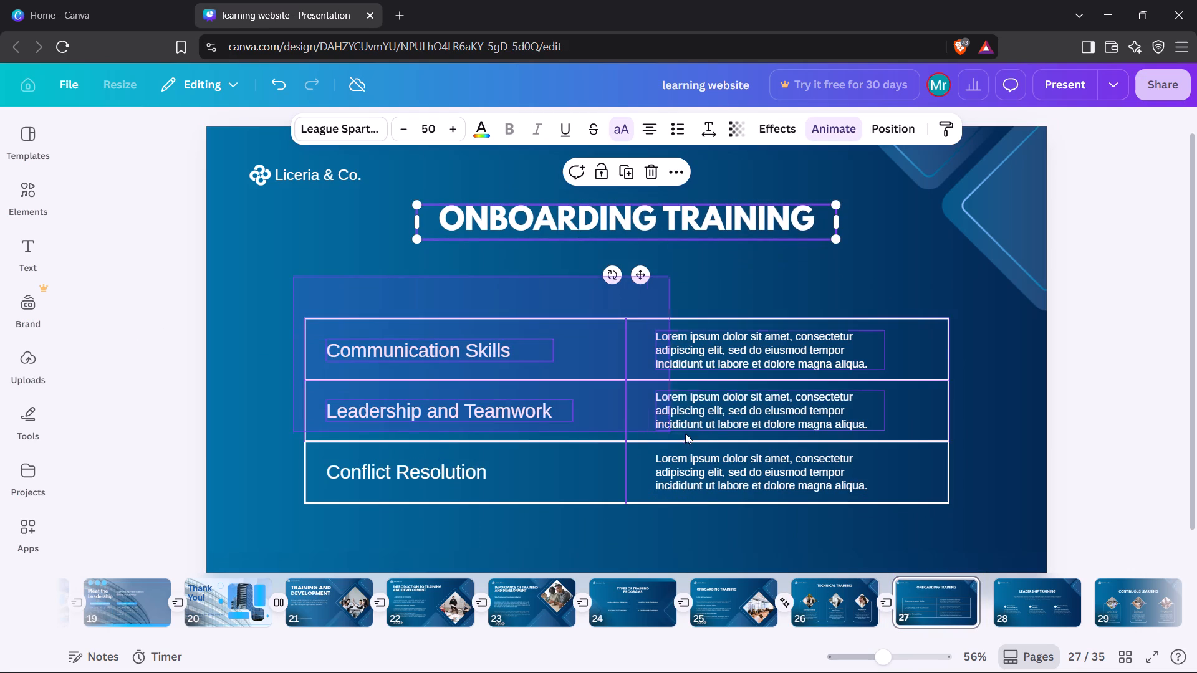
{"action": "left_click_drag", "start_coordinate": [685, 433], "coordinate": [850, 468]}
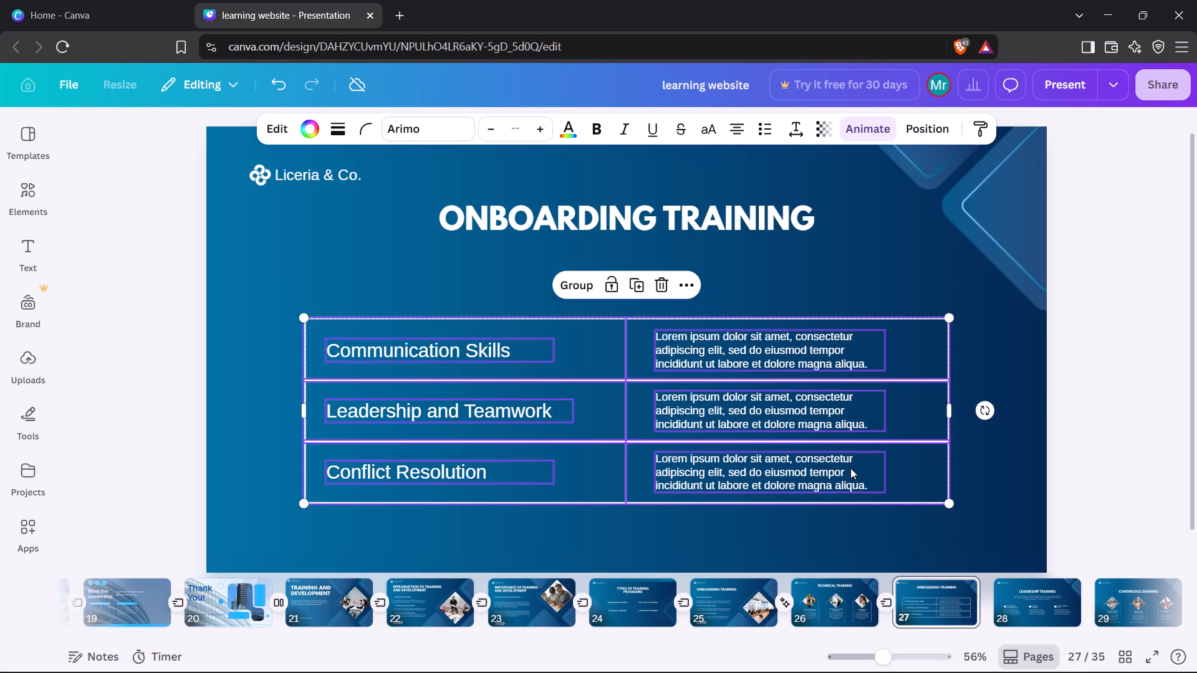
{"action": "left_click_drag", "start_coordinate": [915, 462], "coordinate": [914, 426]}
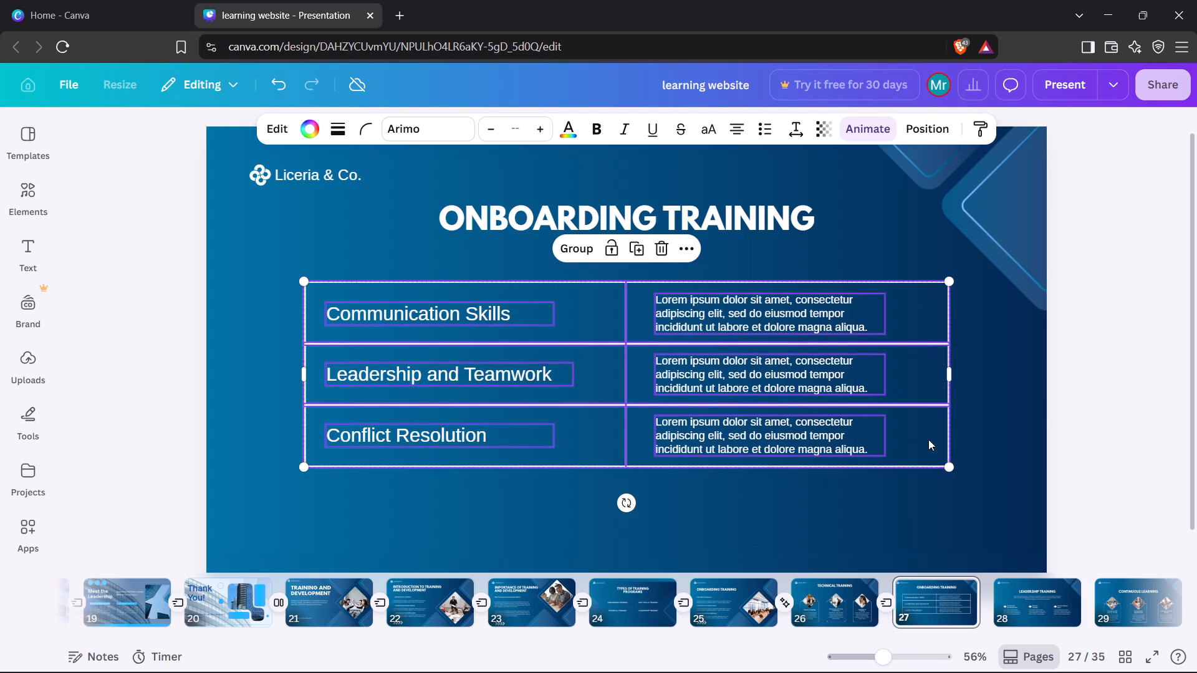
{"action": "left_click_drag", "start_coordinate": [949, 463], "coordinate": [987, 482]}
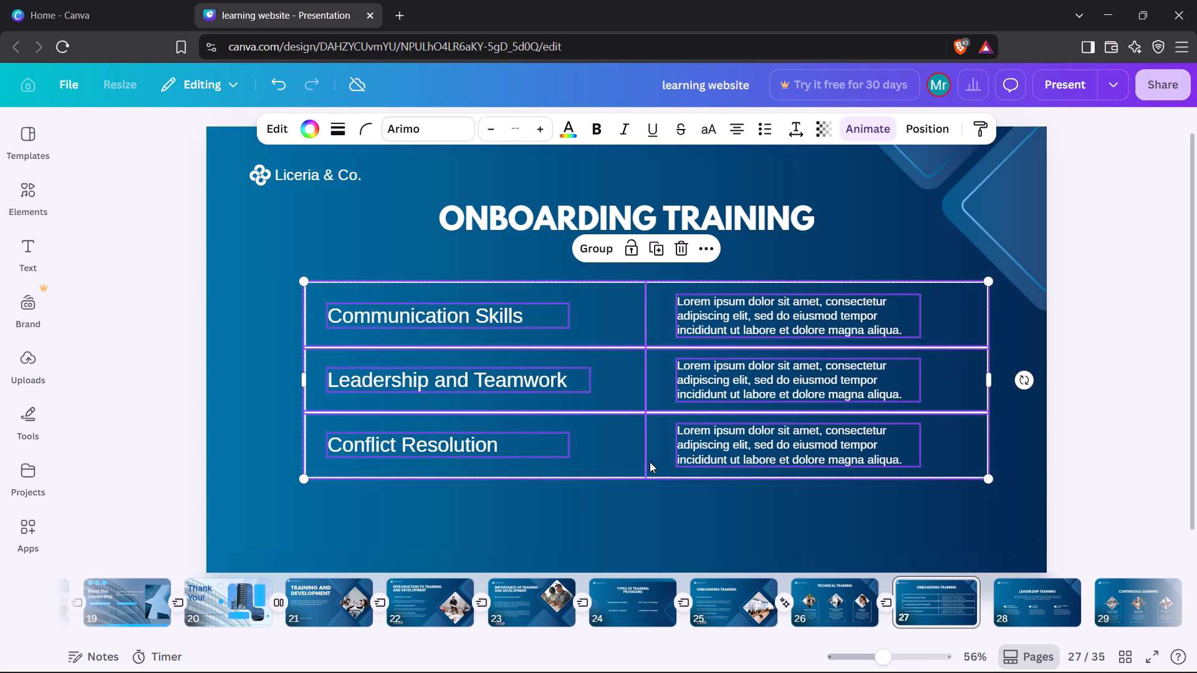
{"action": "left_click_drag", "start_coordinate": [650, 462], "coordinate": [628, 468]}
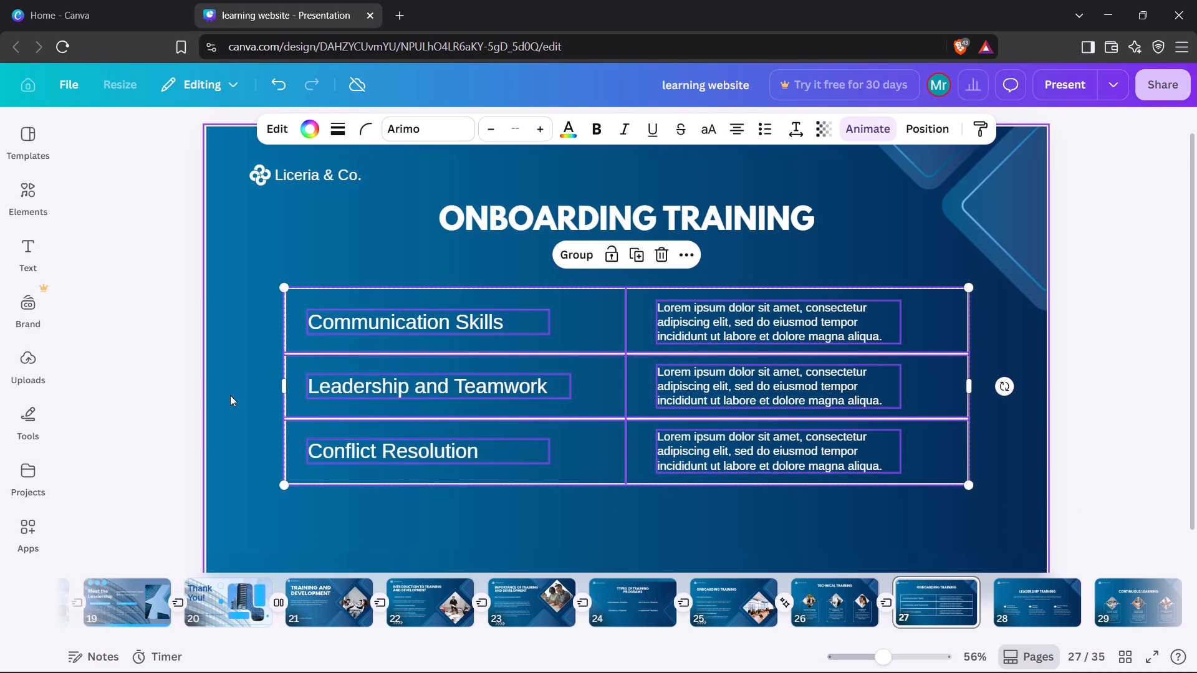
{"action": "left_click", "coordinate": [230, 395]}
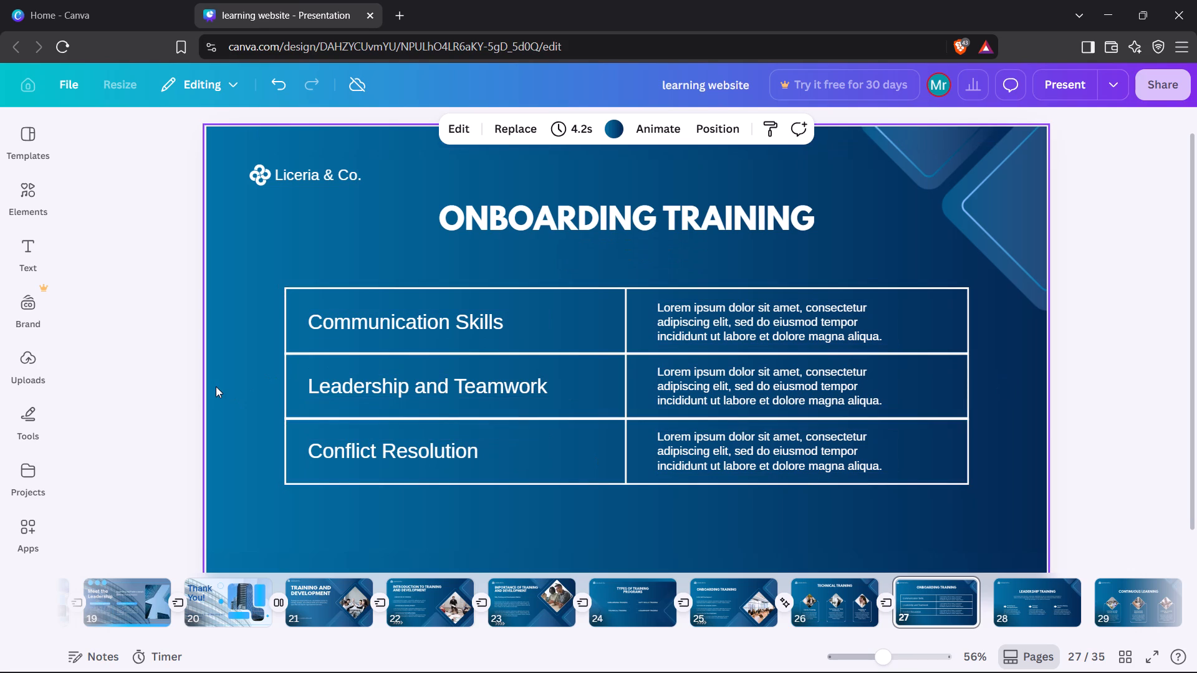
Add a Flow transition between pages 27 and 28.
{"action": "left_click", "coordinate": [988, 614]}
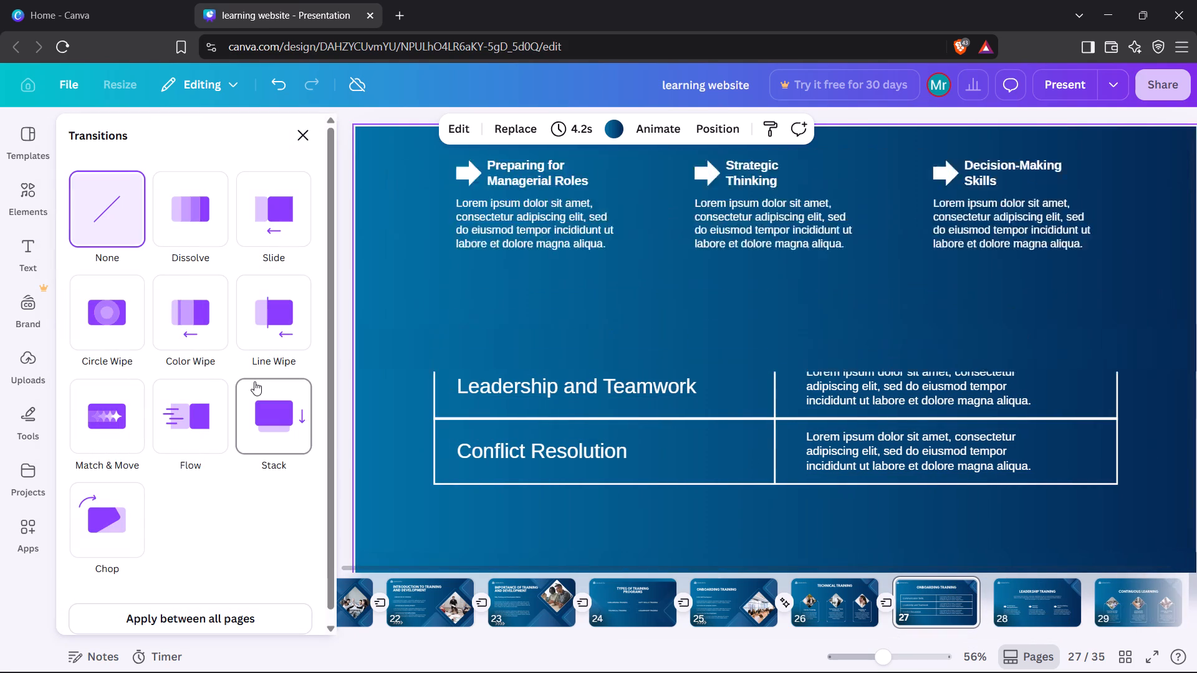
{"action": "left_click", "coordinate": [209, 405]}
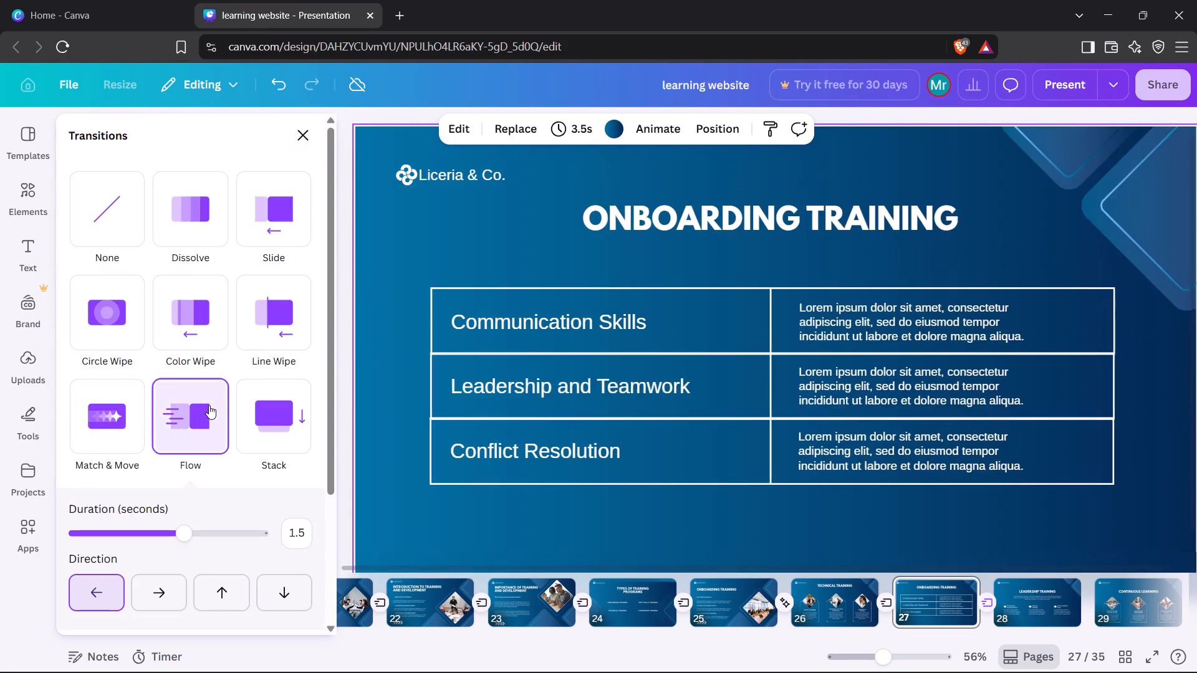
{"action": "left_click", "coordinate": [302, 130]}
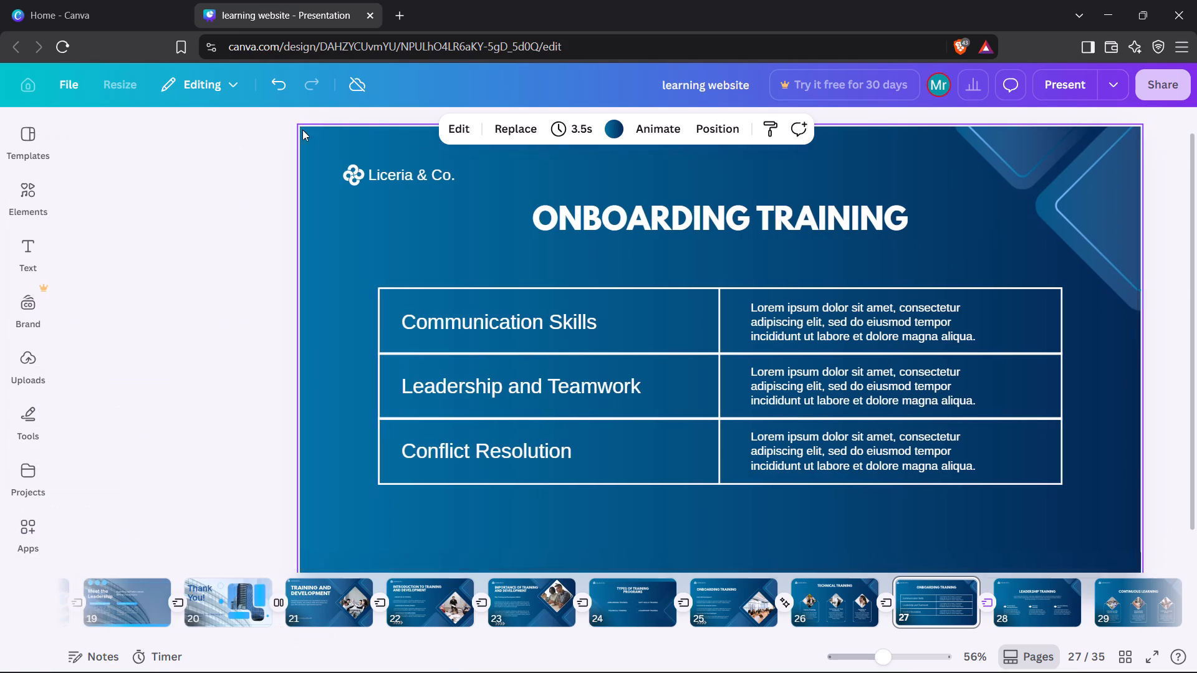
{"action": "left_click", "coordinate": [148, 273]}
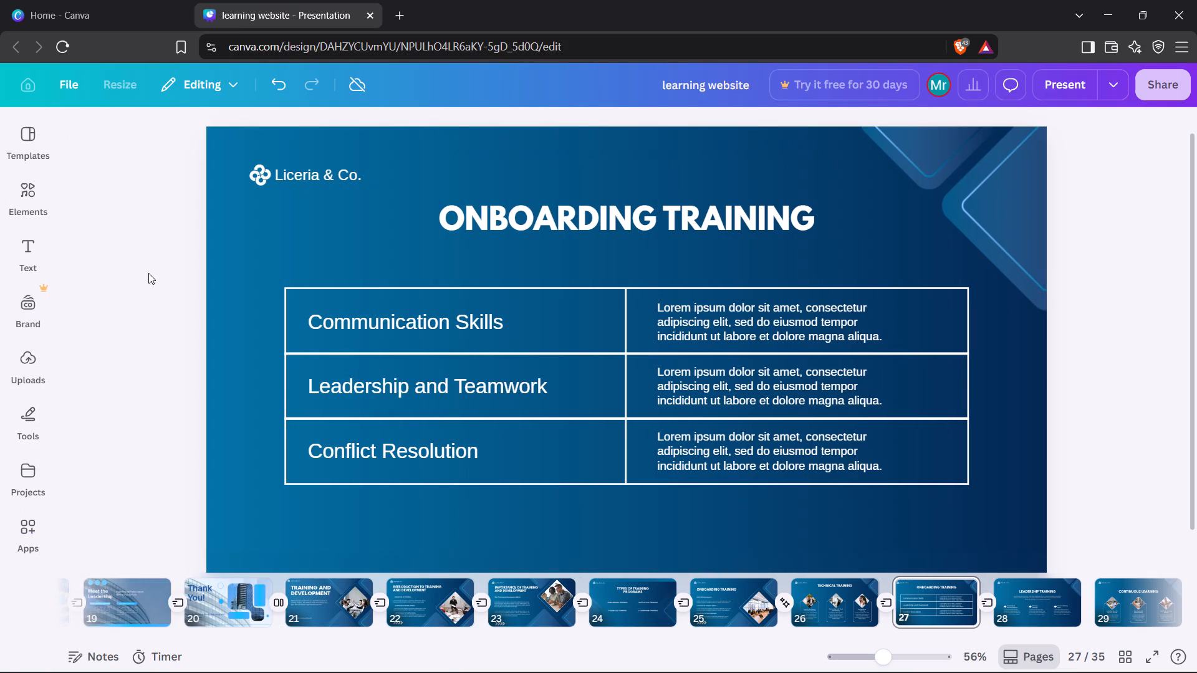
On page 28, move the "Leadership Training" title up to just below the logo's level.
{"action": "key", "text": "Right"}
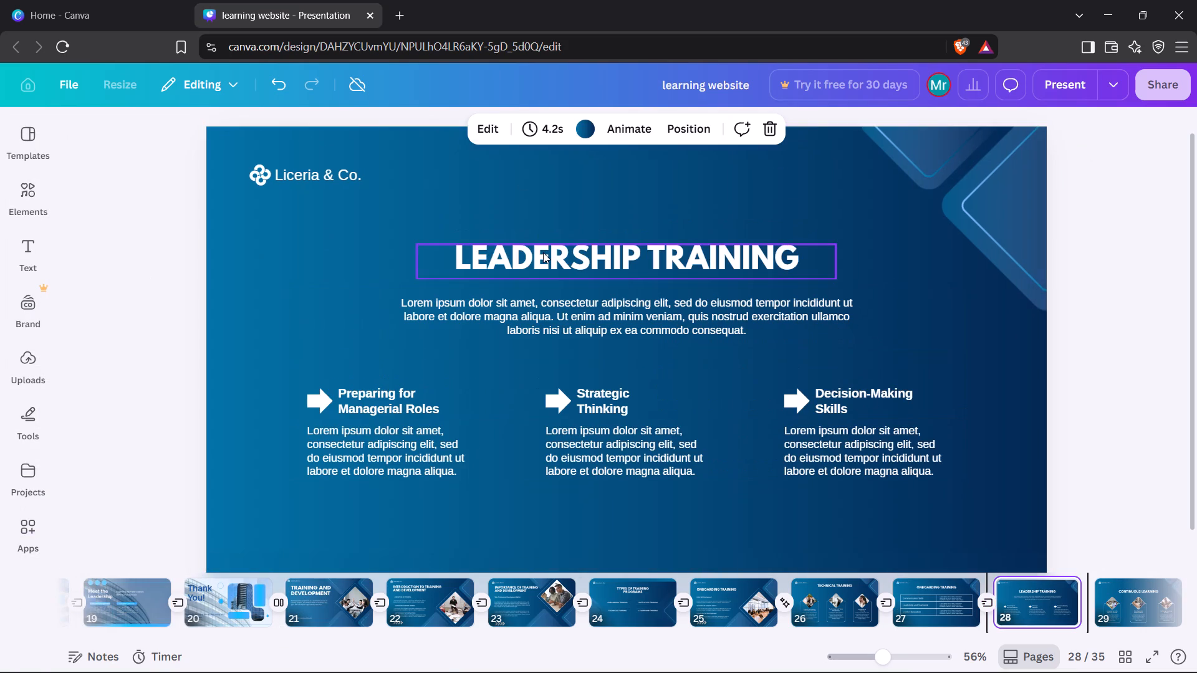
{"action": "left_click_drag", "start_coordinate": [543, 252], "coordinate": [546, 222]}
Move the intro paragraph on page 28 up under the title and enlarge its text to size 21.5.
{"action": "left_click_drag", "start_coordinate": [548, 310], "coordinate": [545, 279]}
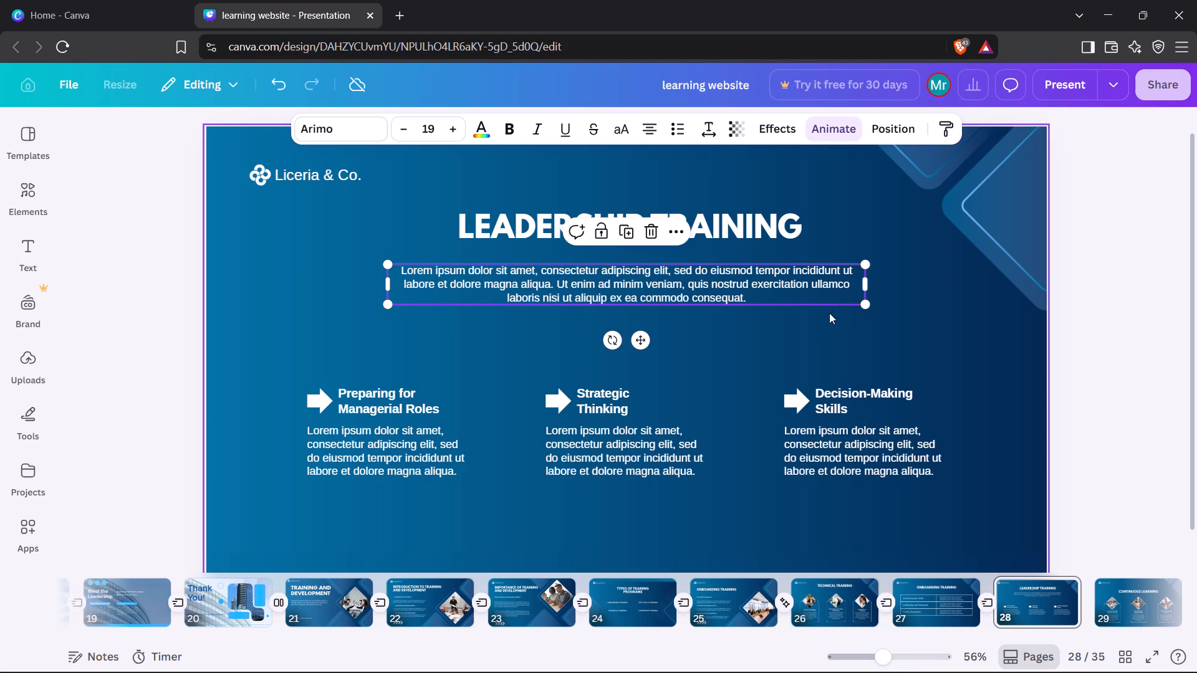
{"action": "left_click_drag", "start_coordinate": [867, 304], "coordinate": [929, 309]}
{"action": "left_click_drag", "start_coordinate": [792, 284], "coordinate": [775, 283]}
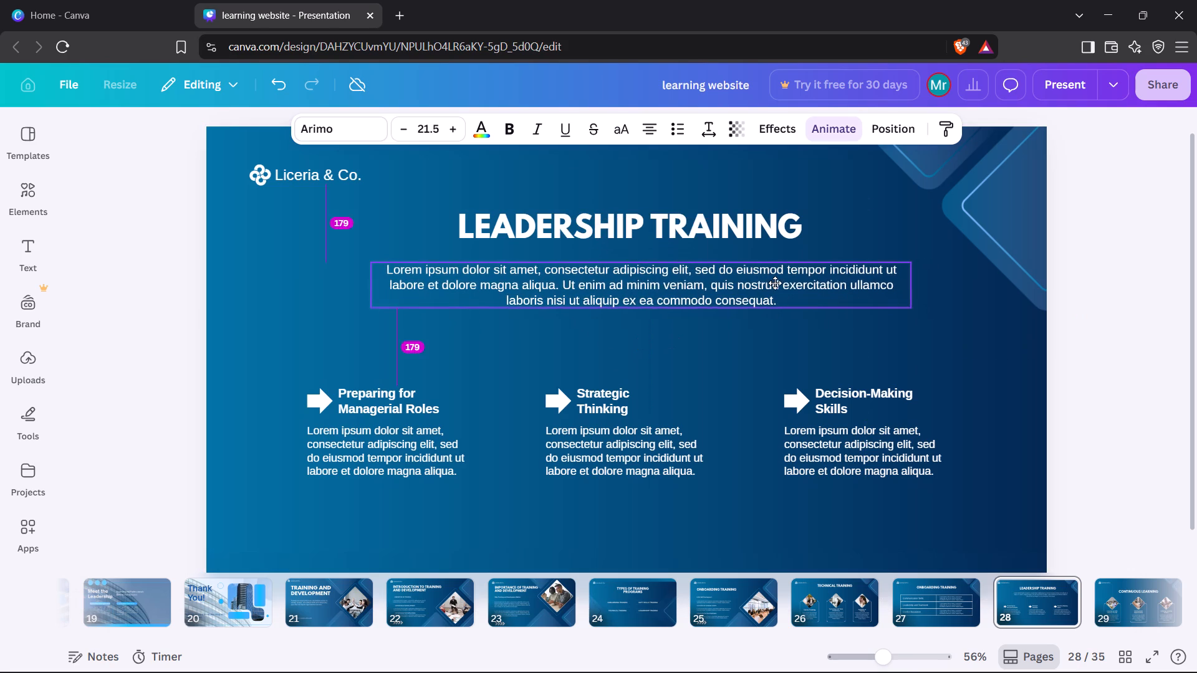
{"action": "left_click_drag", "start_coordinate": [775, 283], "coordinate": [772, 285]}
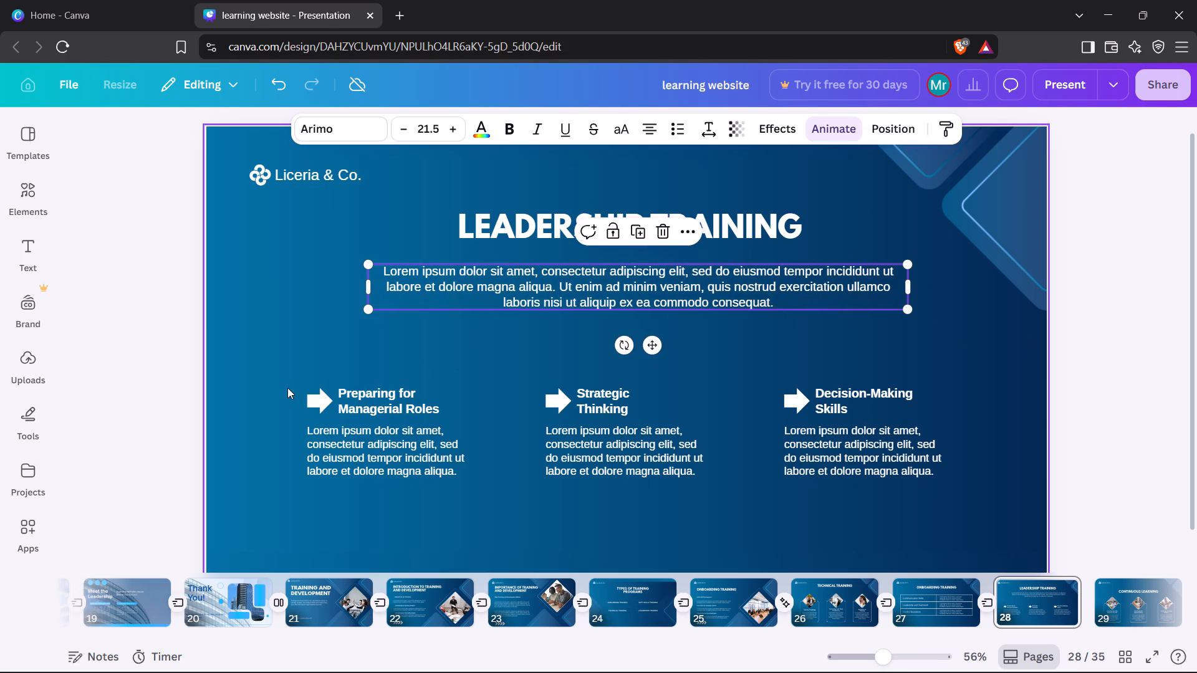
Move the three arrows and their headings on page 28 up together, closer to the intro paragraph, leaving the descriptions in place.
{"action": "left_click_drag", "start_coordinate": [285, 388], "coordinate": [538, 389]}
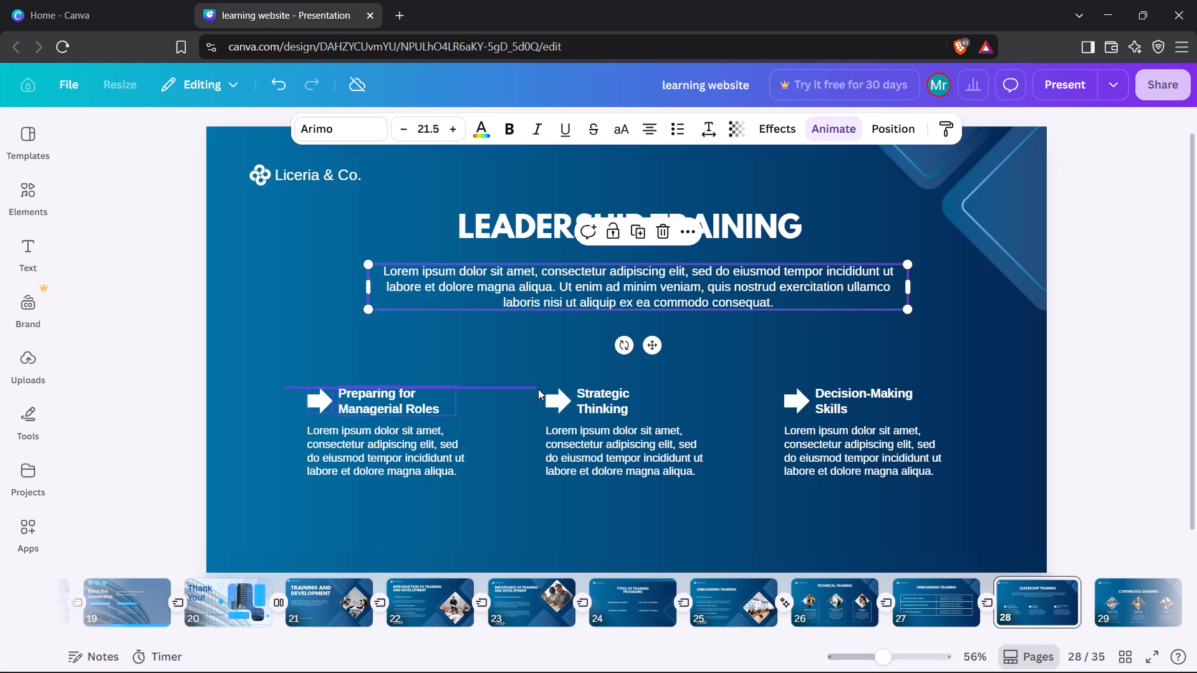
{"action": "left_click_drag", "start_coordinate": [538, 389], "coordinate": [645, 393]}
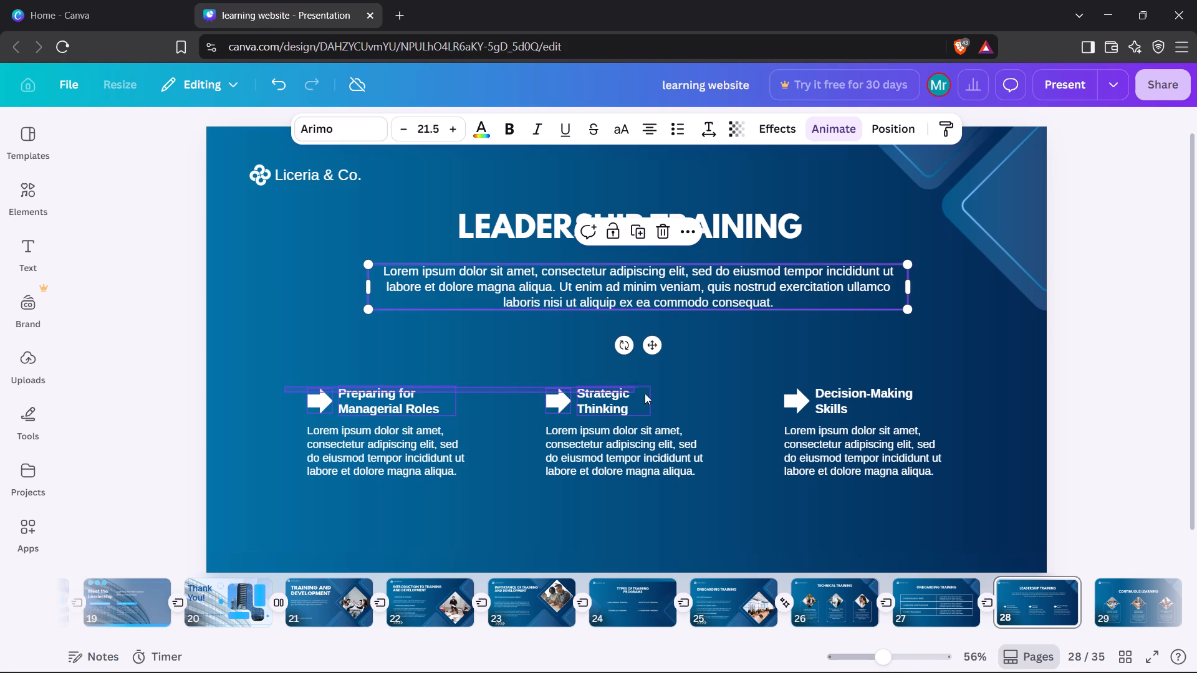
{"action": "left_click_drag", "start_coordinate": [645, 393], "coordinate": [859, 391]}
{"action": "left_click_drag", "start_coordinate": [719, 402], "coordinate": [721, 376]}
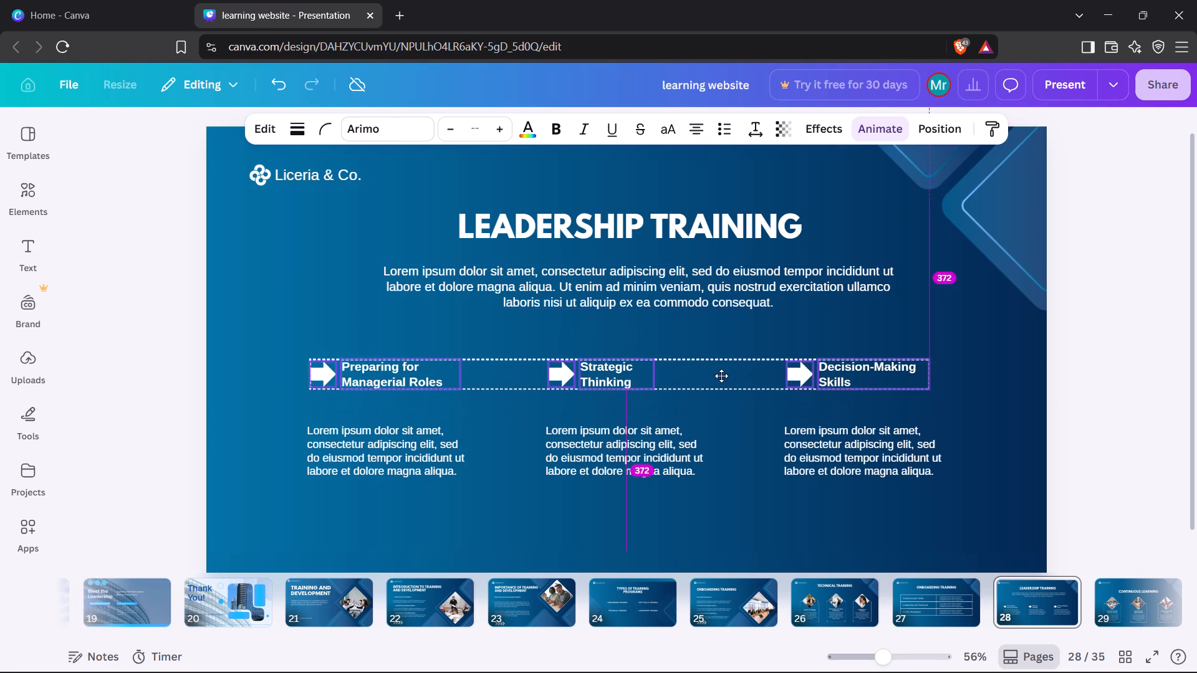
{"action": "left_click_drag", "start_coordinate": [721, 376], "coordinate": [724, 366]}
{"action": "left_click", "coordinate": [753, 529]}
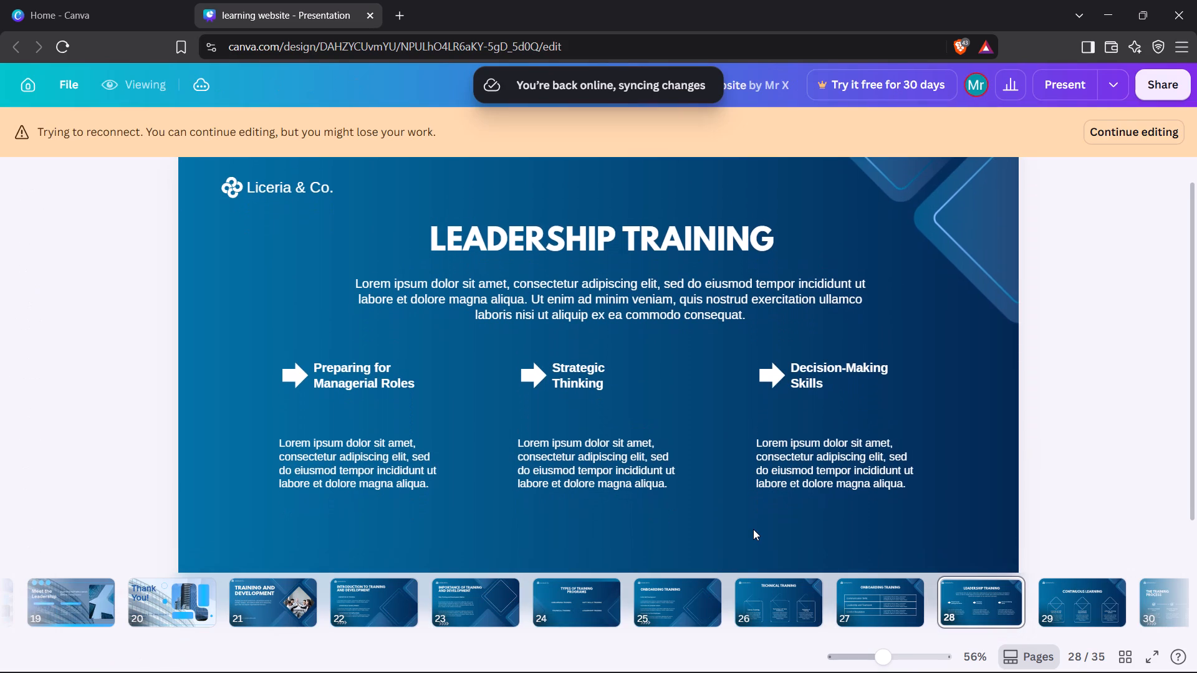
Add a Flow transition between pages 28 and 29.
{"action": "scroll", "coordinate": [926, 587], "scroll_direction": "left", "scroll_amount": 3}
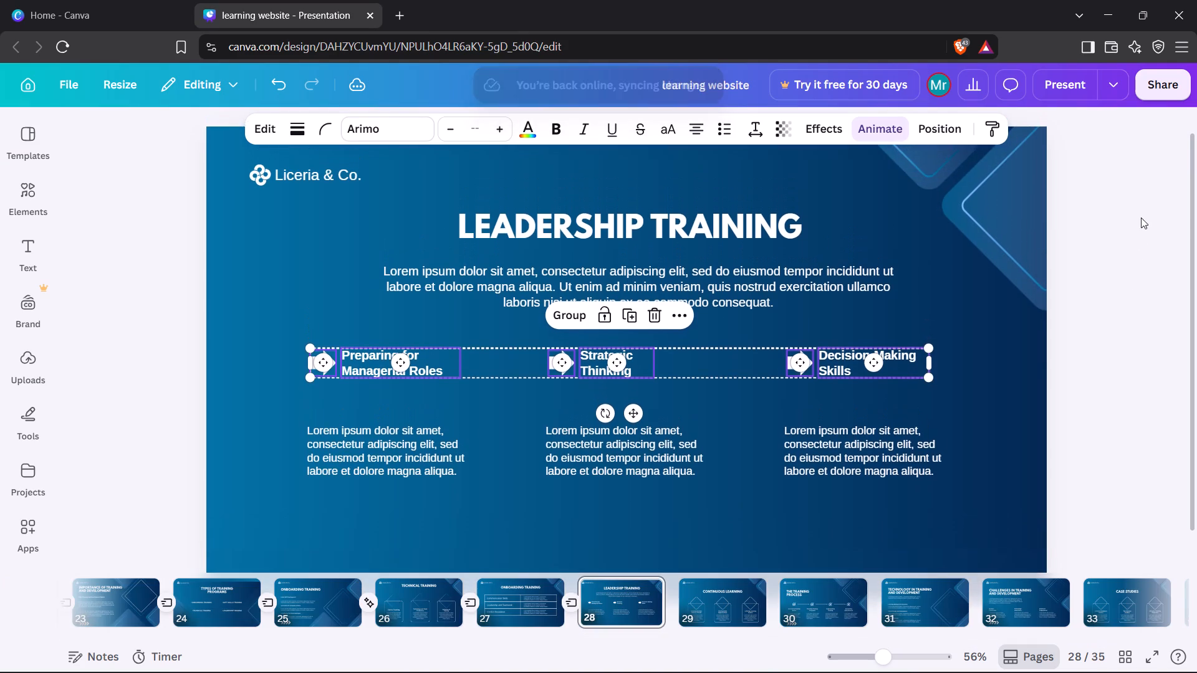
{"action": "left_click", "coordinate": [675, 615]}
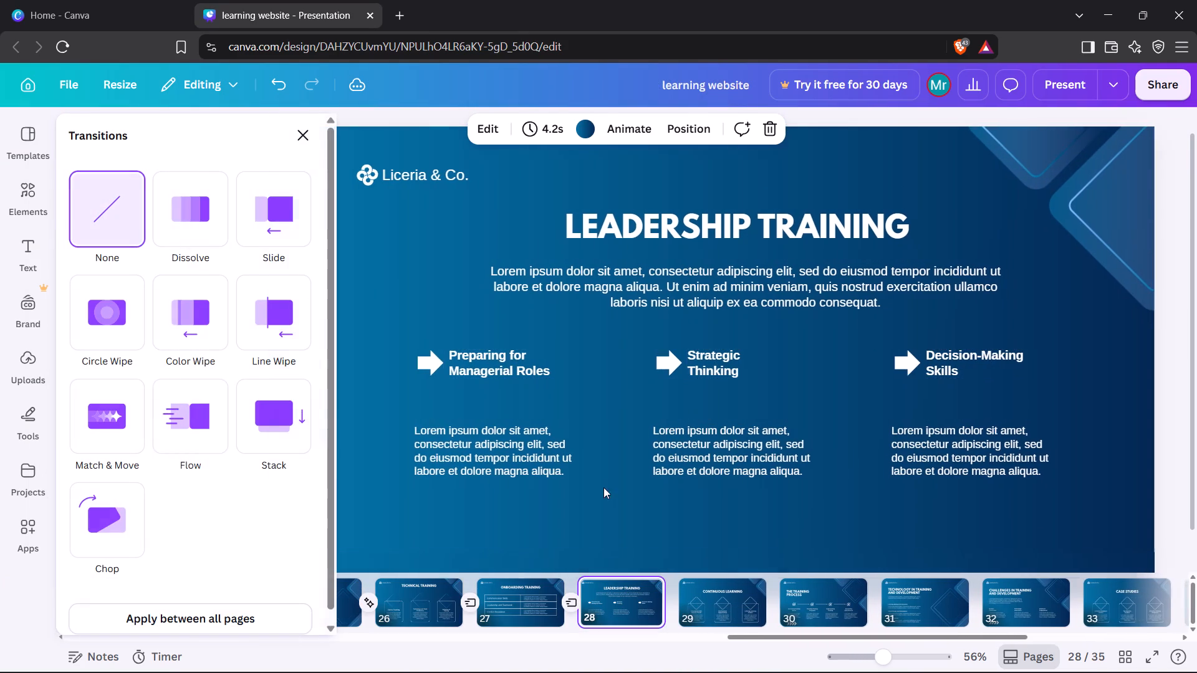
{"action": "left_click", "coordinate": [198, 403]}
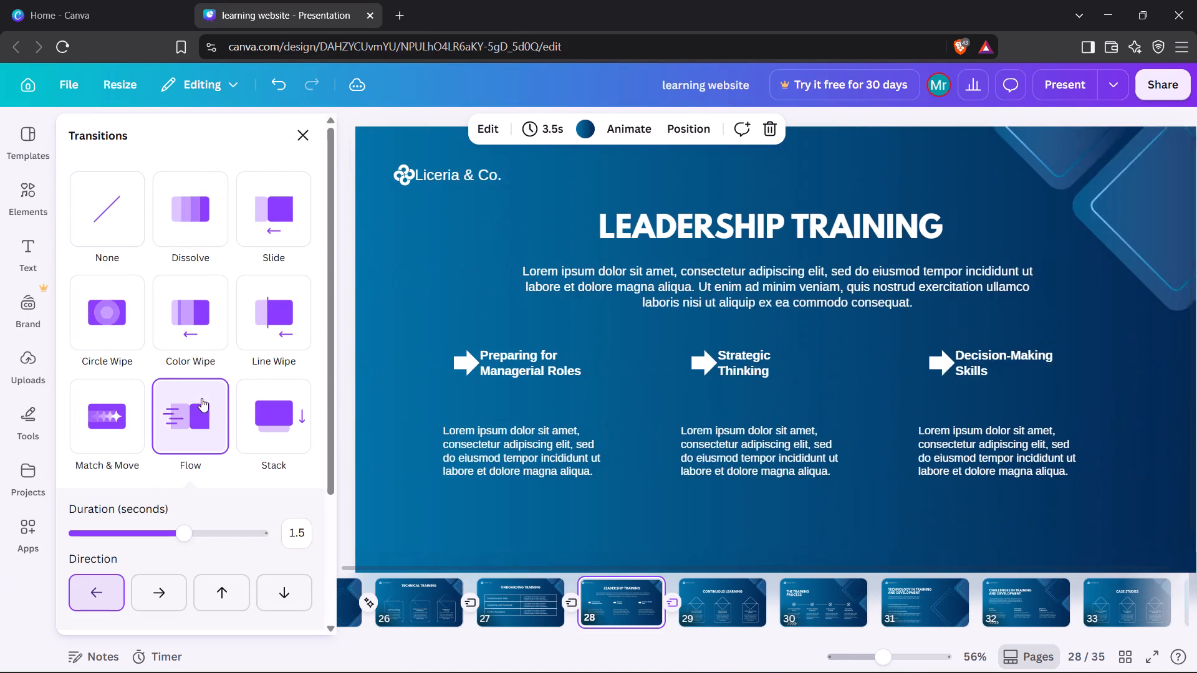
{"action": "left_click", "coordinate": [305, 133]}
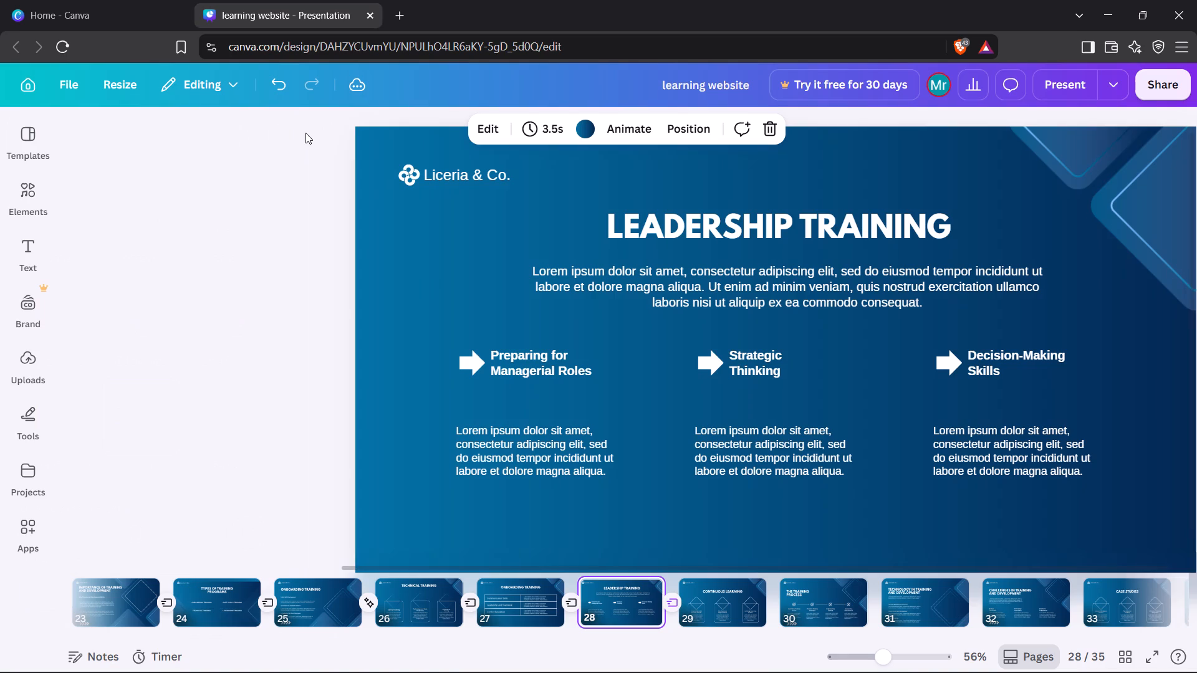
{"action": "left_click", "coordinate": [138, 304]}
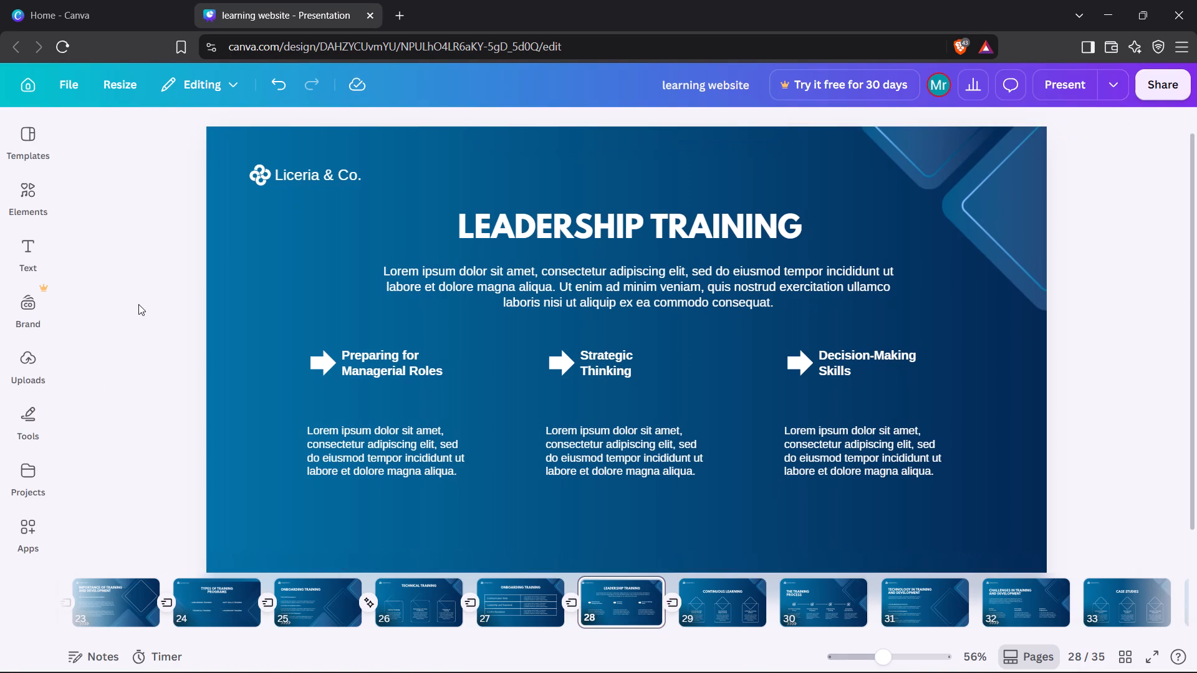
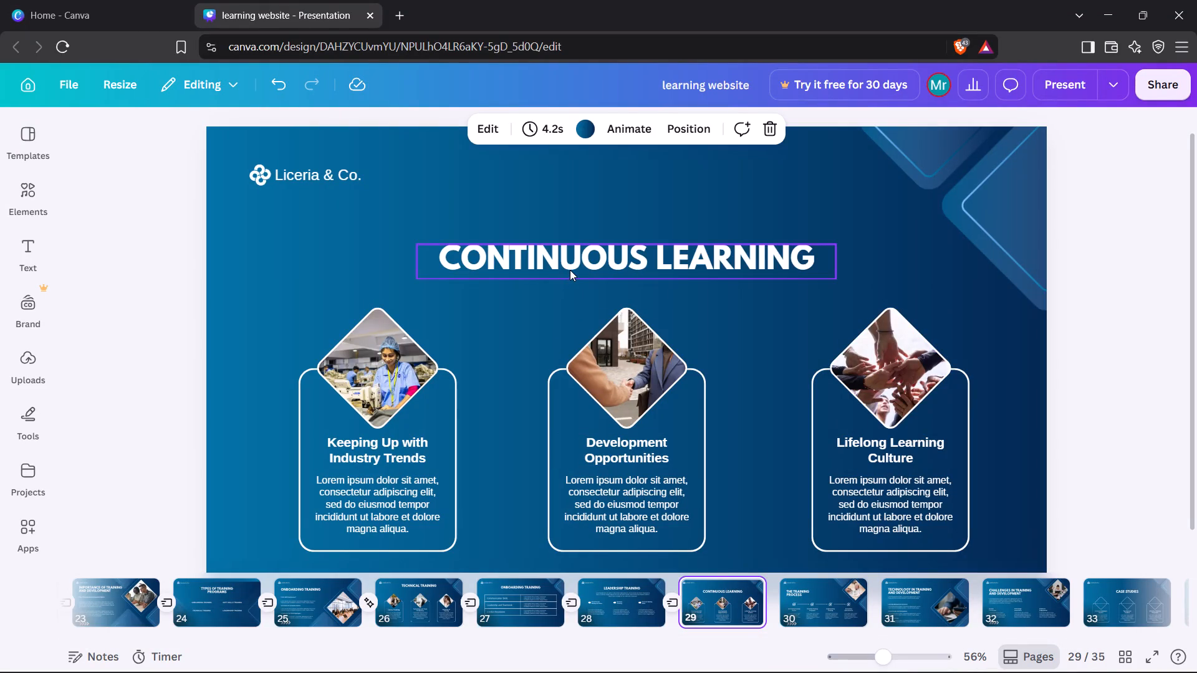
On page 29, move the "Continuous Learning" title up to just below the logo's level.
{"action": "left_click_drag", "start_coordinate": [570, 270], "coordinate": [574, 208]}
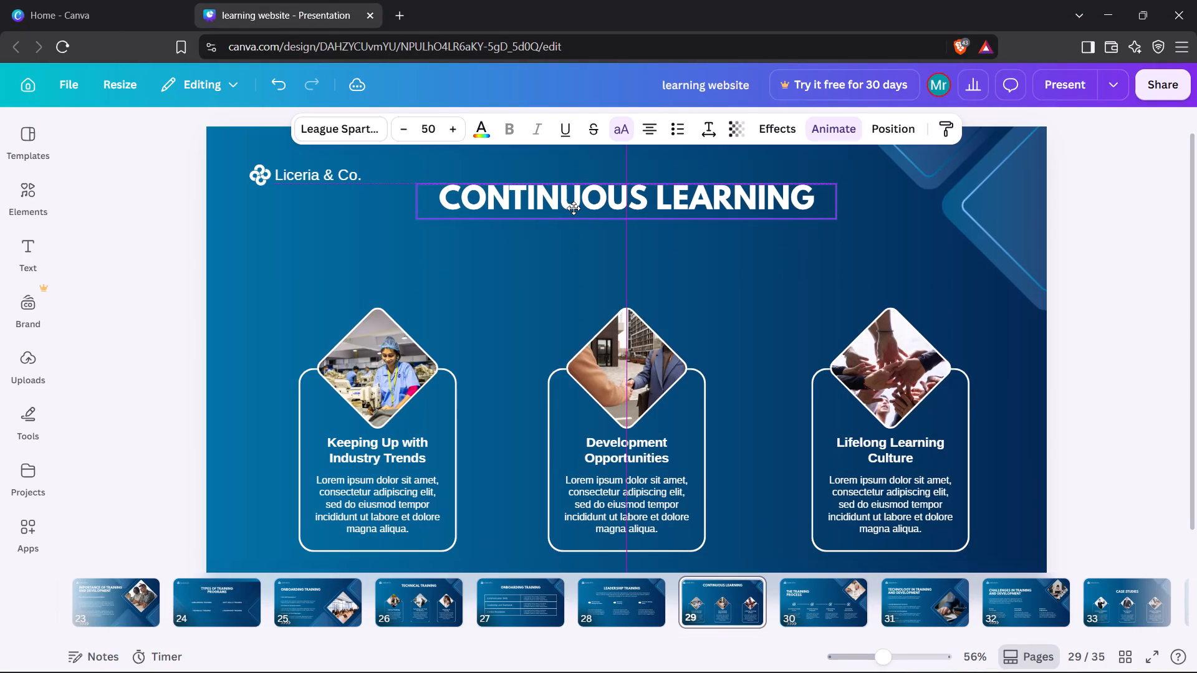
{"action": "left_click_drag", "start_coordinate": [574, 208], "coordinate": [577, 214]}
Slightly enlarge each of the three cards on page 29, scaling its photo, frame, heading and description together towards the title.
{"action": "left_click_drag", "start_coordinate": [413, 285], "coordinate": [398, 584]}
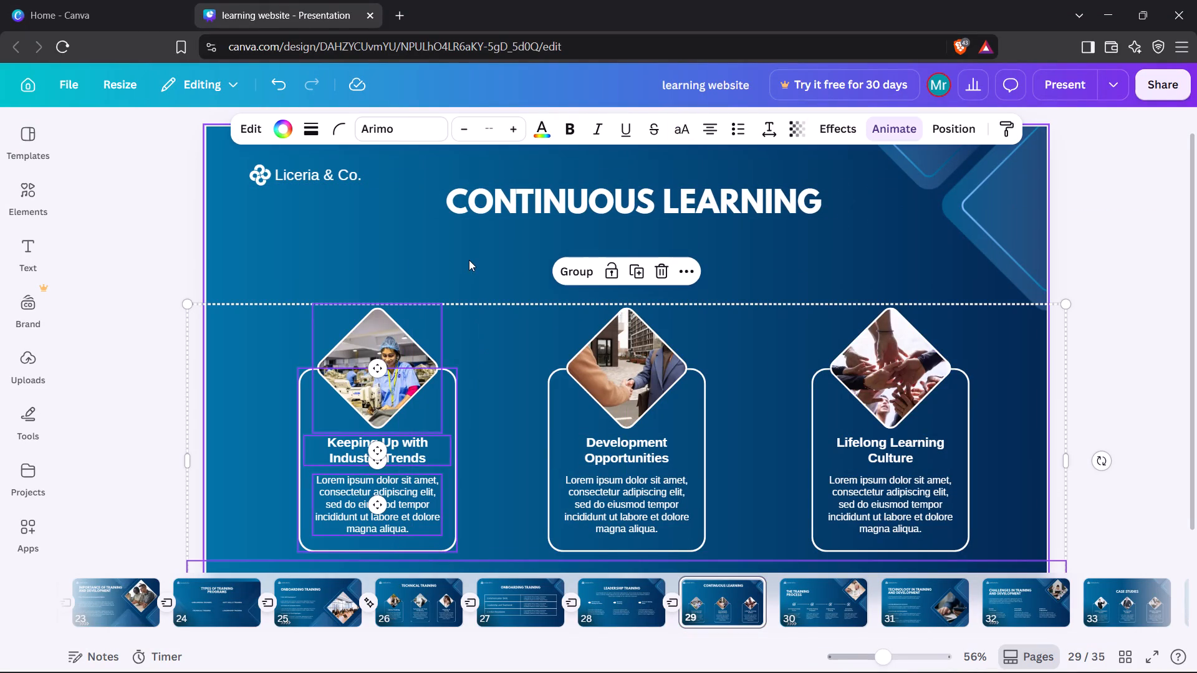
{"action": "left_click", "coordinate": [469, 260]}
{"action": "left_click_drag", "start_coordinate": [415, 285], "coordinate": [393, 513]}
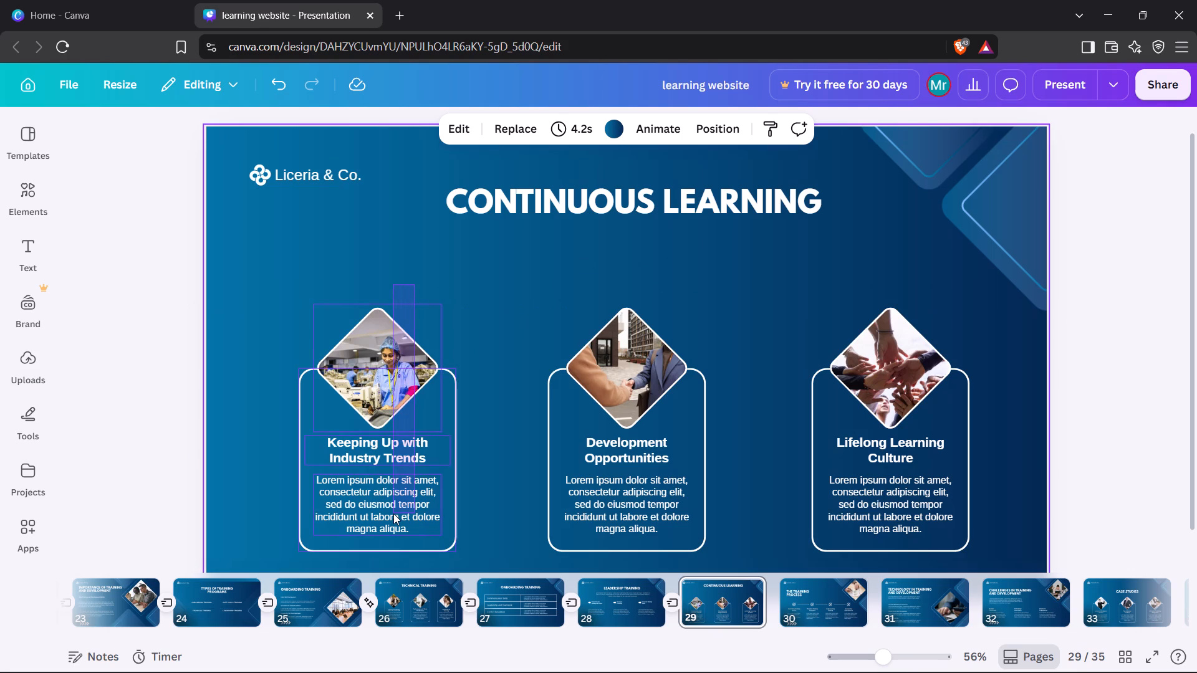
{"action": "left_click_drag", "start_coordinate": [393, 513], "coordinate": [397, 526]}
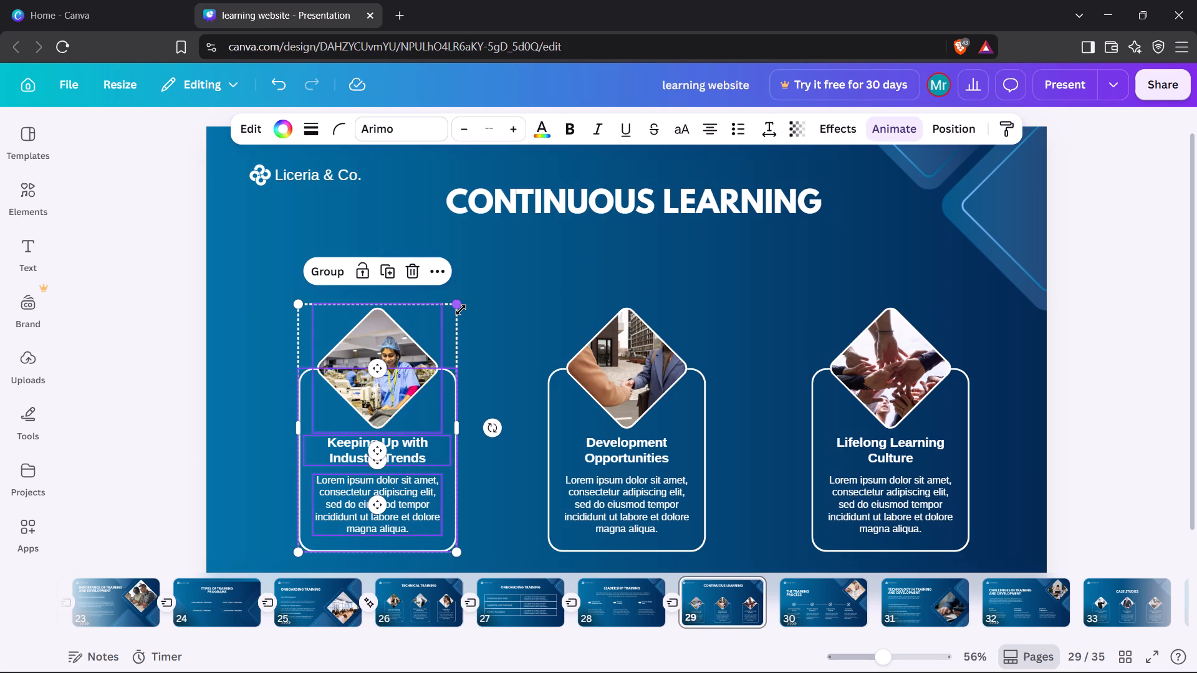
{"action": "left_click_drag", "start_coordinate": [459, 307], "coordinate": [470, 285]}
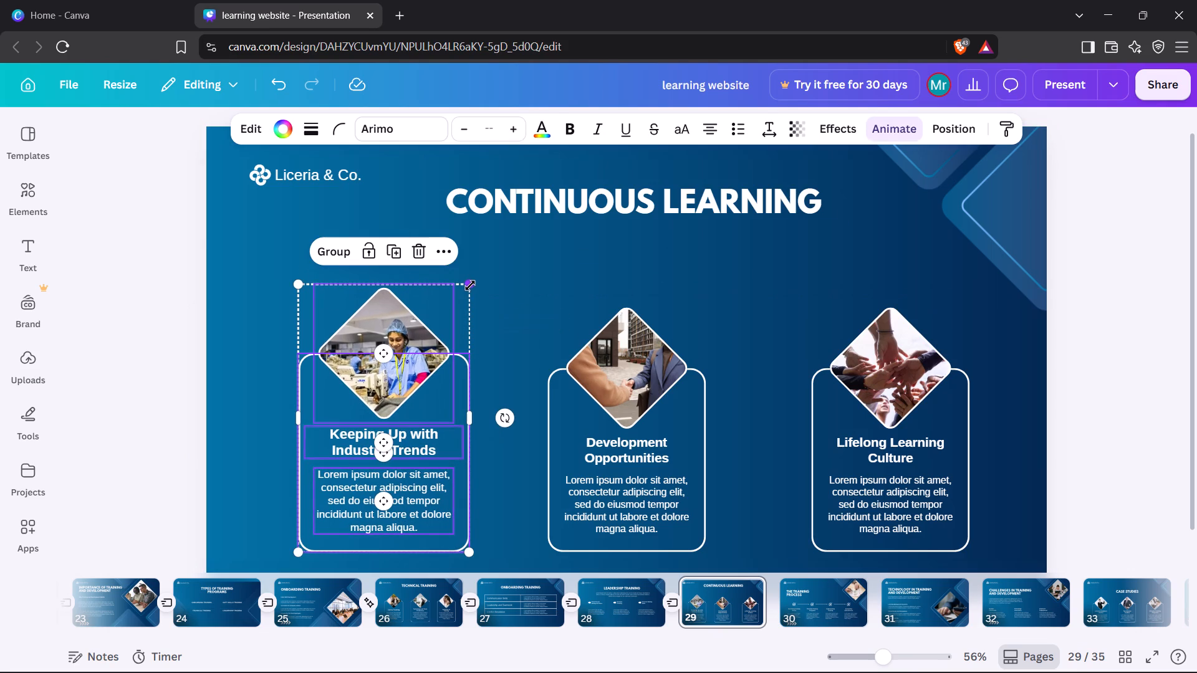
{"action": "left_click_drag", "start_coordinate": [625, 293], "coordinate": [669, 517]}
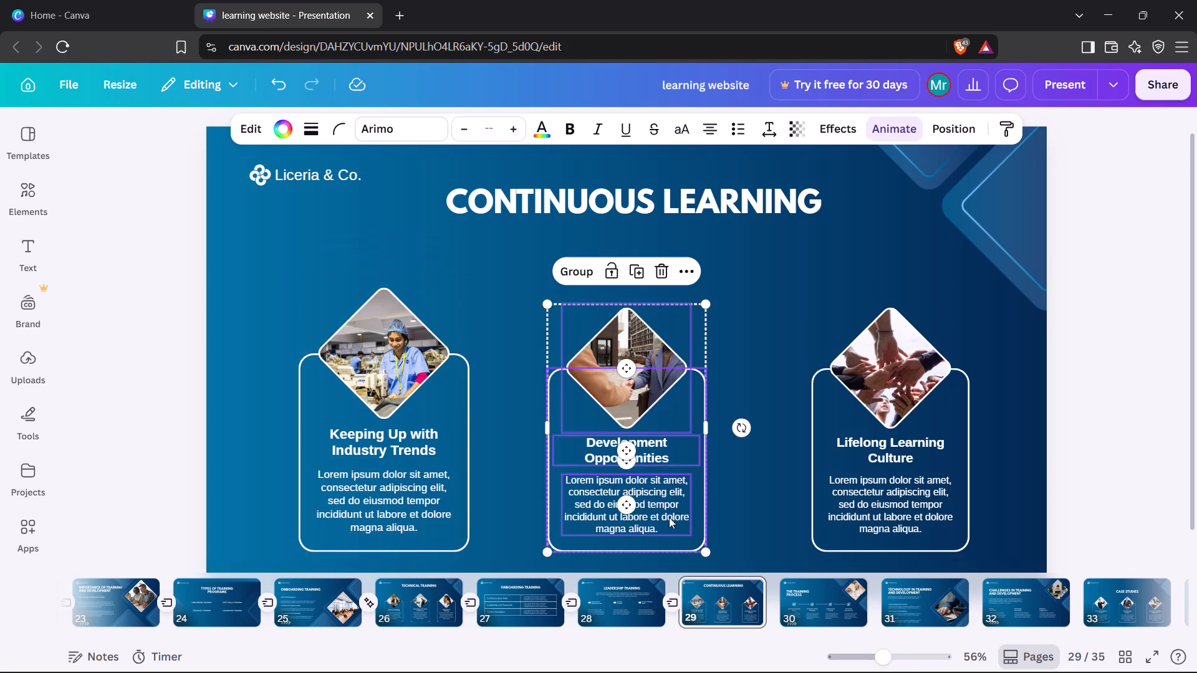
{"action": "left_click_drag", "start_coordinate": [706, 304], "coordinate": [714, 277]}
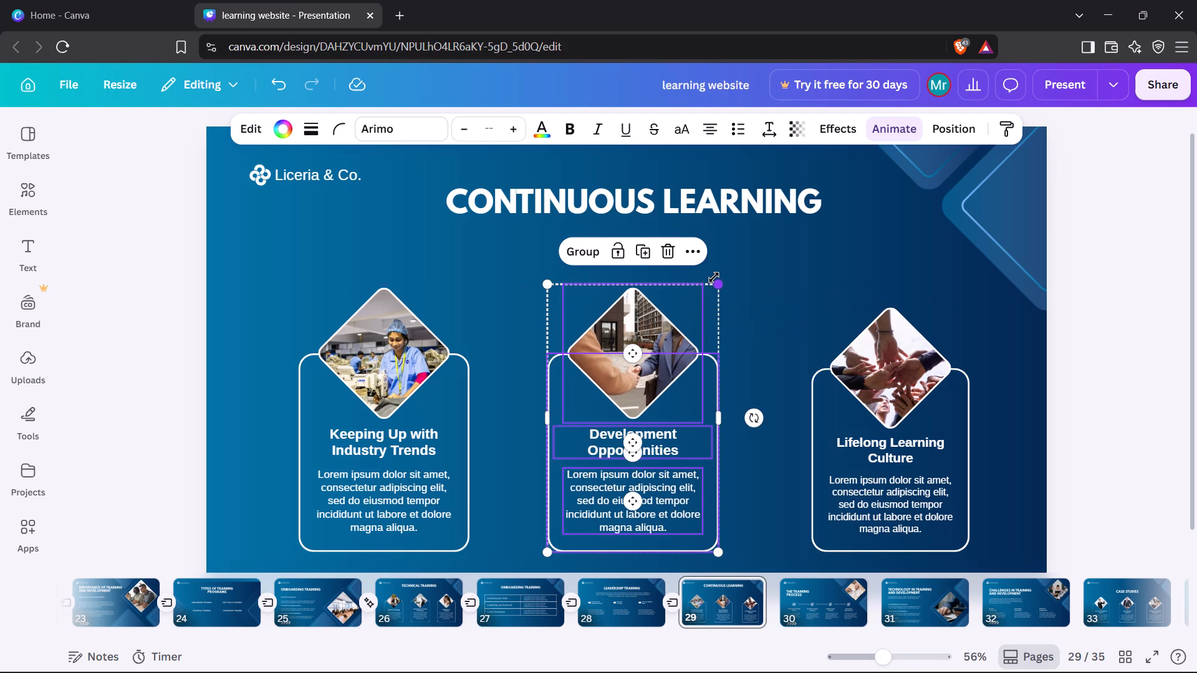
{"action": "left_click_drag", "start_coordinate": [887, 294], "coordinate": [929, 504]}
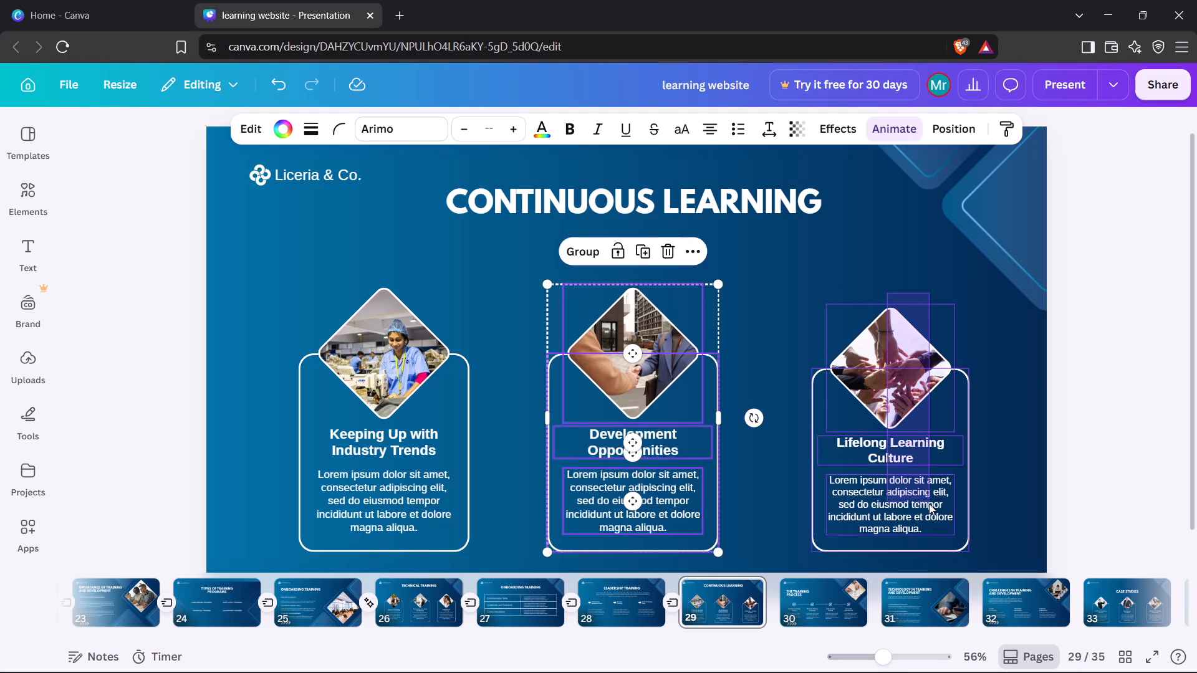
{"action": "left_click_drag", "start_coordinate": [929, 504], "coordinate": [929, 505]}
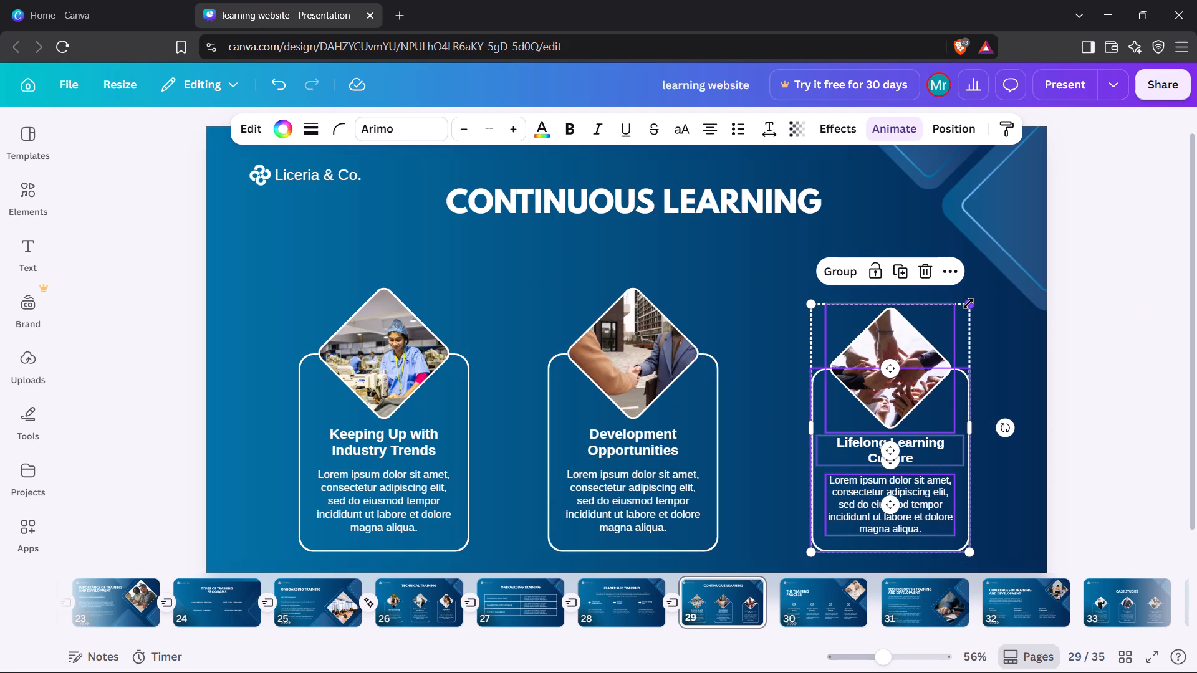
{"action": "left_click_drag", "start_coordinate": [968, 303], "coordinate": [970, 286]}
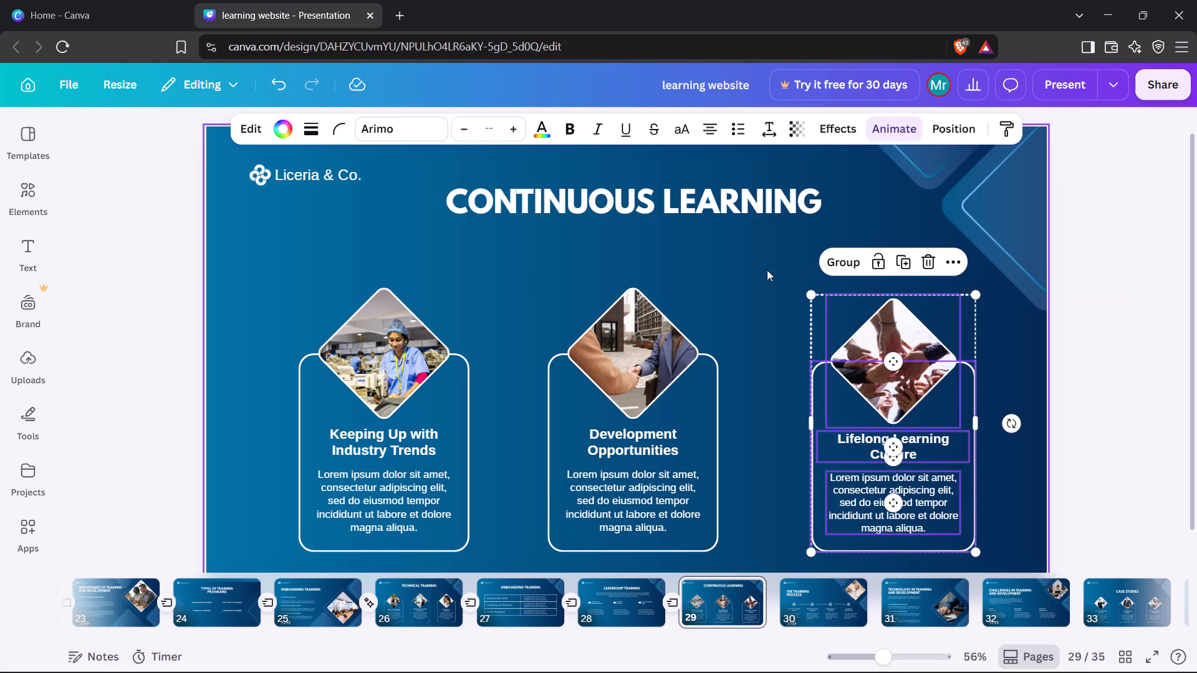
{"action": "left_click", "coordinate": [761, 269]}
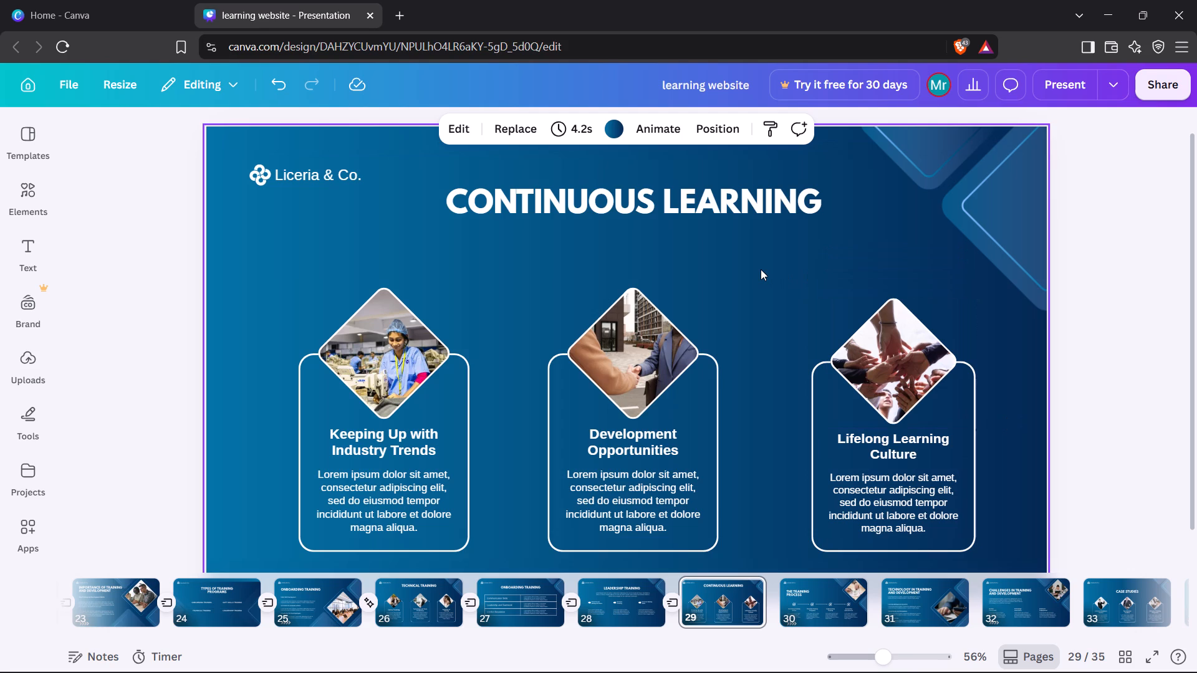
Add a Flow transition between pages 29 and 30.
{"action": "scroll", "coordinate": [761, 269], "scroll_direction": "up", "scroll_amount": 4}
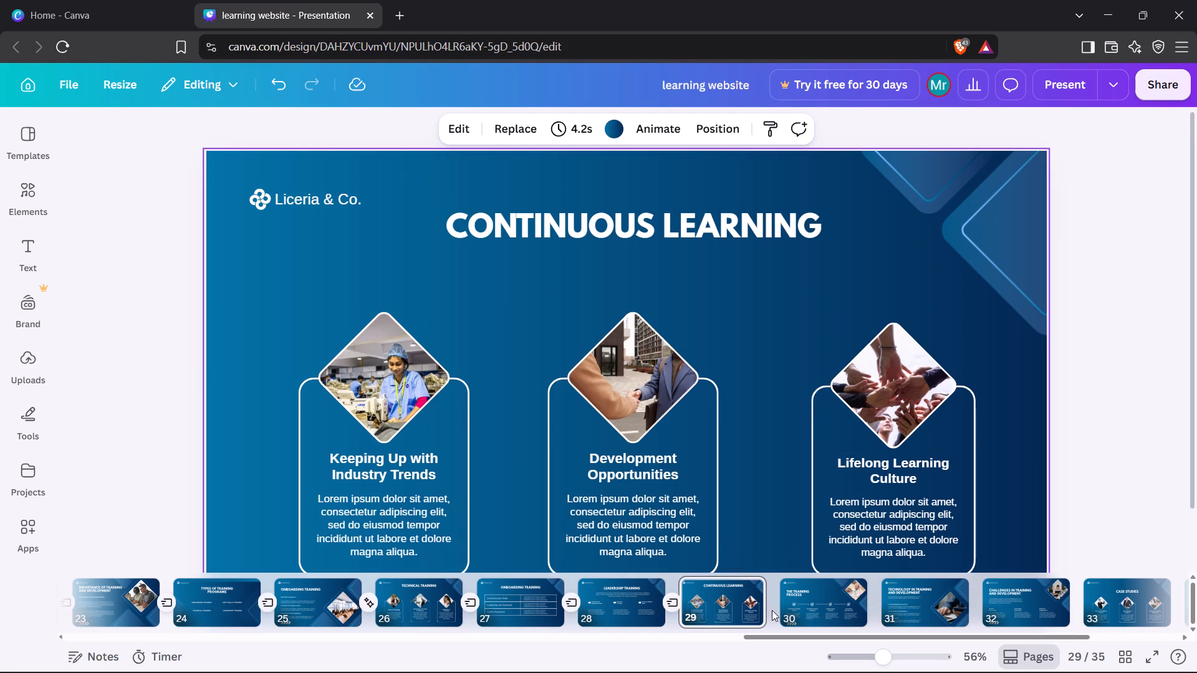
{"action": "left_click", "coordinate": [776, 610]}
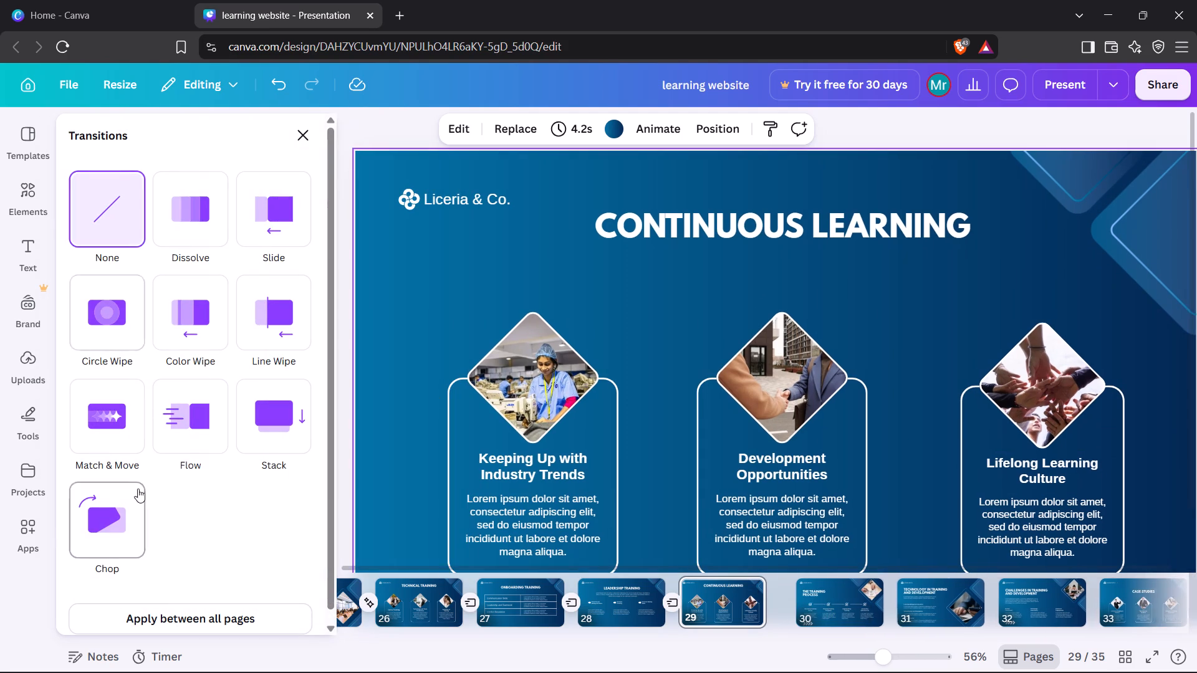
{"action": "left_click", "coordinate": [179, 439]}
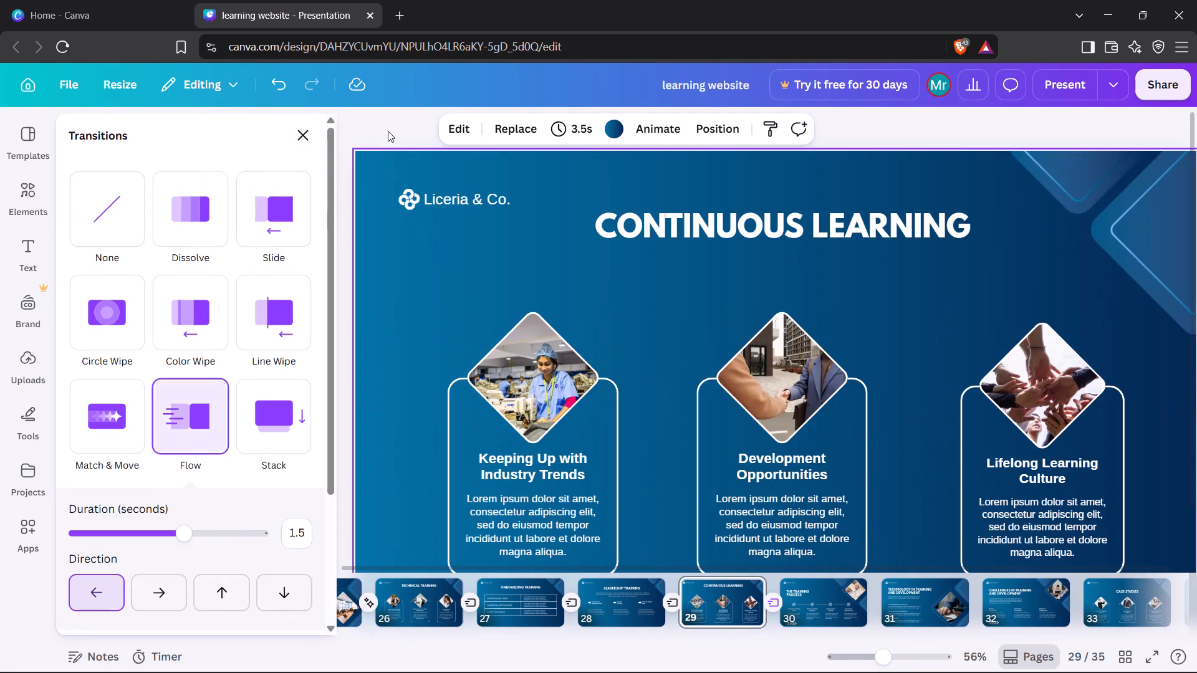
{"action": "left_click", "coordinate": [296, 135]}
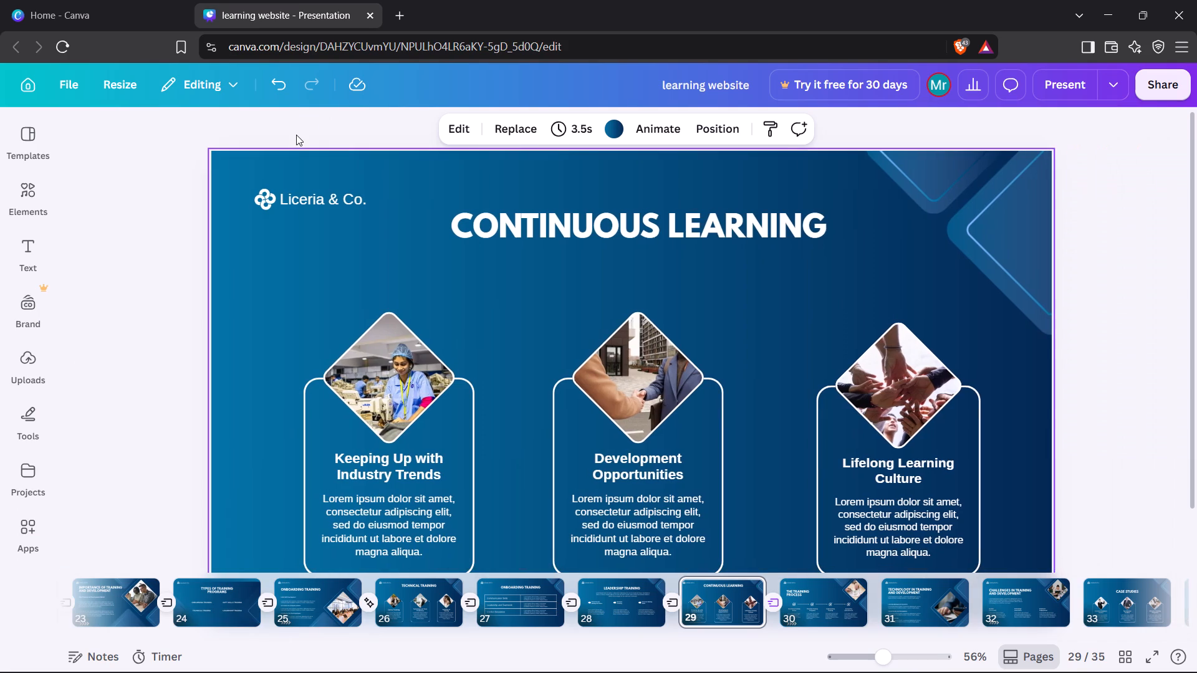
{"action": "left_click", "coordinate": [118, 231]}
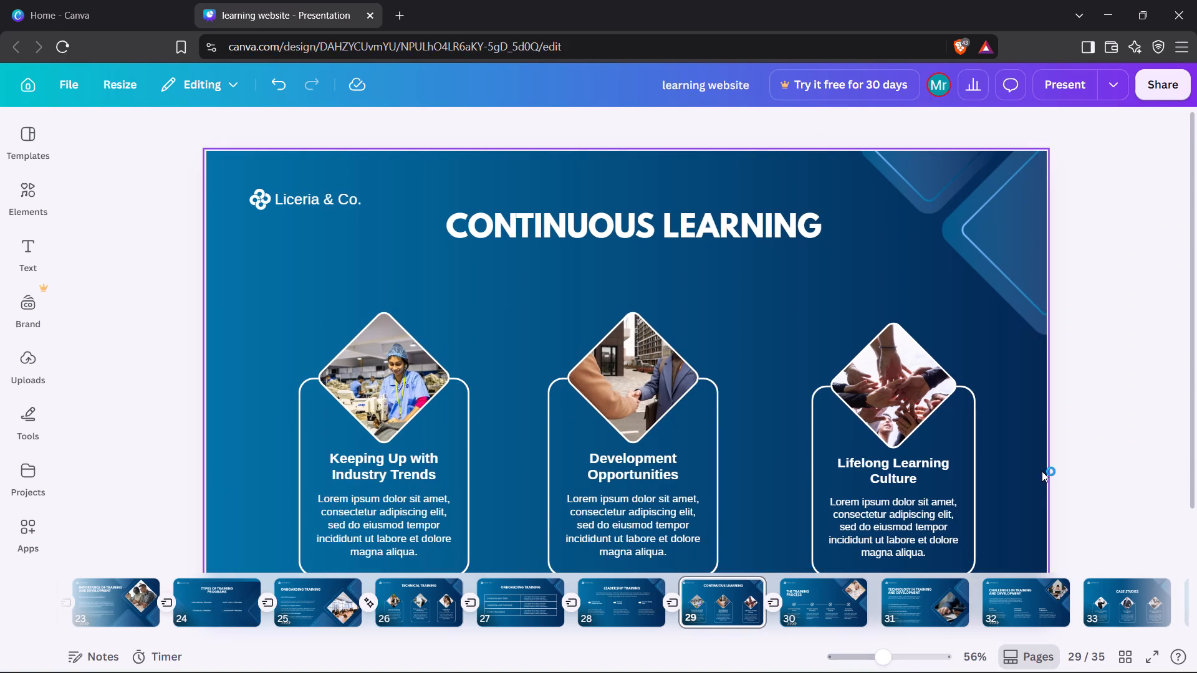
On page 30, move the "The Training Process" title up slightly, closer to the logo.
{"action": "key", "text": "Right"}
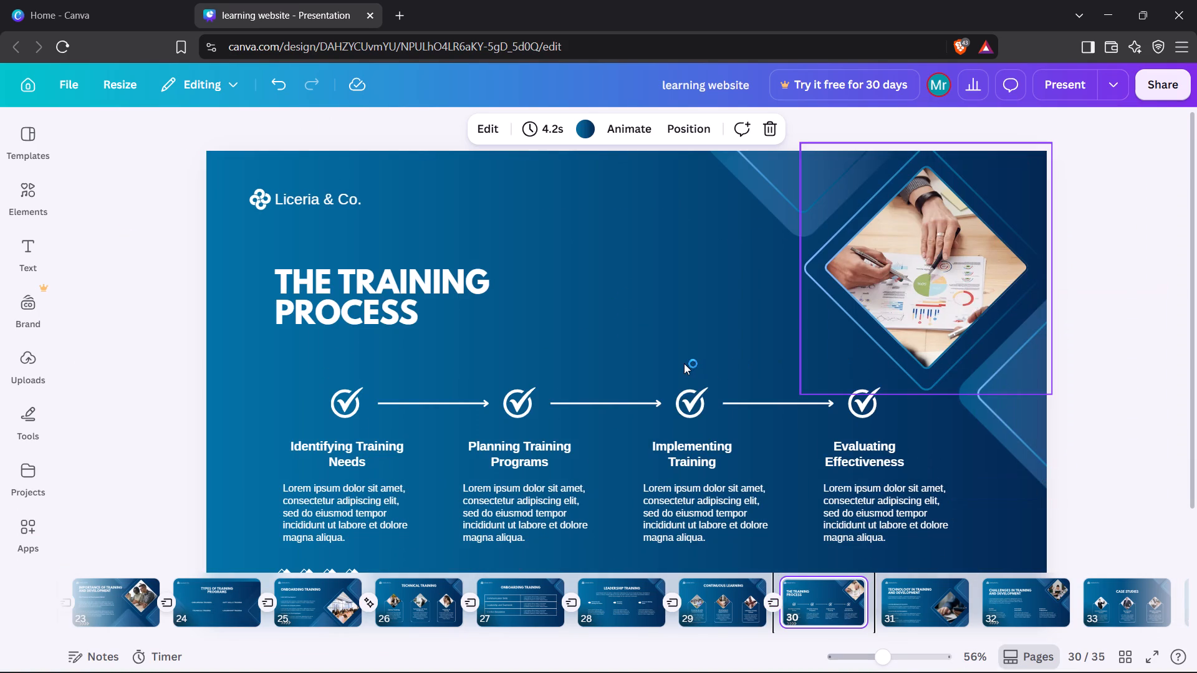
{"action": "left_click_drag", "start_coordinate": [406, 276], "coordinate": [410, 249]}
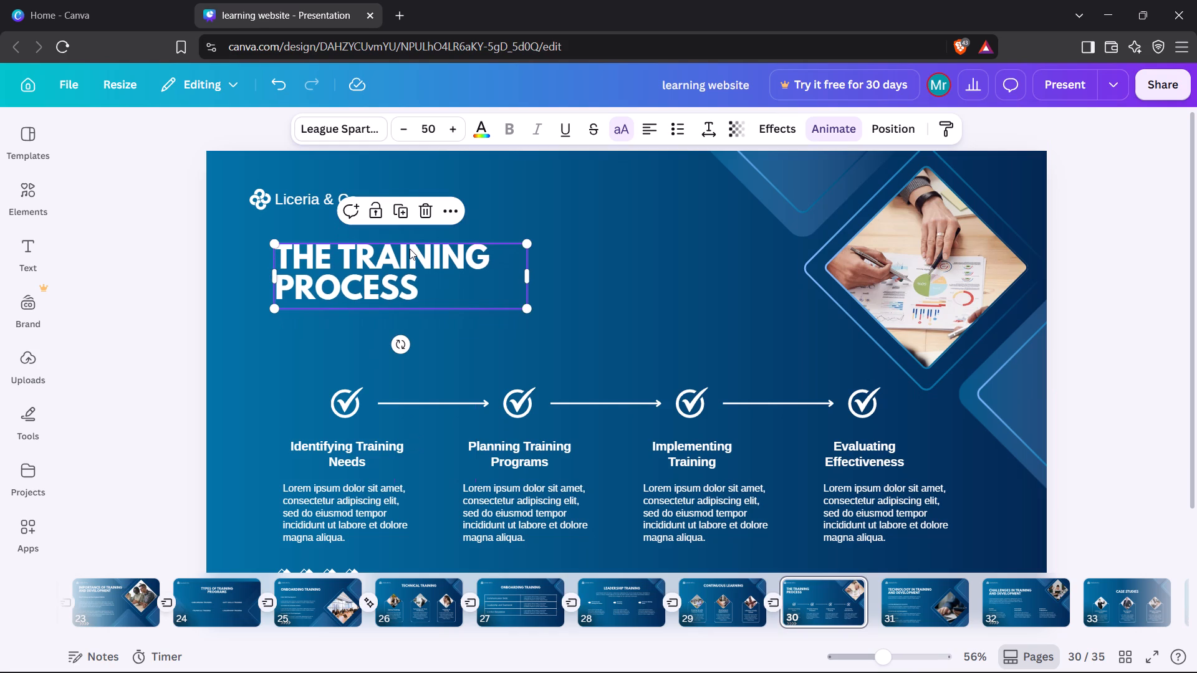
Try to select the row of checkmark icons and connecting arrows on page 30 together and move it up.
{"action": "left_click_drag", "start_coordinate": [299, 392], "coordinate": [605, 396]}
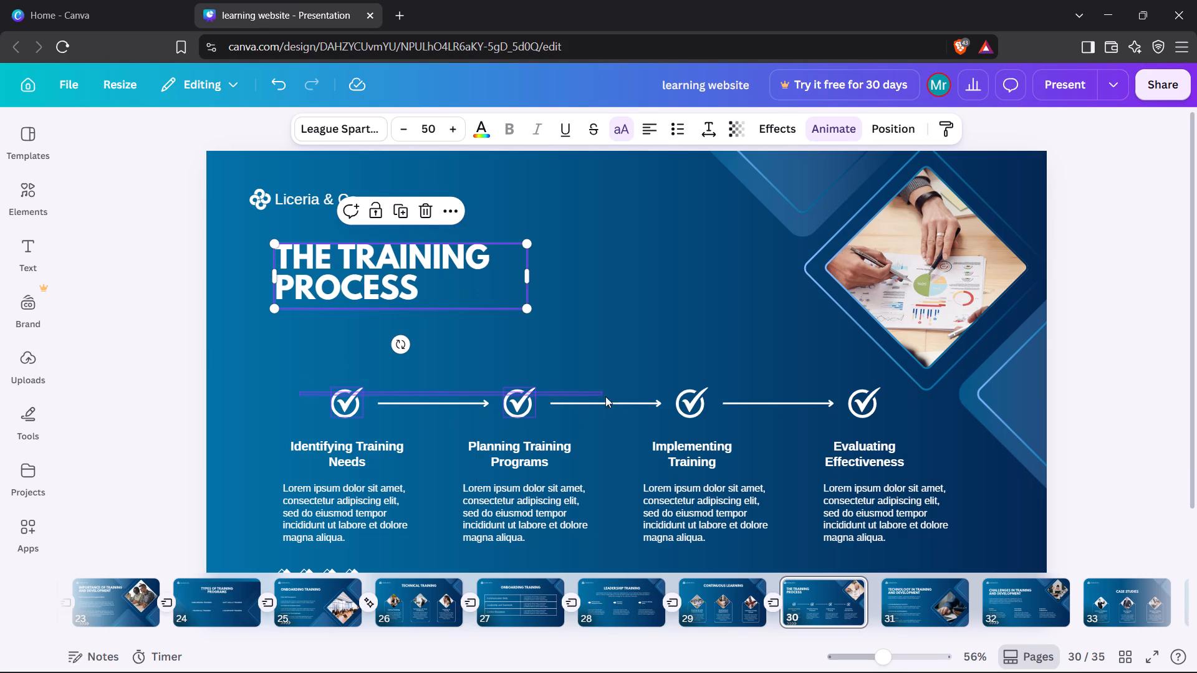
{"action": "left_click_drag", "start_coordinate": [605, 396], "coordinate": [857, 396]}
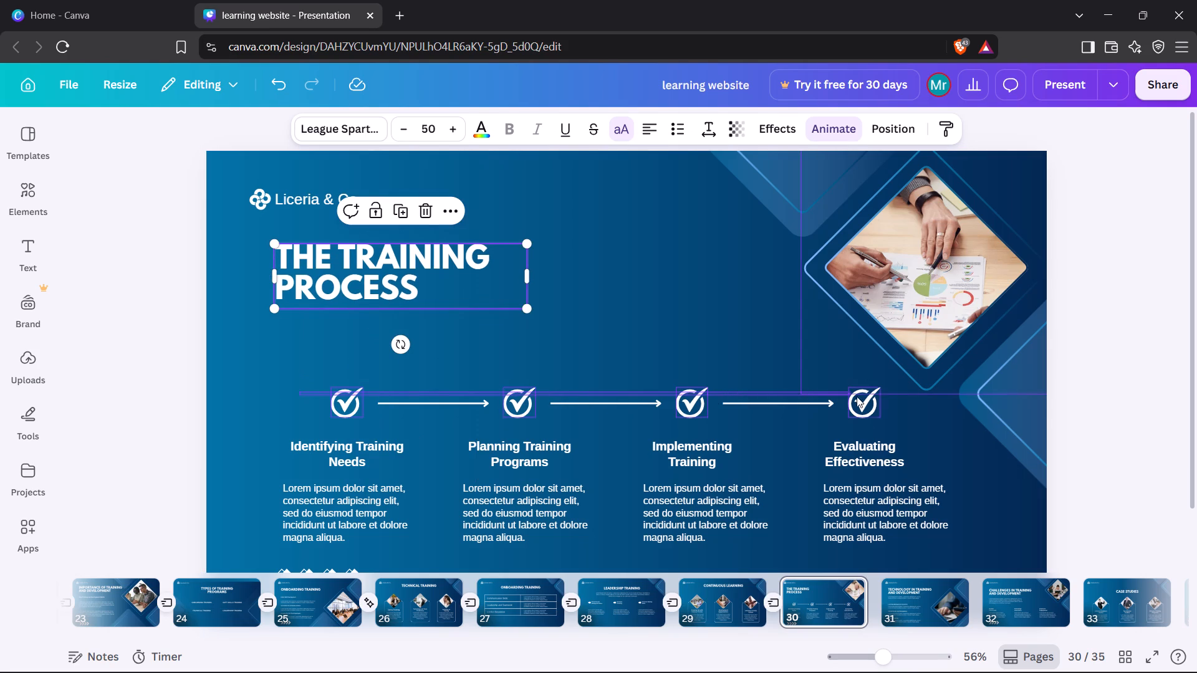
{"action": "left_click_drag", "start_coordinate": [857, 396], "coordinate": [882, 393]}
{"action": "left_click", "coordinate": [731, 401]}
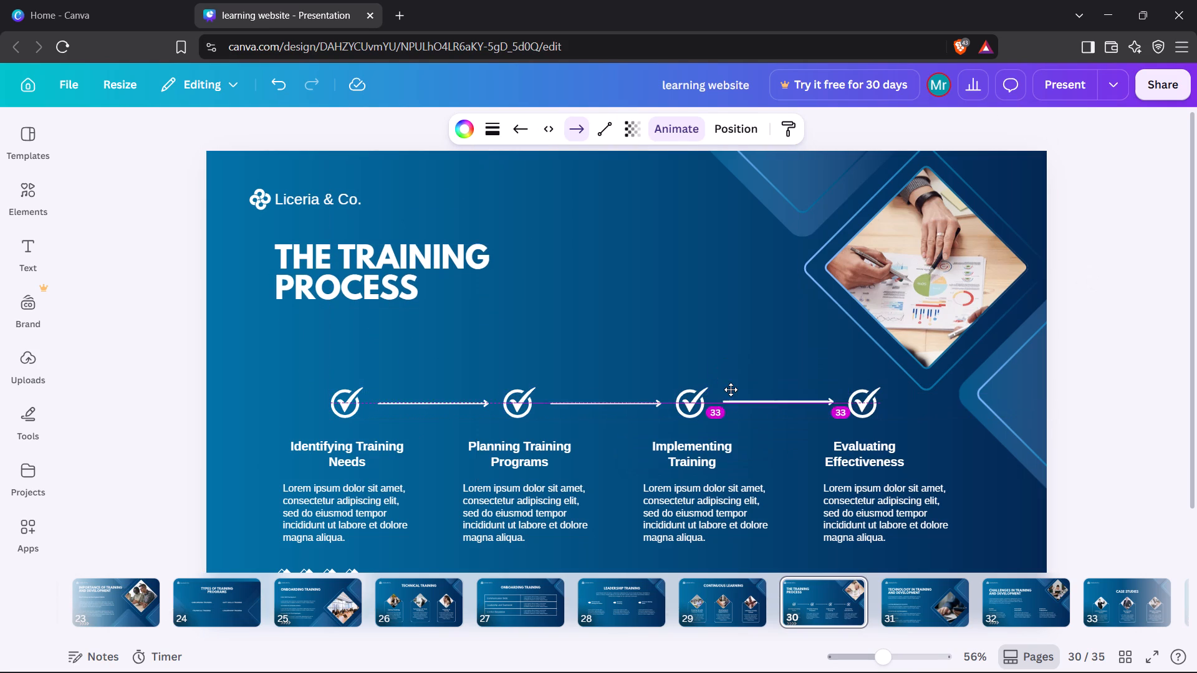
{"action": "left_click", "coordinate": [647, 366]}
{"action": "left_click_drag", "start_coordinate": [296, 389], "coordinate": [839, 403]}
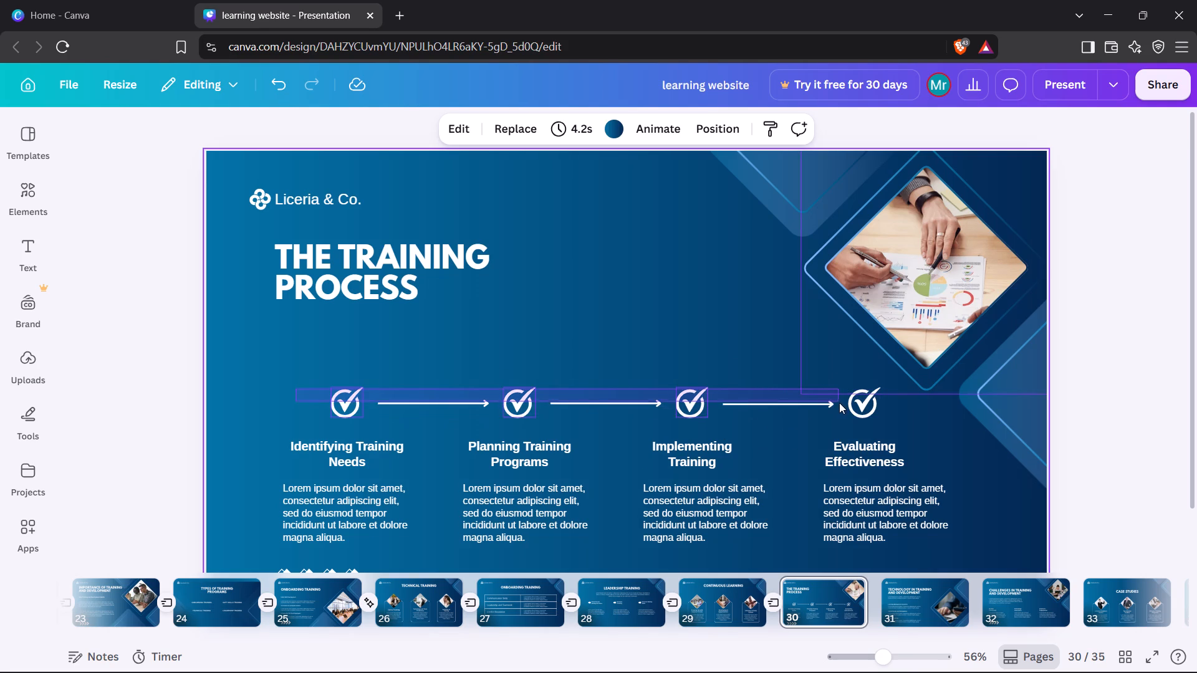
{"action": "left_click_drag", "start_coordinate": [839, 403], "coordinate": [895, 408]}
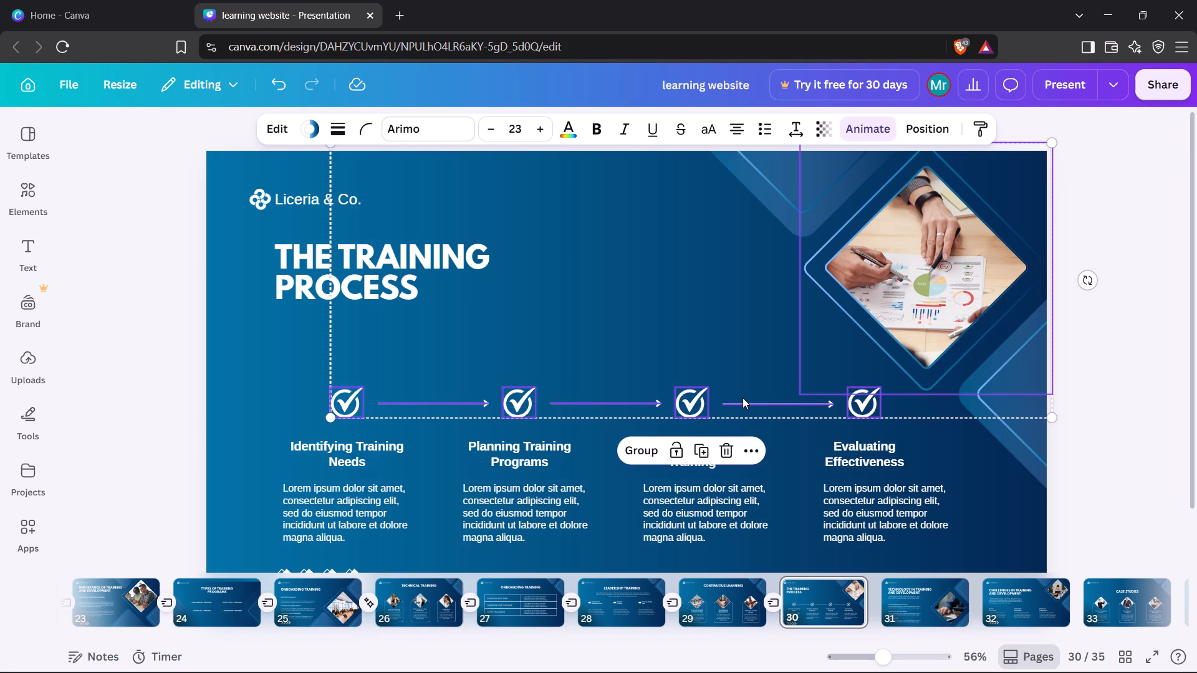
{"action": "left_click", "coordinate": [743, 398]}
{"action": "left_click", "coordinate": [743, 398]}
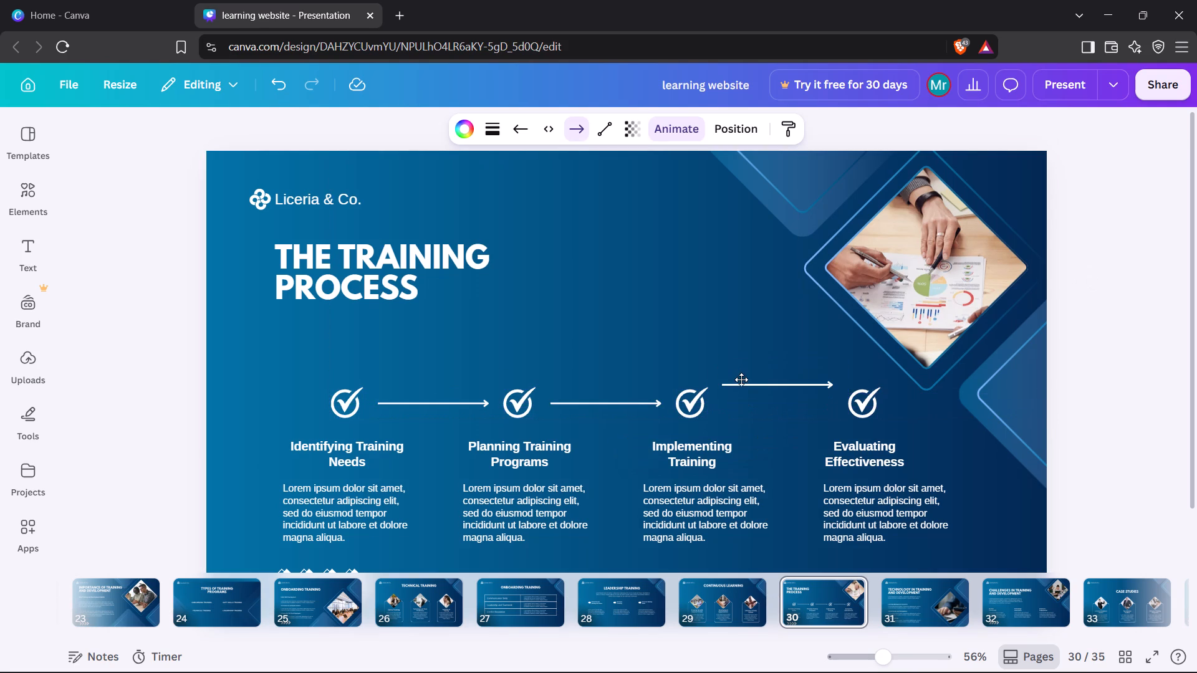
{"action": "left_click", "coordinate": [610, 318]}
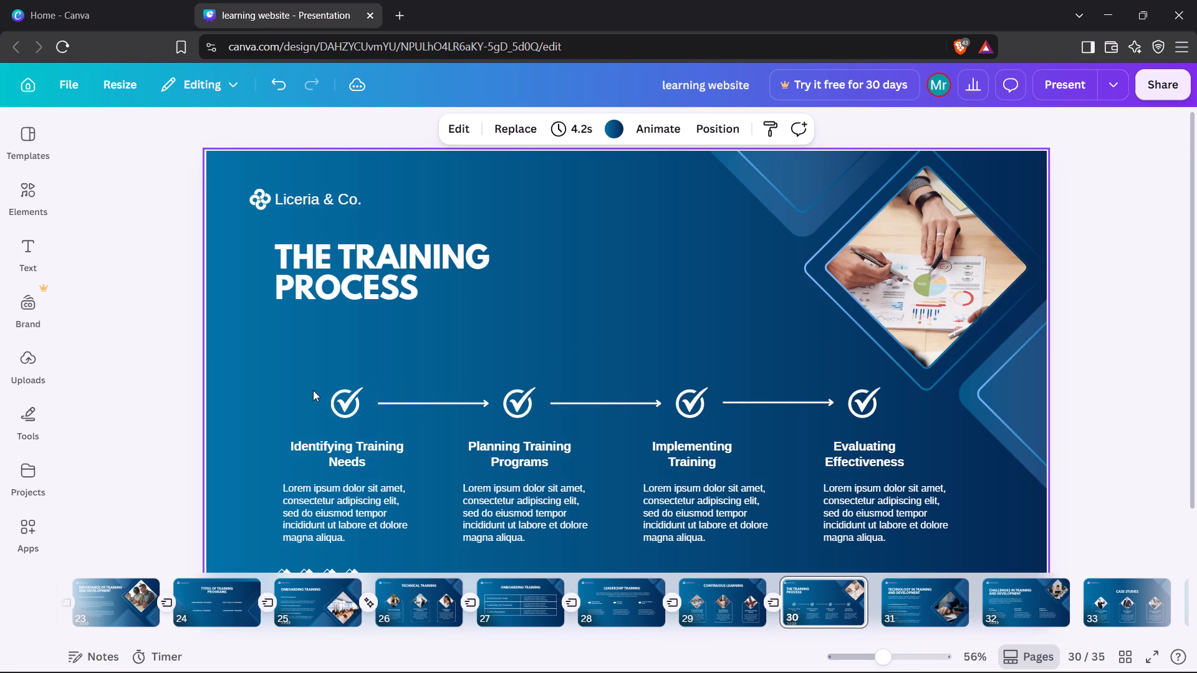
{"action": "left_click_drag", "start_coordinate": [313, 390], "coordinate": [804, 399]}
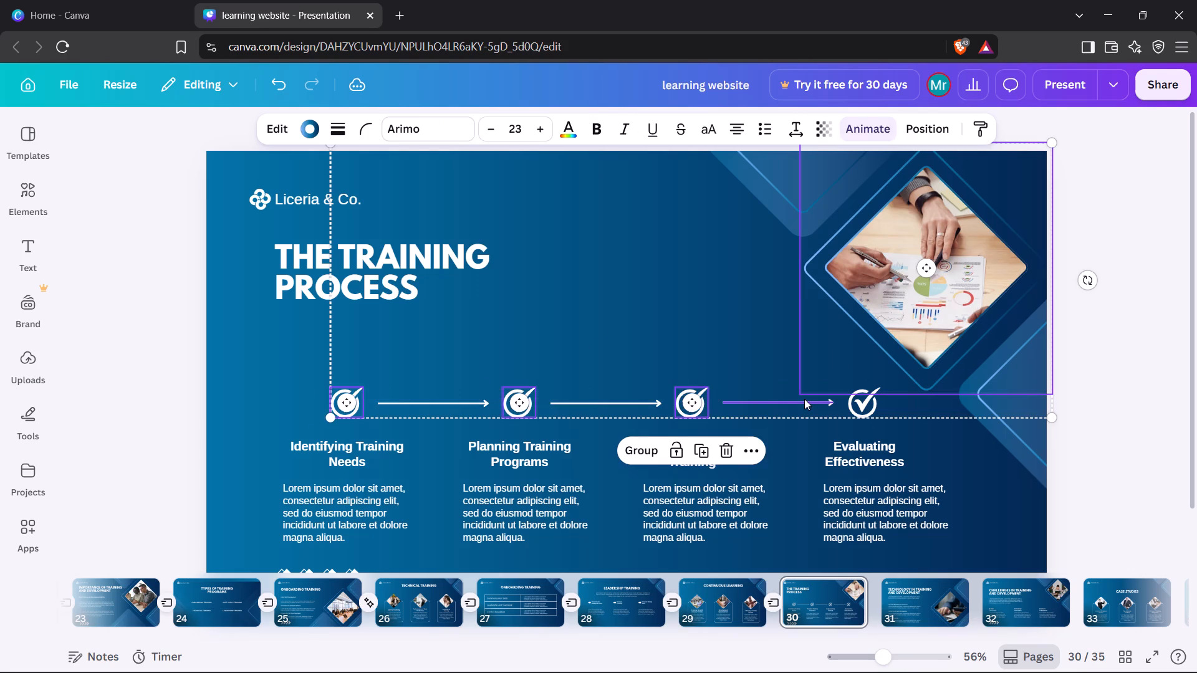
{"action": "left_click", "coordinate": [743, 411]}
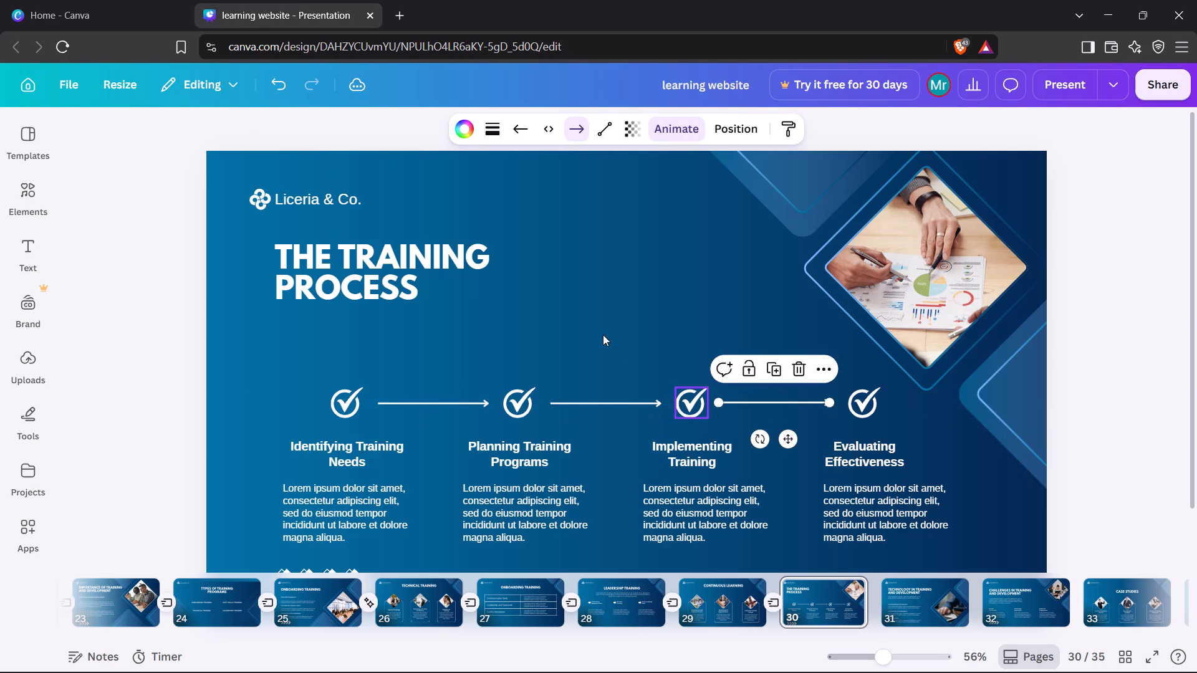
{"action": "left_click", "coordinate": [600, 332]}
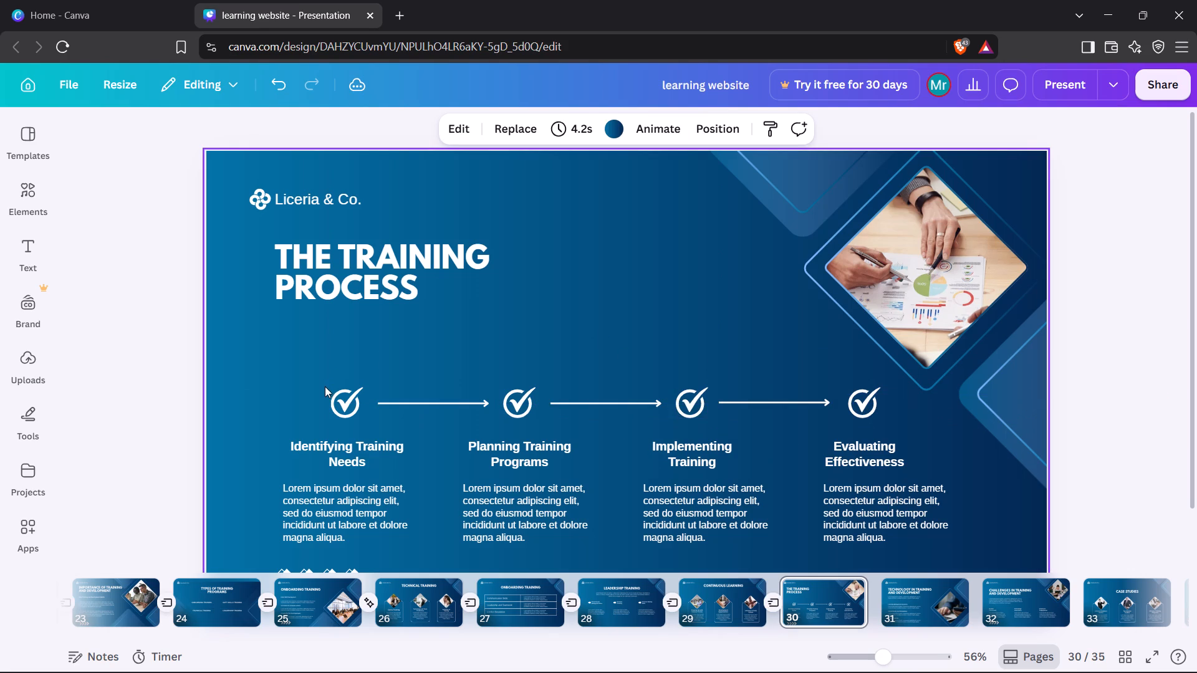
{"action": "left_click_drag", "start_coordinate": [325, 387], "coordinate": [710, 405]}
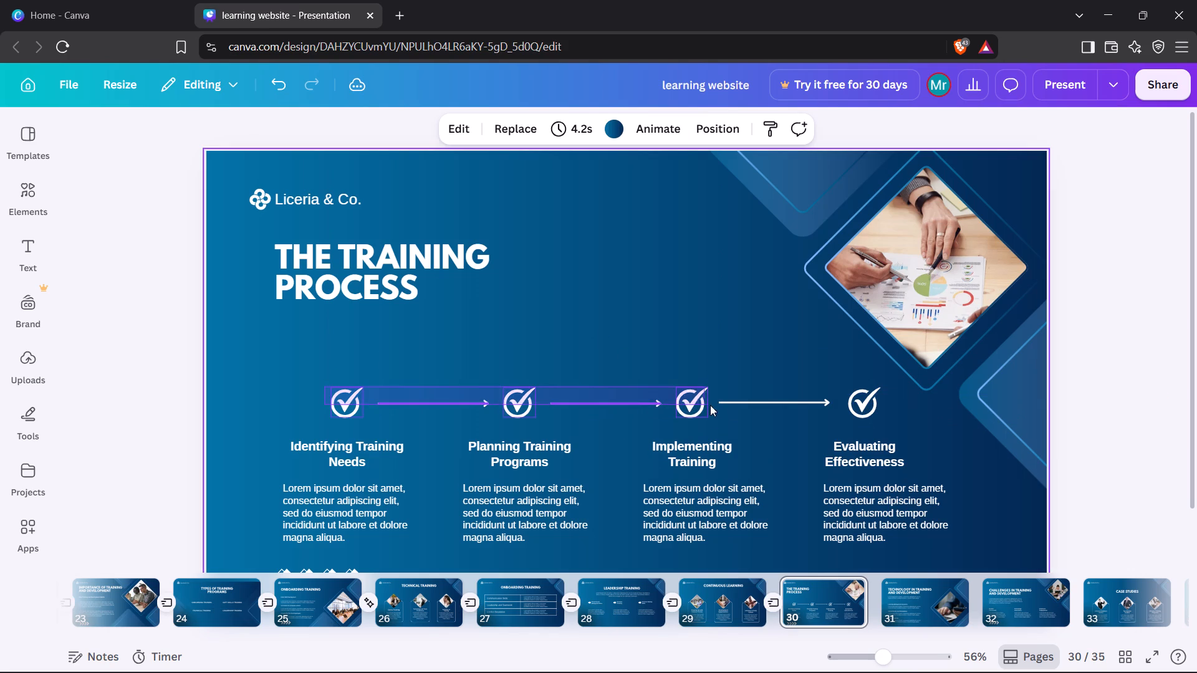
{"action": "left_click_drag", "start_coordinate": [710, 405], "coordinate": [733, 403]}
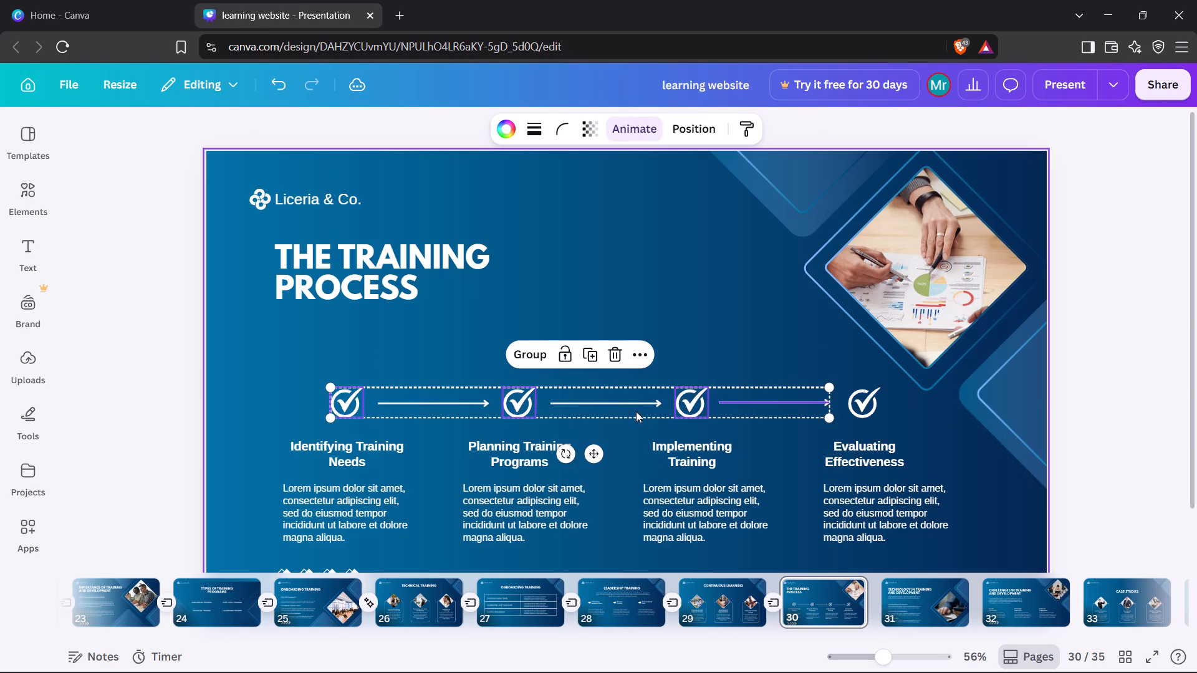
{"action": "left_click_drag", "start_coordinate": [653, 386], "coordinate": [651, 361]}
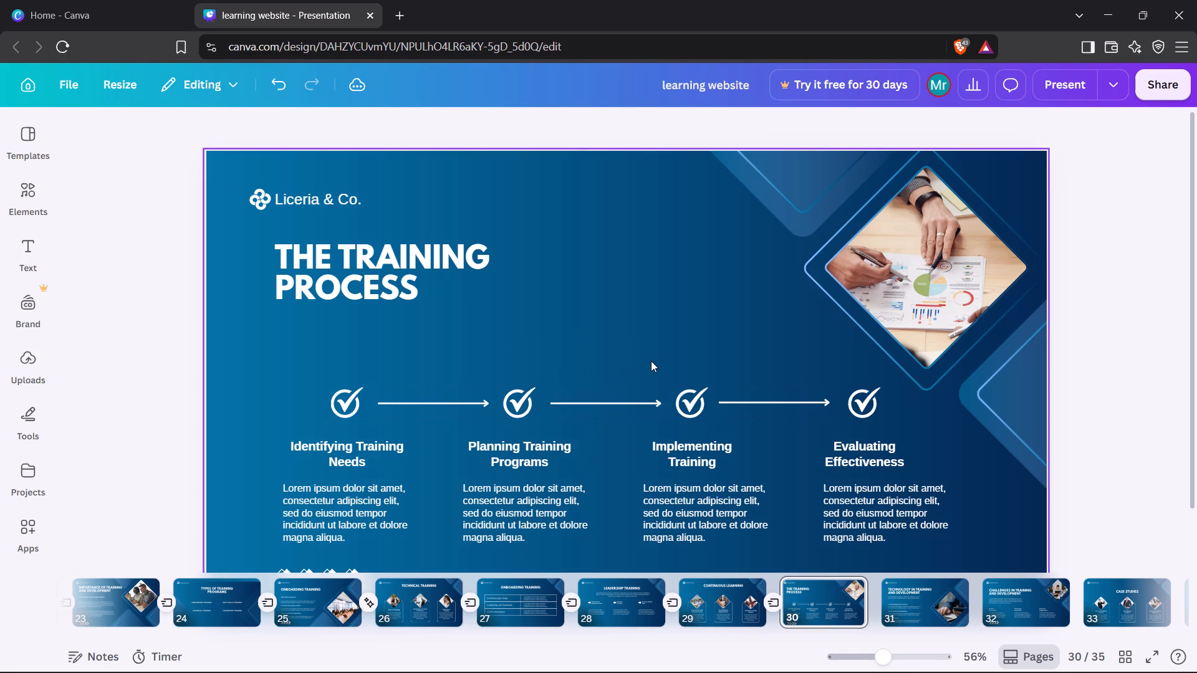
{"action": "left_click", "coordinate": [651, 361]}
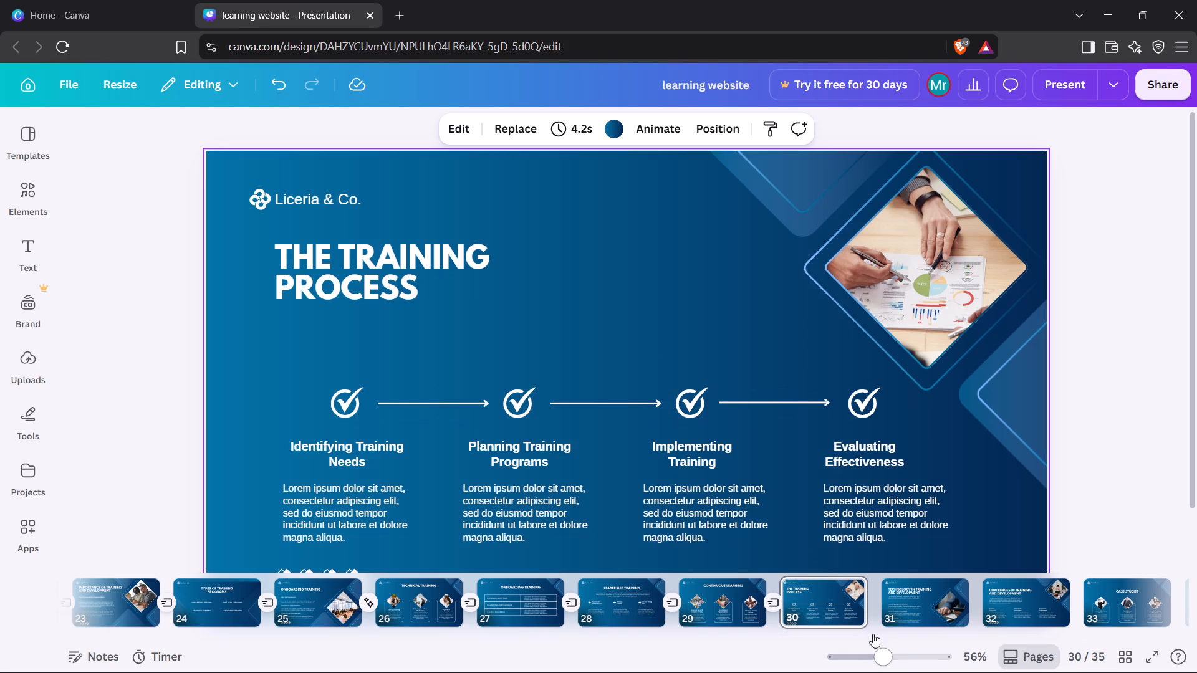
Add a Circle Wipe transition between pages 30 and 31.
{"action": "left_click", "coordinate": [878, 616]}
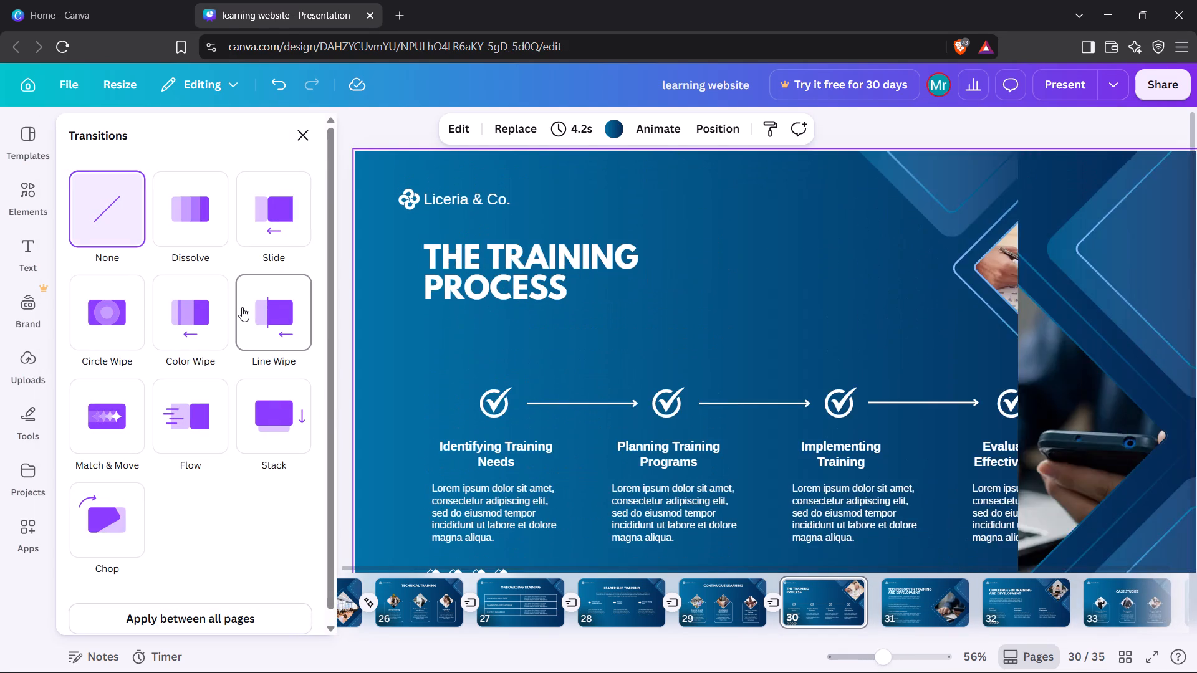
{"action": "left_click", "coordinate": [101, 300]}
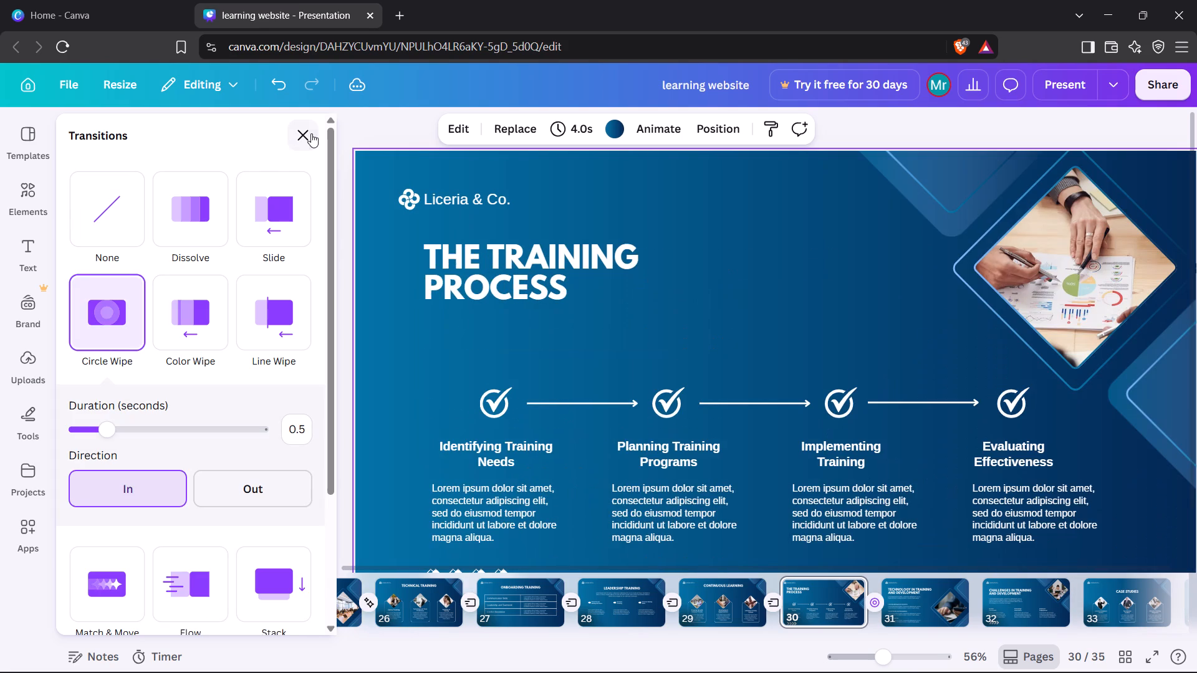
{"action": "left_click", "coordinate": [311, 133]}
{"action": "left_click", "coordinate": [255, 393]}
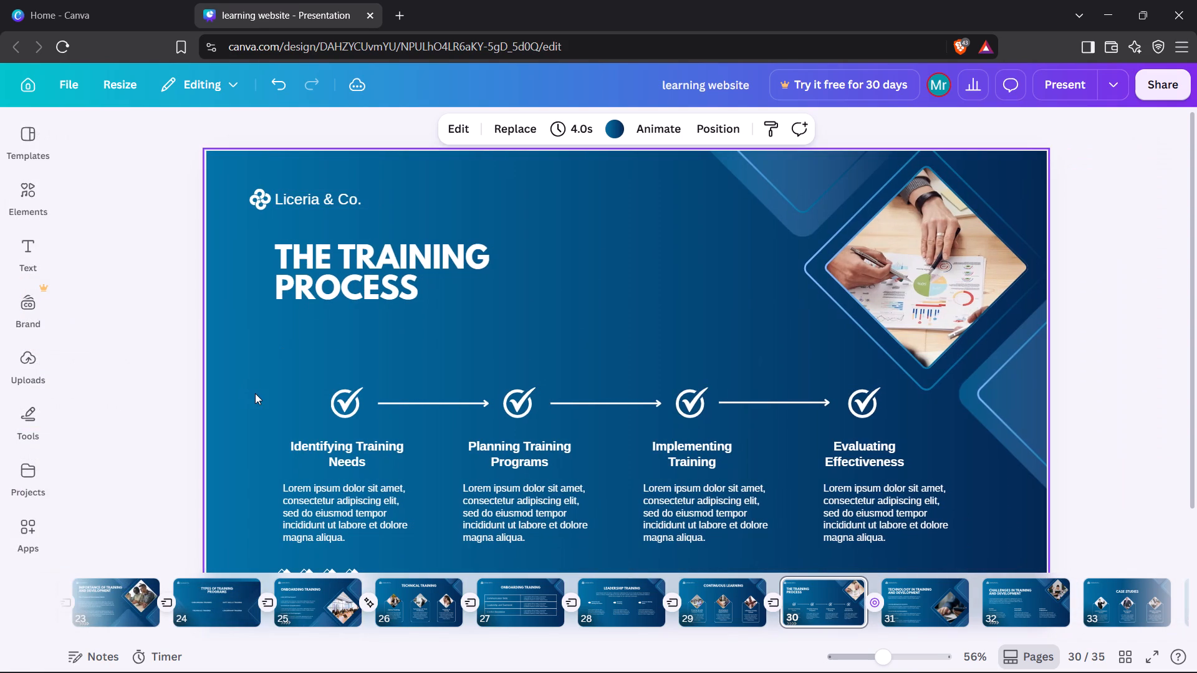
On page 31, move the "Learning Management Systems" heading up slightly and nudge the paragraph beneath it left to line up with it.
{"action": "left_click", "coordinate": [95, 345]}
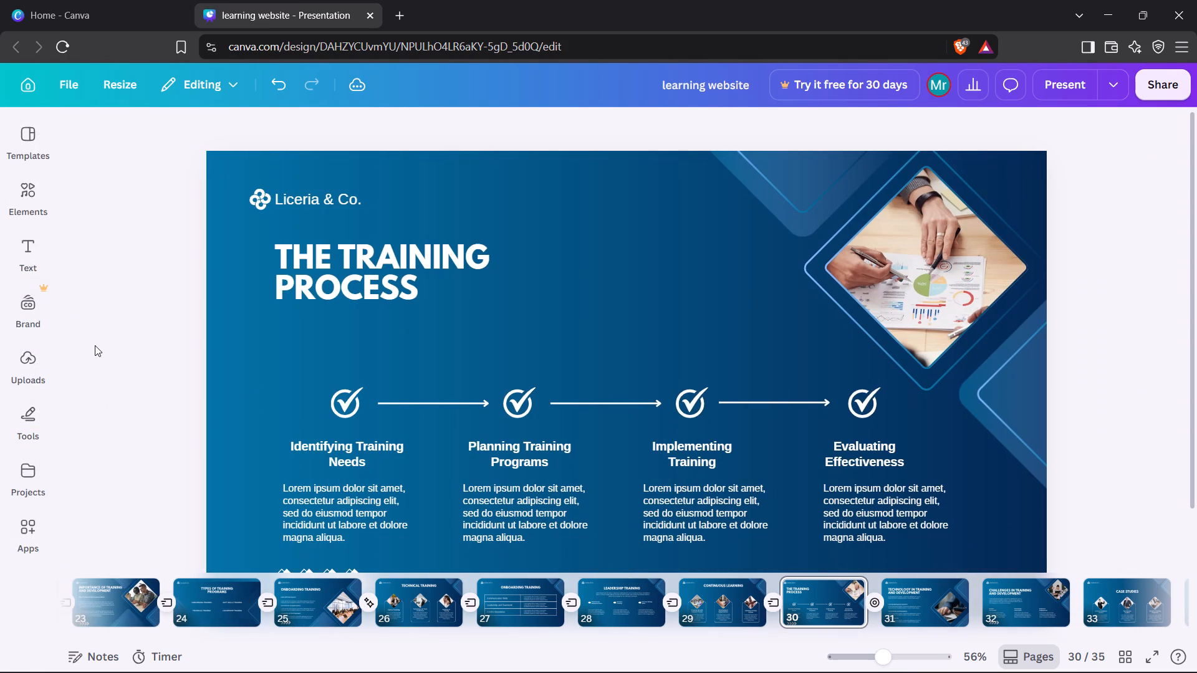
{"action": "key", "text": "Right"}
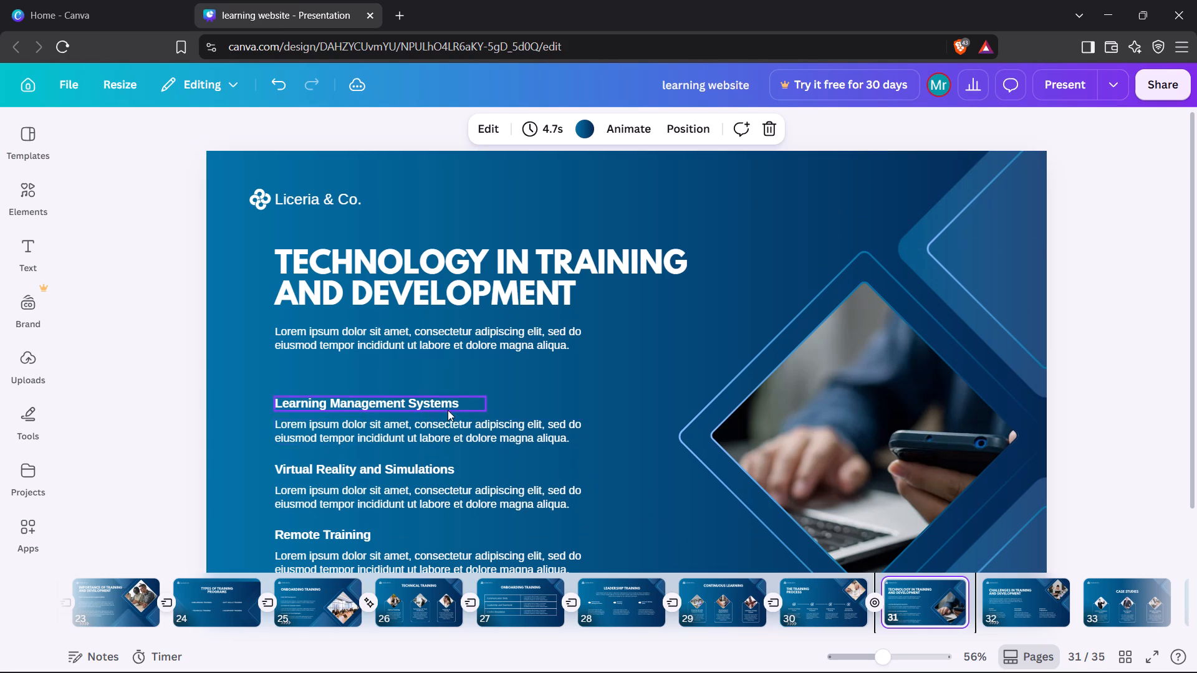
{"action": "left_click_drag", "start_coordinate": [446, 406], "coordinate": [445, 396]}
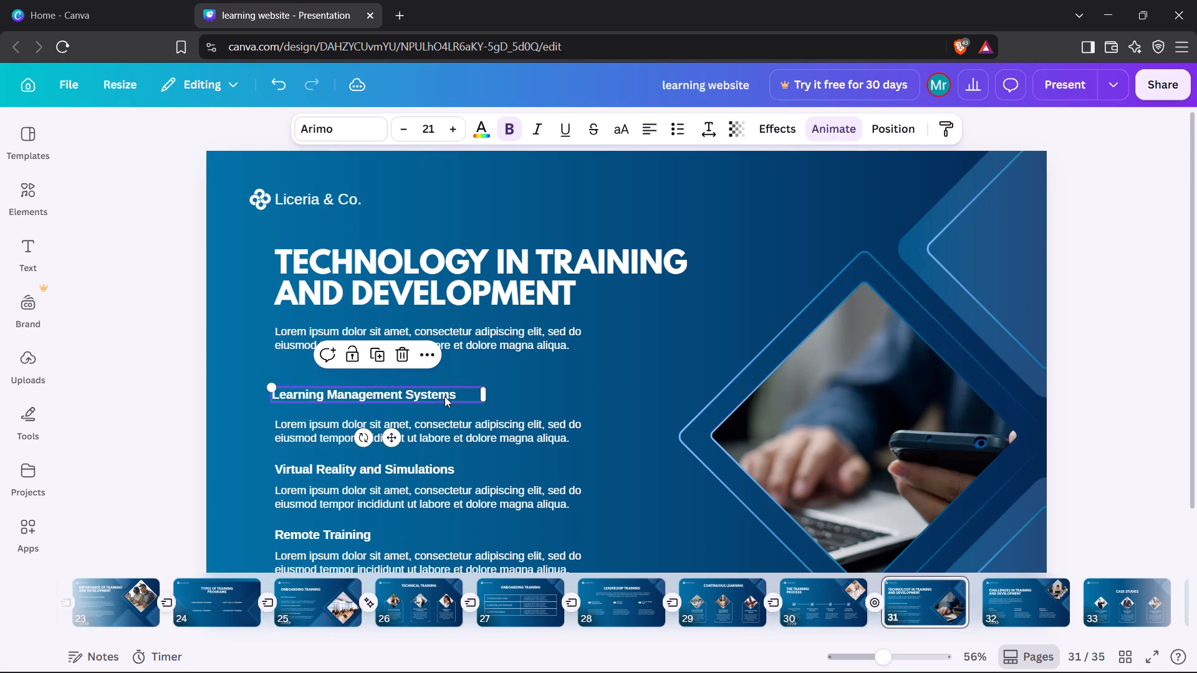
{"action": "left_click", "coordinate": [598, 423]}
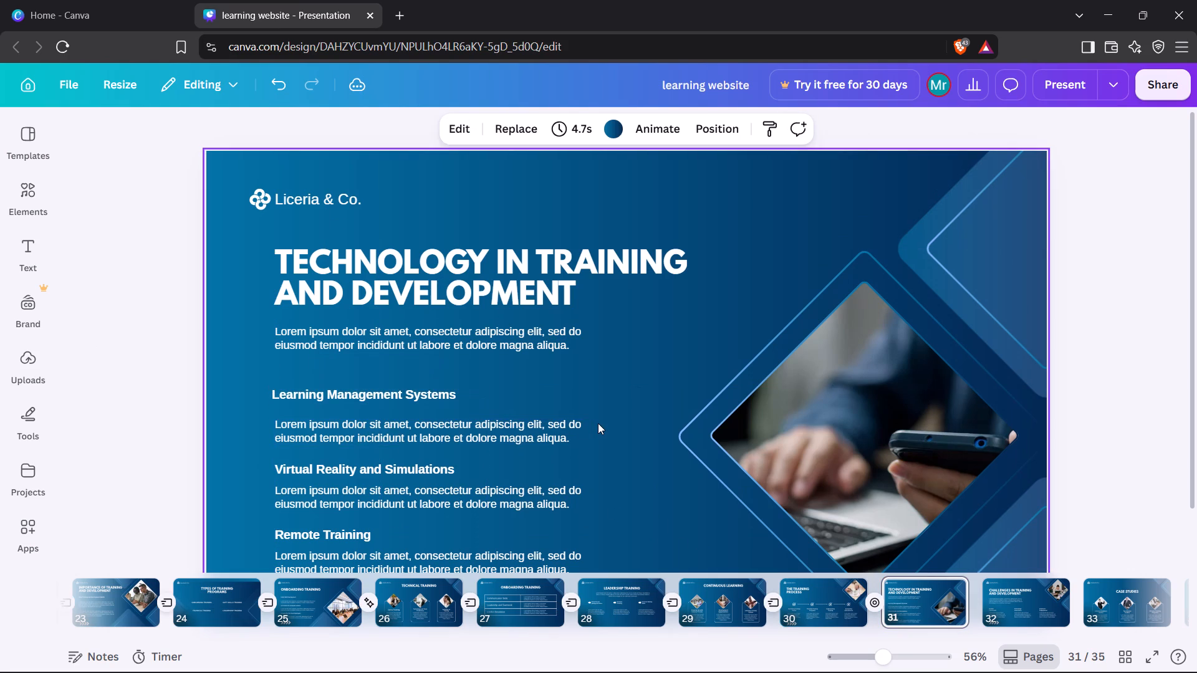
{"action": "left_click", "coordinate": [531, 424]}
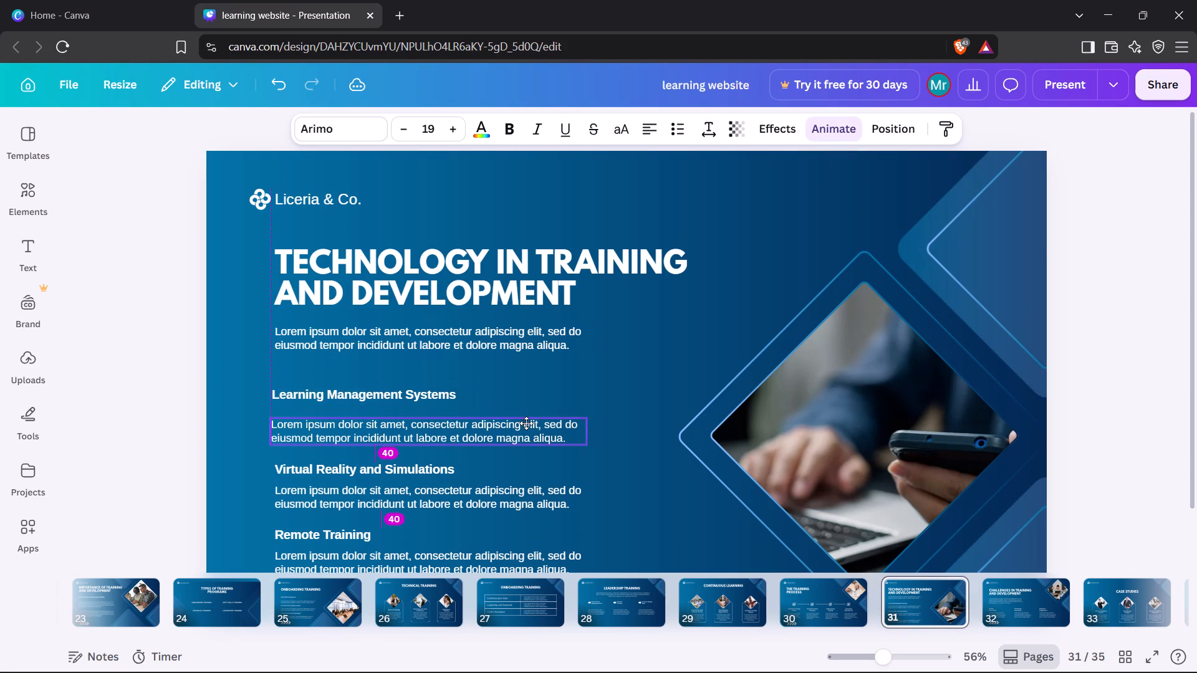
{"action": "left_click", "coordinate": [643, 427]}
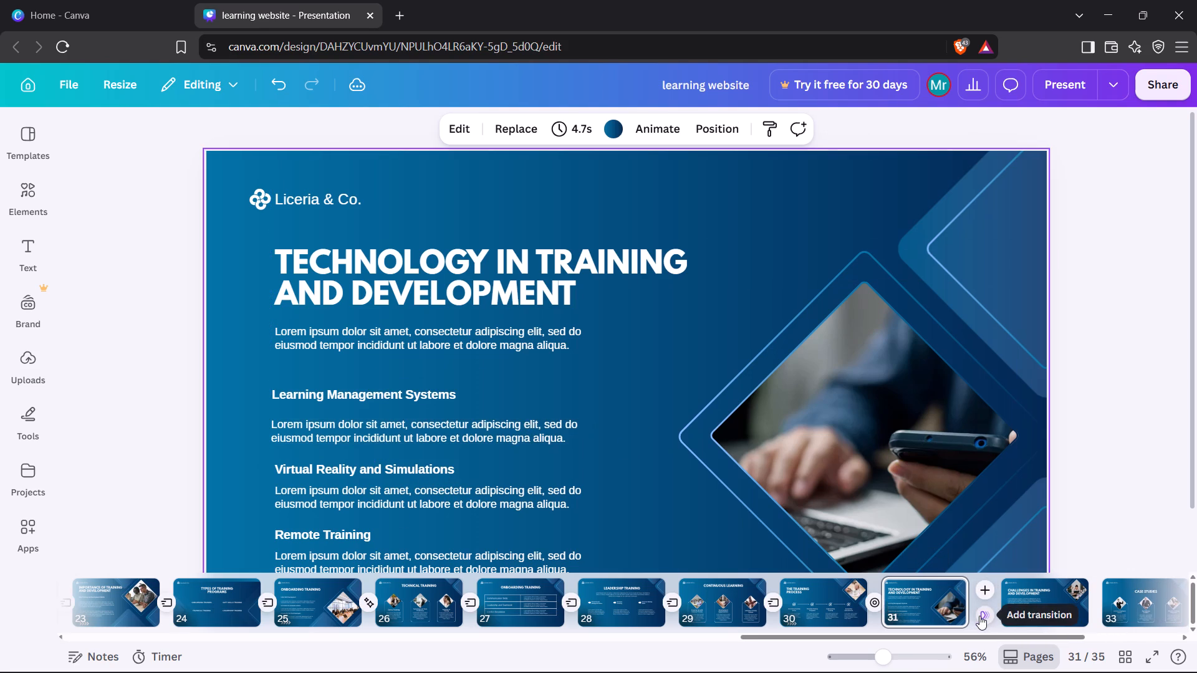
Add a Flow transition between pages 31 and 32.
{"action": "left_click", "coordinate": [979, 616]}
{"action": "left_click", "coordinate": [206, 427]}
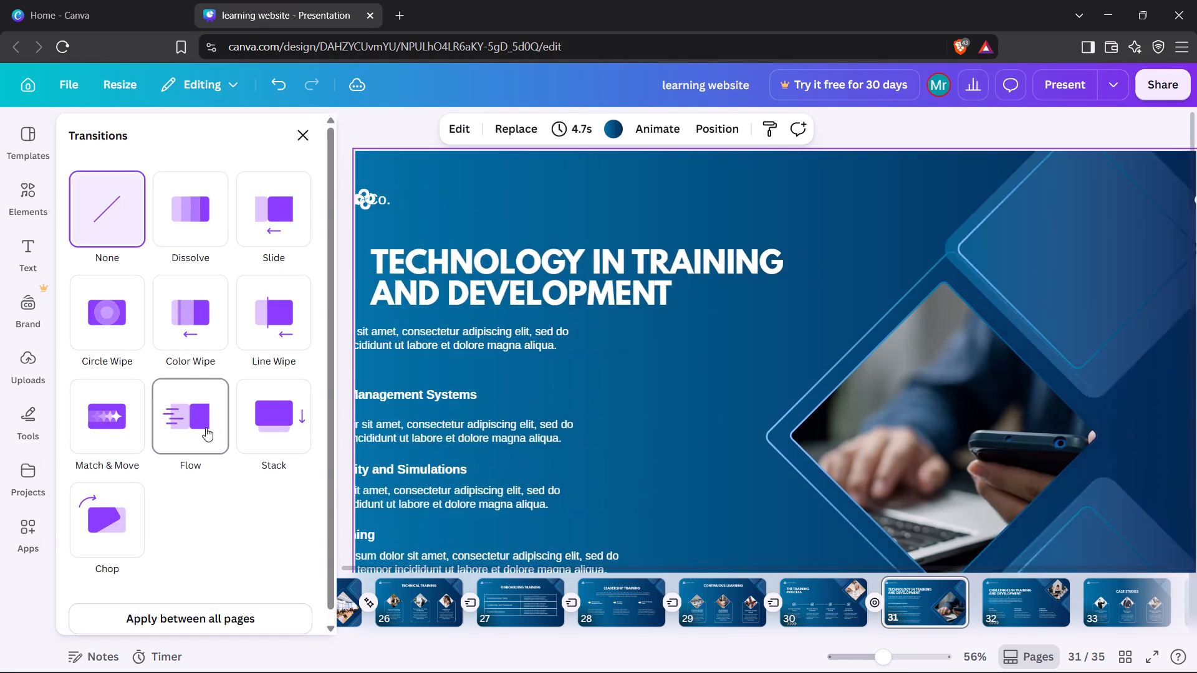
{"action": "left_click", "coordinate": [312, 140]}
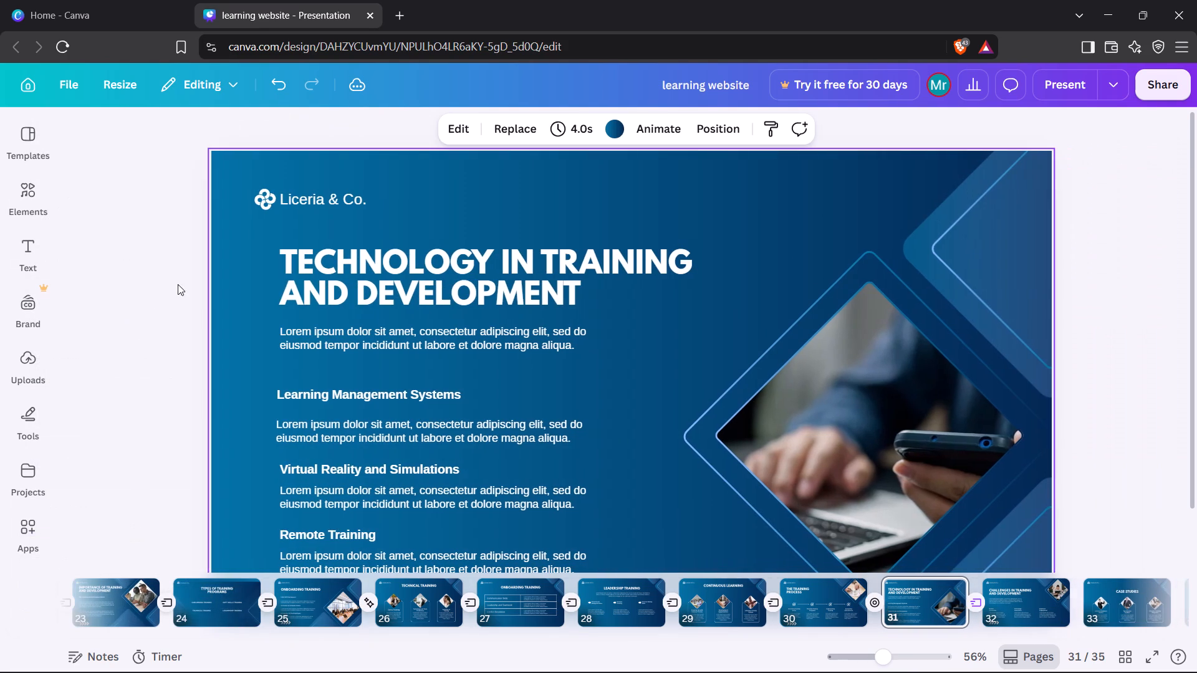
On page 33, move the "Case Studies" title up so it sits level with the logo, keeping it centred.
{"action": "left_click", "coordinate": [137, 326]}
{"action": "key", "text": "Right"}
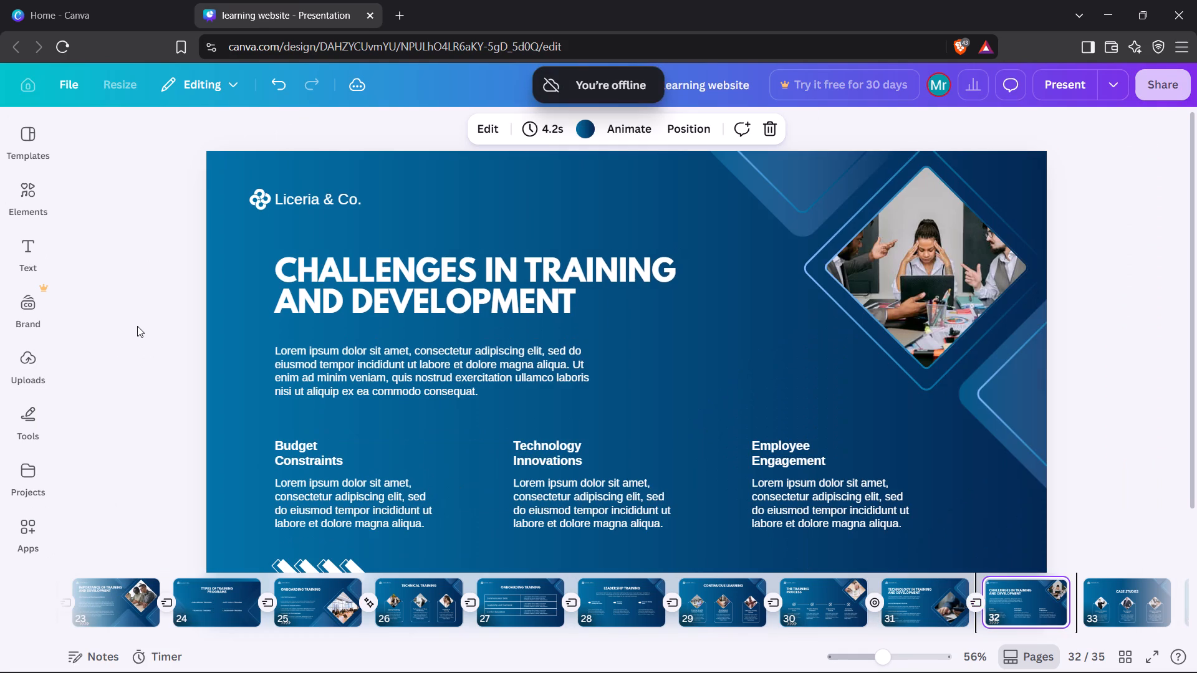
{"action": "key", "text": "Right"}
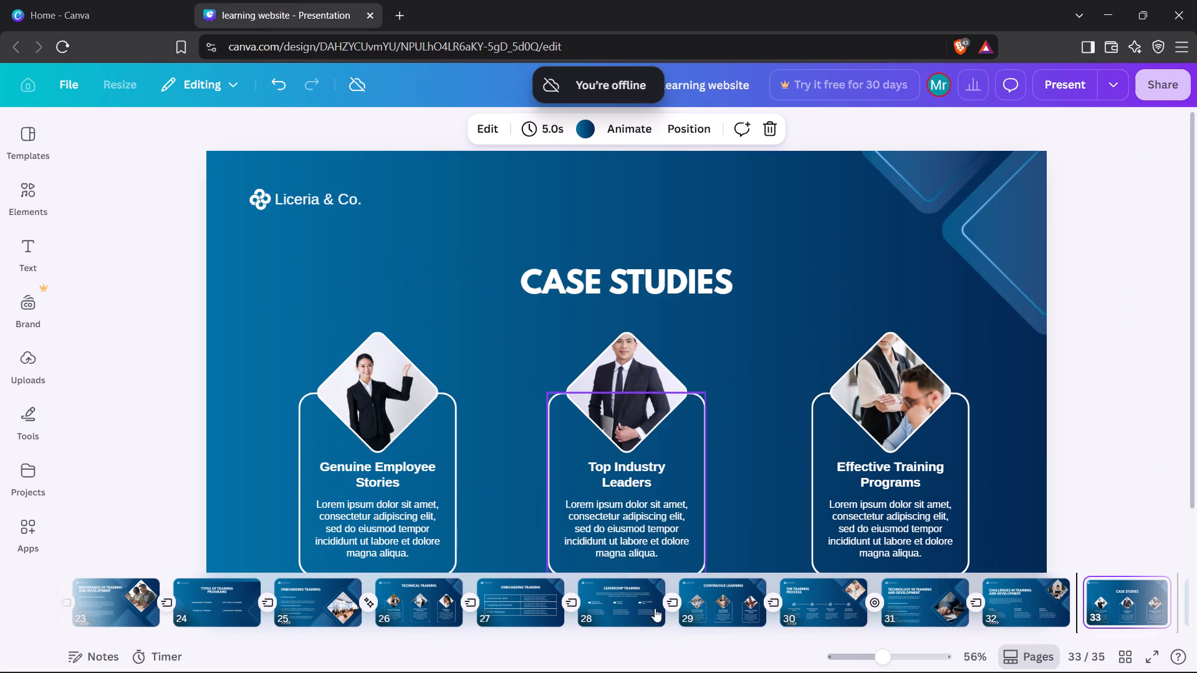
{"action": "scroll", "coordinate": [730, 604], "scroll_direction": "left", "scroll_amount": 7}
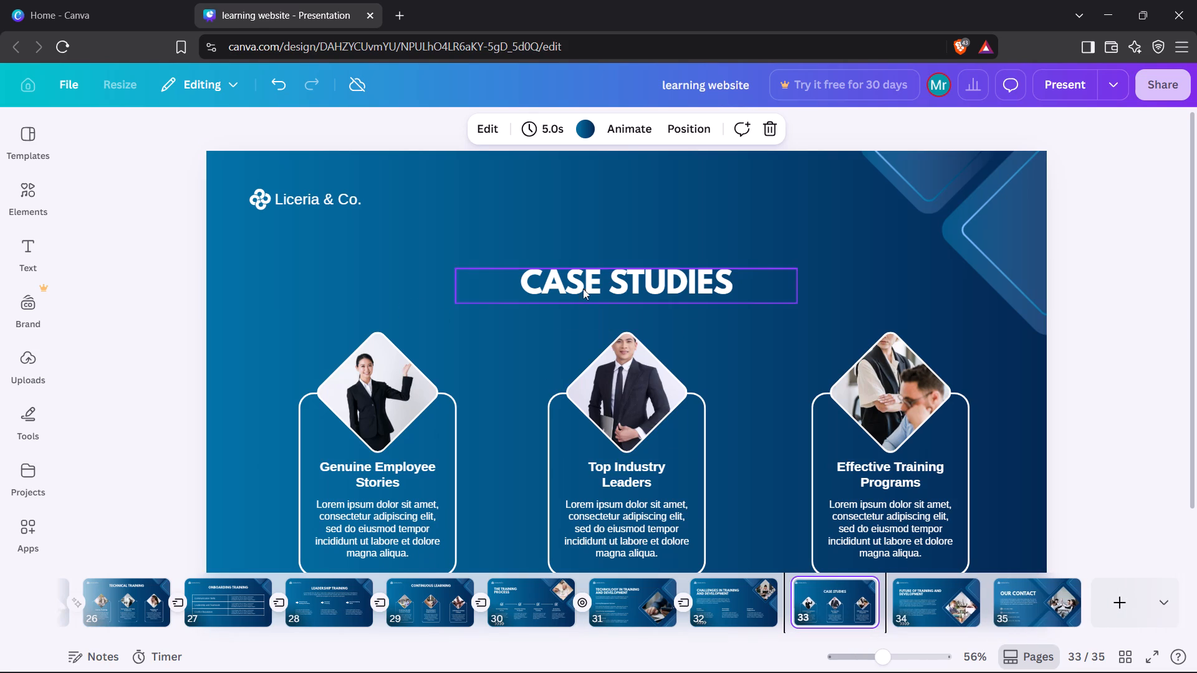
{"action": "left_click_drag", "start_coordinate": [616, 297], "coordinate": [614, 217]}
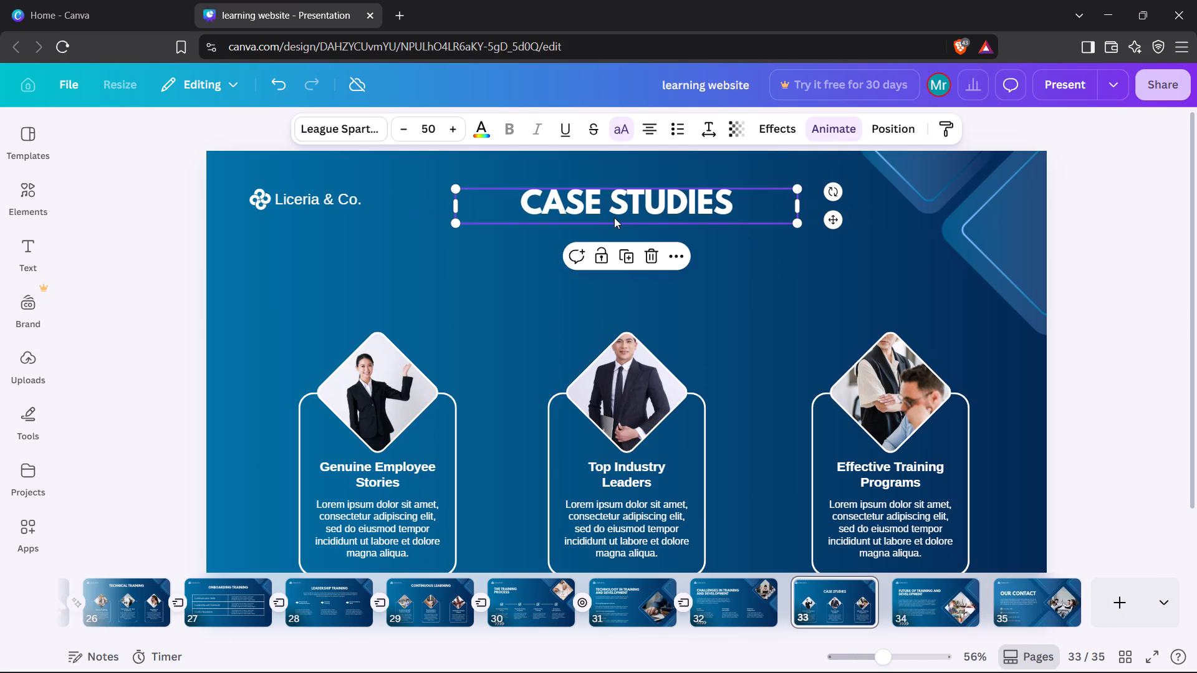
Enlarge the whole "Genuine Employee Stories" card on page 33, including its photo and text, upward from its lower-left corner.
{"action": "left_click_drag", "start_coordinate": [393, 287], "coordinate": [400, 557]}
{"action": "left_click_drag", "start_coordinate": [456, 327], "coordinate": [490, 280]}
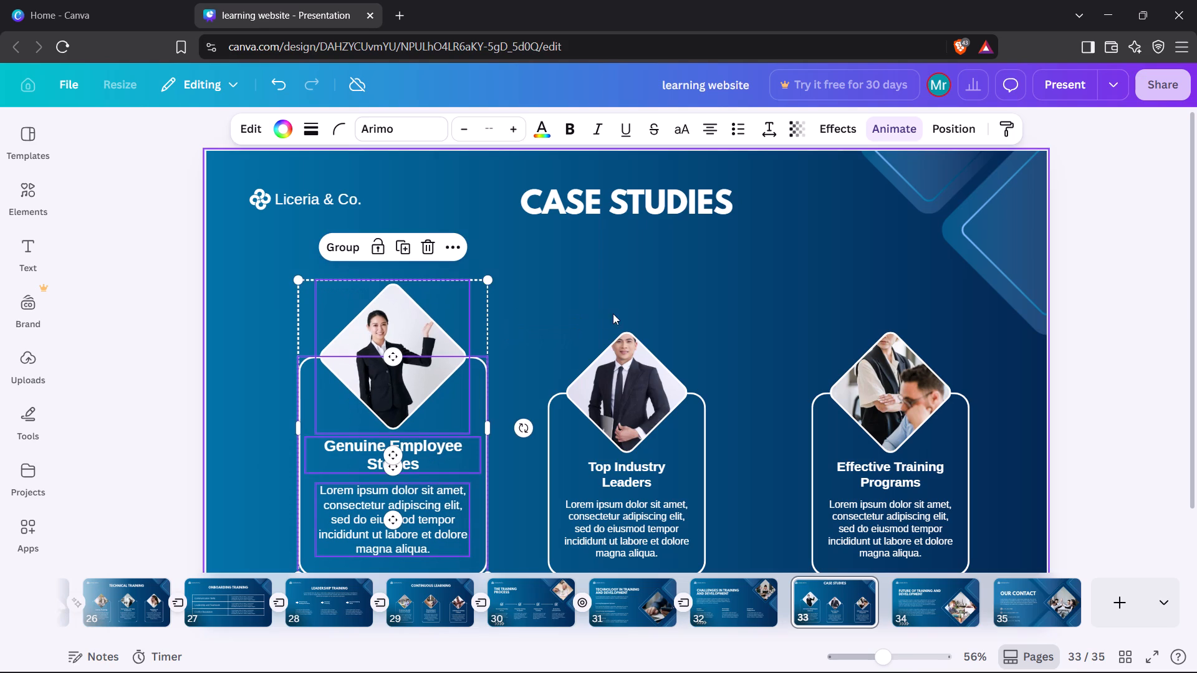
Enlarge the whole "Top Industry Leaders" card, with its photo and text, to roughly match the enlarged first card.
{"action": "left_click_drag", "start_coordinate": [617, 279], "coordinate": [624, 489]}
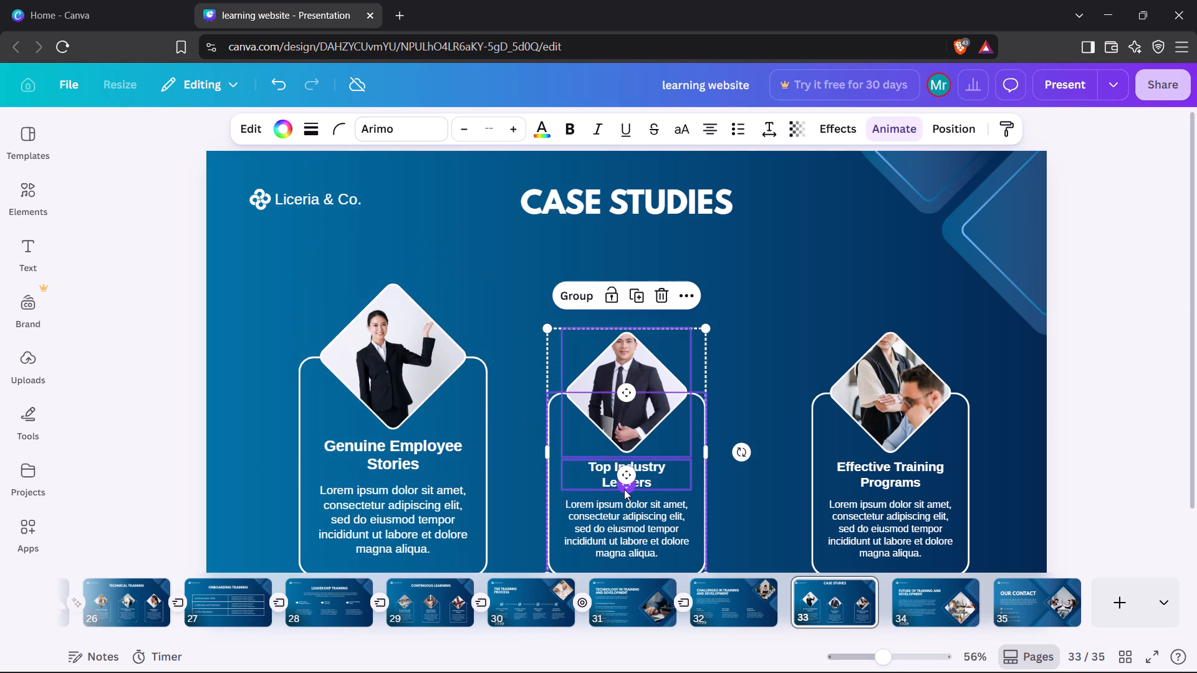
{"action": "left_click", "coordinate": [742, 308]}
{"action": "left_click_drag", "start_coordinate": [631, 292], "coordinate": [613, 468]}
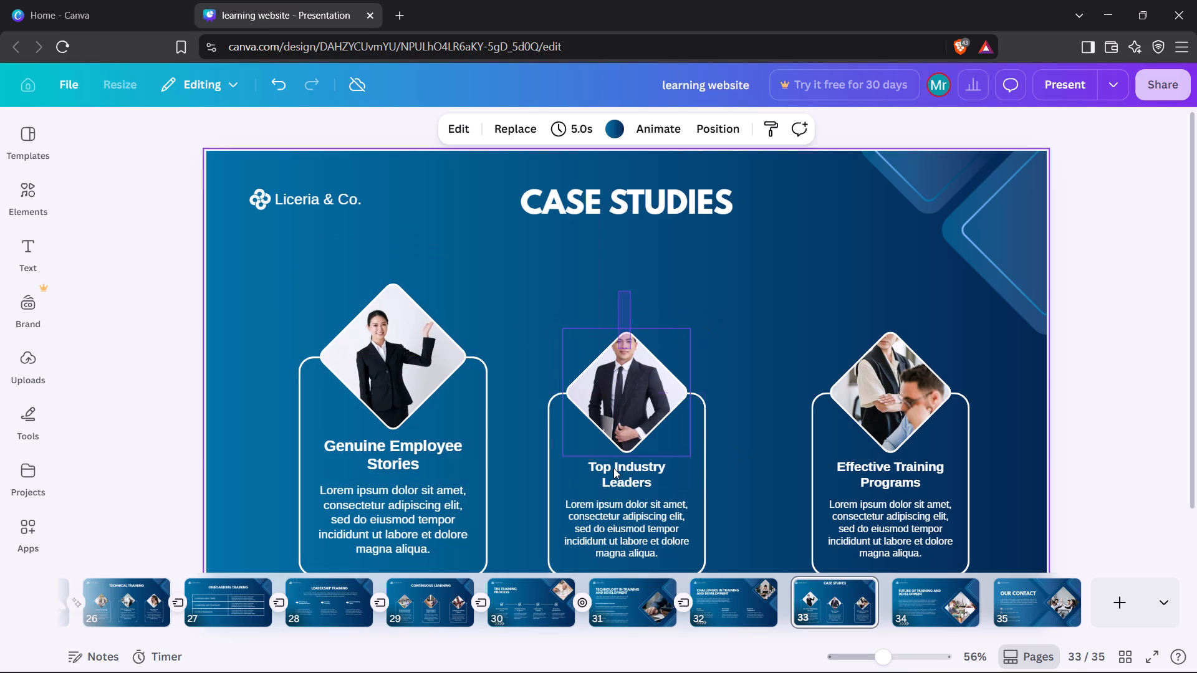
{"action": "left_click_drag", "start_coordinate": [613, 468], "coordinate": [634, 562]}
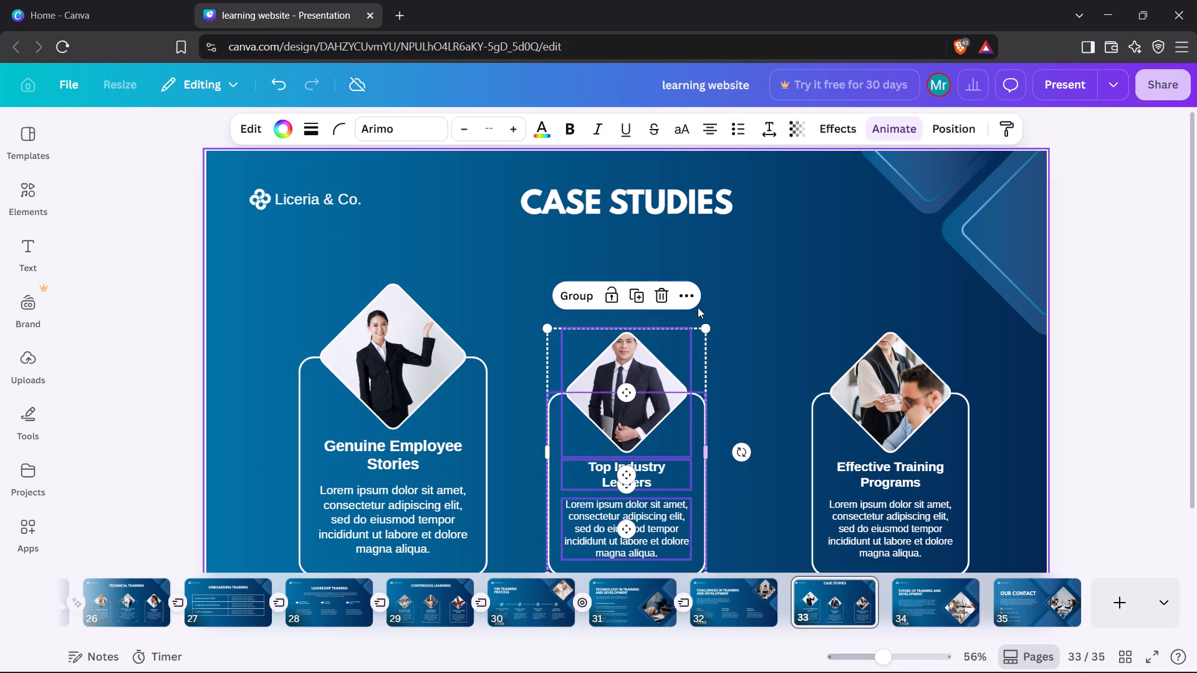
{"action": "left_click_drag", "start_coordinate": [704, 326], "coordinate": [734, 241]}
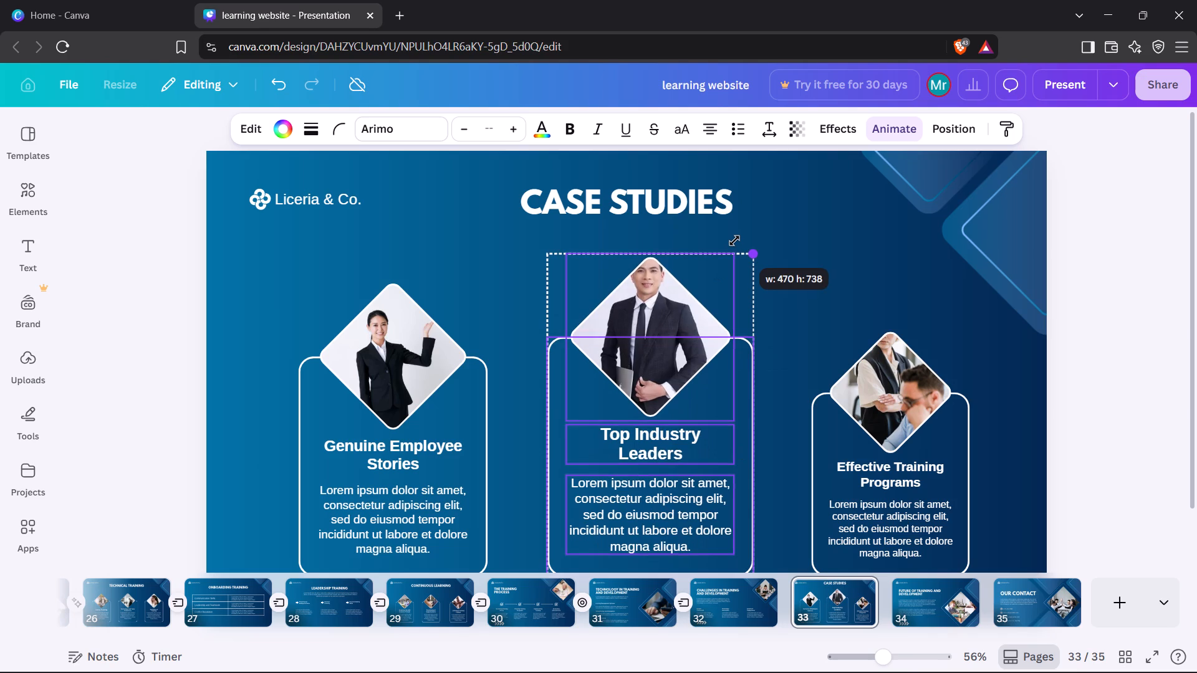
{"action": "left_click_drag", "start_coordinate": [734, 241], "coordinate": [733, 241]}
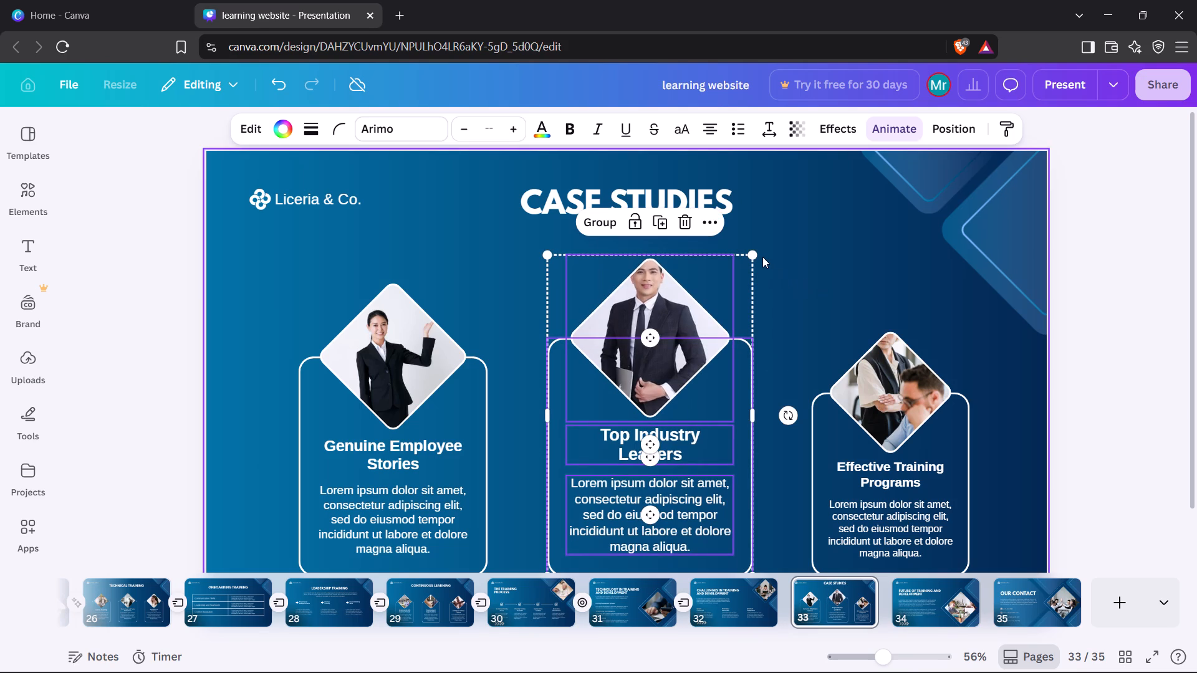
{"action": "left_click_drag", "start_coordinate": [754, 255], "coordinate": [746, 261]}
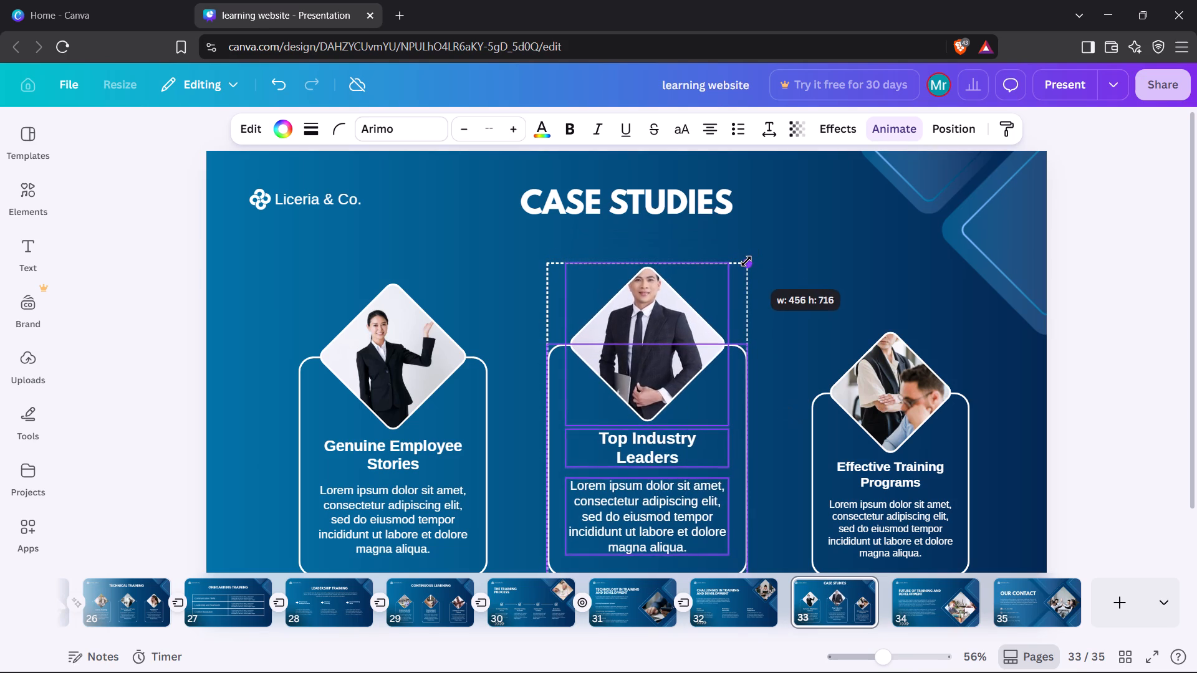
{"action": "left_click_drag", "start_coordinate": [746, 261], "coordinate": [750, 272]}
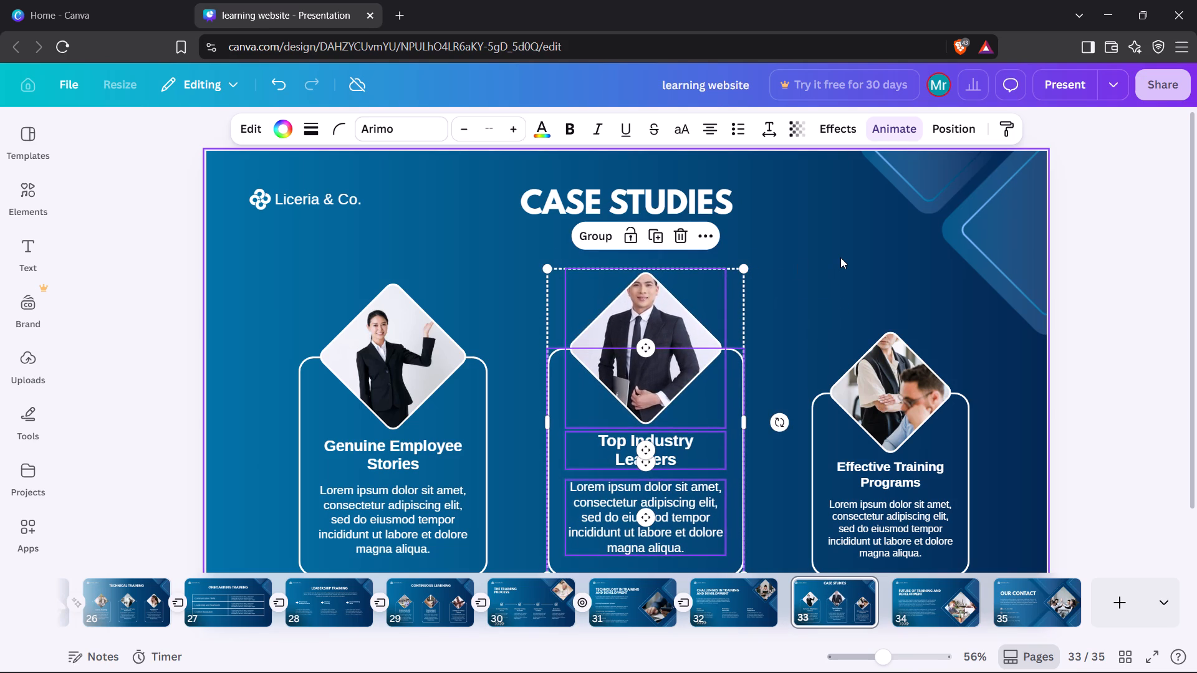
Enlarge the whole "Effective Training Programs" card, with its photo and text, to roughly match the other two cards.
{"action": "left_click_drag", "start_coordinate": [840, 257], "coordinate": [888, 520]}
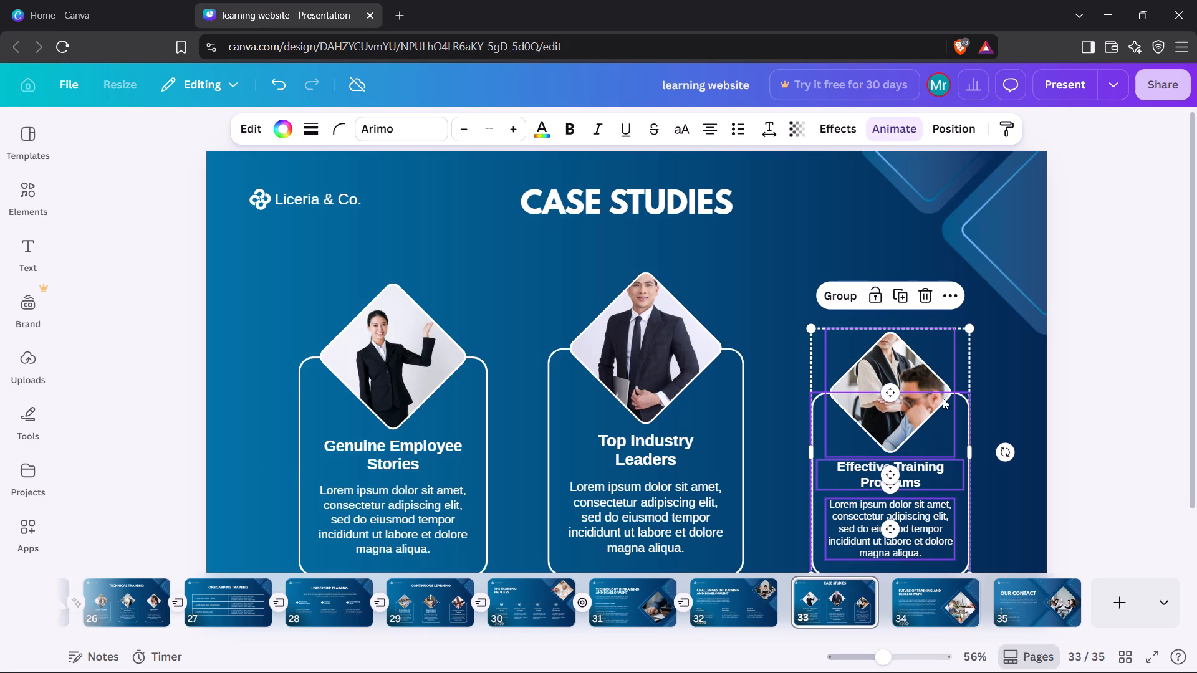
{"action": "left_click_drag", "start_coordinate": [968, 329], "coordinate": [973, 280]}
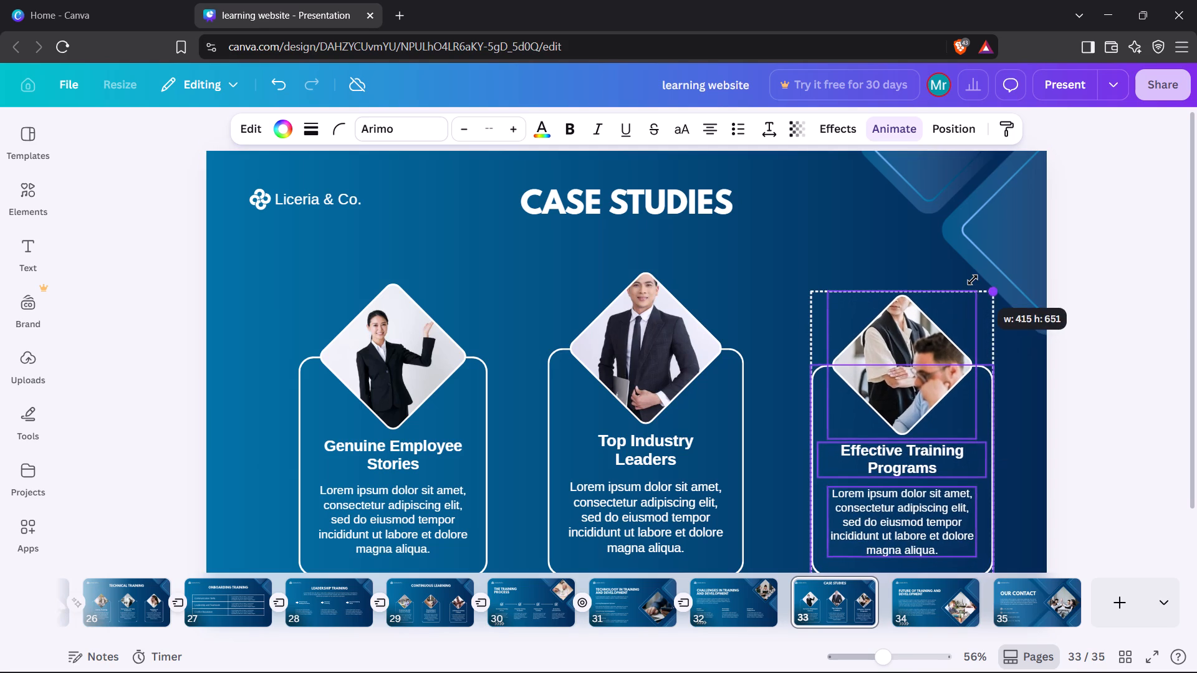
{"action": "left_click_drag", "start_coordinate": [973, 280], "coordinate": [980, 263]}
{"action": "left_click", "coordinate": [826, 210]}
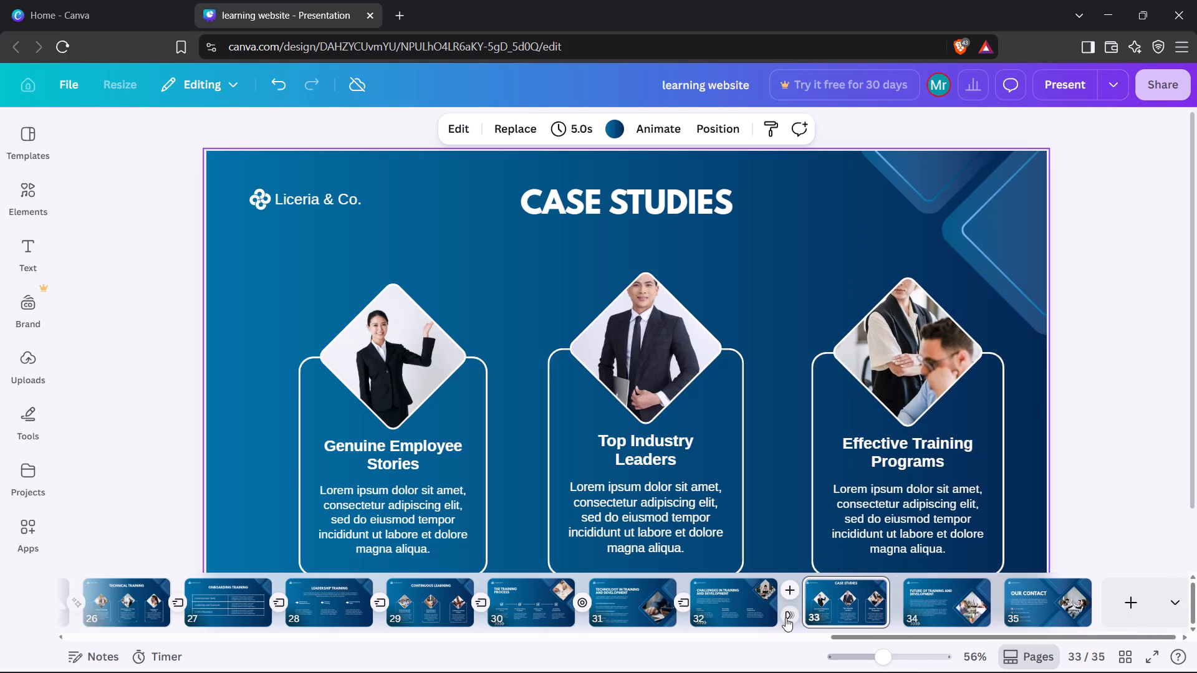
Add a Flow transition between pages 32 and 33.
{"action": "left_click", "coordinate": [786, 618]}
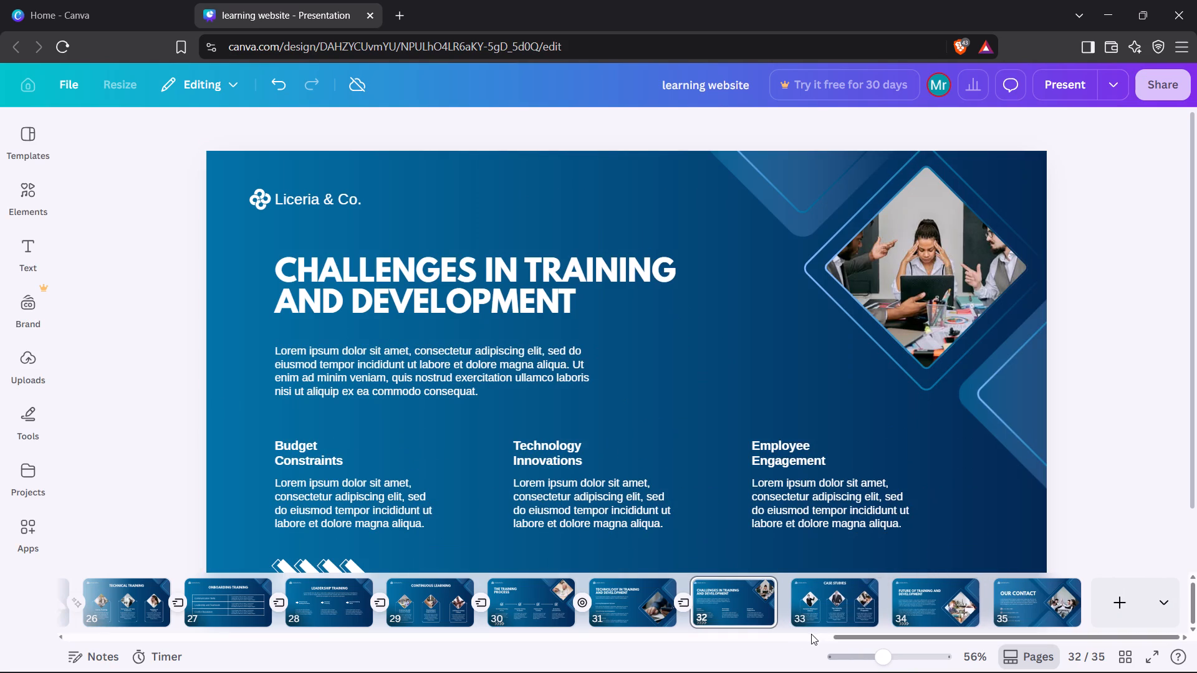
{"action": "left_click", "coordinate": [787, 613]}
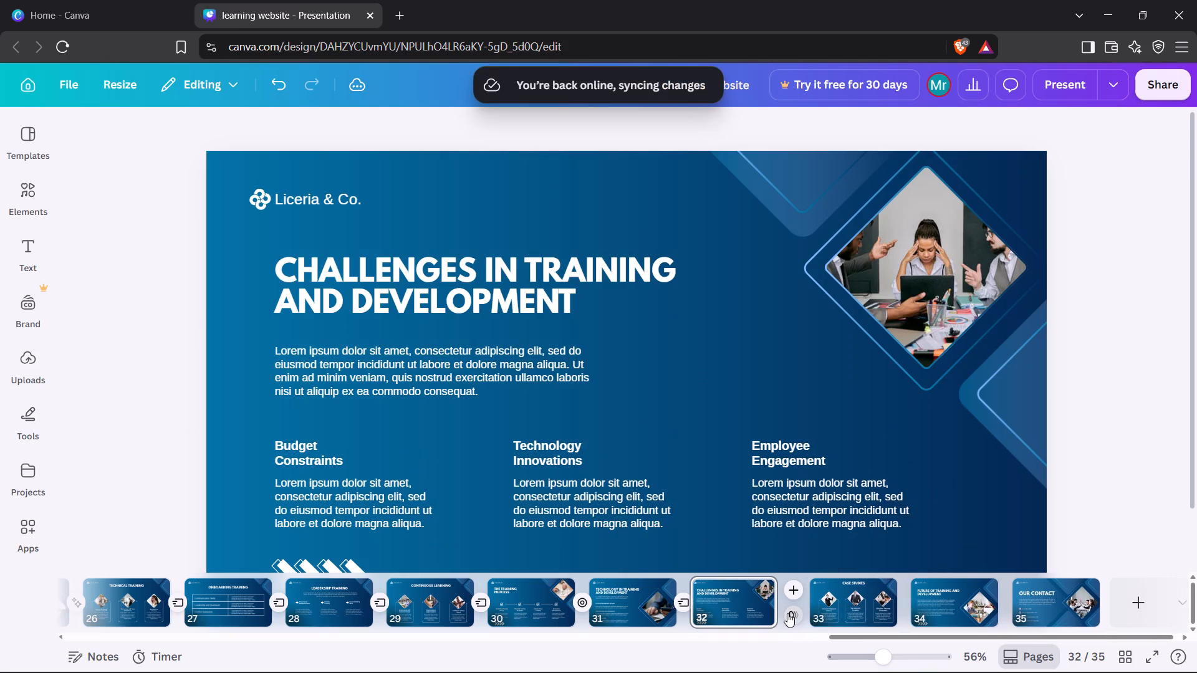
{"action": "left_click", "coordinate": [199, 414]}
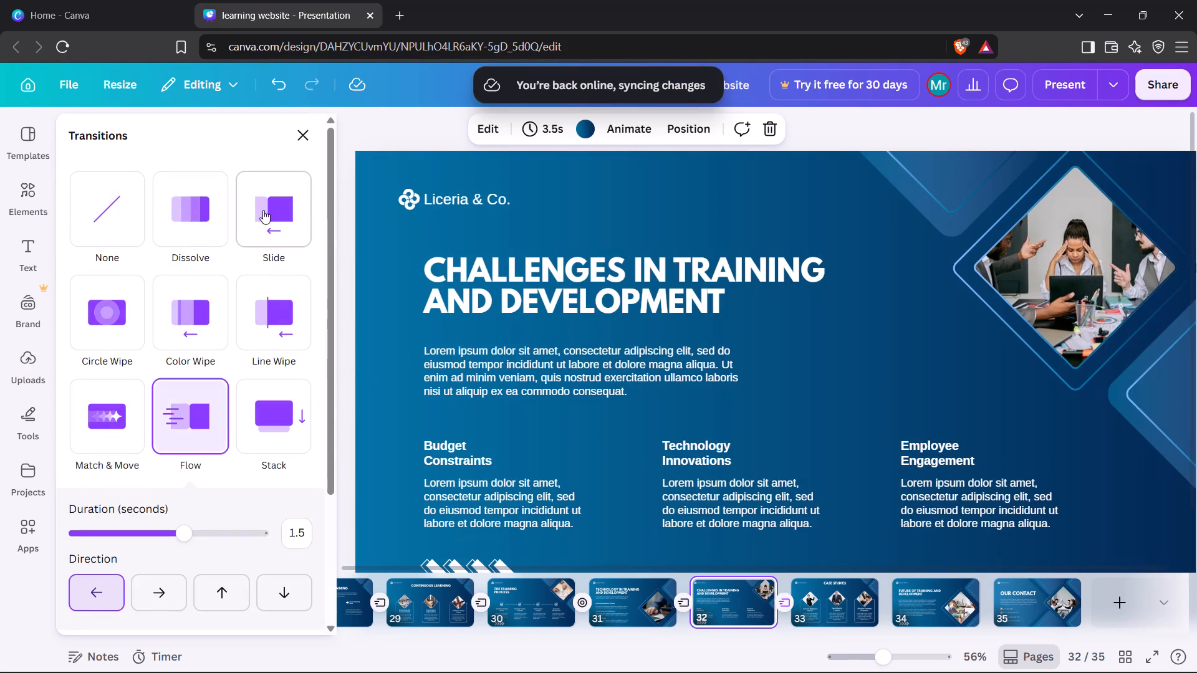
{"action": "left_click", "coordinate": [295, 135]}
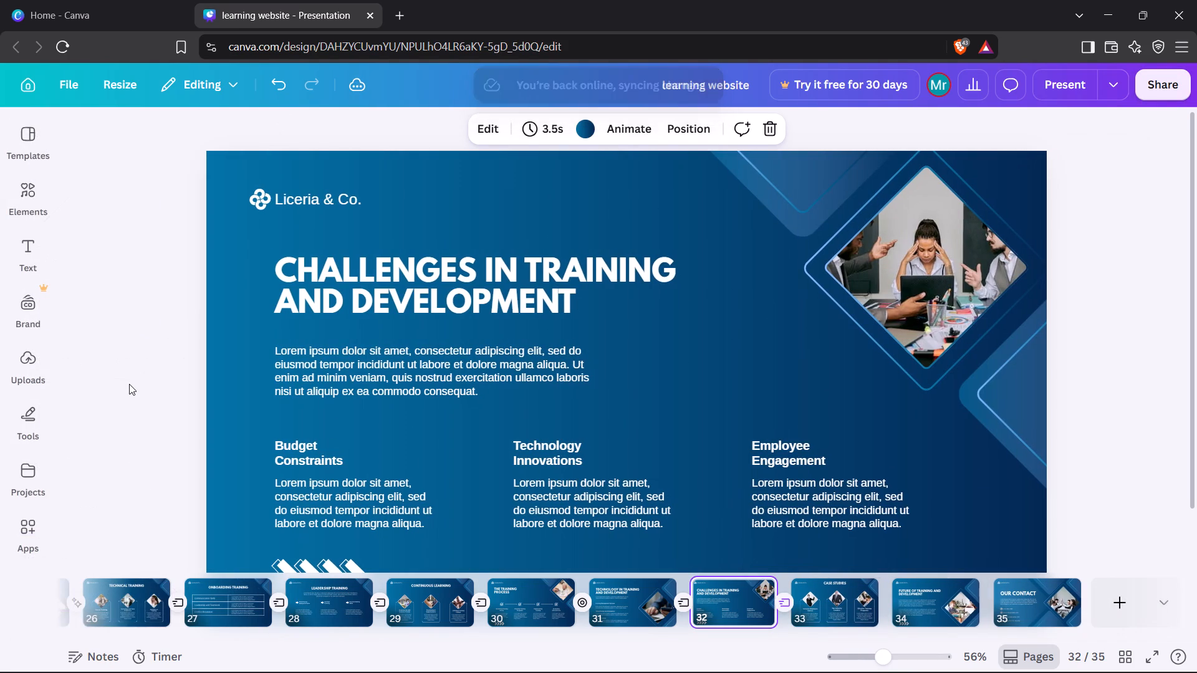
Add a Flow transition between pages 33 and 34.
{"action": "left_click", "coordinate": [129, 384]}
{"action": "key", "text": "Right"}
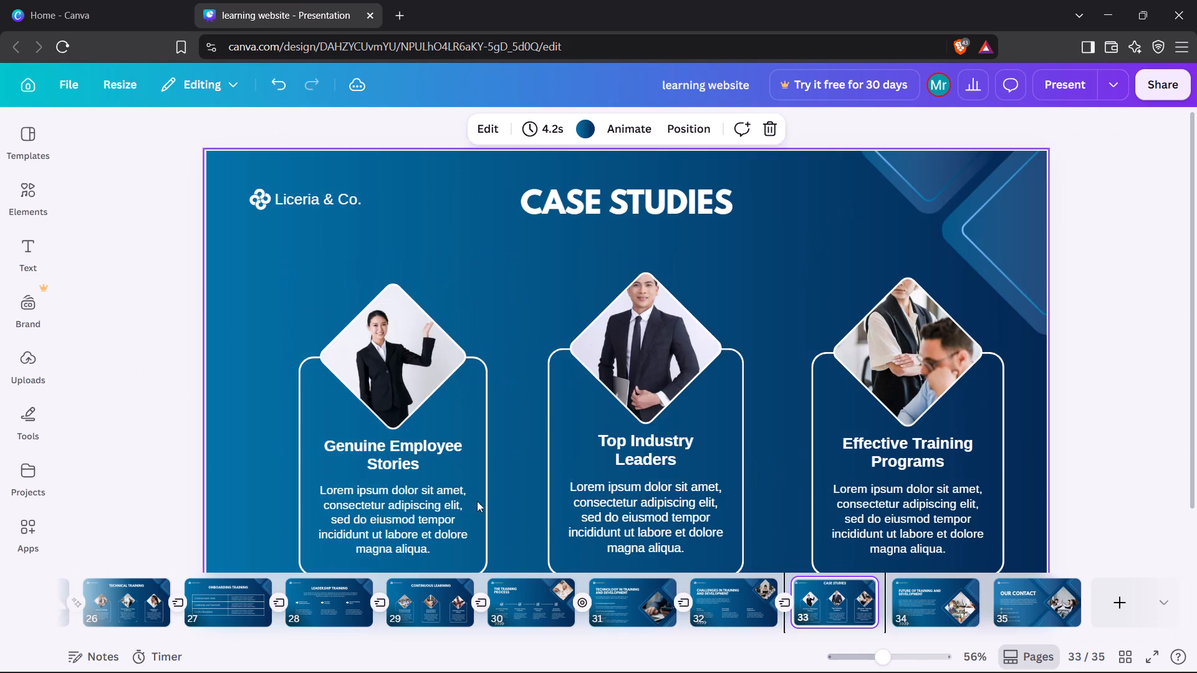
{"action": "left_click", "coordinate": [887, 615]}
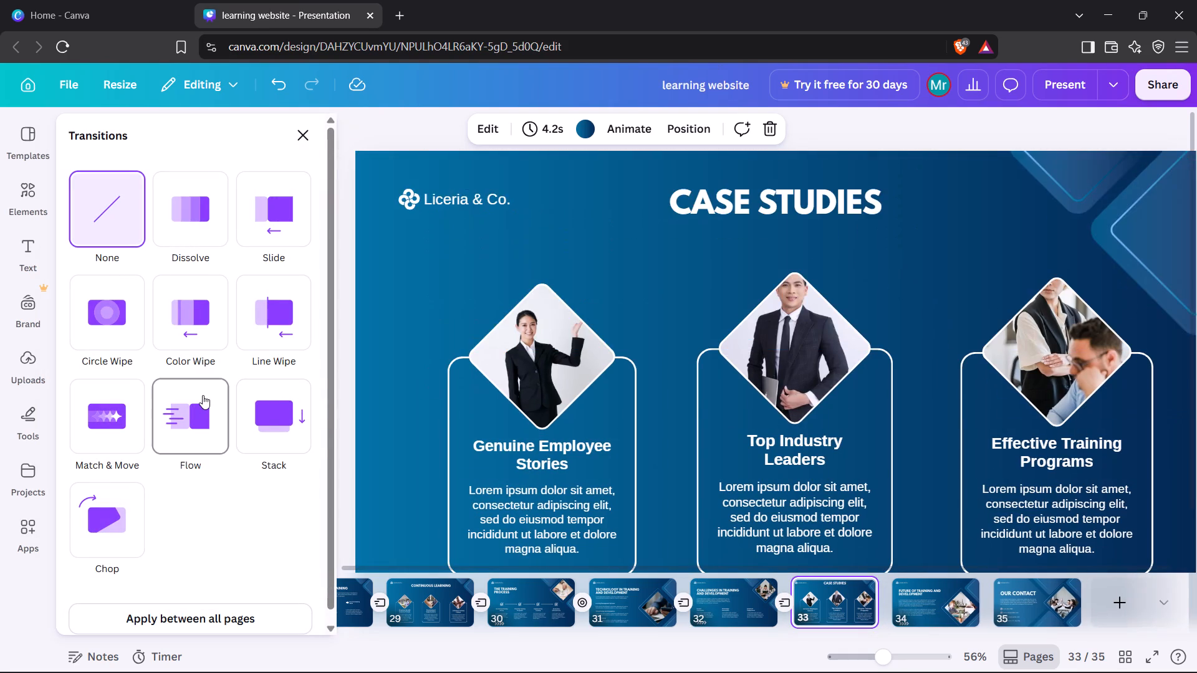
{"action": "left_click", "coordinate": [203, 395]}
{"action": "left_click", "coordinate": [304, 135]}
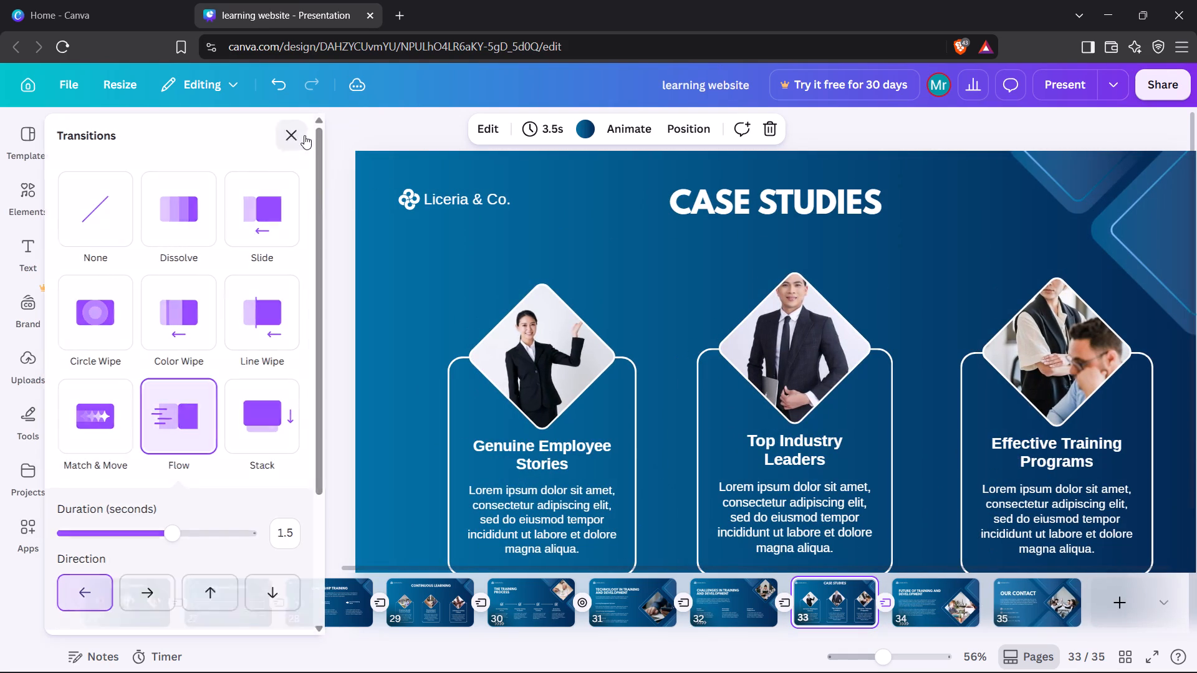
On page 34, enlarge the two body paragraphs together to about 890 wide, bringing their text size to about 20.4.
{"action": "left_click", "coordinate": [186, 301]}
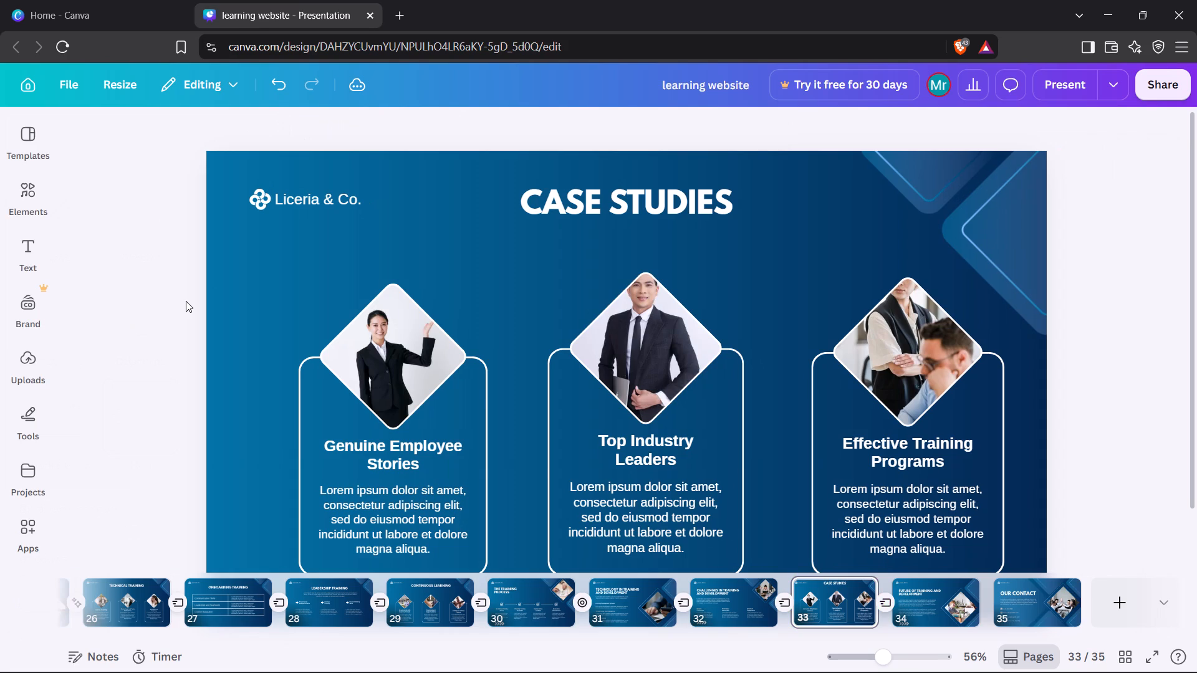
{"action": "key", "text": "Right"}
{"action": "left_click_drag", "start_coordinate": [372, 344], "coordinate": [405, 508]}
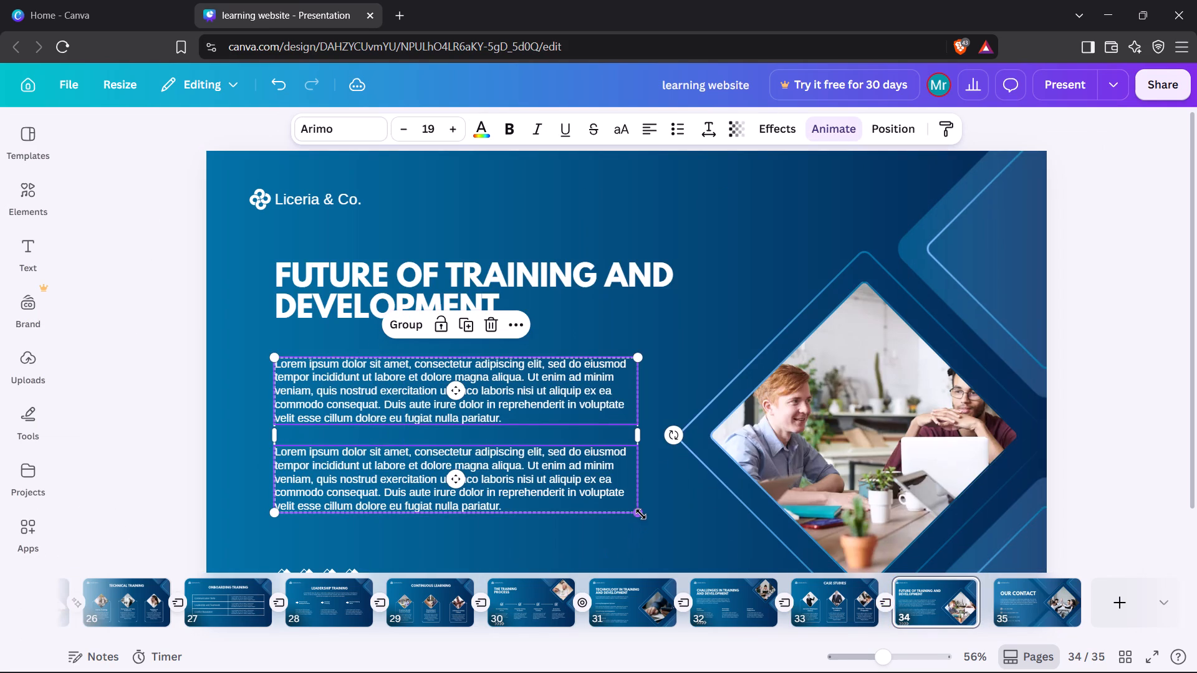
{"action": "left_click_drag", "start_coordinate": [641, 514], "coordinate": [670, 519]}
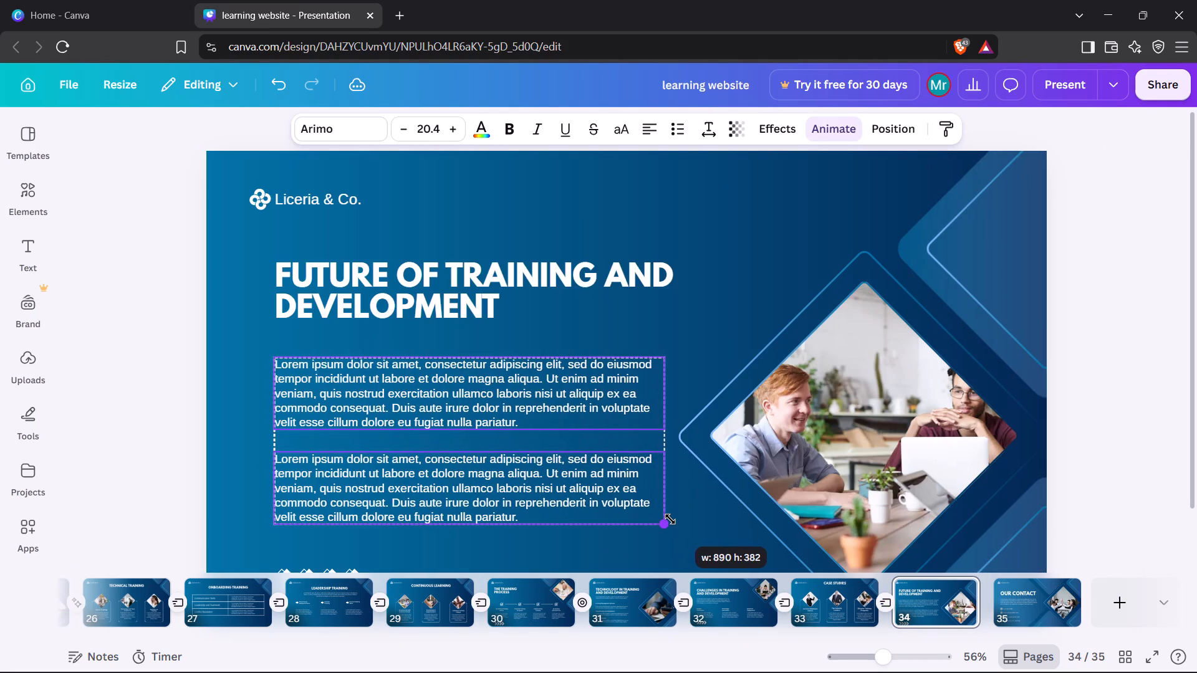
{"action": "left_click_drag", "start_coordinate": [670, 519], "coordinate": [670, 520]}
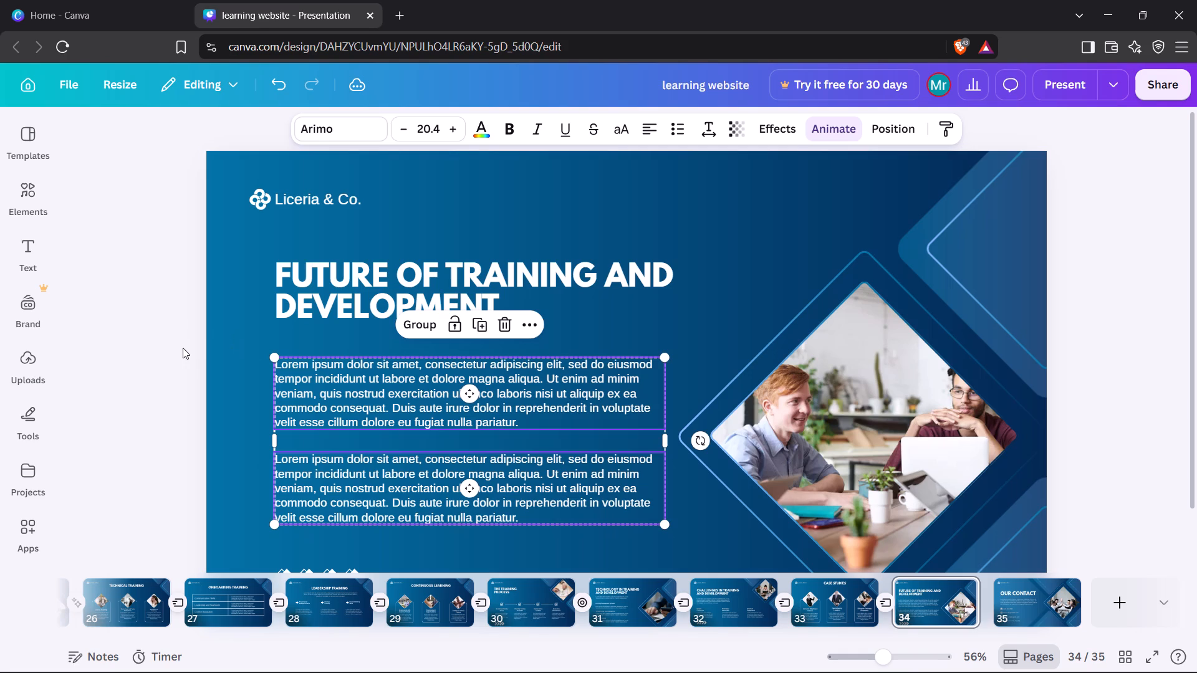
{"action": "left_click", "coordinate": [183, 348]}
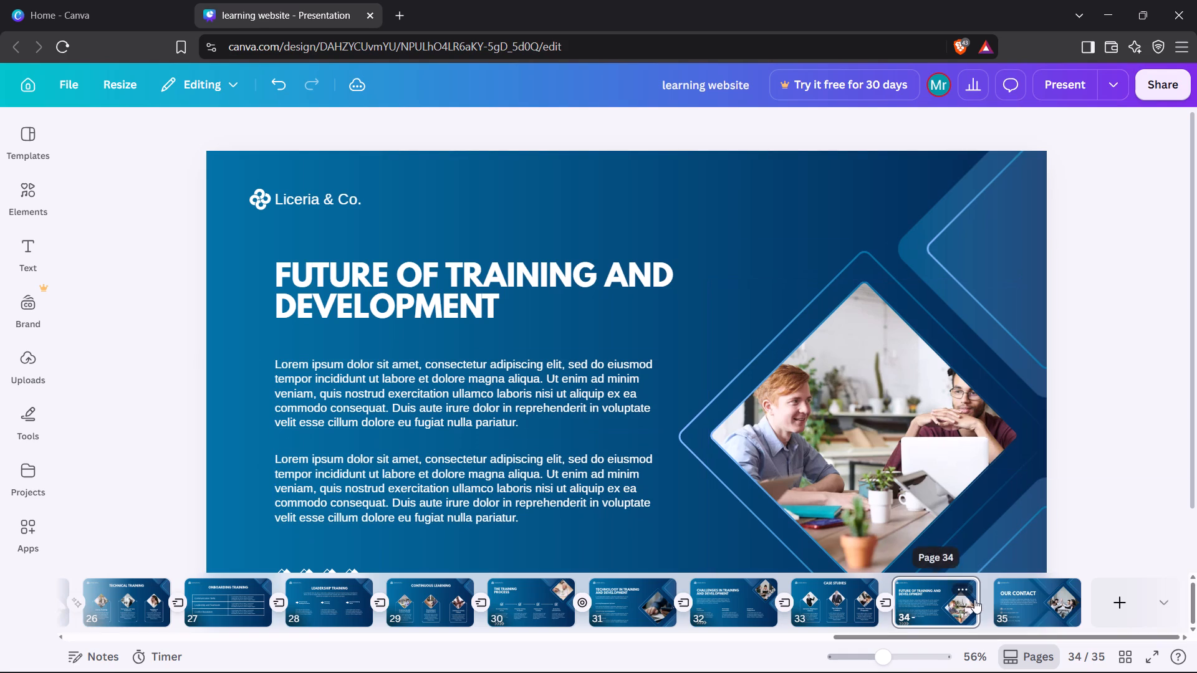
Add a Flow transition between pages 34 and 35.
{"action": "left_click", "coordinate": [988, 615]}
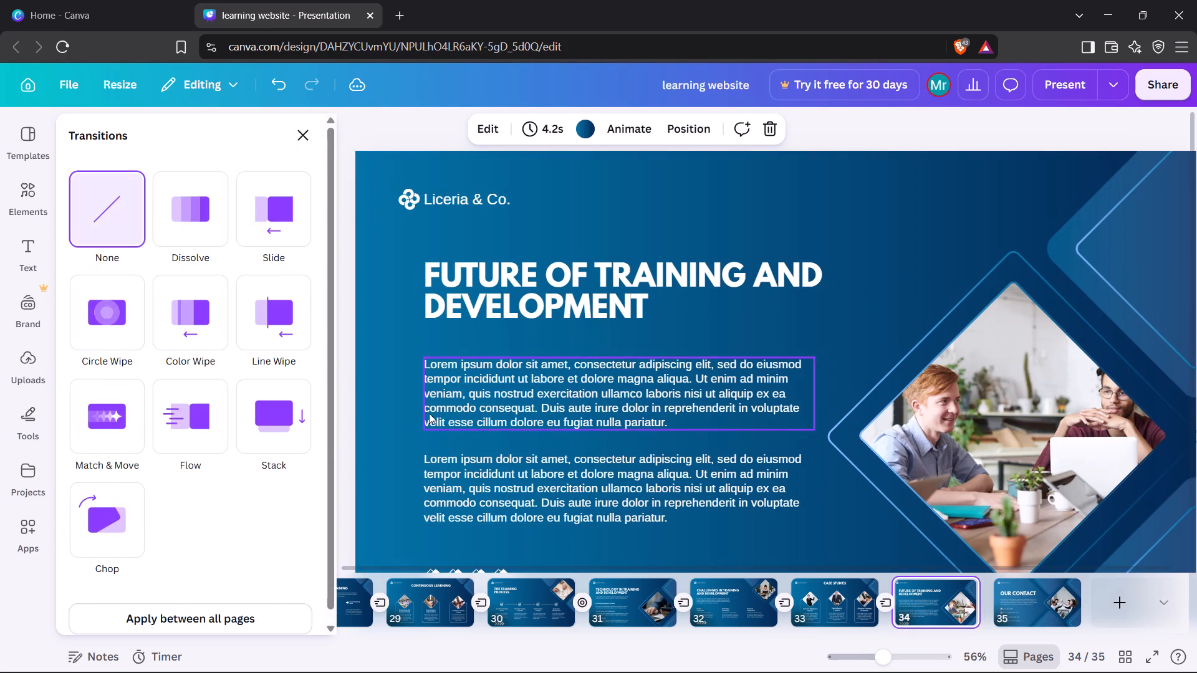
{"action": "left_click", "coordinate": [219, 439]}
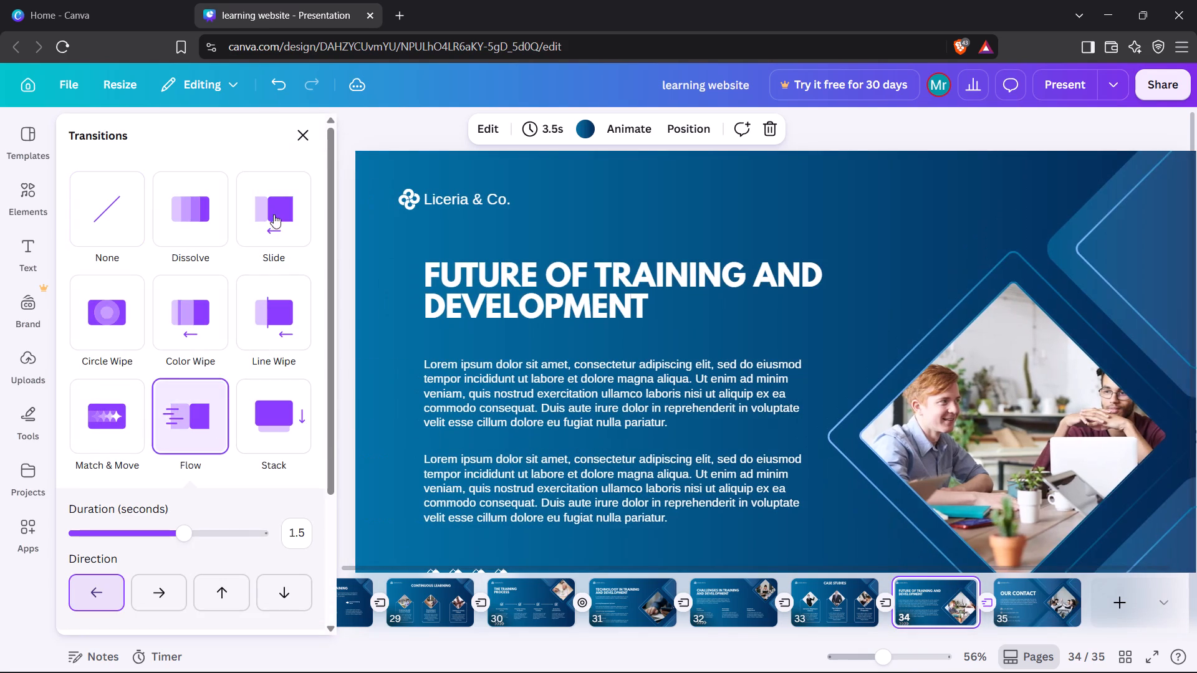
{"action": "left_click", "coordinate": [302, 125]}
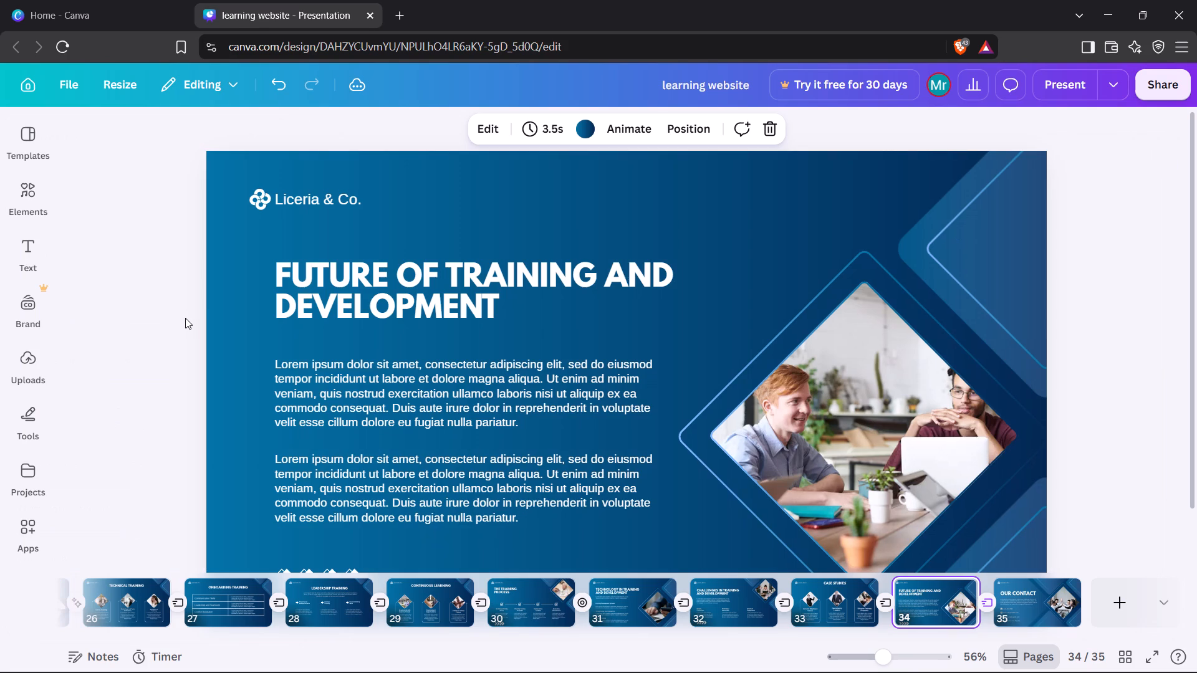
On page 35, move the "OUR CONTACT" heading and the paragraph beneath it up, closer to the Liceria & Co. logo.
{"action": "left_click", "coordinate": [185, 318]}
{"action": "key", "text": "Right"}
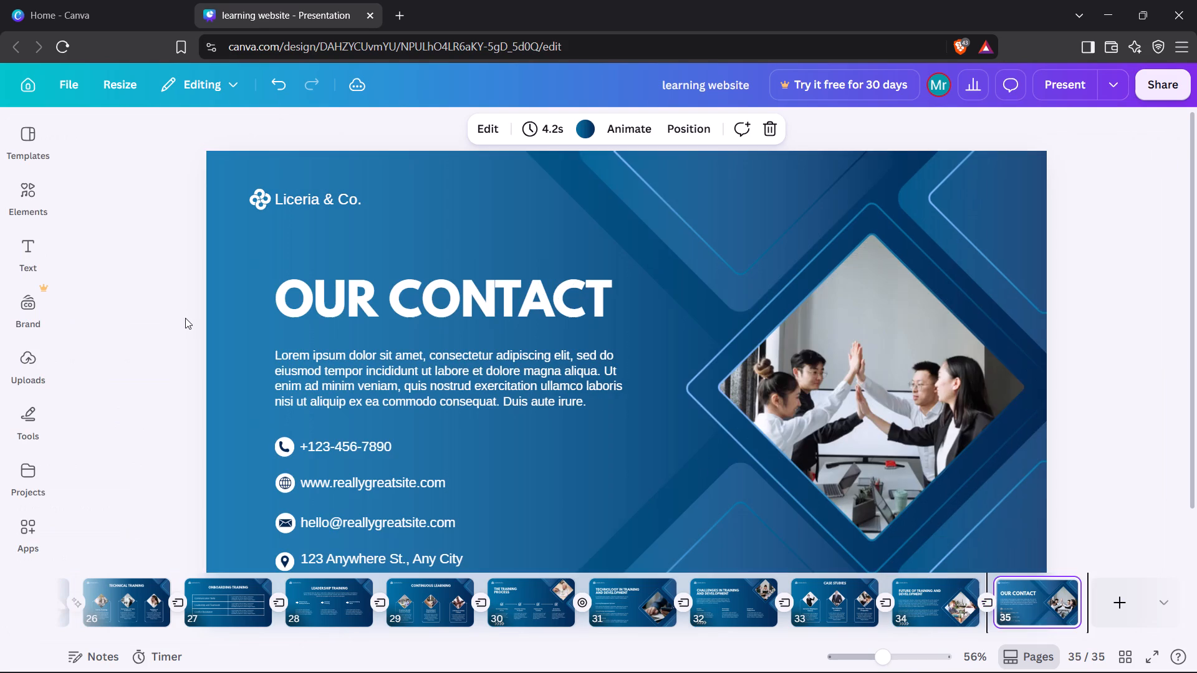
{"action": "left_click_drag", "start_coordinate": [386, 298], "coordinate": [384, 265]}
{"action": "left_click_drag", "start_coordinate": [378, 371], "coordinate": [382, 348]}
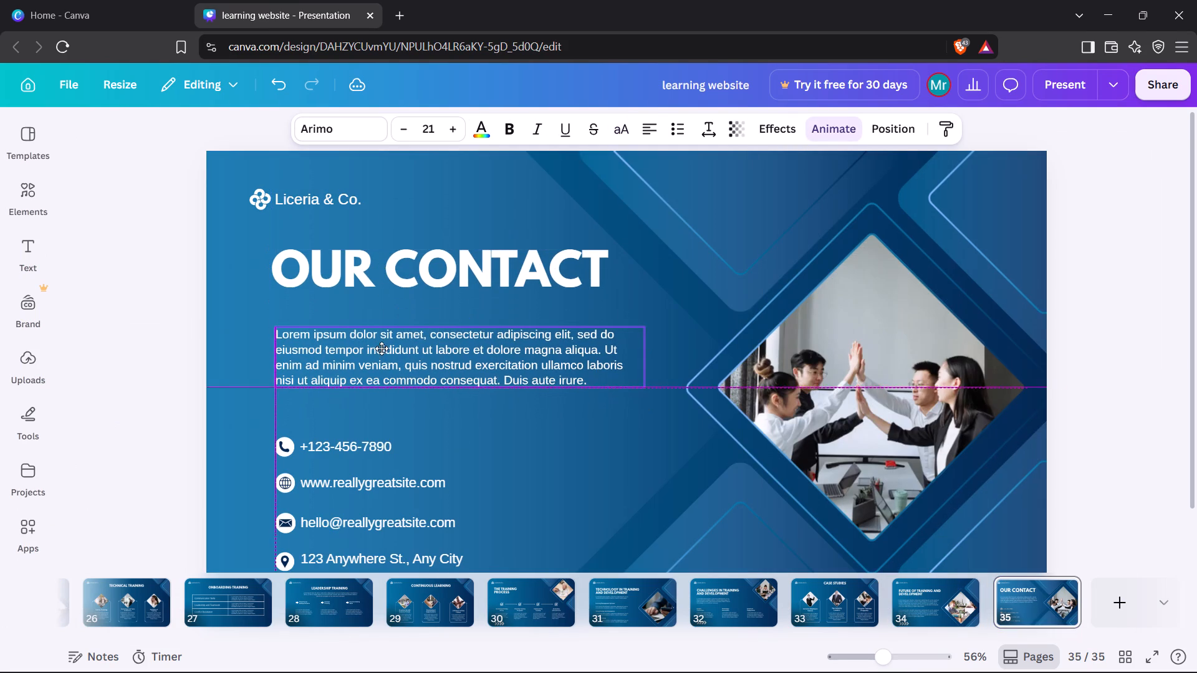
{"action": "left_click_drag", "start_coordinate": [382, 348], "coordinate": [382, 343]}
Shift the large diagonal background shape behind the page 35 text slightly downward.
{"action": "left_click_drag", "start_coordinate": [356, 422], "coordinate": [383, 477]}
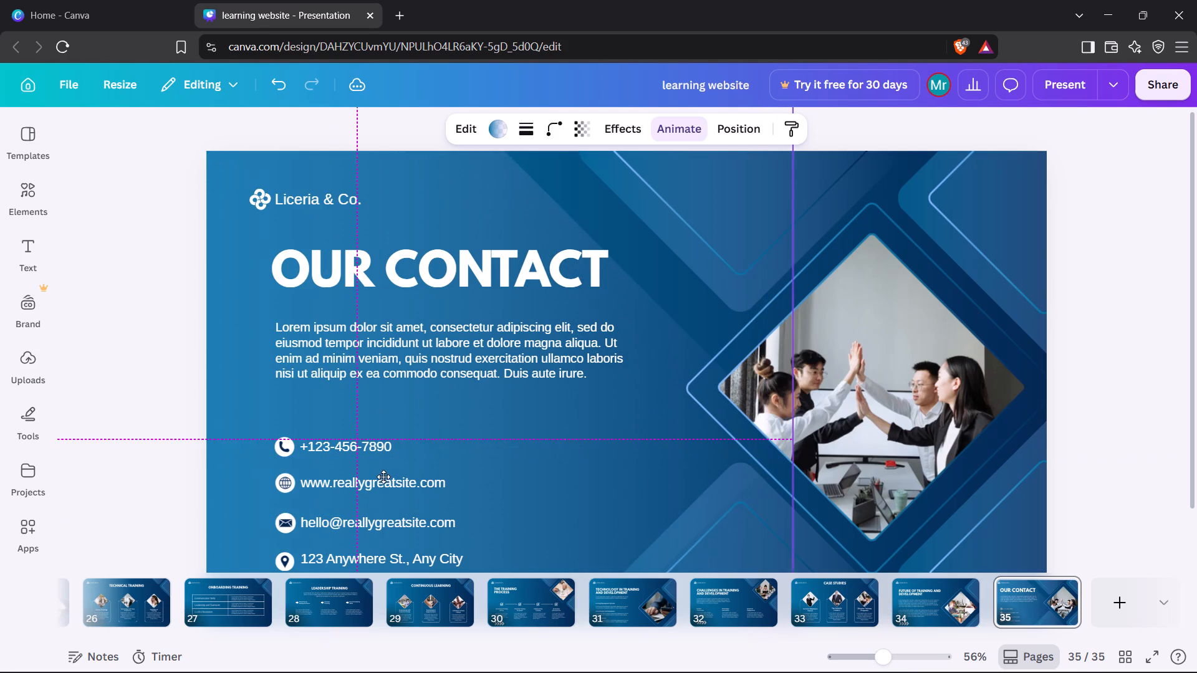
{"action": "left_click_drag", "start_coordinate": [383, 477], "coordinate": [365, 477]}
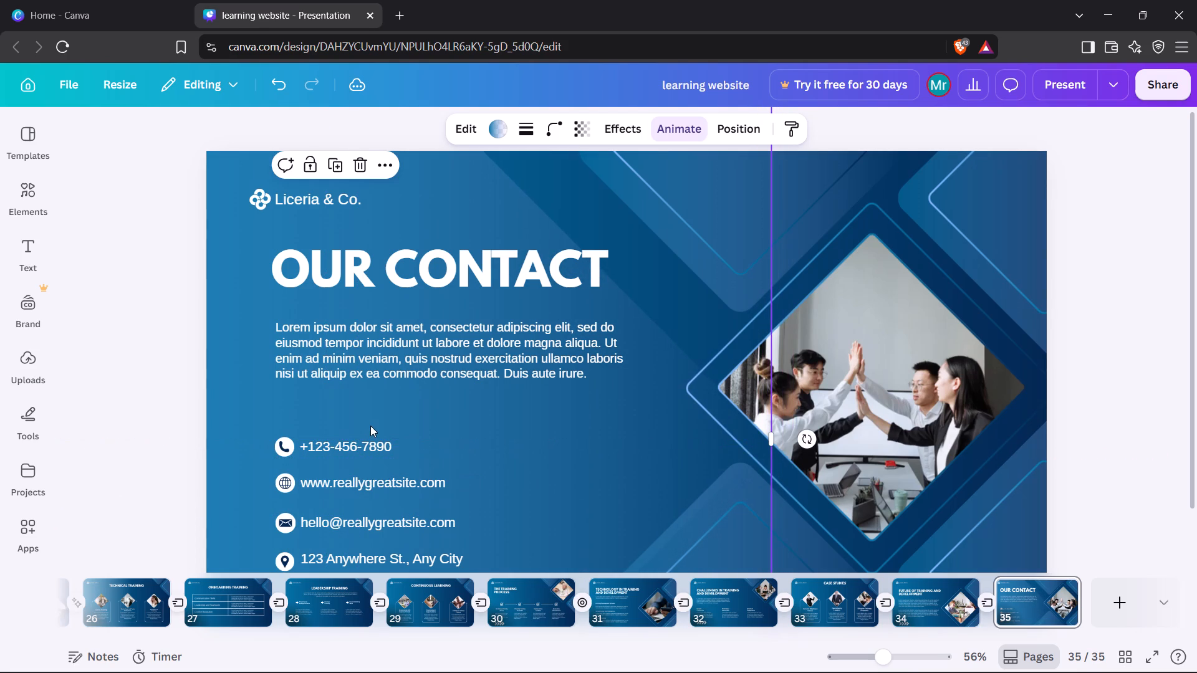
{"action": "left_click", "coordinate": [370, 426]}
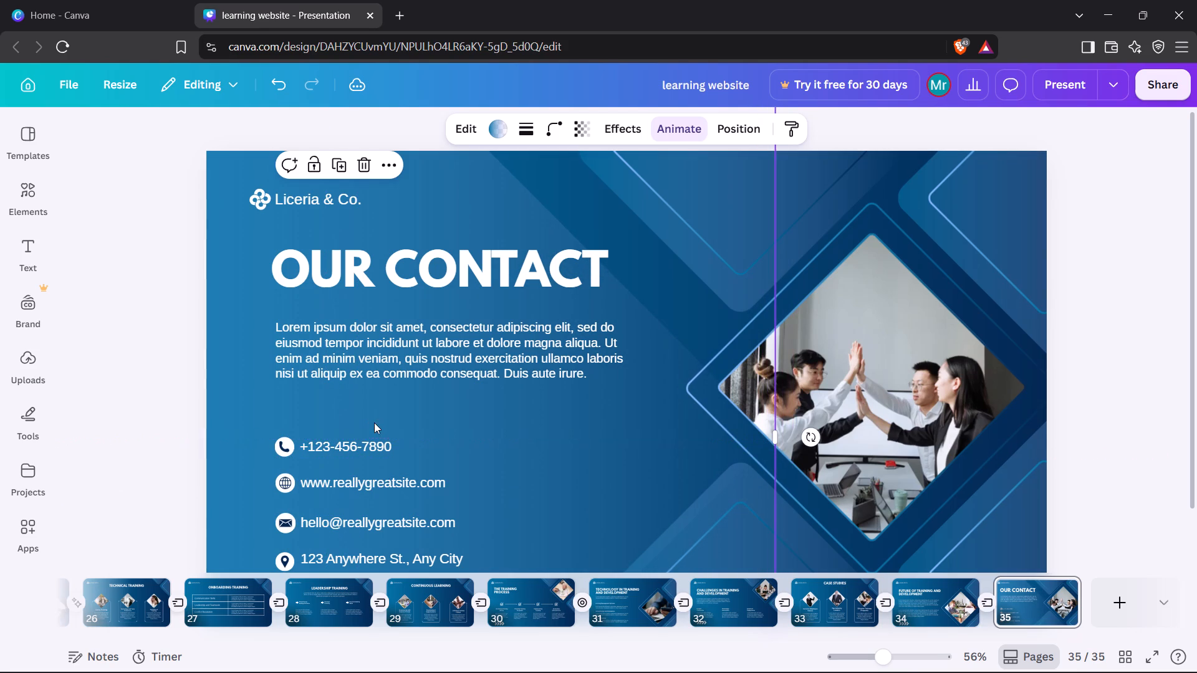
Move the phone, website, email and address lines with their icons up one by one, roughly evenly spaced below the paragraph.
{"action": "left_click_drag", "start_coordinate": [397, 447], "coordinate": [397, 427]}
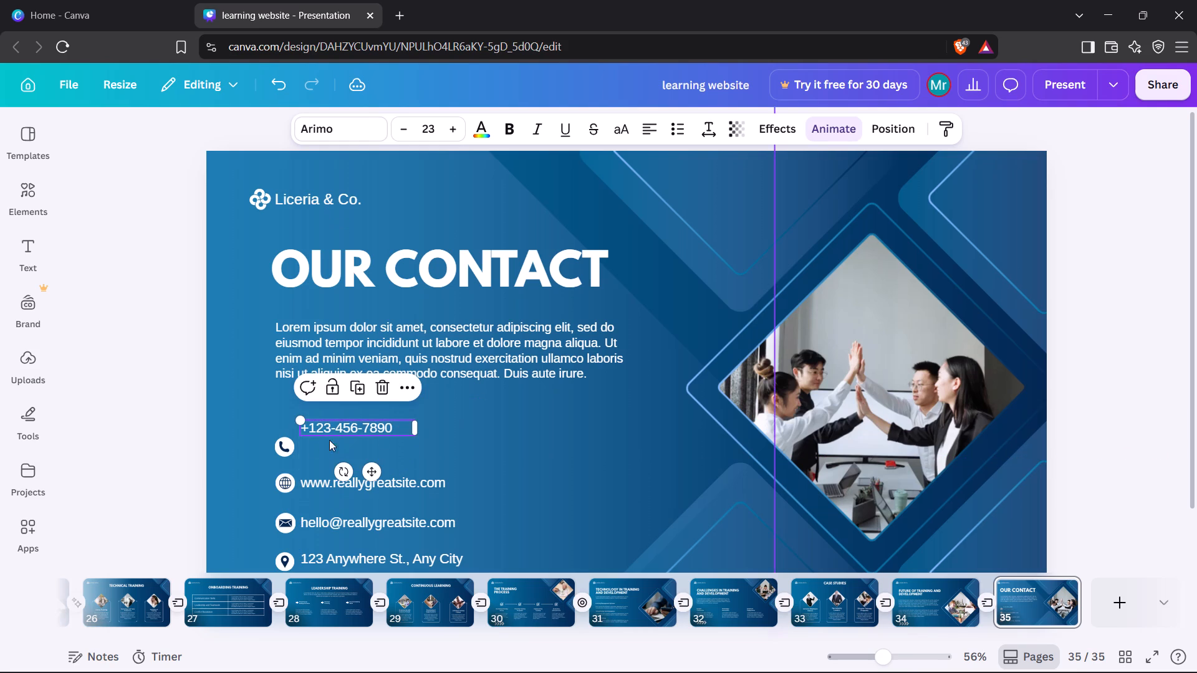
{"action": "left_click_drag", "start_coordinate": [291, 447], "coordinate": [292, 429]}
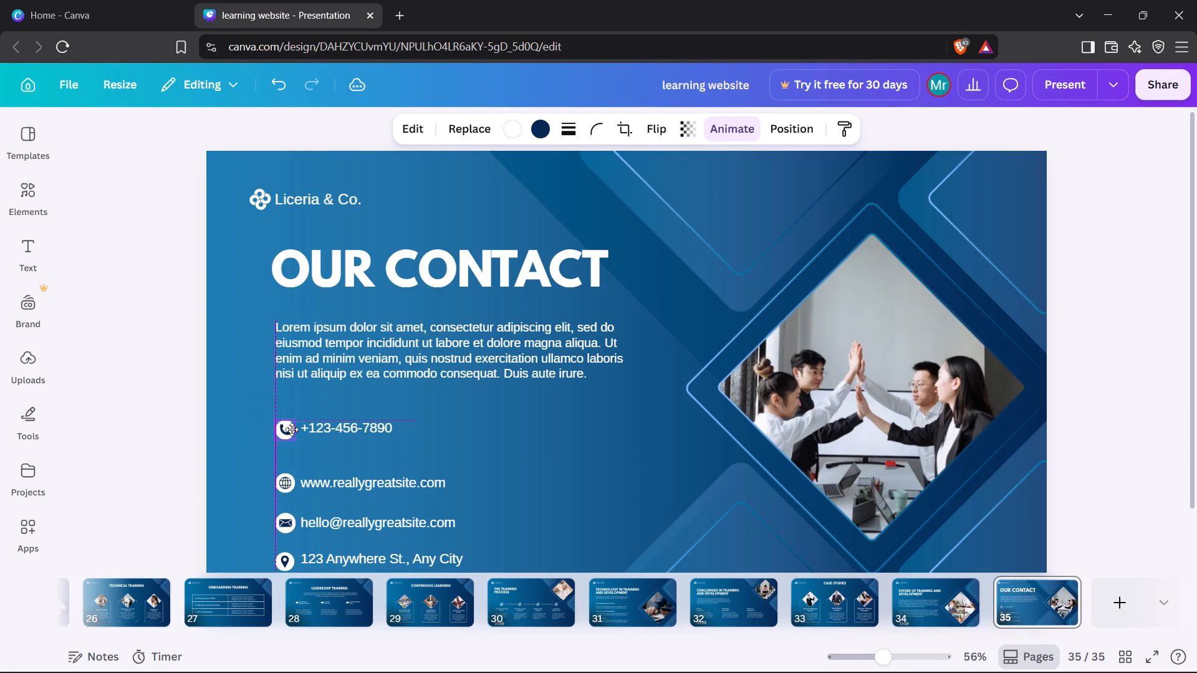
{"action": "left_click_drag", "start_coordinate": [292, 429], "coordinate": [292, 427]}
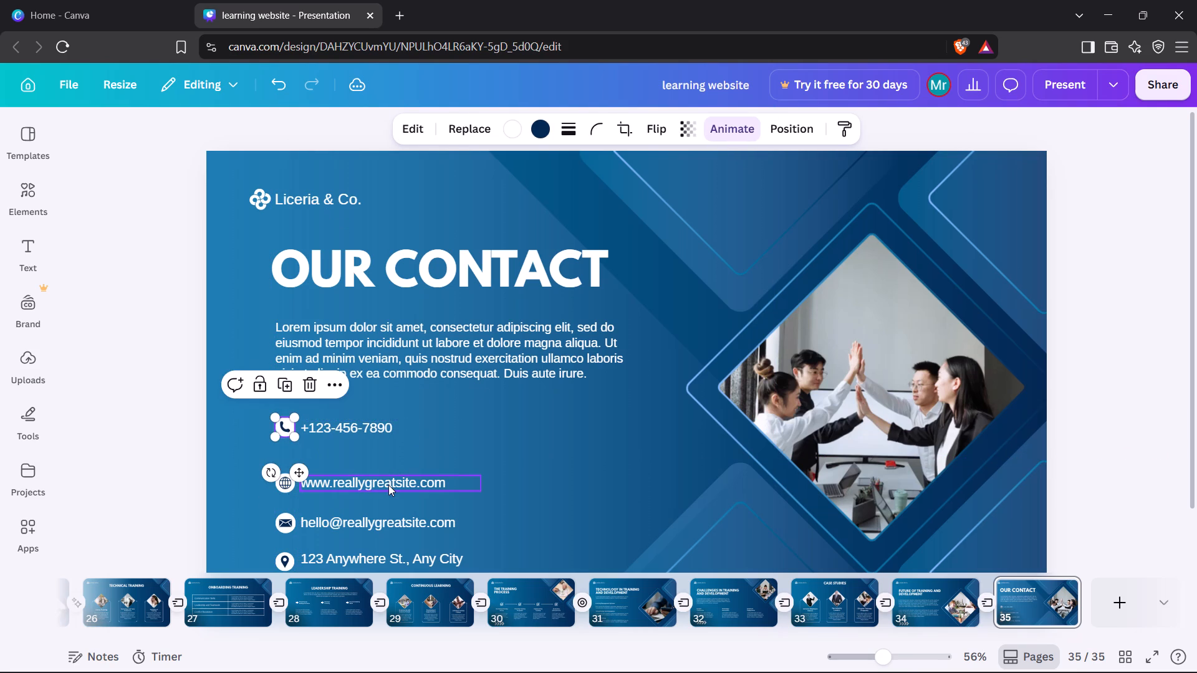
{"action": "left_click_drag", "start_coordinate": [388, 485], "coordinate": [388, 468]}
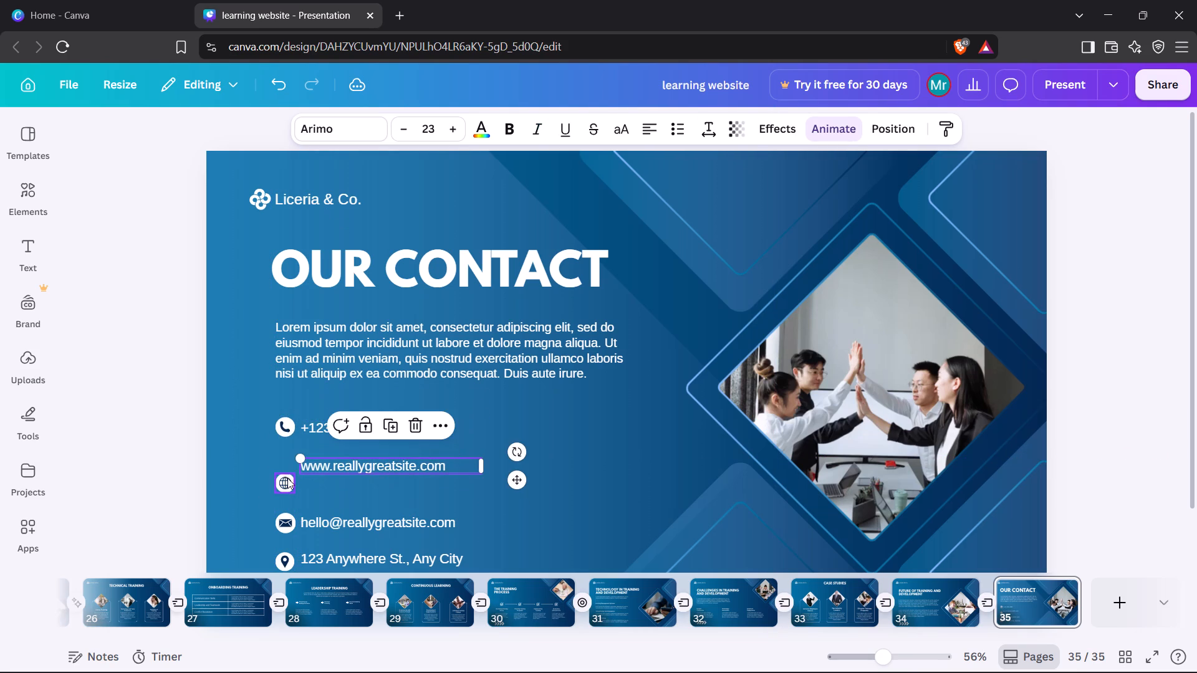
{"action": "left_click_drag", "start_coordinate": [287, 478], "coordinate": [289, 462]}
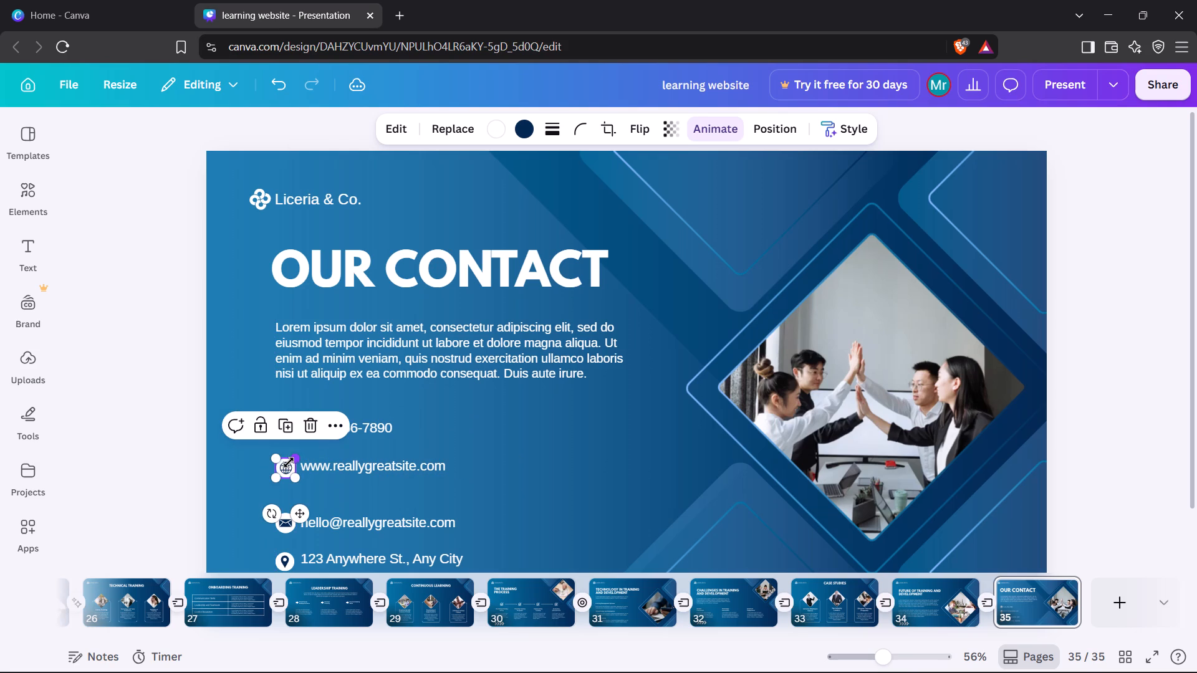
{"action": "left_click_drag", "start_coordinate": [393, 520], "coordinate": [392, 505]}
{"action": "left_click_drag", "start_coordinate": [289, 523], "coordinate": [289, 504]}
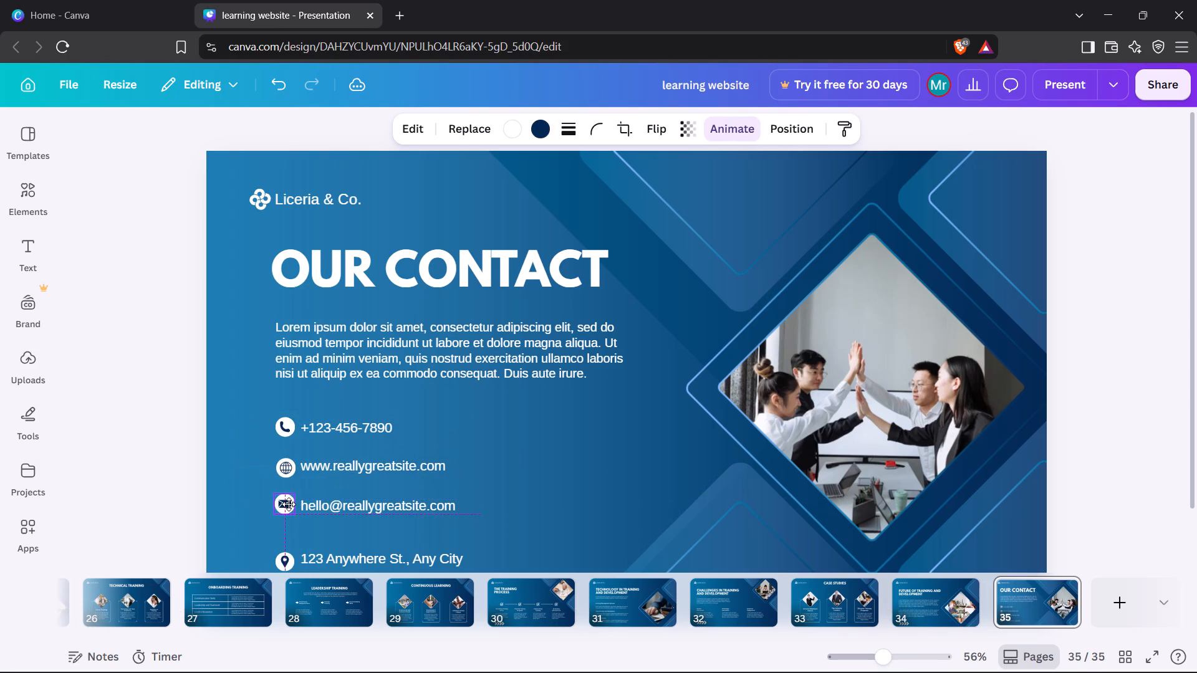
{"action": "left_click_drag", "start_coordinate": [289, 504], "coordinate": [288, 507]}
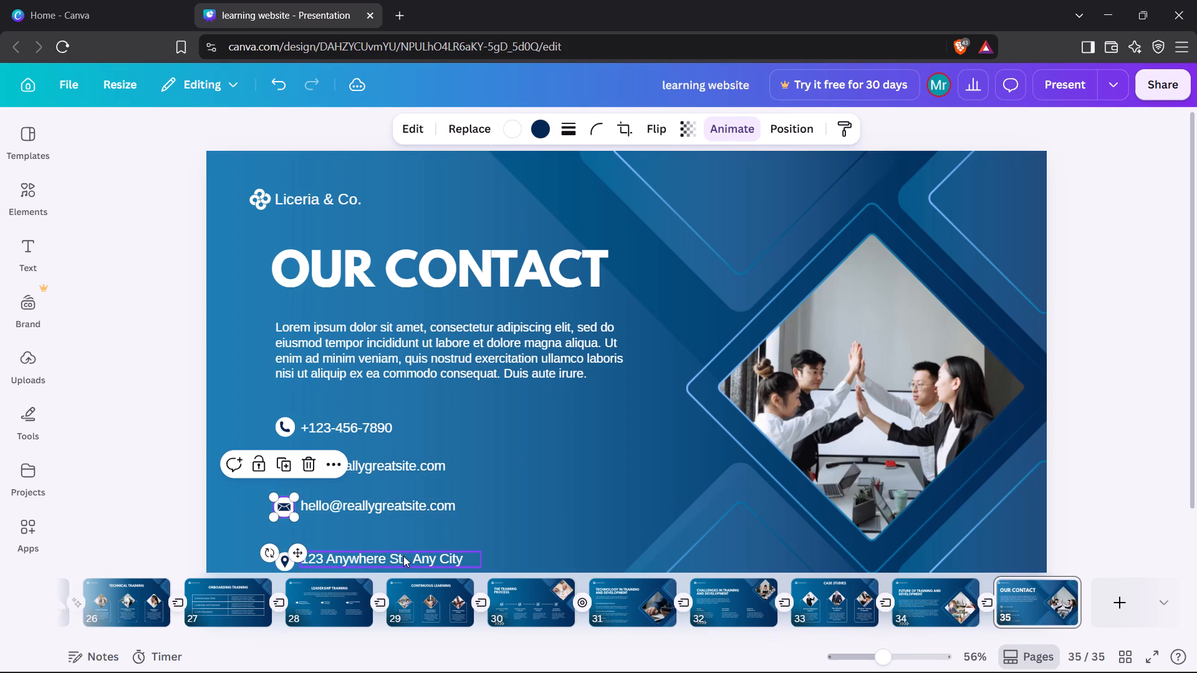
{"action": "left_click_drag", "start_coordinate": [403, 556], "coordinate": [402, 541]}
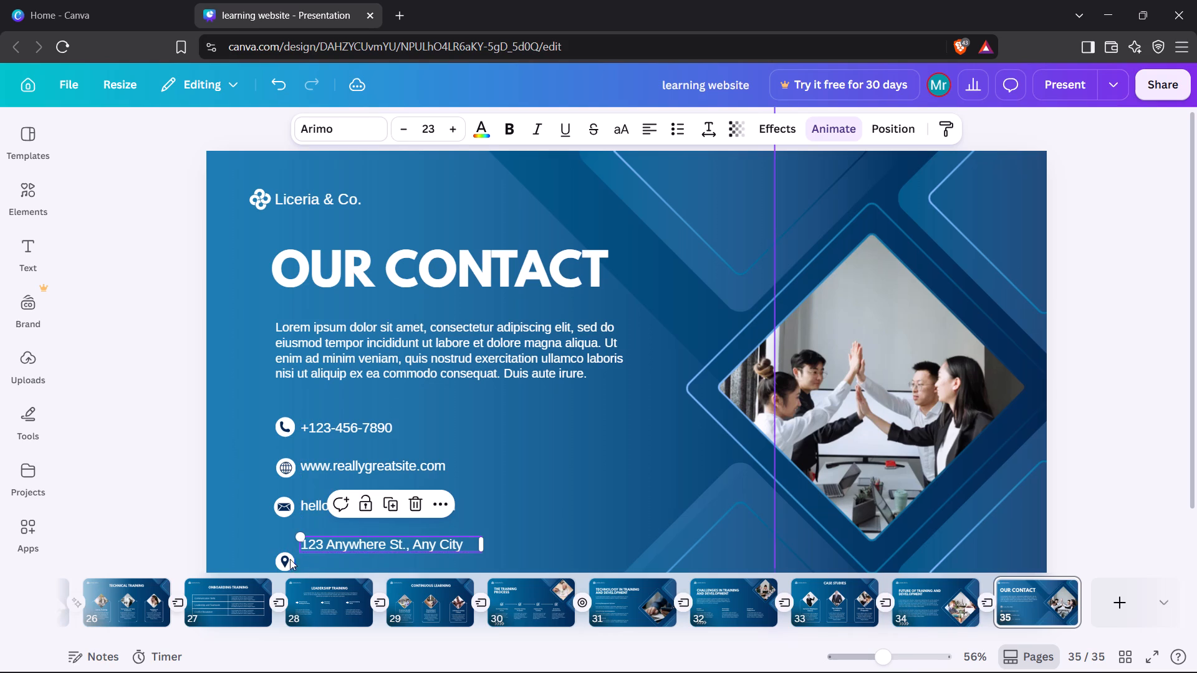
{"action": "left_click_drag", "start_coordinate": [287, 558], "coordinate": [288, 538]}
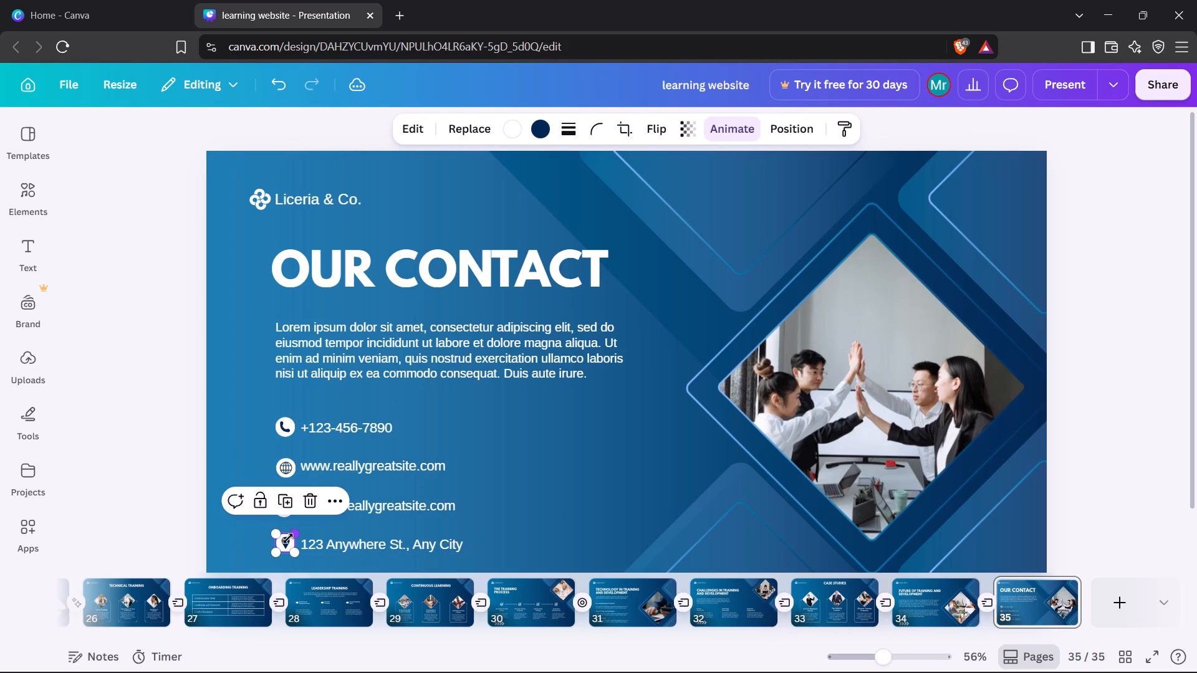